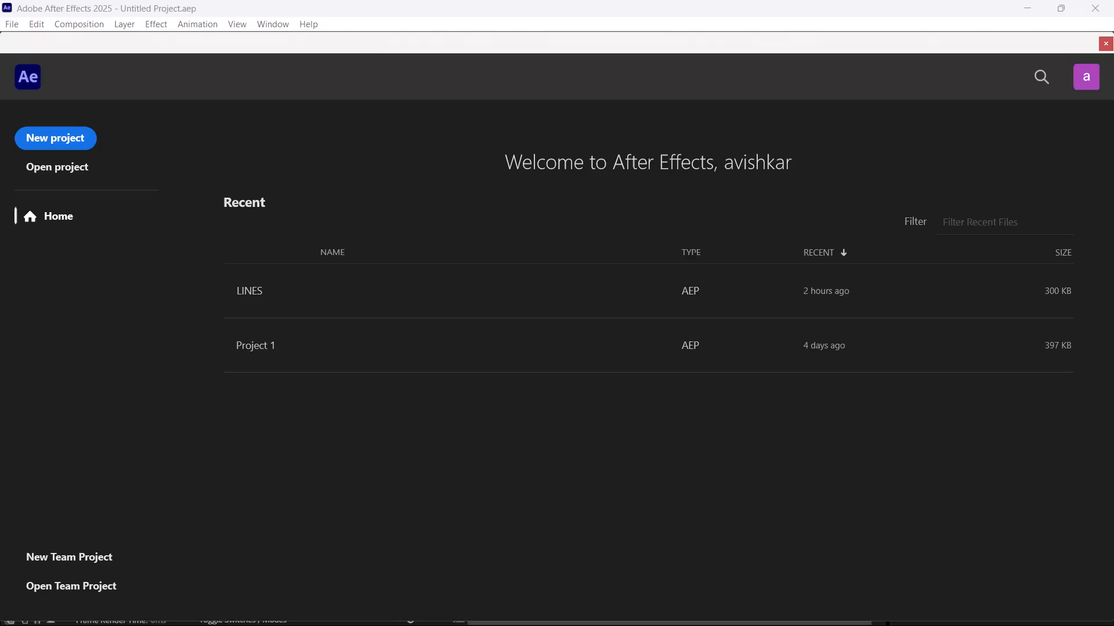
Open the recent project LINES.
{"action": "left_click", "coordinate": [423, 282]}
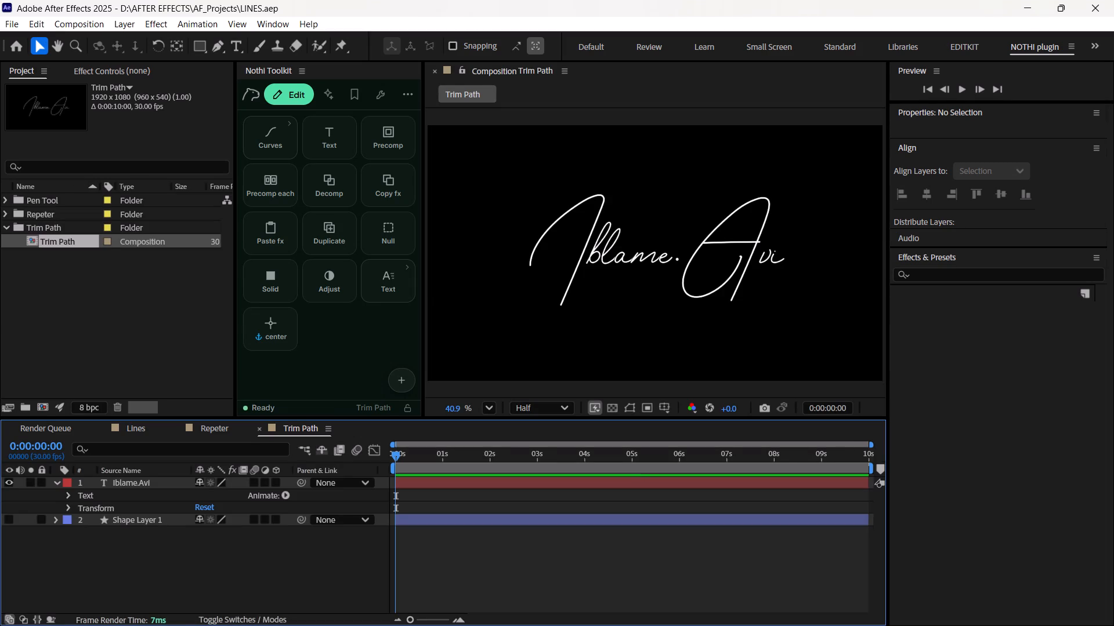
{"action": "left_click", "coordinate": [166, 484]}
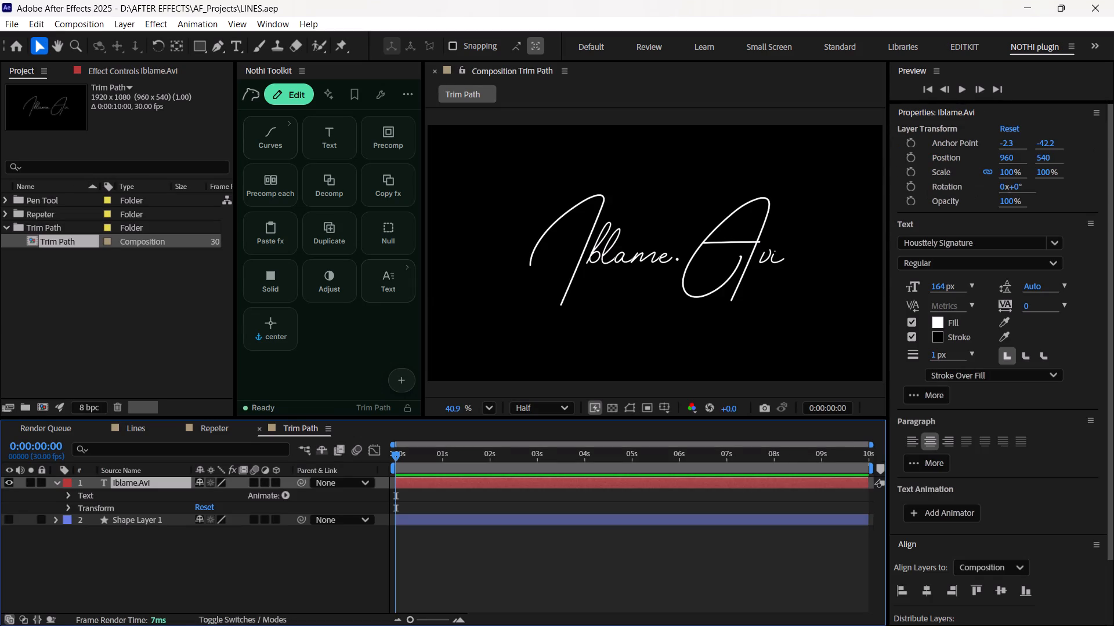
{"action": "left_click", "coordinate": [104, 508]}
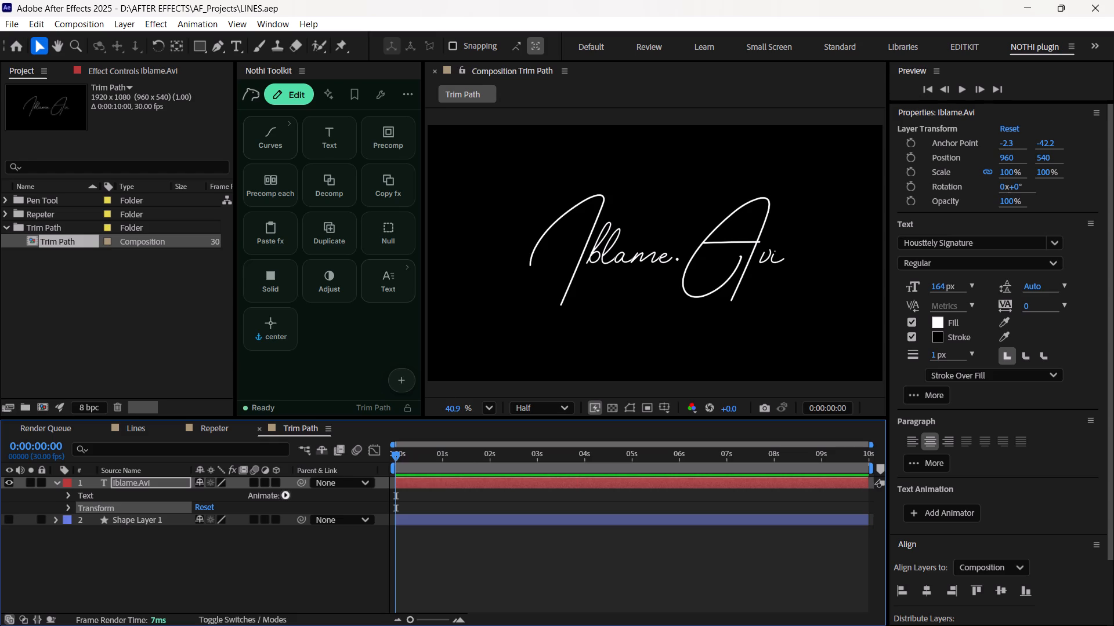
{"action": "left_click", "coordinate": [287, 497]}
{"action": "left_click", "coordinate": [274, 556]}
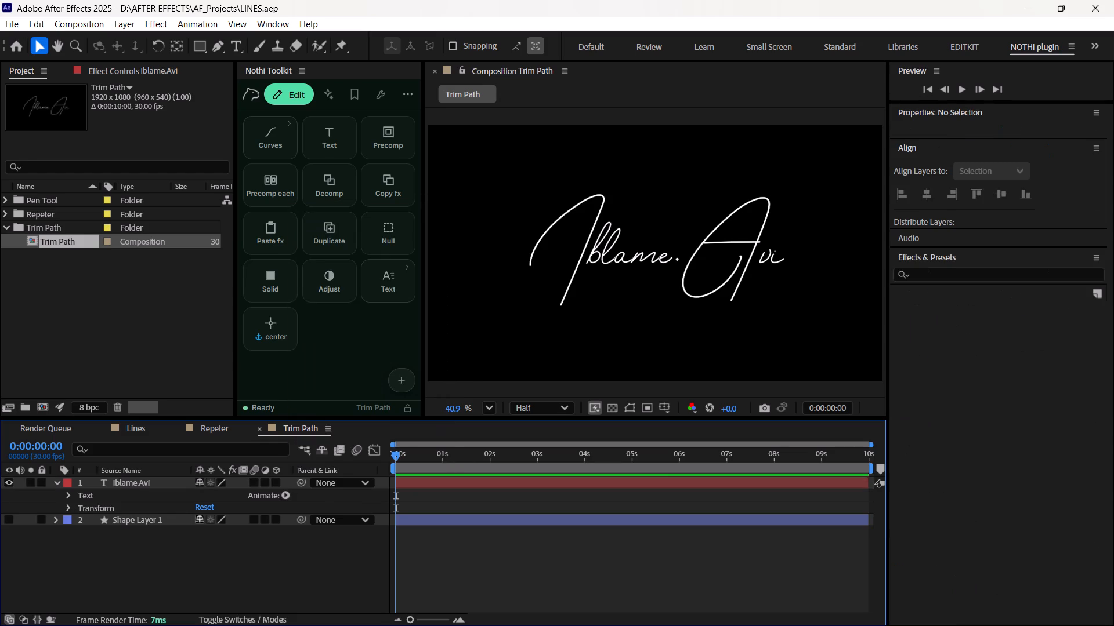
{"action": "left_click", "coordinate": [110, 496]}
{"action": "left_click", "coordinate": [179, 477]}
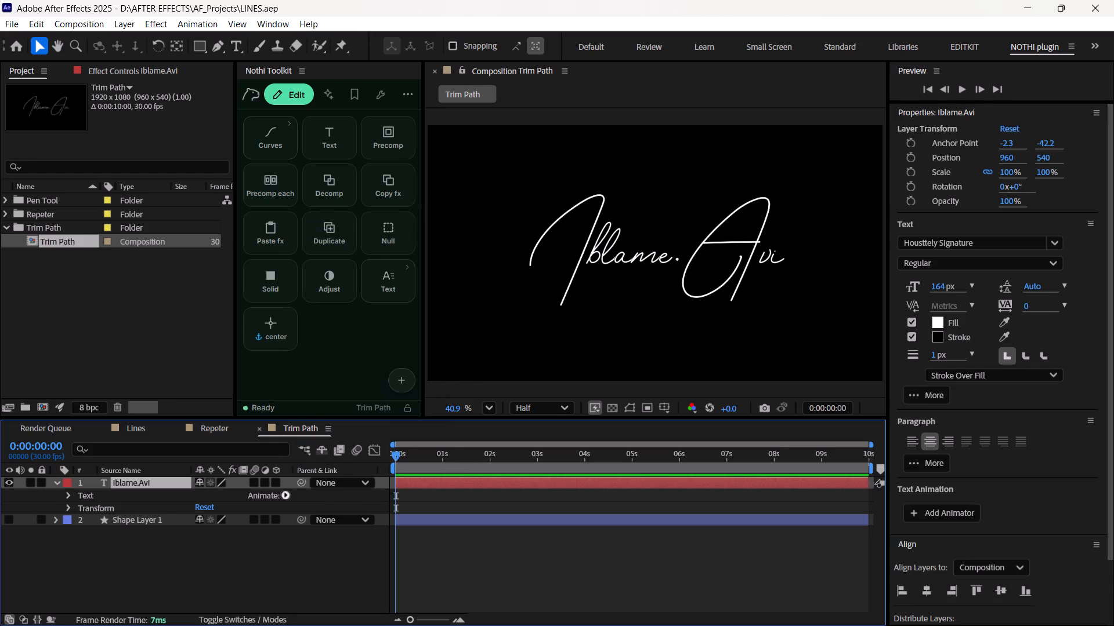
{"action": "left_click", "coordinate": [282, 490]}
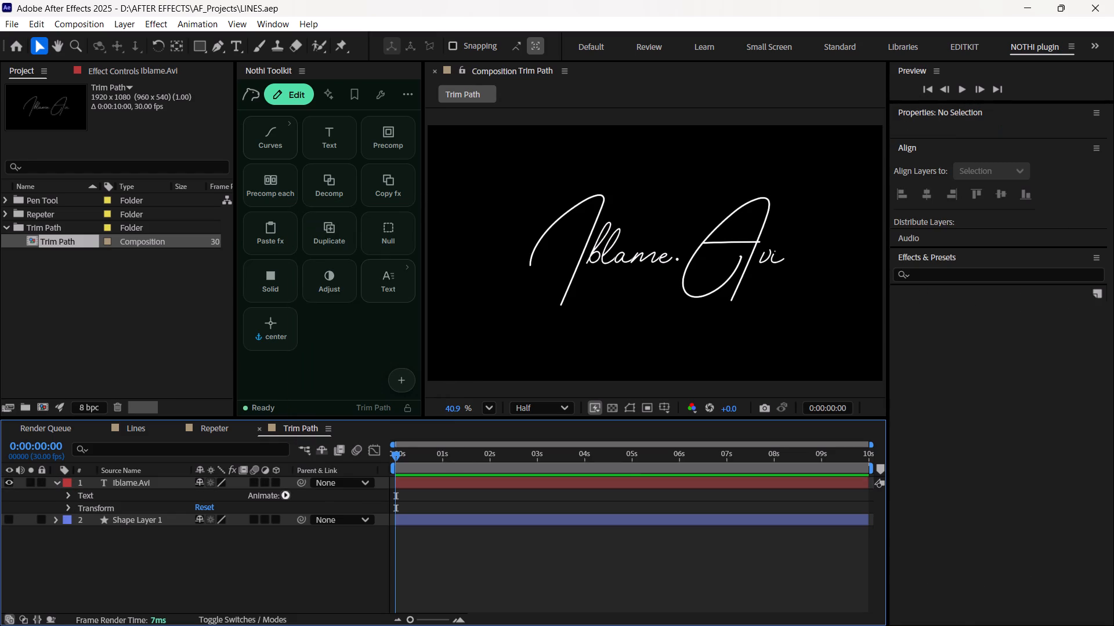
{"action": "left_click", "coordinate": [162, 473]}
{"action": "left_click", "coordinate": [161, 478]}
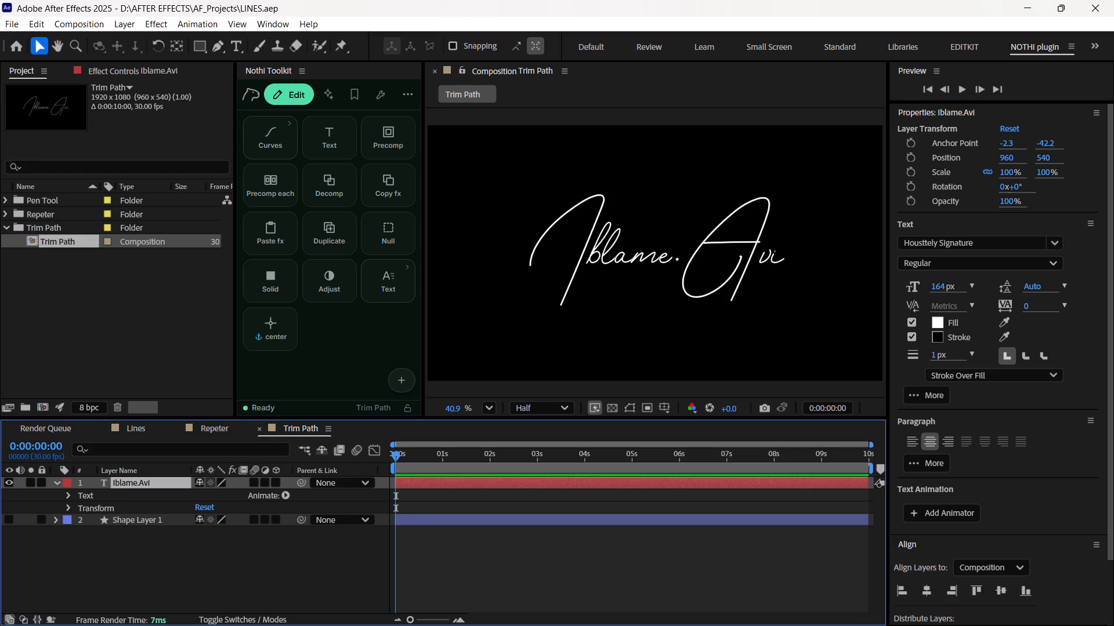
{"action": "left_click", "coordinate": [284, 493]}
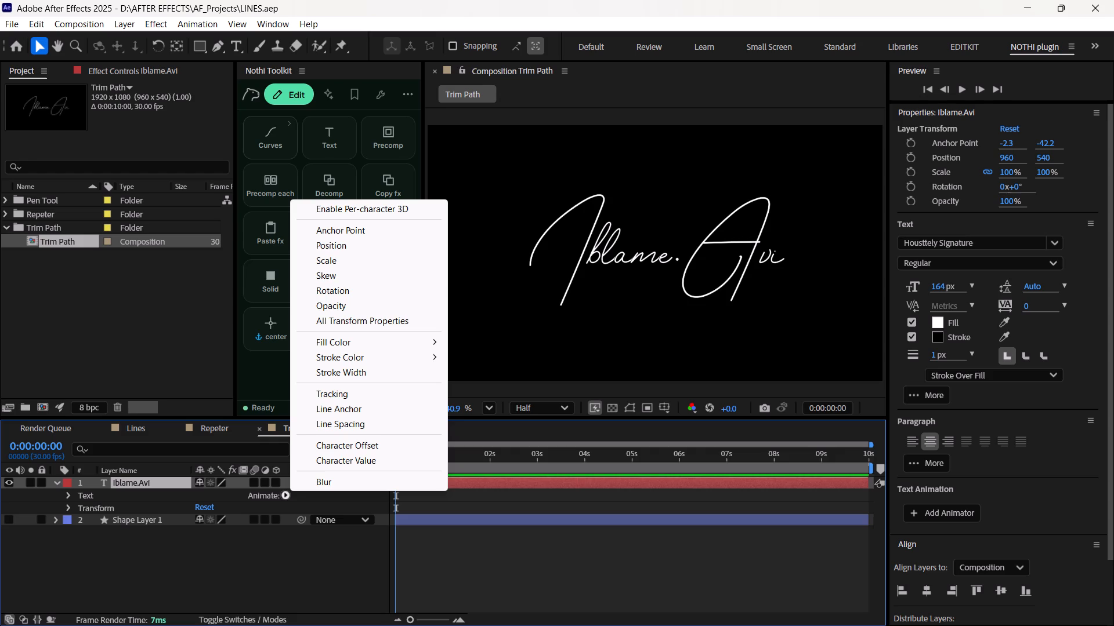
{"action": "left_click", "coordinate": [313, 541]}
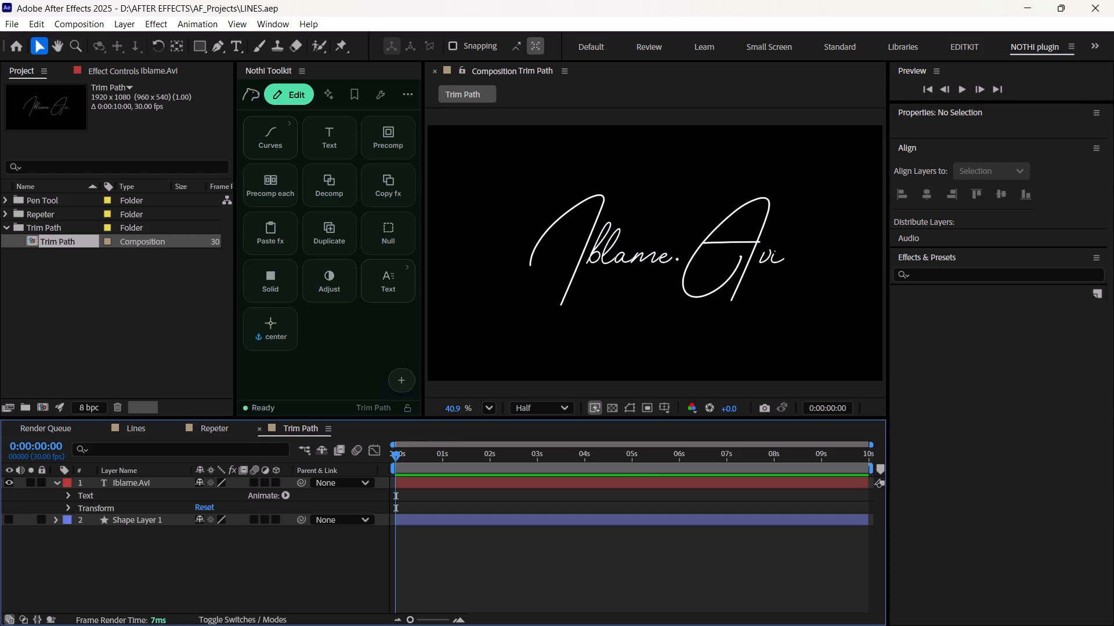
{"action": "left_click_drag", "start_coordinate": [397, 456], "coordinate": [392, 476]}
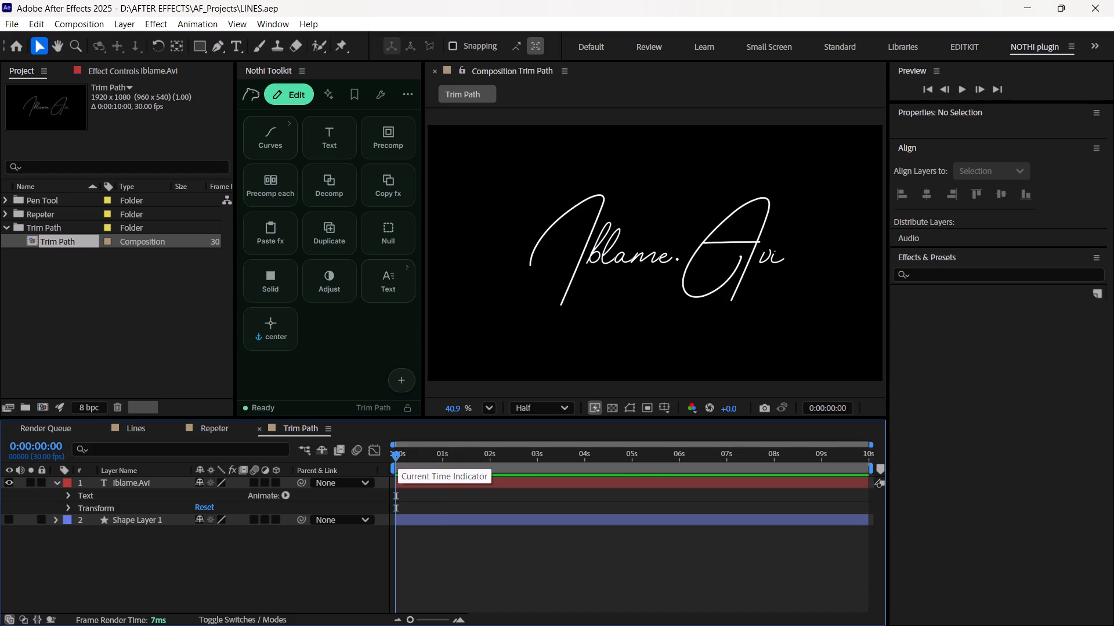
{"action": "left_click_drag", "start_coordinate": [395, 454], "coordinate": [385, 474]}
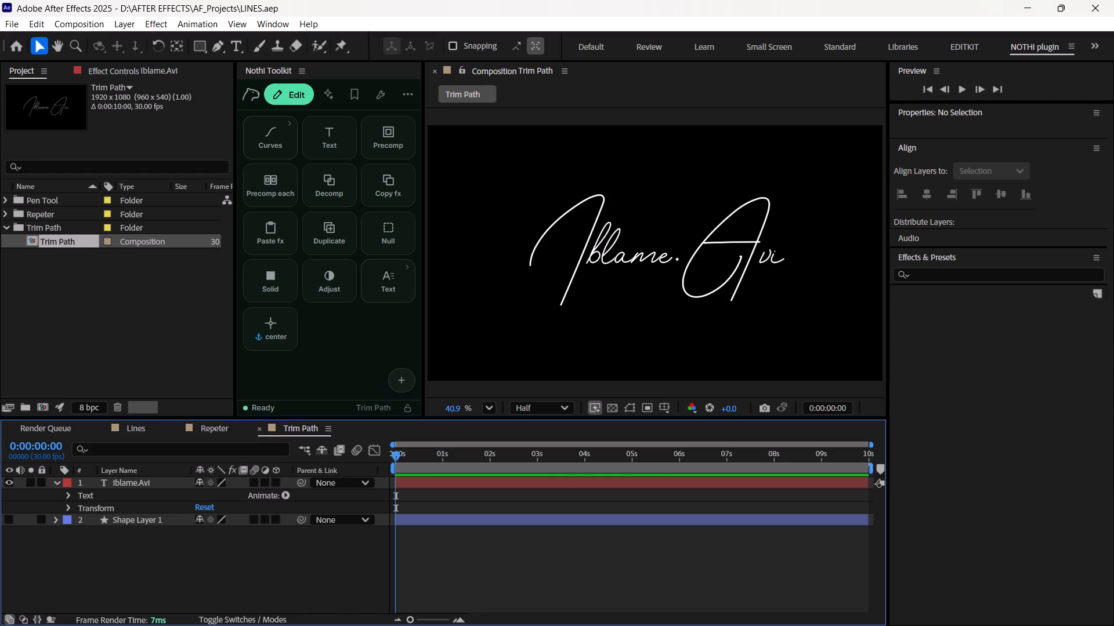
Widen the composition viewer by narrowing the adjacent Nothi Toolkit area.
{"action": "left_click_drag", "start_coordinate": [423, 241], "coordinate": [380, 256]}
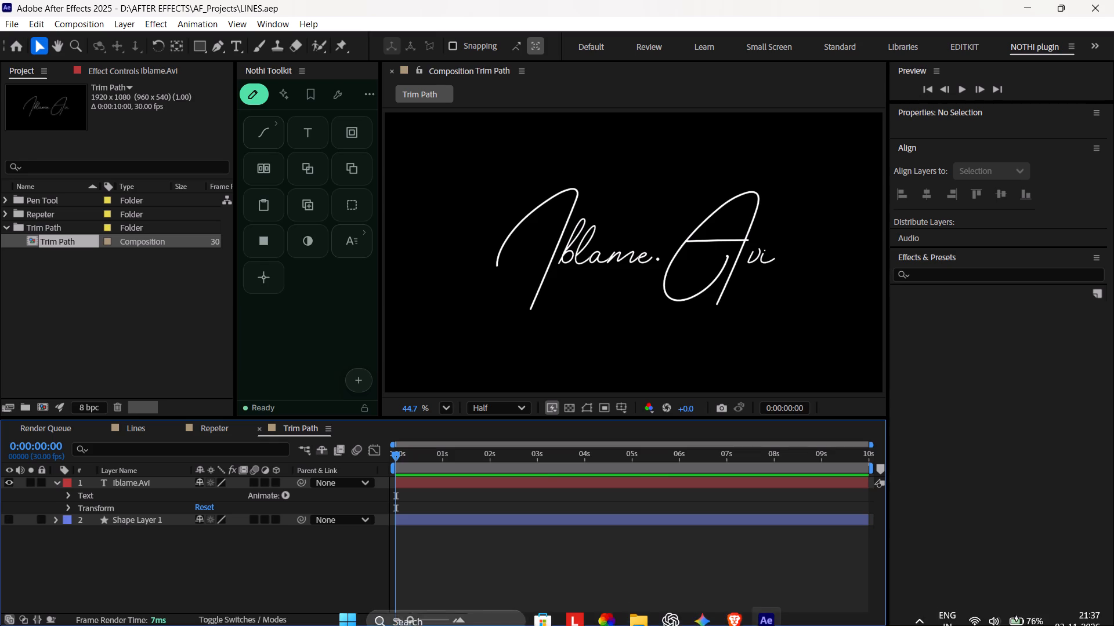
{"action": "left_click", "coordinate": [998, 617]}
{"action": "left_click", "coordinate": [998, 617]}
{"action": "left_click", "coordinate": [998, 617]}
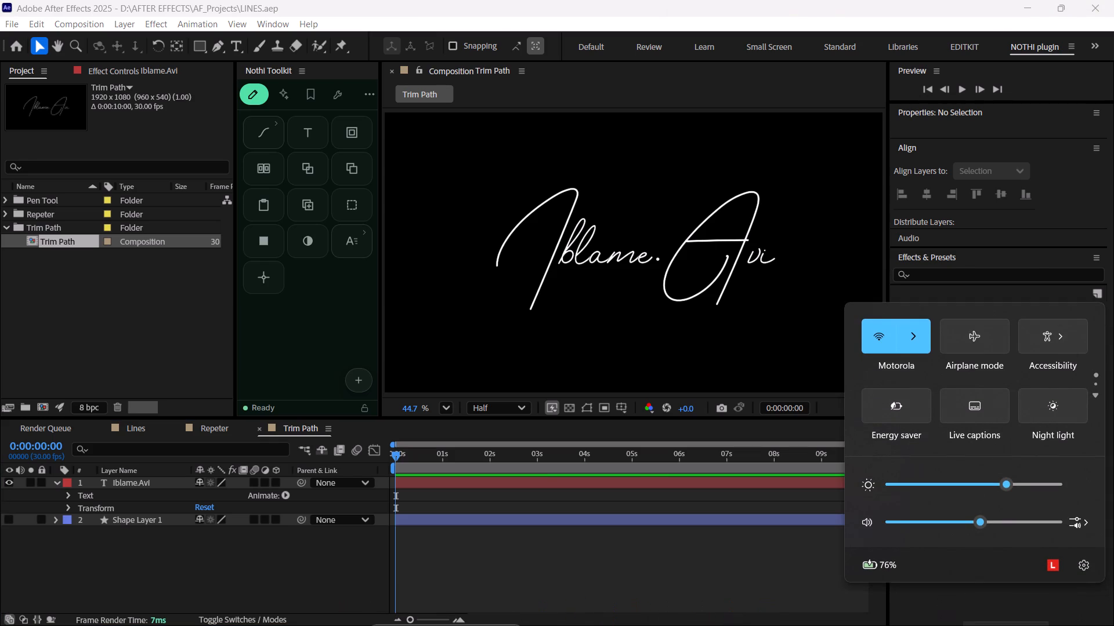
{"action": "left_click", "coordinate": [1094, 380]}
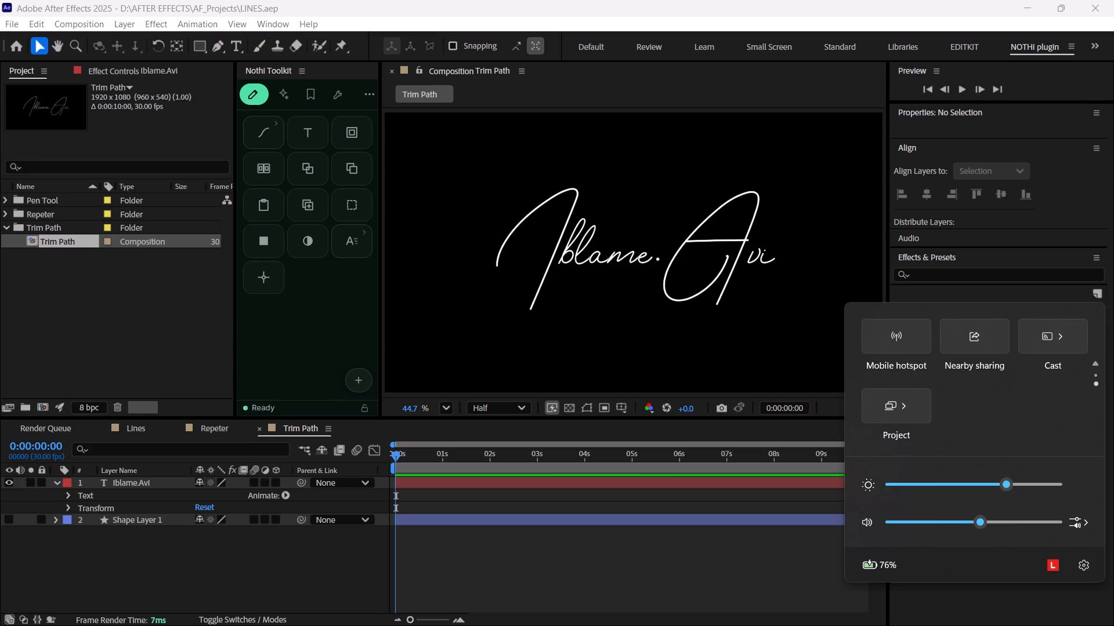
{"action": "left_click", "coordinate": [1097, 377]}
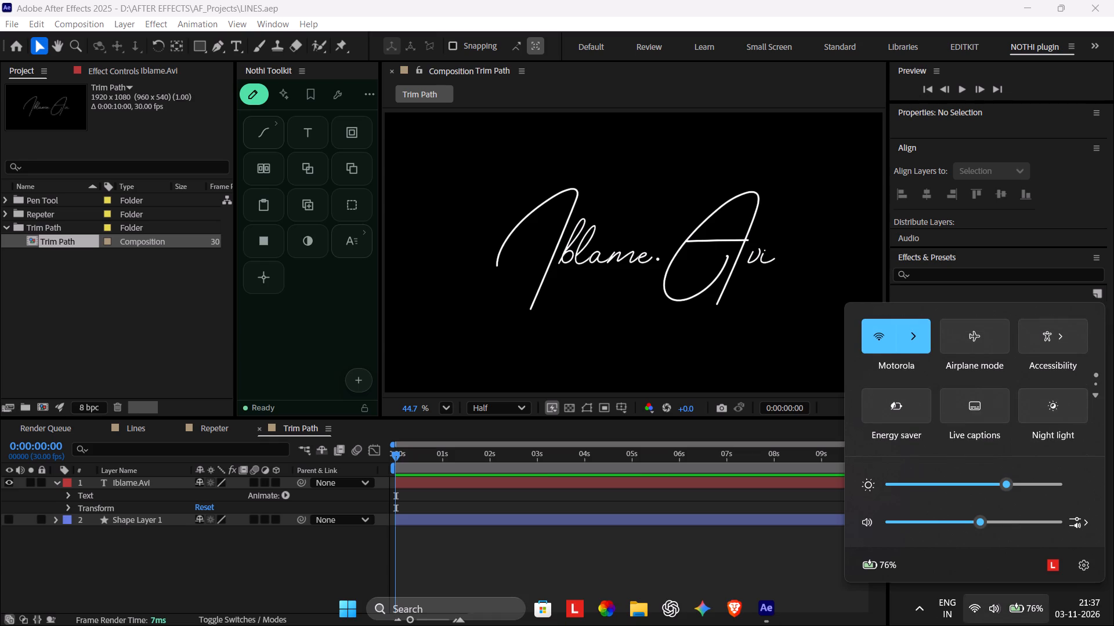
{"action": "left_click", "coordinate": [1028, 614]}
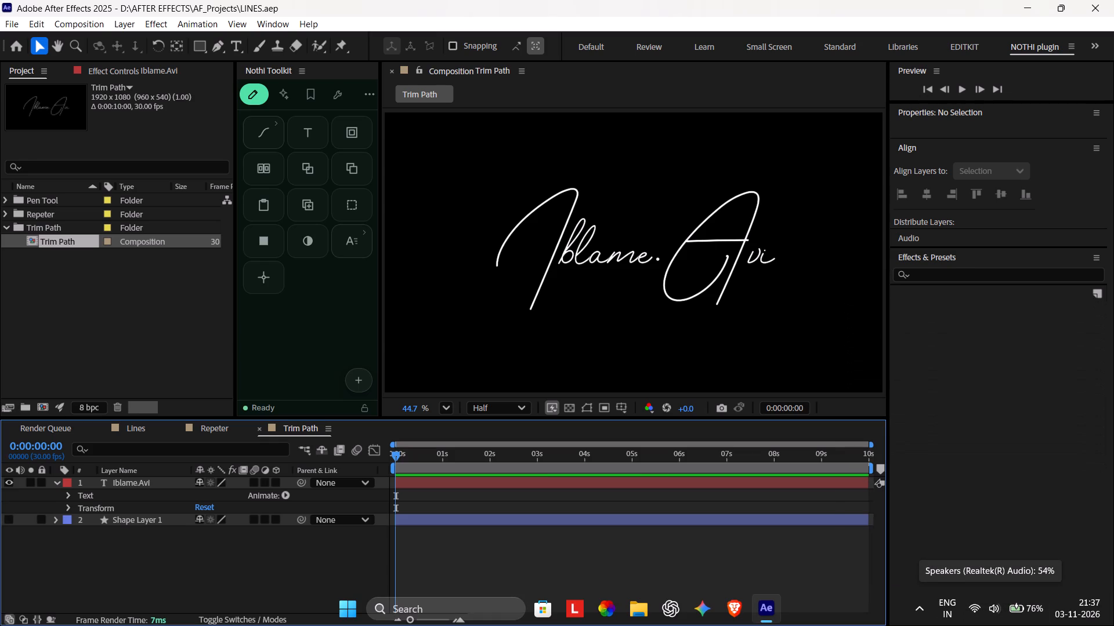
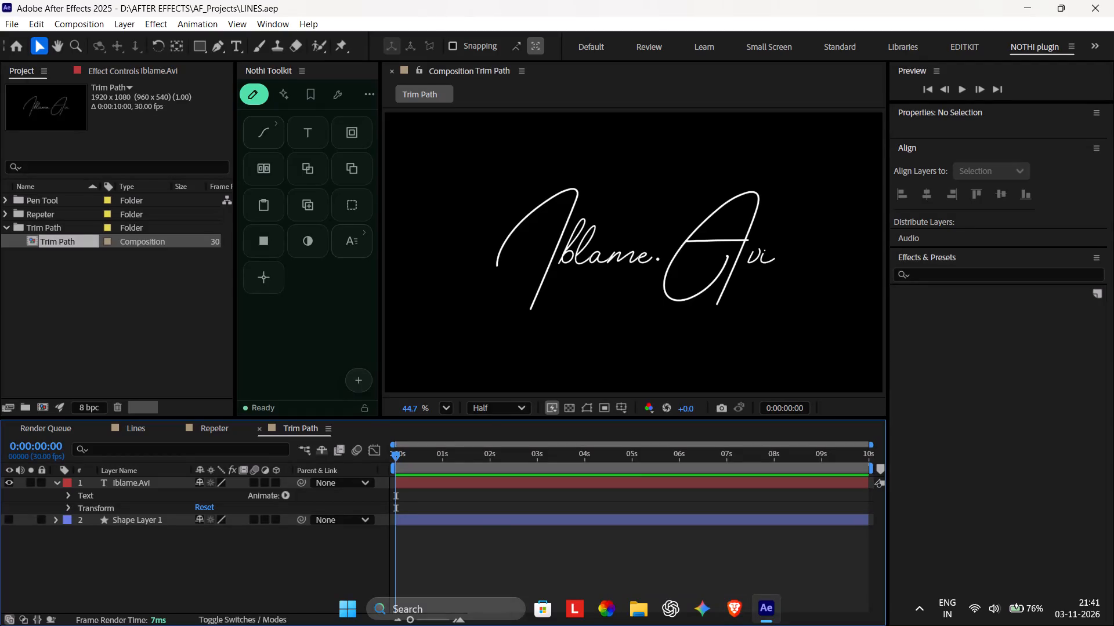
Collapse the properties of the Iblame.Avi text layer in the timeline.
{"action": "left_click", "coordinate": [55, 480]}
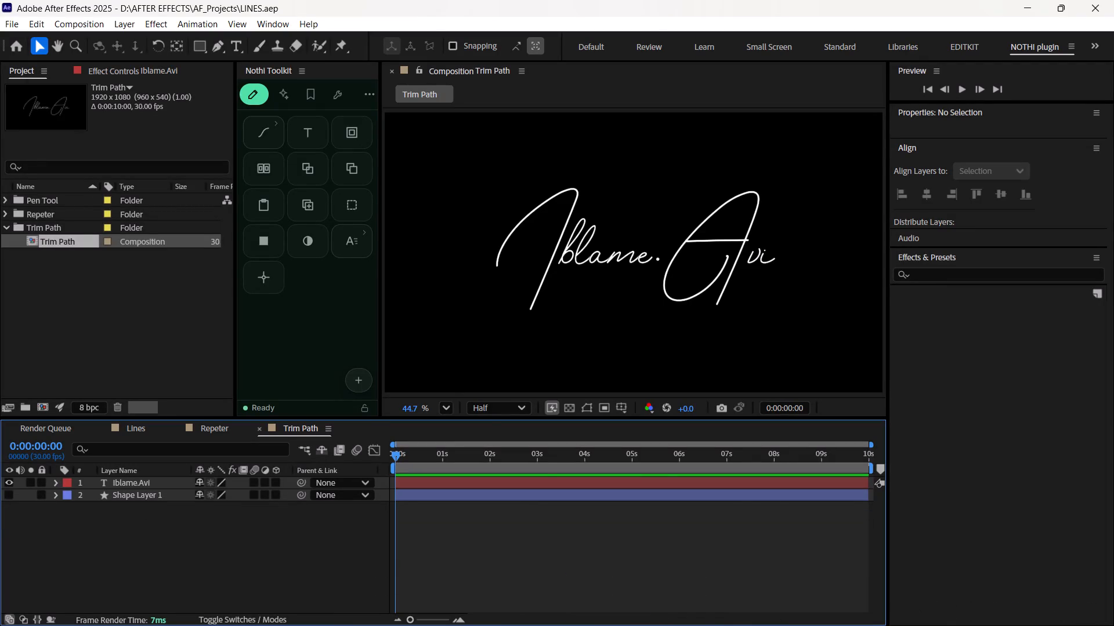
Activate the Pen tool and set its shape stroke colour to red.
{"action": "key", "text": "g"}
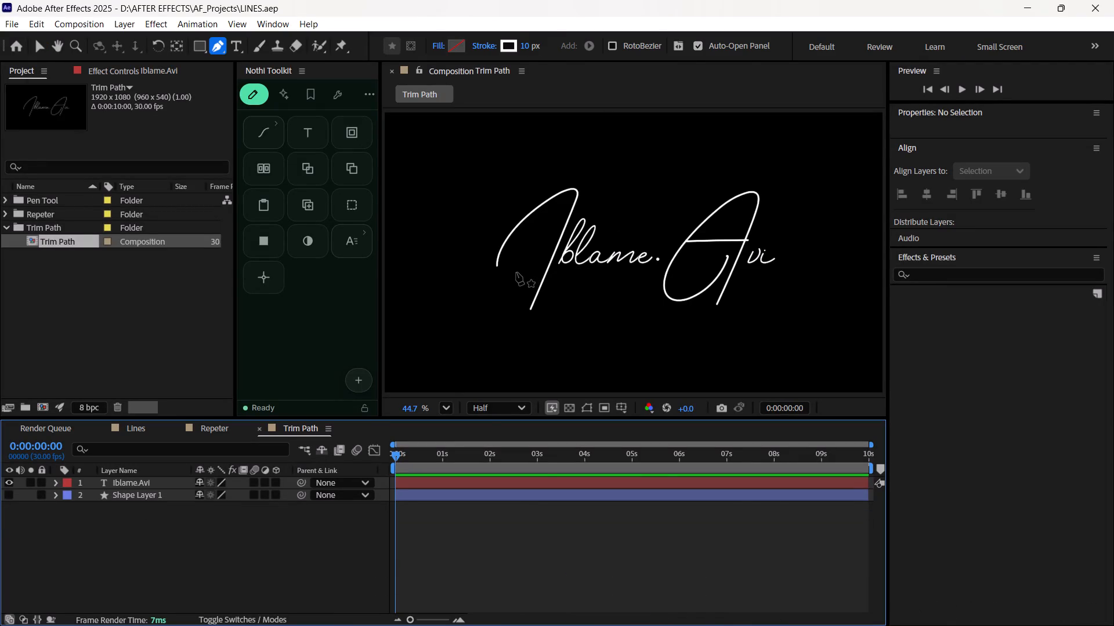
{"action": "scroll", "coordinate": [504, 270], "scroll_direction": "up", "scroll_amount": 1}
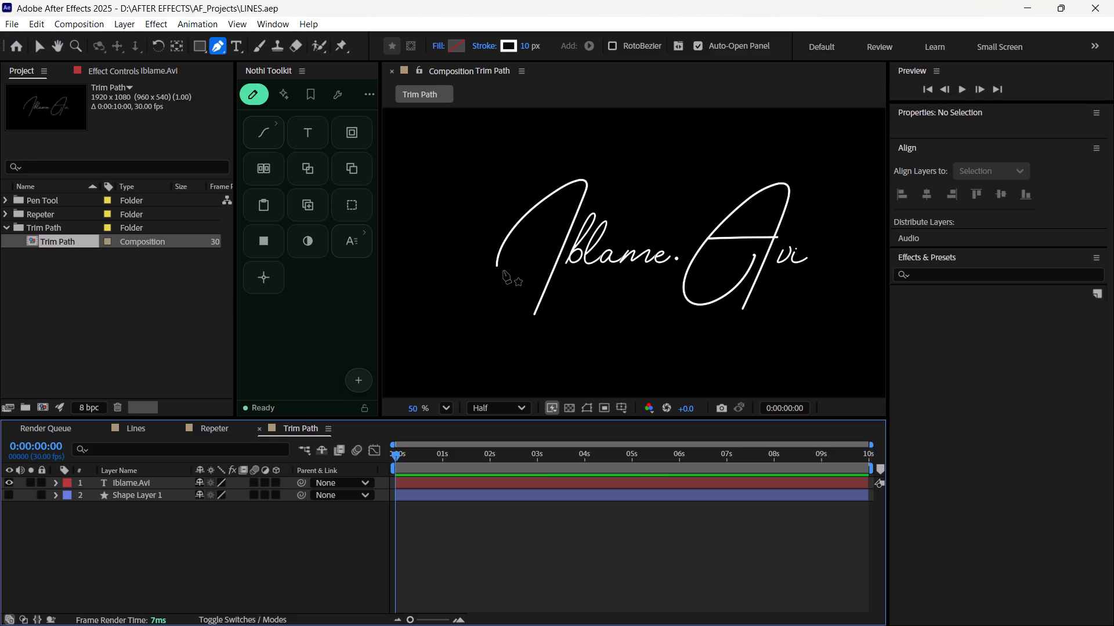
{"action": "scroll", "coordinate": [504, 270], "scroll_direction": "up", "scroll_amount": 1}
{"action": "scroll", "coordinate": [572, 287], "scroll_direction": "up", "scroll_amount": 2}
{"action": "key", "text": "space"}
{"action": "key", "text": "space"}
{"action": "key", "text": "space"}
{"action": "key", "text": "space"}
{"action": "key", "text": "space"}
{"action": "key", "text": "space"}
{"action": "key", "text": "space"}
{"action": "key", "text": "space"}
{"action": "key", "text": "space"}
{"action": "key", "text": "space"}
{"action": "key", "text": "space"}
{"action": "key", "text": "space"}
{"action": "key", "text": "space"}
{"action": "key", "text": "space"}
{"action": "key", "text": "space"}
{"action": "key", "text": "space"}
{"action": "key", "text": "space"}
{"action": "key", "text": "space"}
{"action": "key", "text": "space"}
{"action": "key", "text": "space"}
{"action": "left_click_drag", "start_coordinate": [672, 289], "coordinate": [609, 302]}
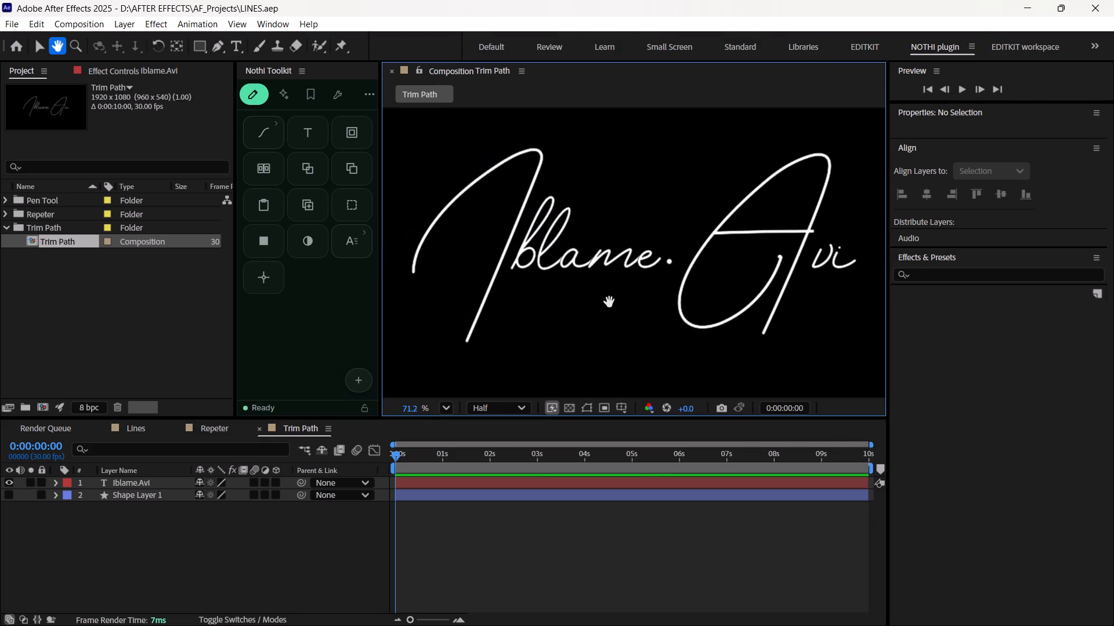
{"action": "left_click_drag", "start_coordinate": [609, 302], "coordinate": [609, 303]}
{"action": "left_click", "coordinate": [514, 45]}
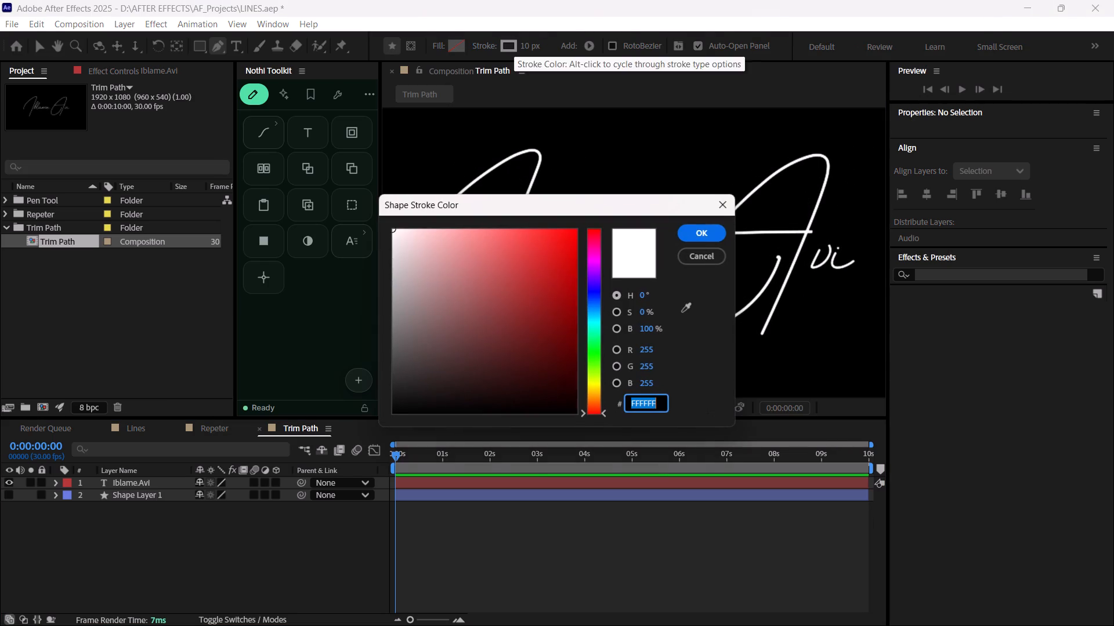
{"action": "left_click_drag", "start_coordinate": [552, 253], "coordinate": [573, 244]}
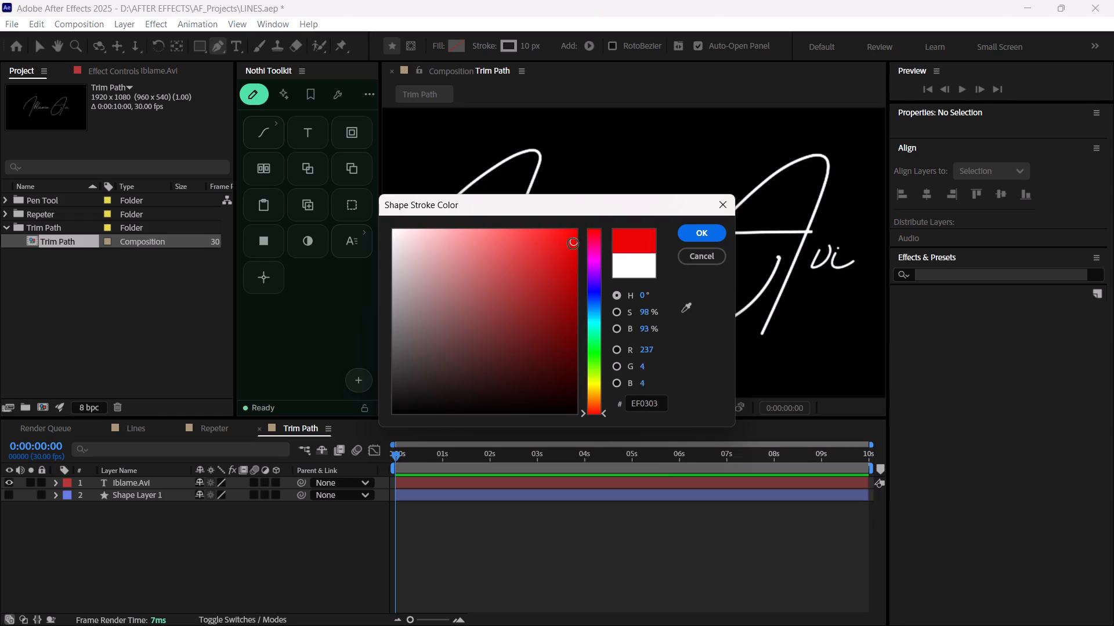
{"action": "left_click_drag", "start_coordinate": [573, 244], "coordinate": [562, 270]}
{"action": "left_click", "coordinate": [708, 231]}
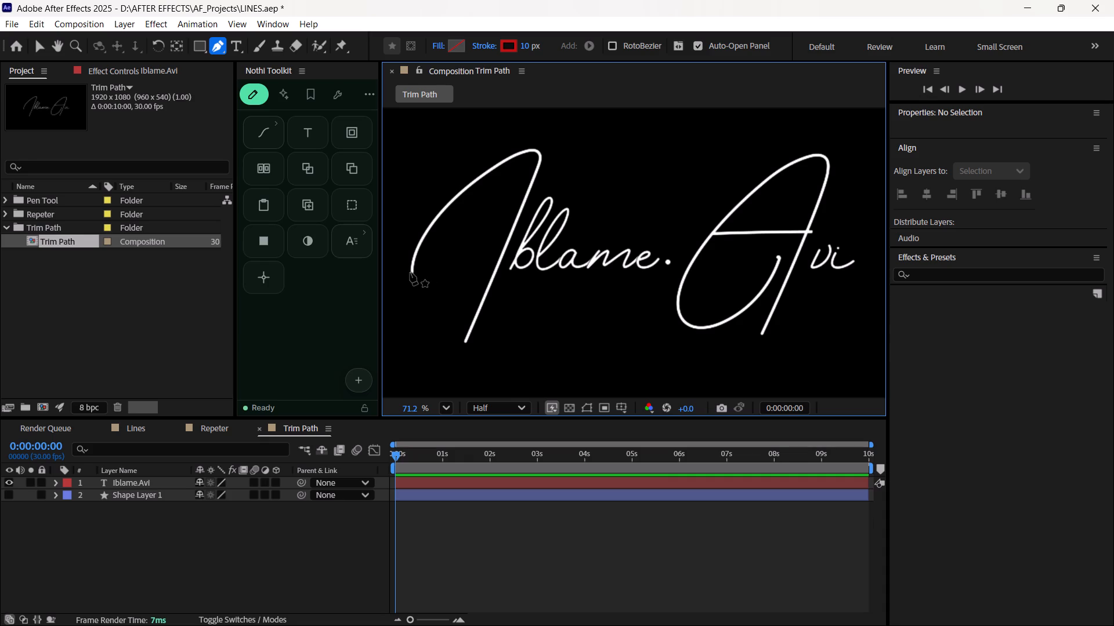
Start a Pen path at the lower end of the I's opening curved stroke in the signature.
{"action": "scroll", "coordinate": [412, 272], "scroll_direction": "up", "scroll_amount": 10}
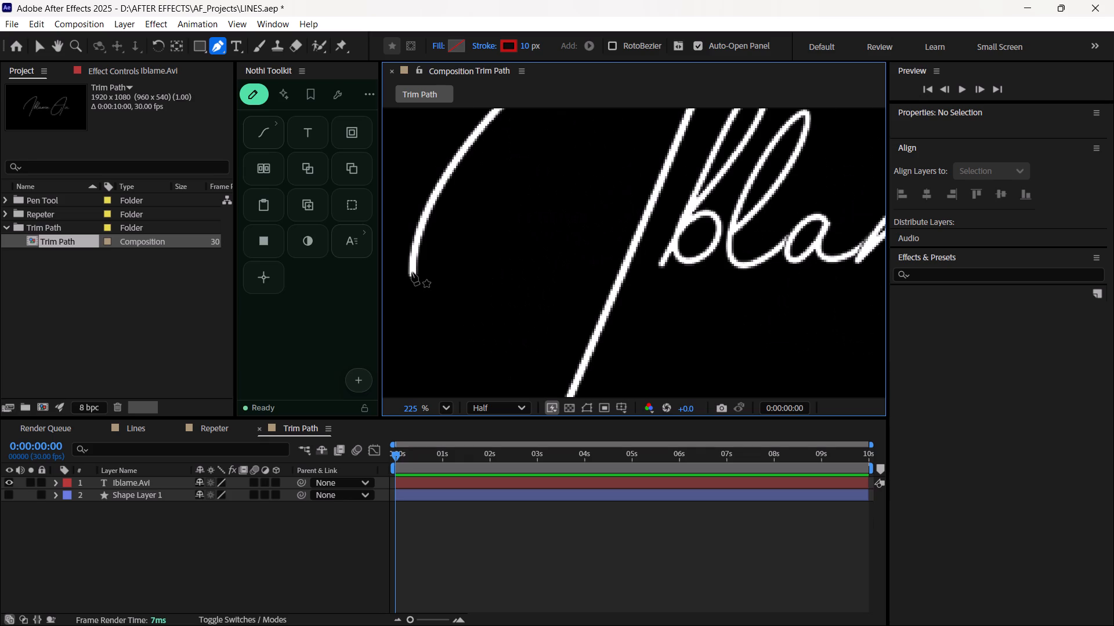
{"action": "scroll", "coordinate": [412, 272], "scroll_direction": "up", "scroll_amount": 1}
{"action": "left_click", "coordinate": [412, 272]}
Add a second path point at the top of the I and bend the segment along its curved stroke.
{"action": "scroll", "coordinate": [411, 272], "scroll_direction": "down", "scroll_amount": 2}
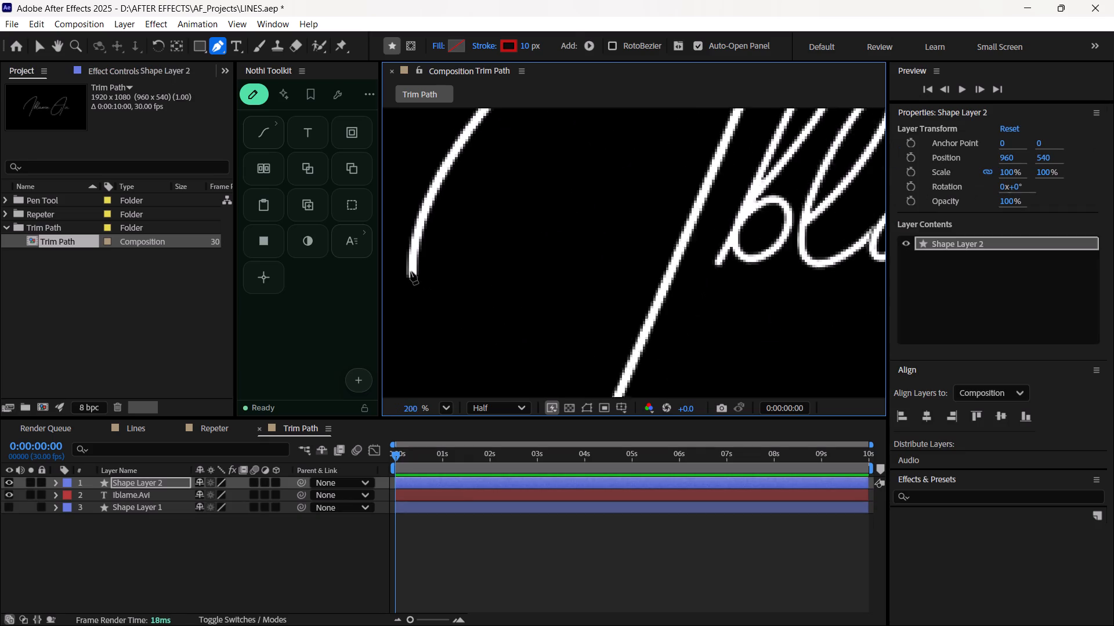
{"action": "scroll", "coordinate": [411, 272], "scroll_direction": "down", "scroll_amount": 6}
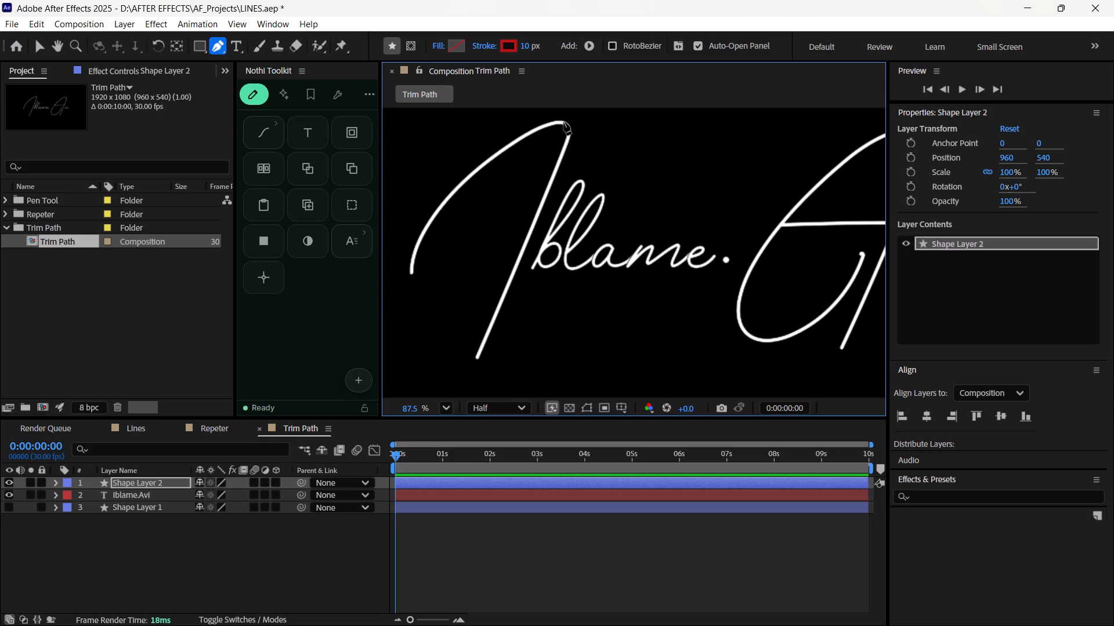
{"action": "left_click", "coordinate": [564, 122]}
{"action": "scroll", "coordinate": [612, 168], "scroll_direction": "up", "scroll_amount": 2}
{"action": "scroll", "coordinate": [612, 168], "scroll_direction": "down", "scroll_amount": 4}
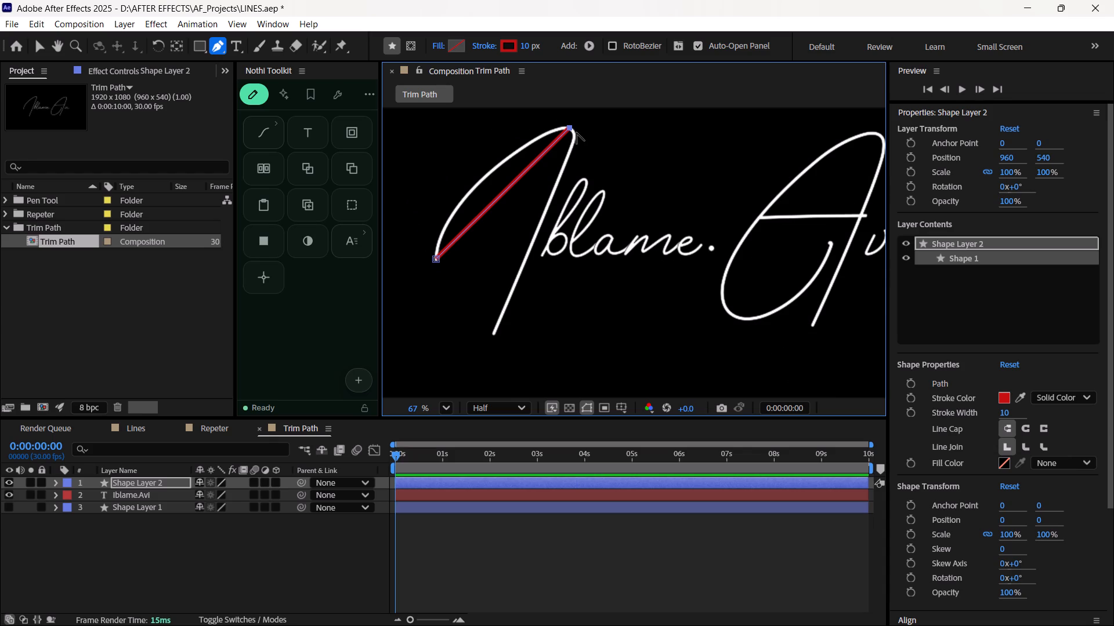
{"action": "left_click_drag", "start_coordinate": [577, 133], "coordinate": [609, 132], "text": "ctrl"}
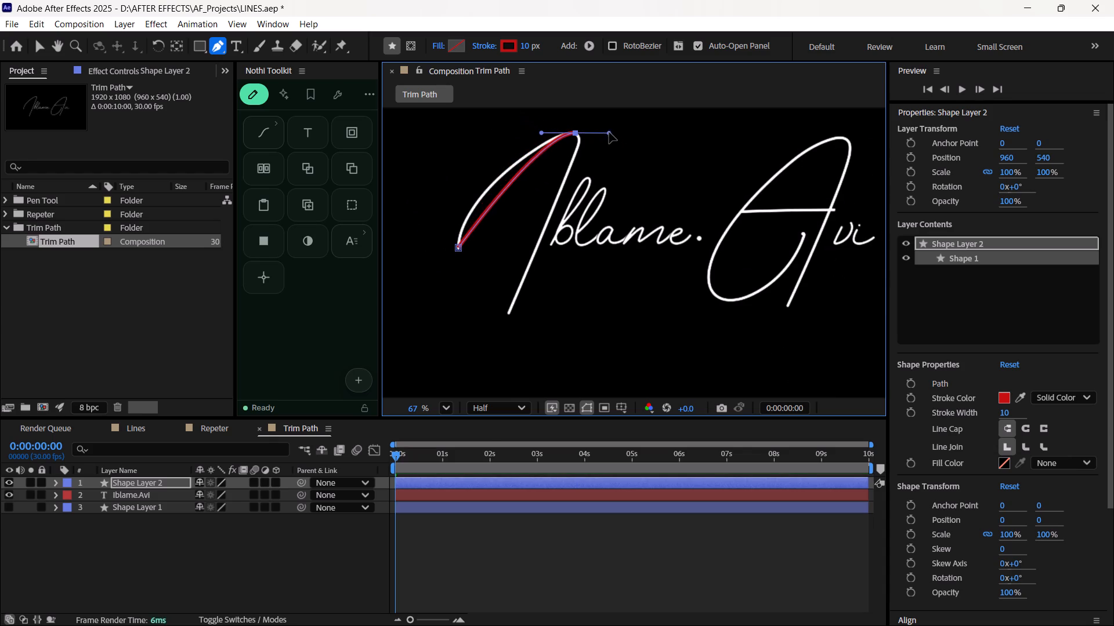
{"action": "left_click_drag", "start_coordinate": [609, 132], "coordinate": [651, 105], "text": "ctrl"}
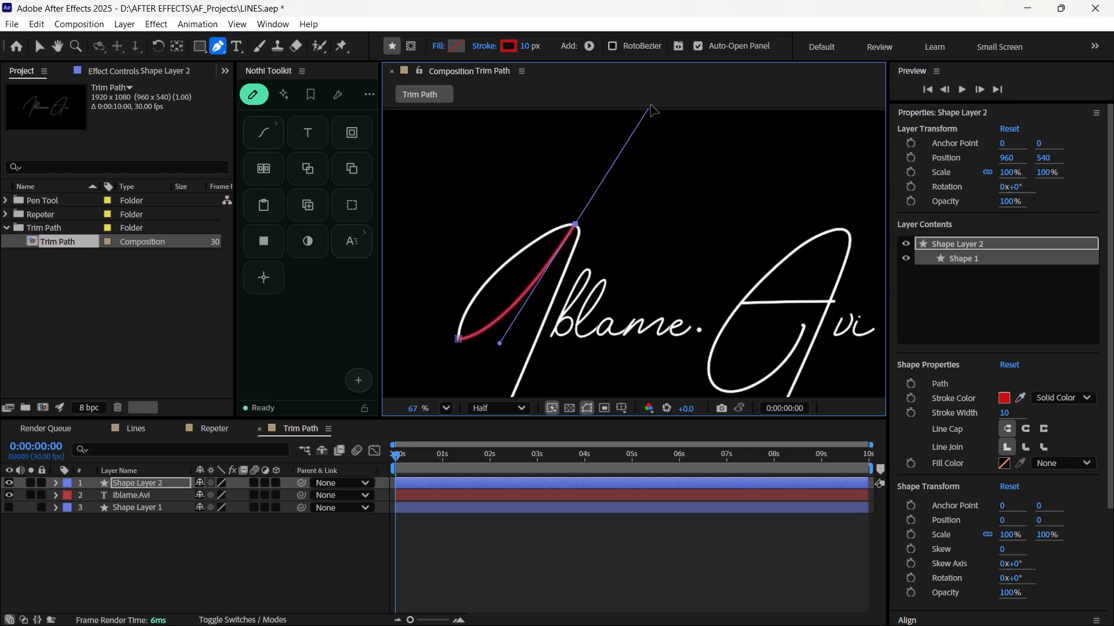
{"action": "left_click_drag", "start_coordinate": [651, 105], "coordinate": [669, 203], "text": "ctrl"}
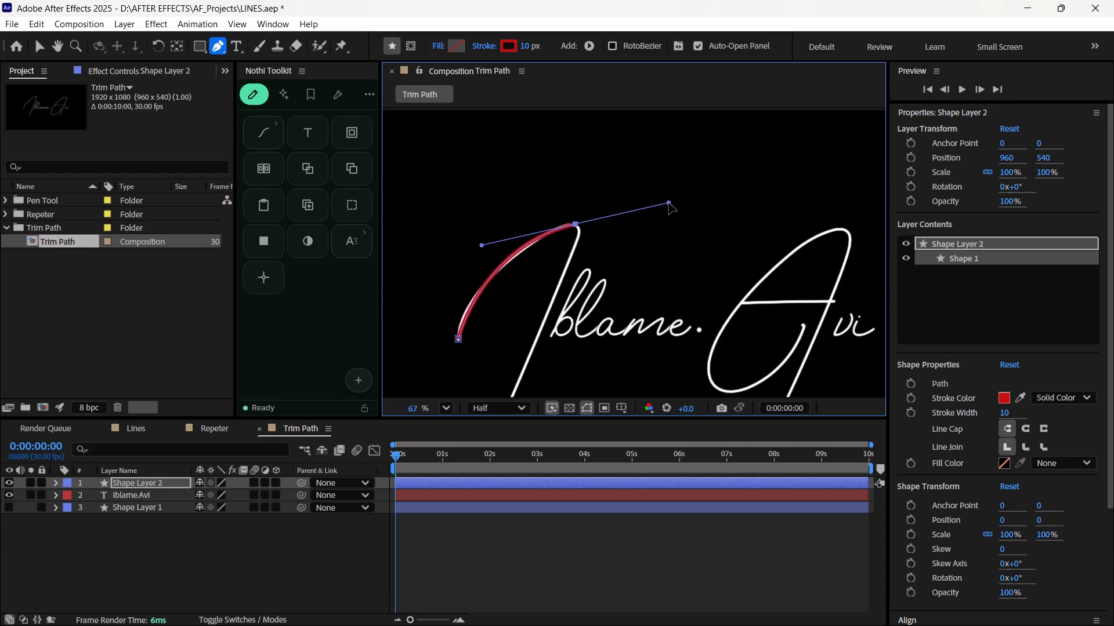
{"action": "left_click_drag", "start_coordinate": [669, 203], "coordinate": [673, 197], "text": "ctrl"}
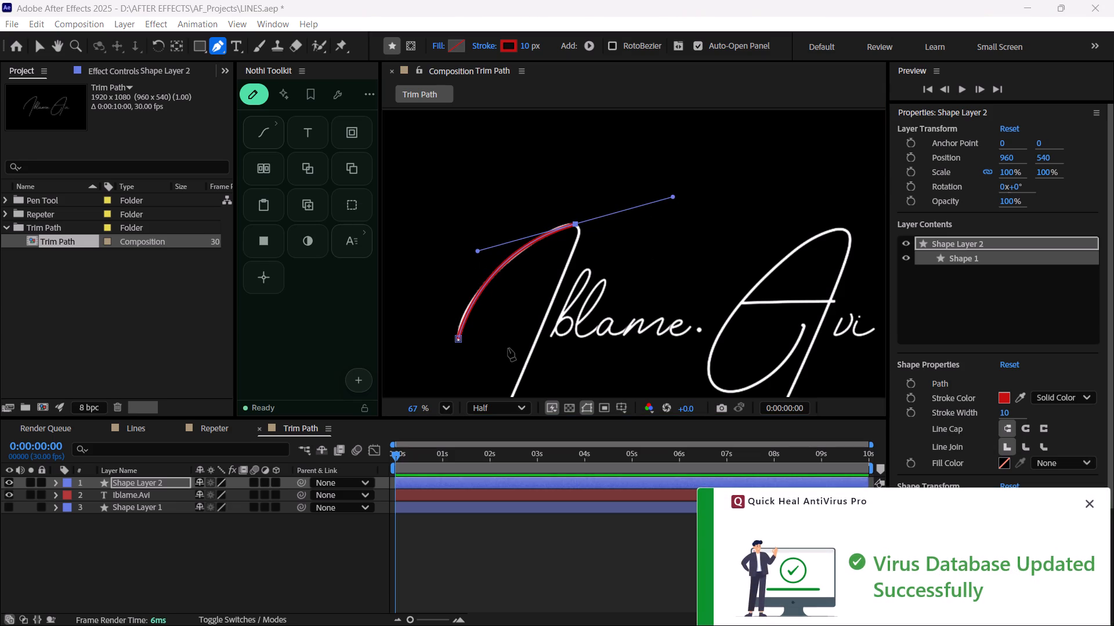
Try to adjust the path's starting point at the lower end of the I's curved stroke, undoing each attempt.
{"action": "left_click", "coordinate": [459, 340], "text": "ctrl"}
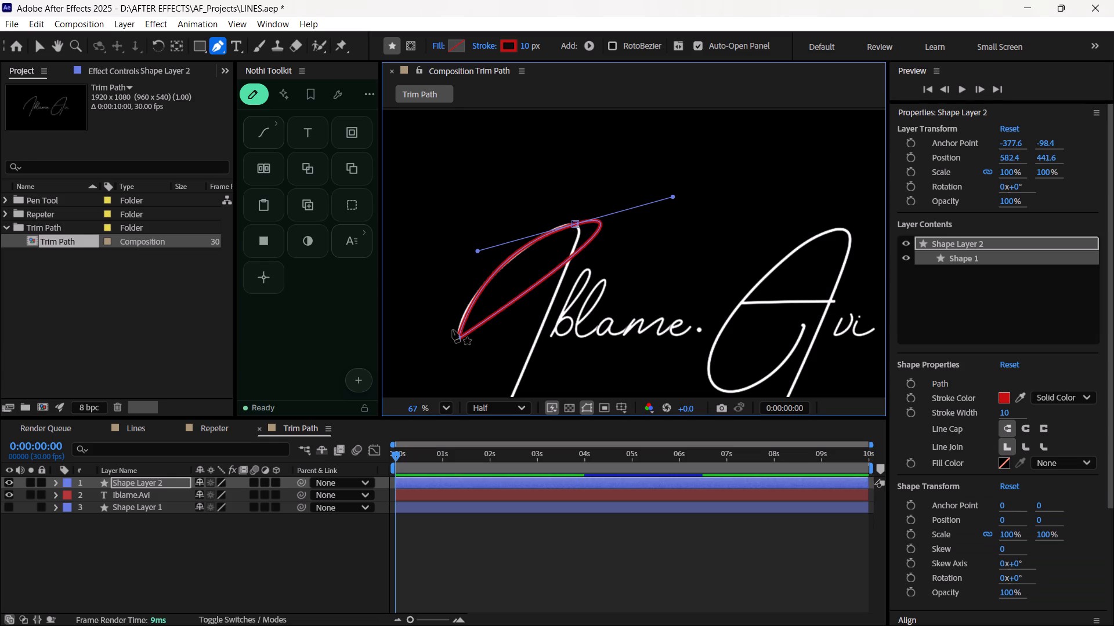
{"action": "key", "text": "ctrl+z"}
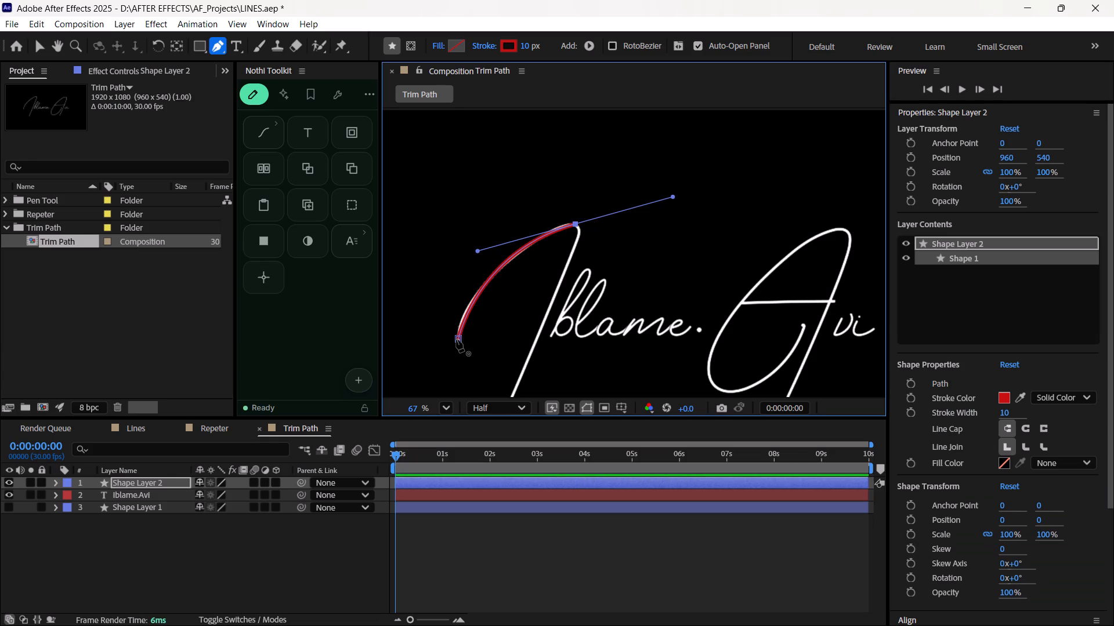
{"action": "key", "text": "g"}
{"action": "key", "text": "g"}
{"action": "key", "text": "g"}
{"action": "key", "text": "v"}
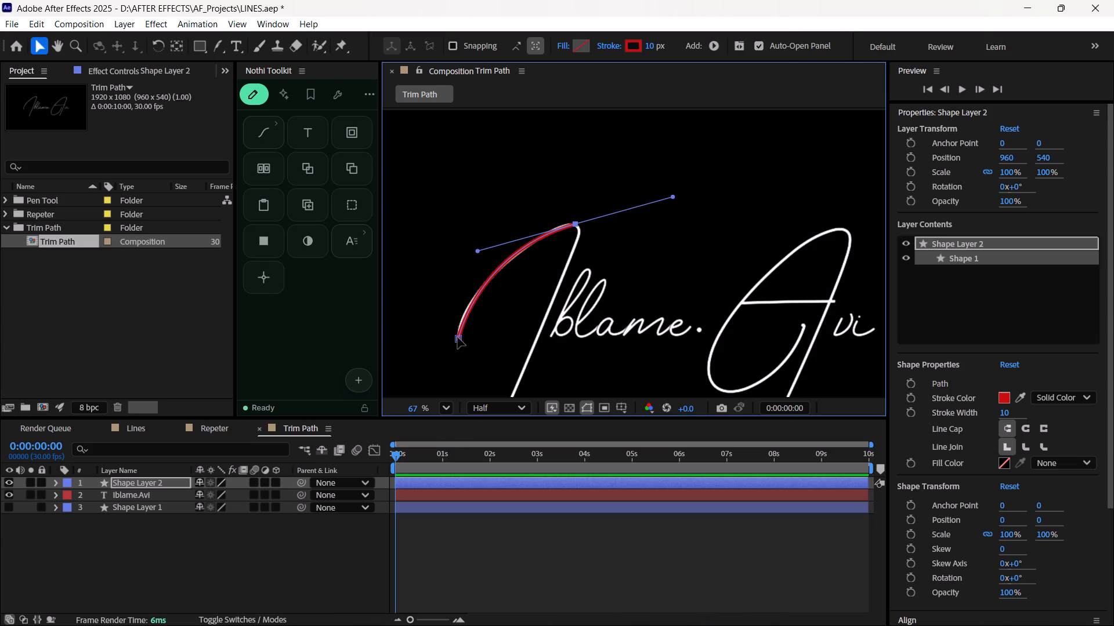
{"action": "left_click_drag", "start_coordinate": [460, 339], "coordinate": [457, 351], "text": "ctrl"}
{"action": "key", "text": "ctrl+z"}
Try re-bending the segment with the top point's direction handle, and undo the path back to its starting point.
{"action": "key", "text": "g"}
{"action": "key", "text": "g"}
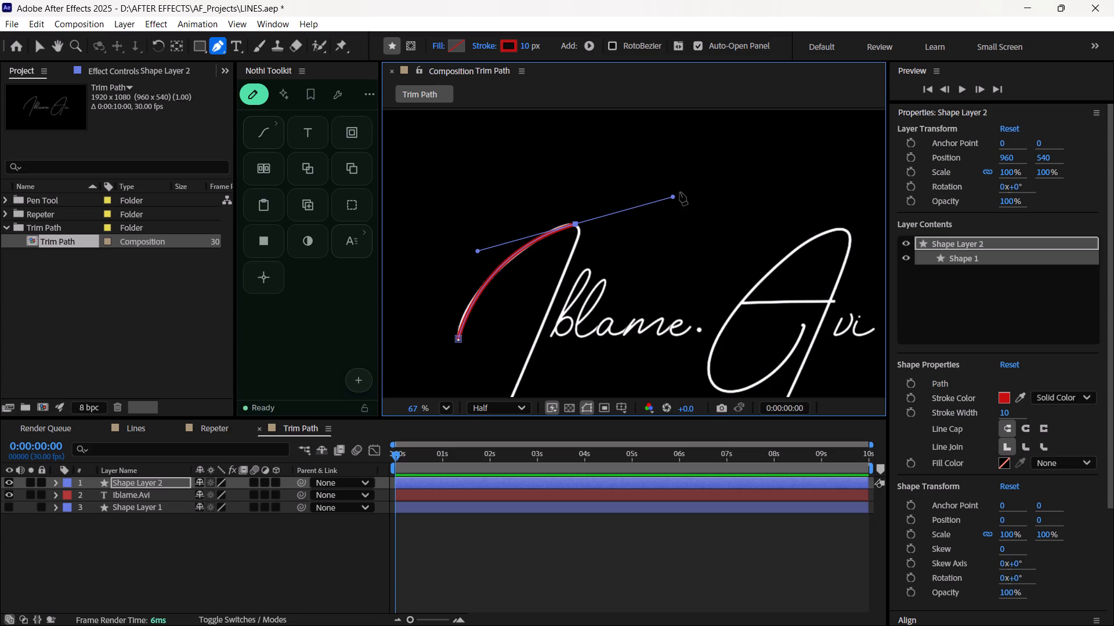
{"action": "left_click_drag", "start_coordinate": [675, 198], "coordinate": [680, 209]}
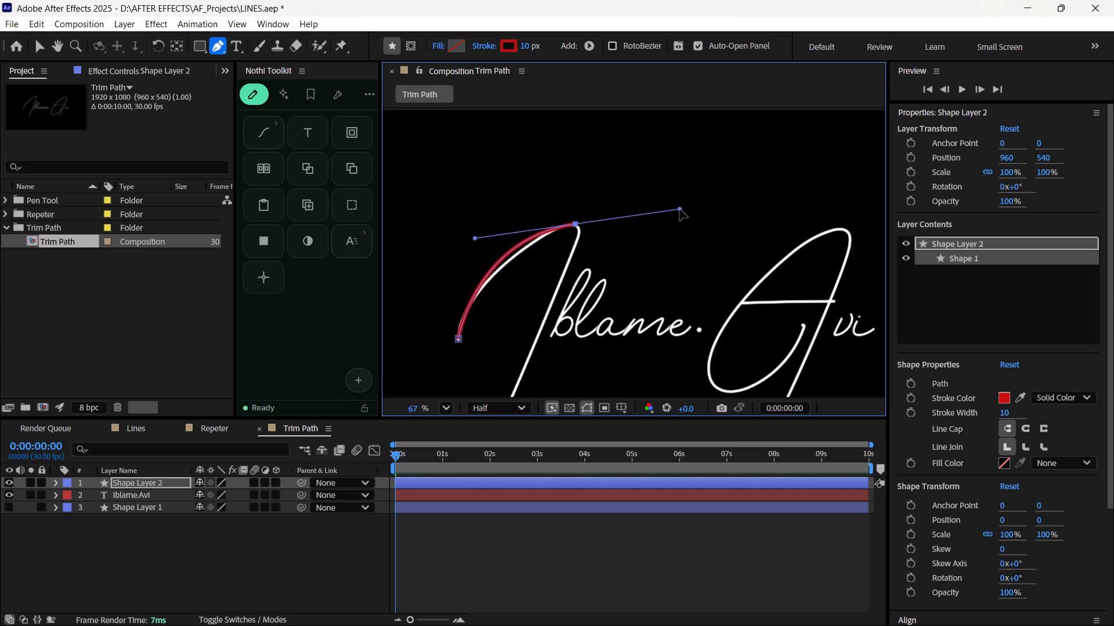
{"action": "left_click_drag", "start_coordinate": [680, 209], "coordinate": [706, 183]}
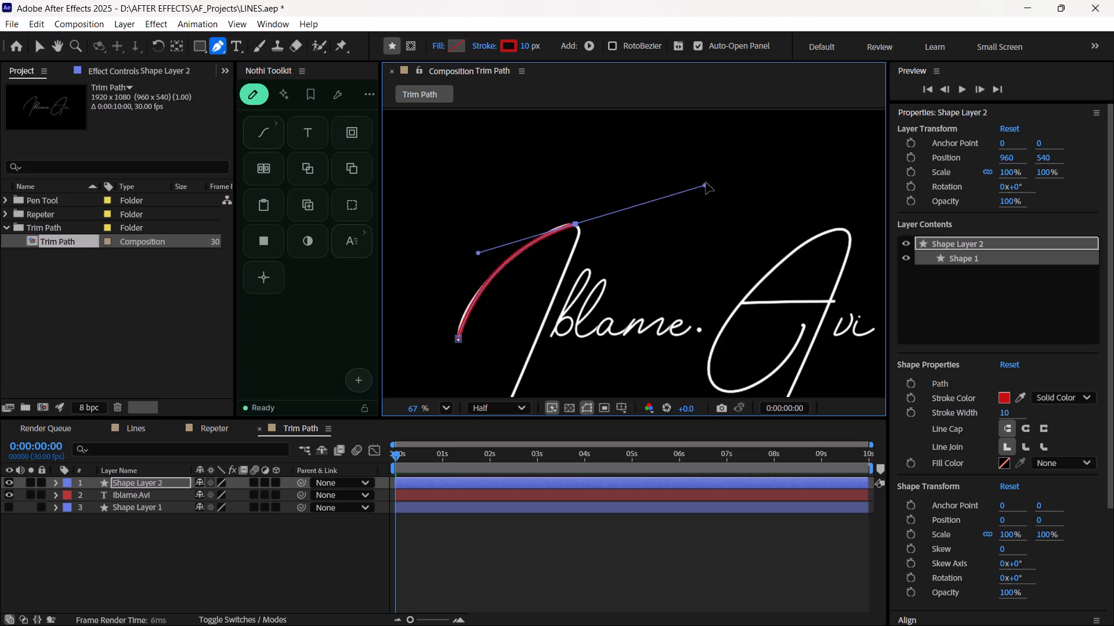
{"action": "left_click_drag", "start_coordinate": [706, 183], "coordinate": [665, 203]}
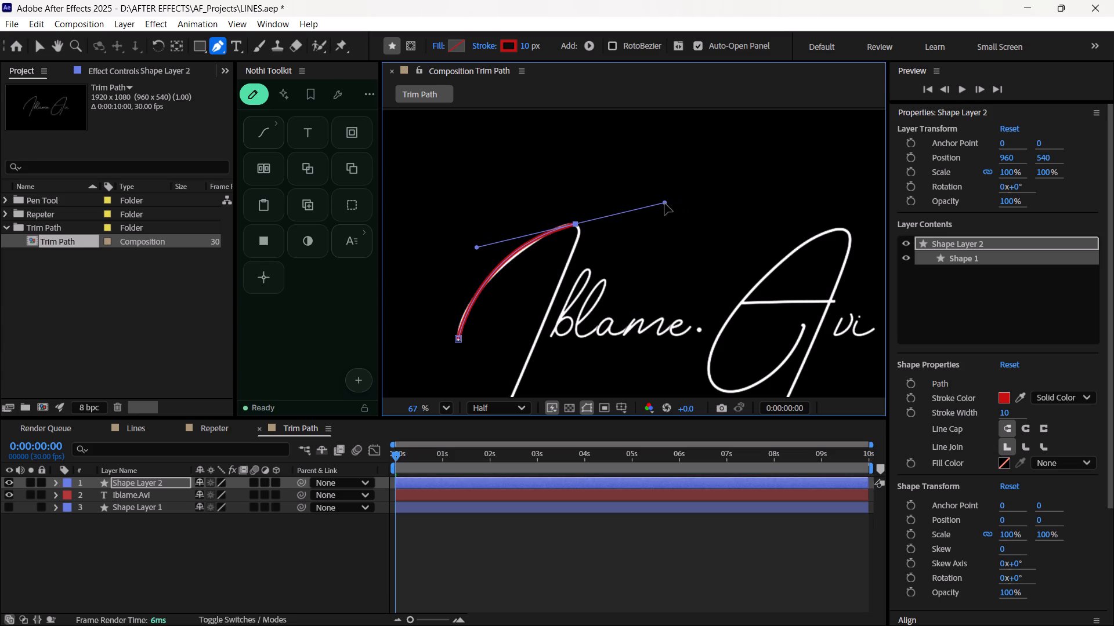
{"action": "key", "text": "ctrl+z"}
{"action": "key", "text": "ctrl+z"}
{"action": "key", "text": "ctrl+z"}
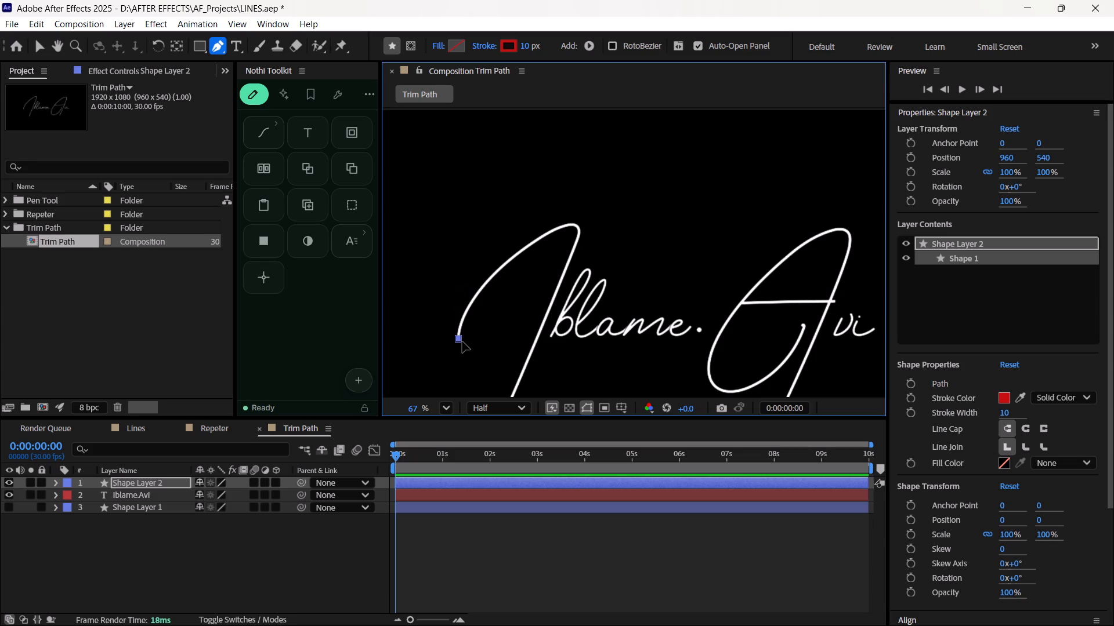
Place the path's second point at the top of the I, undoing the first placement and positioning it again.
{"action": "left_click", "coordinate": [569, 223]}
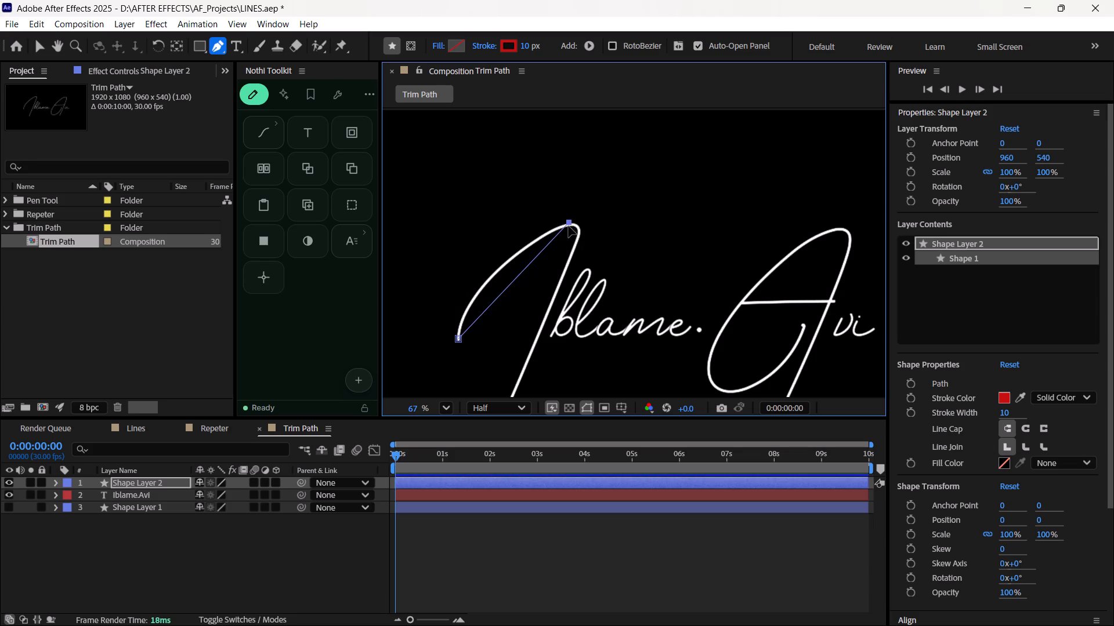
{"action": "key", "text": "ctrl+z"}
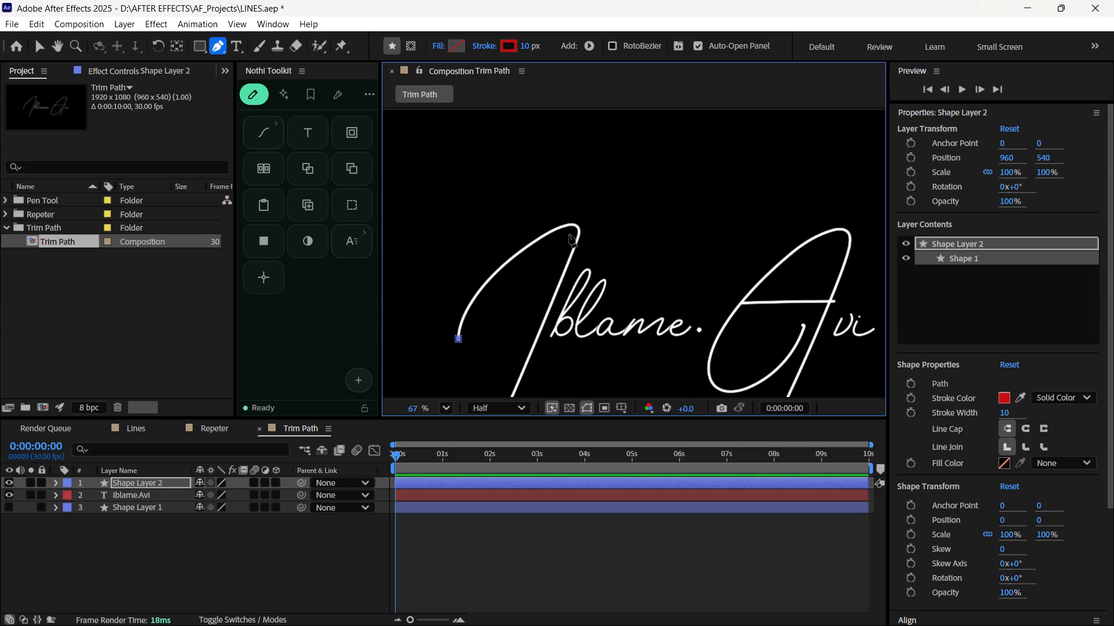
{"action": "scroll", "coordinate": [569, 235], "scroll_direction": "up", "scroll_amount": 4}
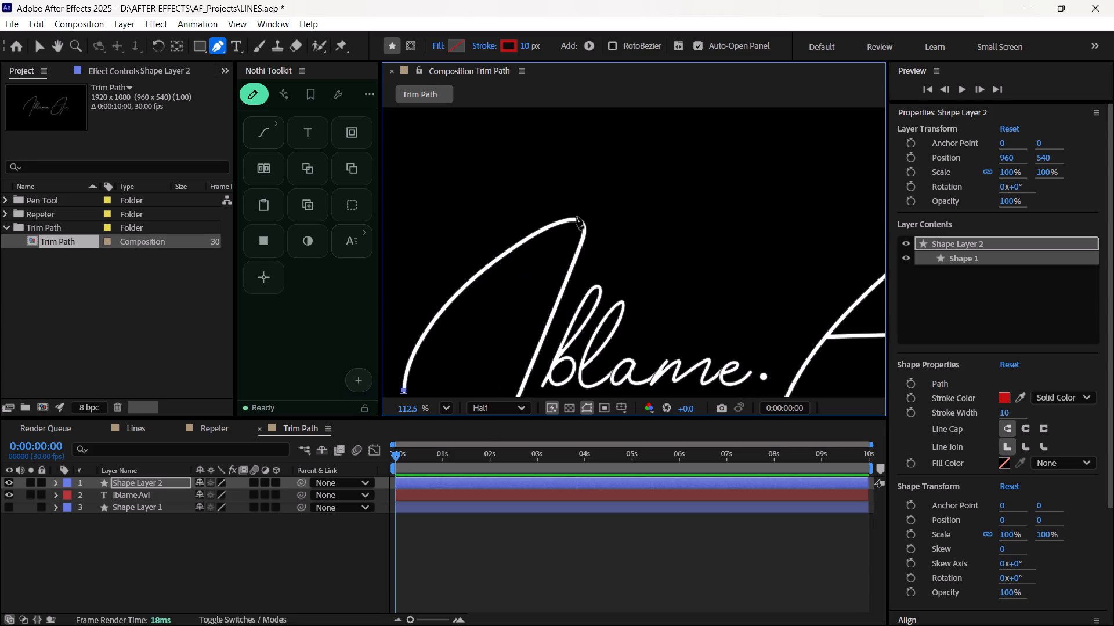
{"action": "left_click", "coordinate": [576, 216]}
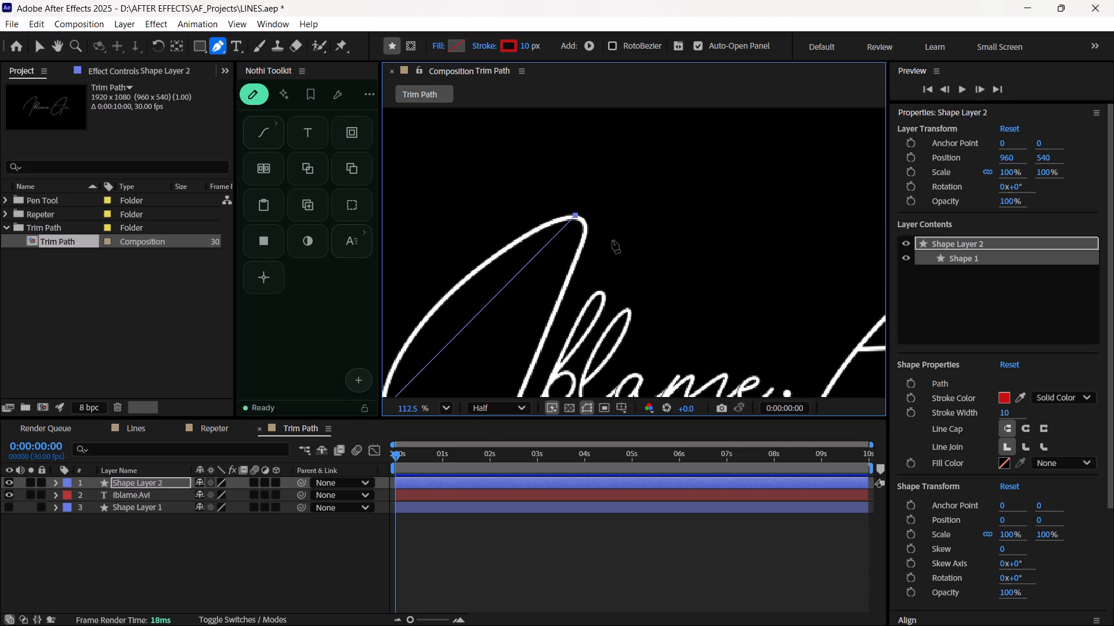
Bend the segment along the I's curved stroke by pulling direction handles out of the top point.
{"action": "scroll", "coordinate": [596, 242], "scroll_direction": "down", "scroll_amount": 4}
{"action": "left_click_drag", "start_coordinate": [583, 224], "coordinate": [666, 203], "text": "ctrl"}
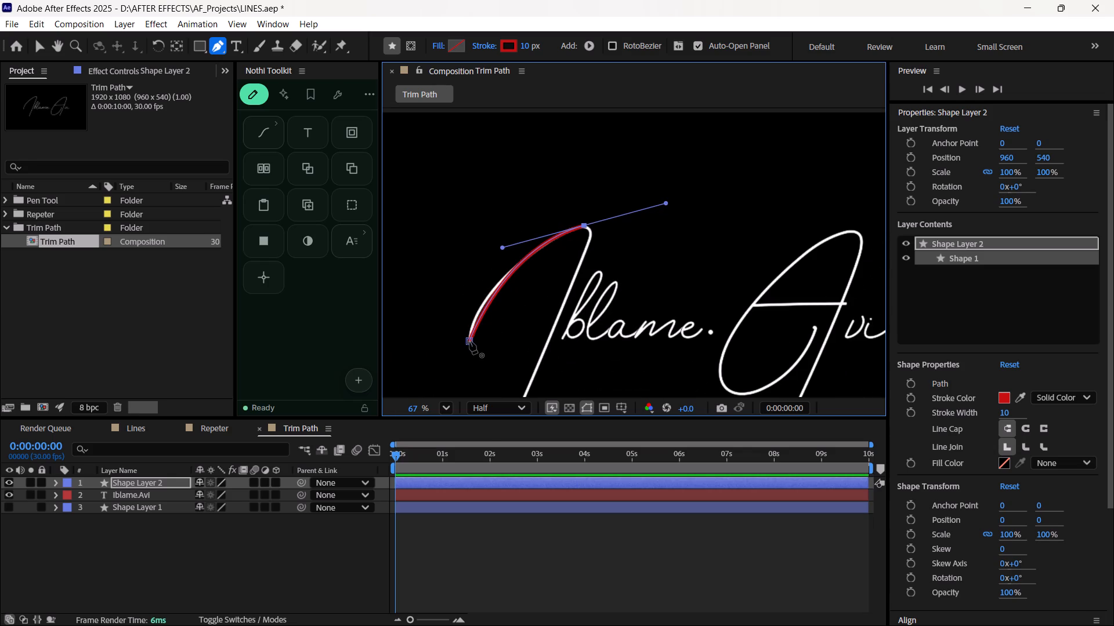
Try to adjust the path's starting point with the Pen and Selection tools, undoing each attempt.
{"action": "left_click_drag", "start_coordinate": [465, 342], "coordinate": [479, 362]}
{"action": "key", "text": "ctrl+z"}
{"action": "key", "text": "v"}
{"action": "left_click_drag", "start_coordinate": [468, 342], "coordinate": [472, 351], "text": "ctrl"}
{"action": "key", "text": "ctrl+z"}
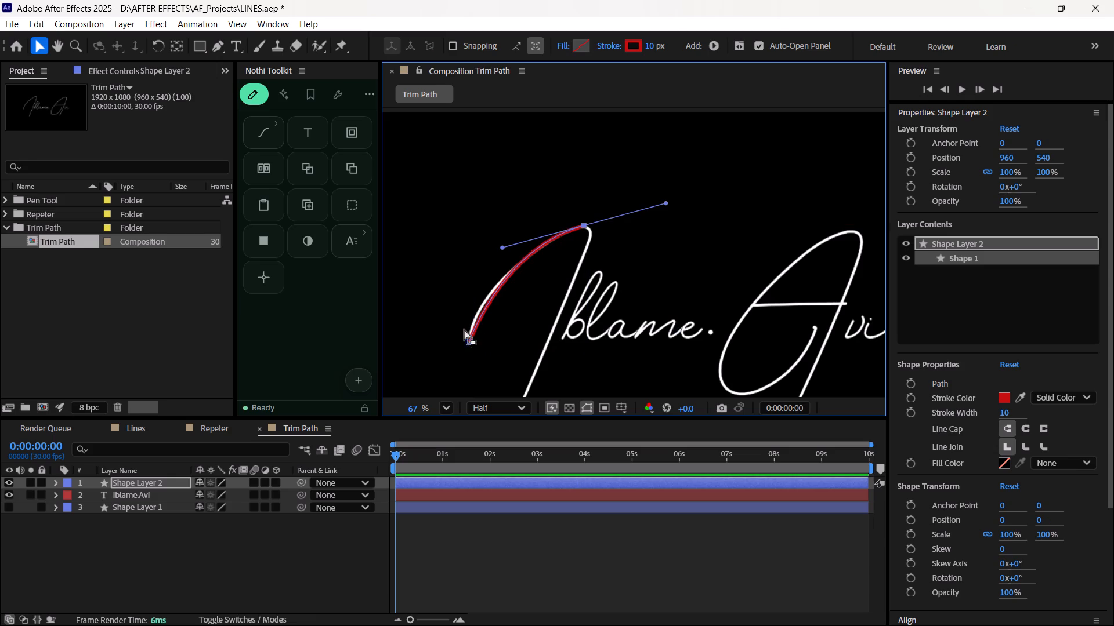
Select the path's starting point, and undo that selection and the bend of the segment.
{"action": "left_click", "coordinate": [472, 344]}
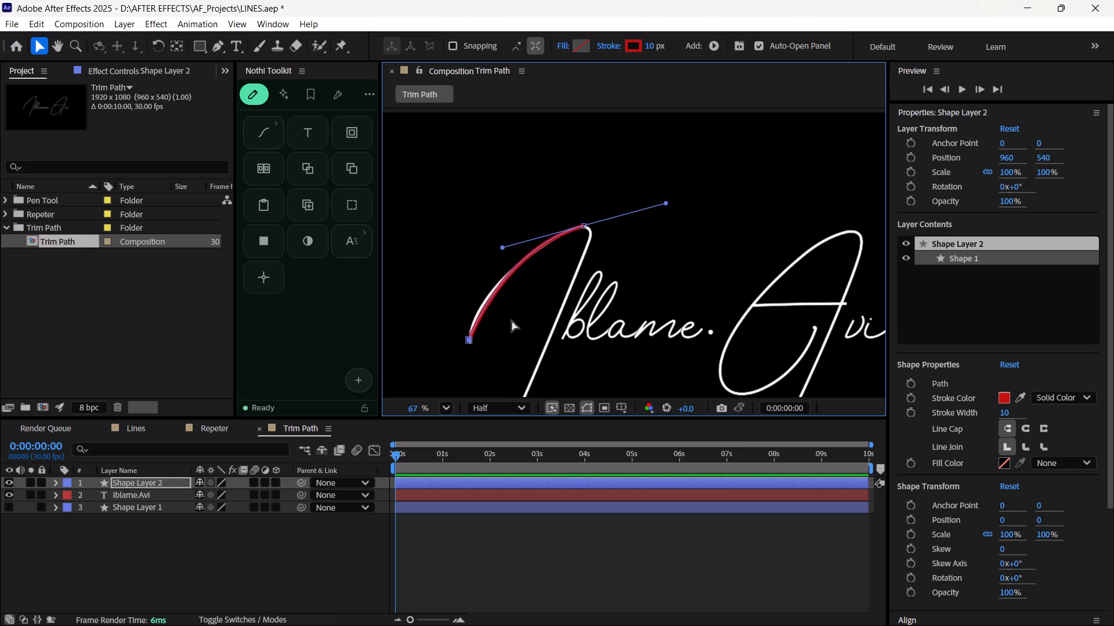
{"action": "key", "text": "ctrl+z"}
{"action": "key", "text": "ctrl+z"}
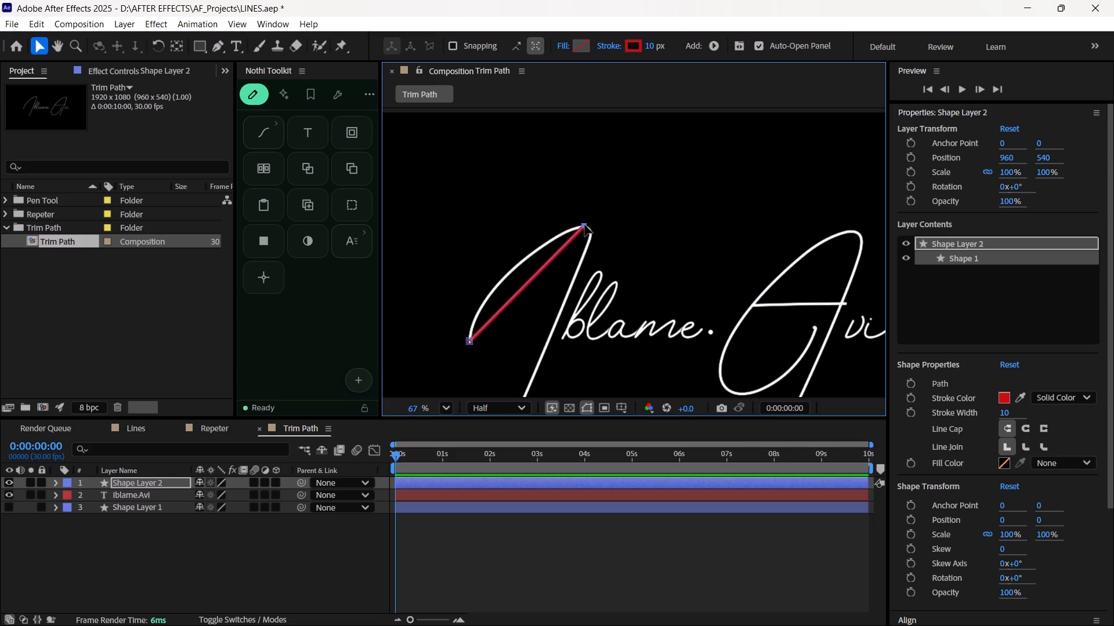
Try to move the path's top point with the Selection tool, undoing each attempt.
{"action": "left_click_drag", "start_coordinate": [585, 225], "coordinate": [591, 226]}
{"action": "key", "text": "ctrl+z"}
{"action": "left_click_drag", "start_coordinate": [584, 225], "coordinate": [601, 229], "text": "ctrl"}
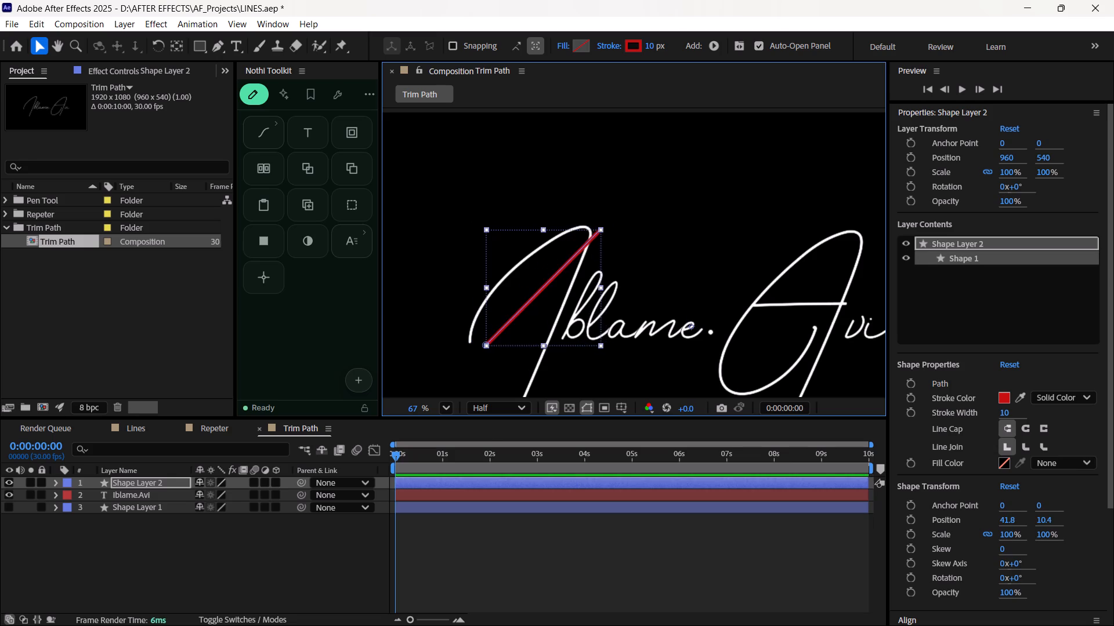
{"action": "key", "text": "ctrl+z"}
Pull direction handles out of the path's top point with the Pen tool and adjust them to follow the I's curved stroke.
{"action": "key", "text": "g"}
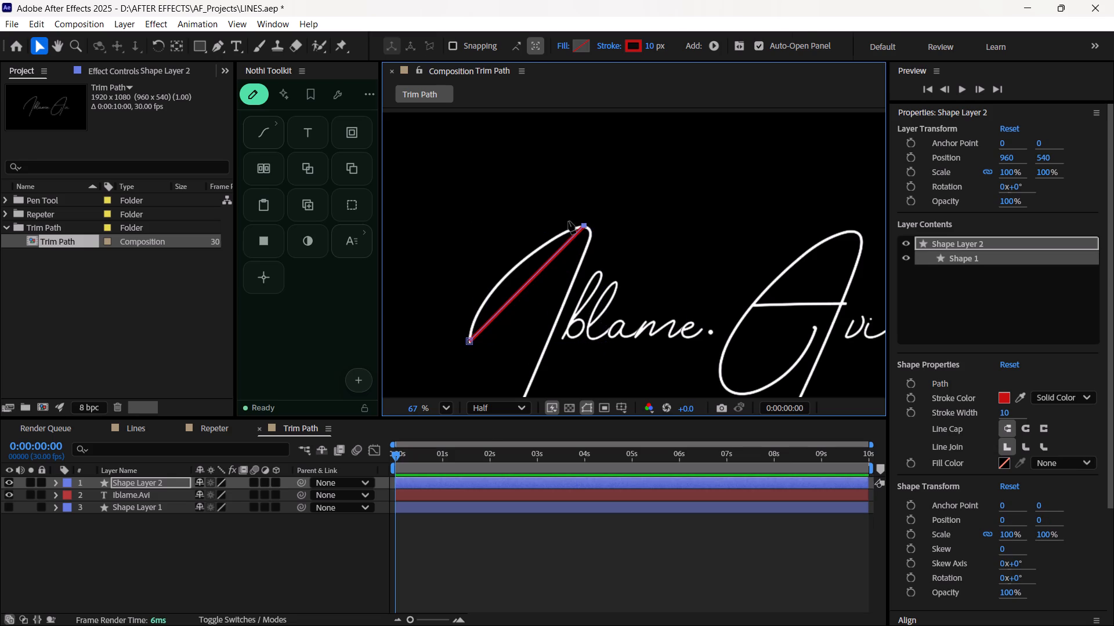
{"action": "left_click_drag", "start_coordinate": [587, 226], "coordinate": [623, 241], "text": "ctrl"}
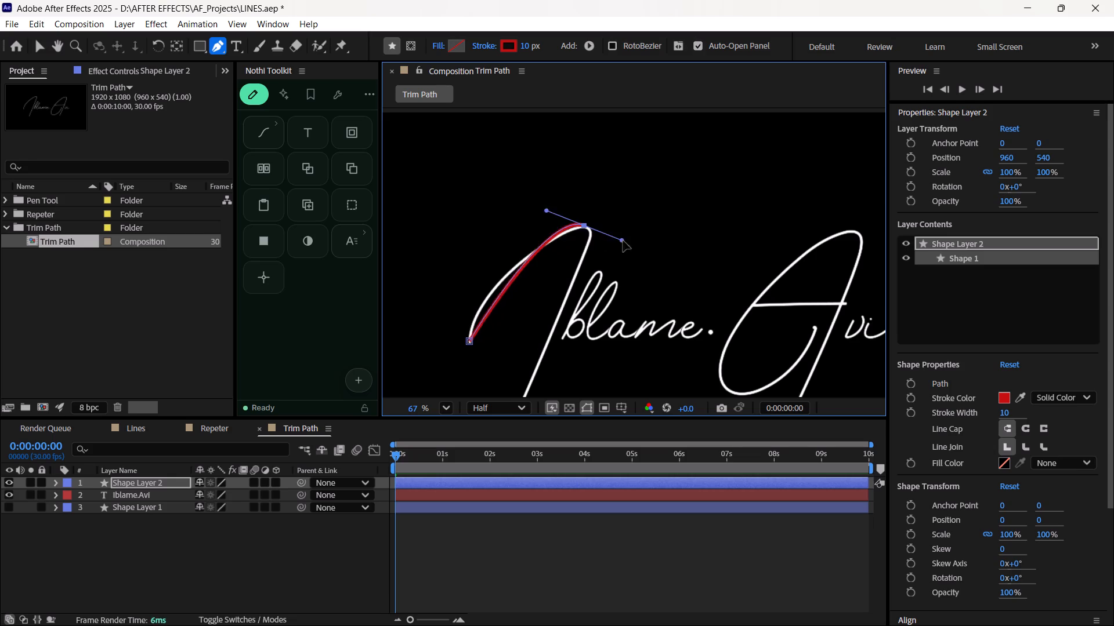
{"action": "left_click_drag", "start_coordinate": [623, 241], "coordinate": [683, 186], "text": "ctrl"}
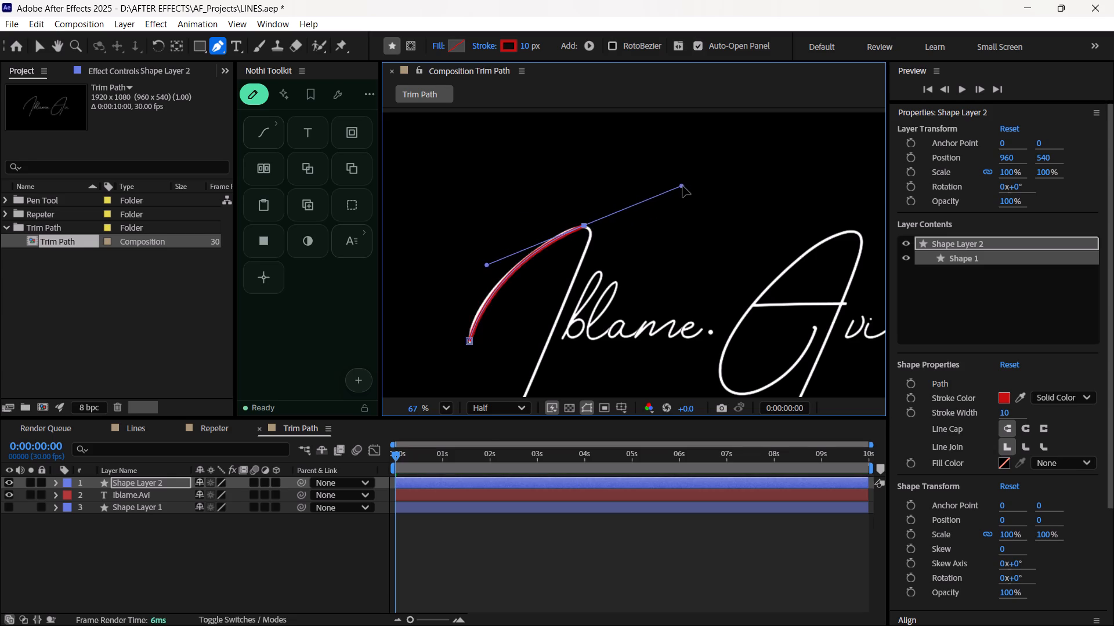
{"action": "left_click_drag", "start_coordinate": [683, 186], "coordinate": [685, 188], "text": "ctrl"}
{"action": "scroll", "coordinate": [601, 230], "scroll_direction": "up", "scroll_amount": 9}
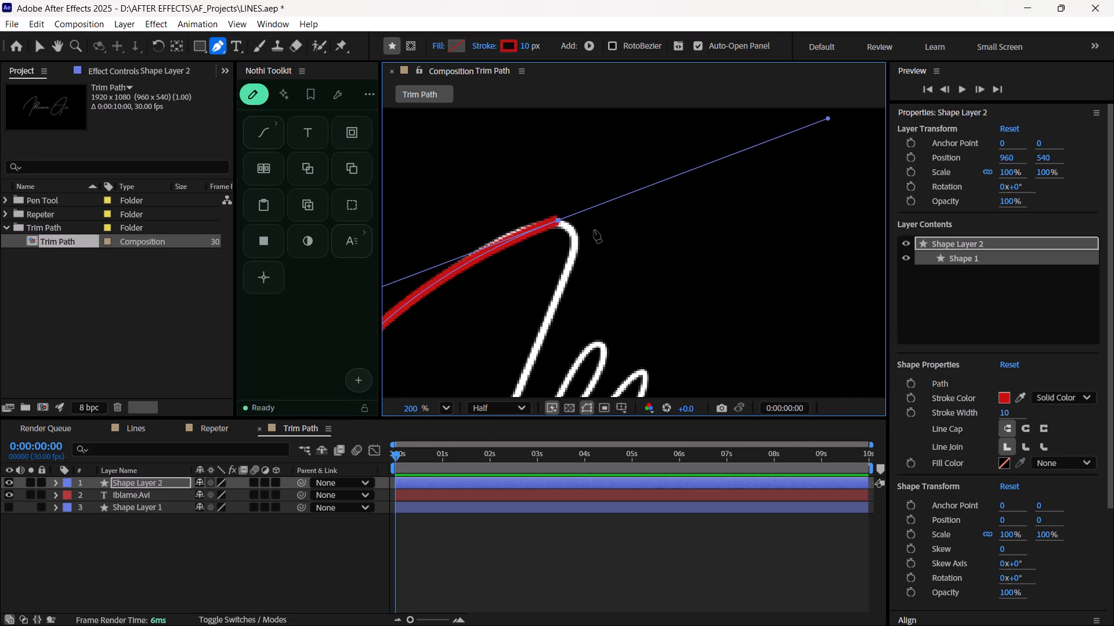
{"action": "scroll", "coordinate": [674, 203], "scroll_direction": "down", "scroll_amount": 5}
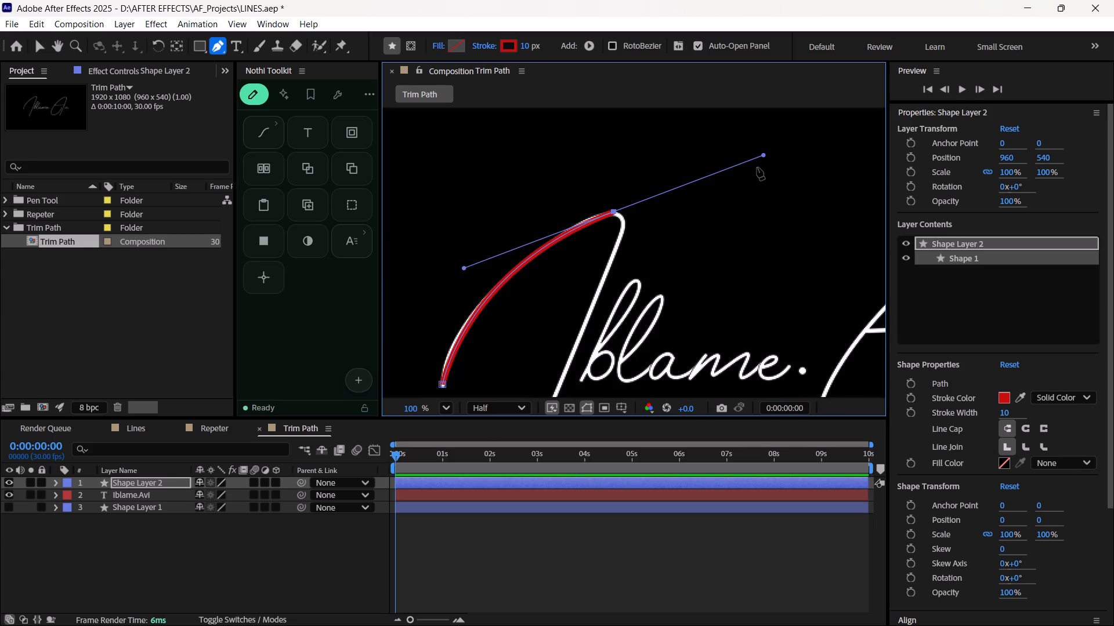
{"action": "left_click_drag", "start_coordinate": [766, 156], "coordinate": [769, 156]}
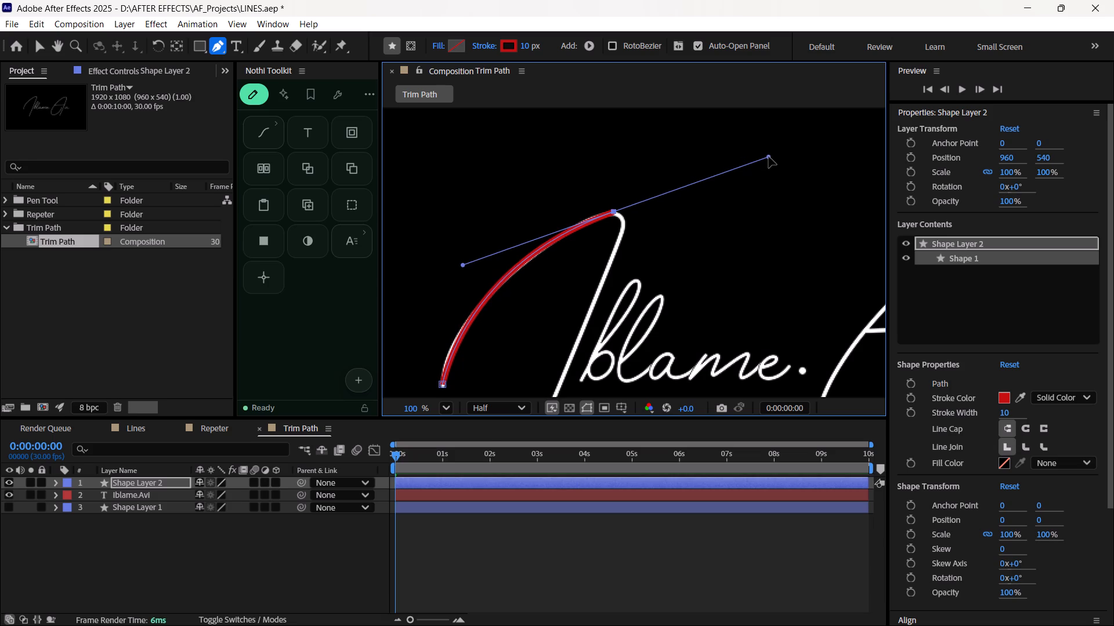
{"action": "left_click_drag", "start_coordinate": [769, 156], "coordinate": [833, 134]}
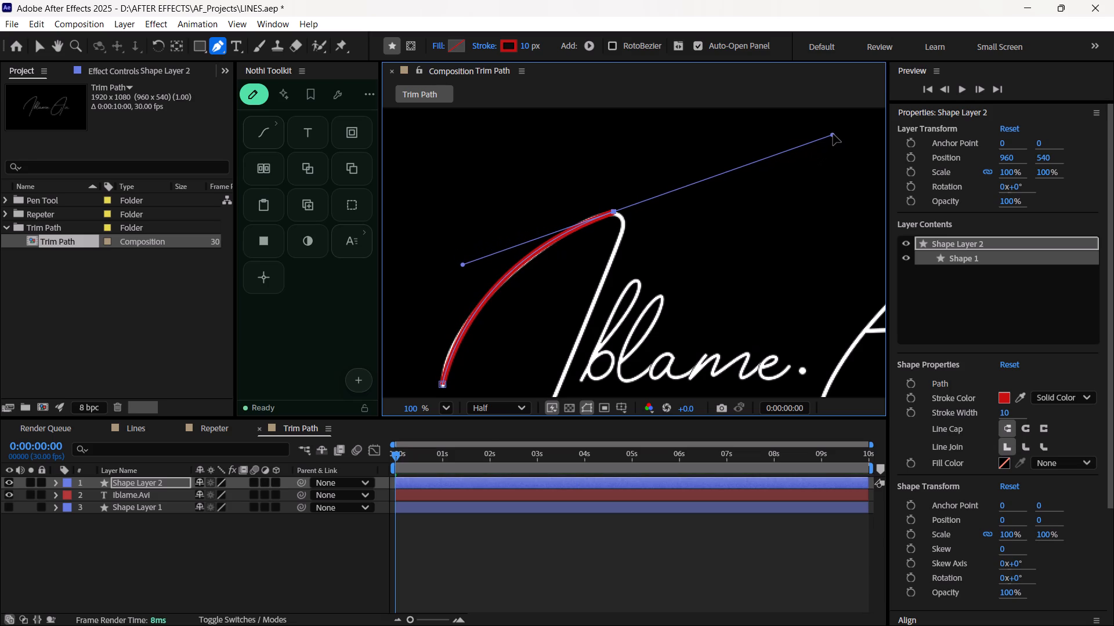
{"action": "left_click_drag", "start_coordinate": [833, 134], "coordinate": [833, 133]}
Pull short direction handles out of the path's starting point and angle them to fit the lower end of the I's curved stroke.
{"action": "scroll", "coordinate": [524, 299], "scroll_direction": "down", "scroll_amount": 1}
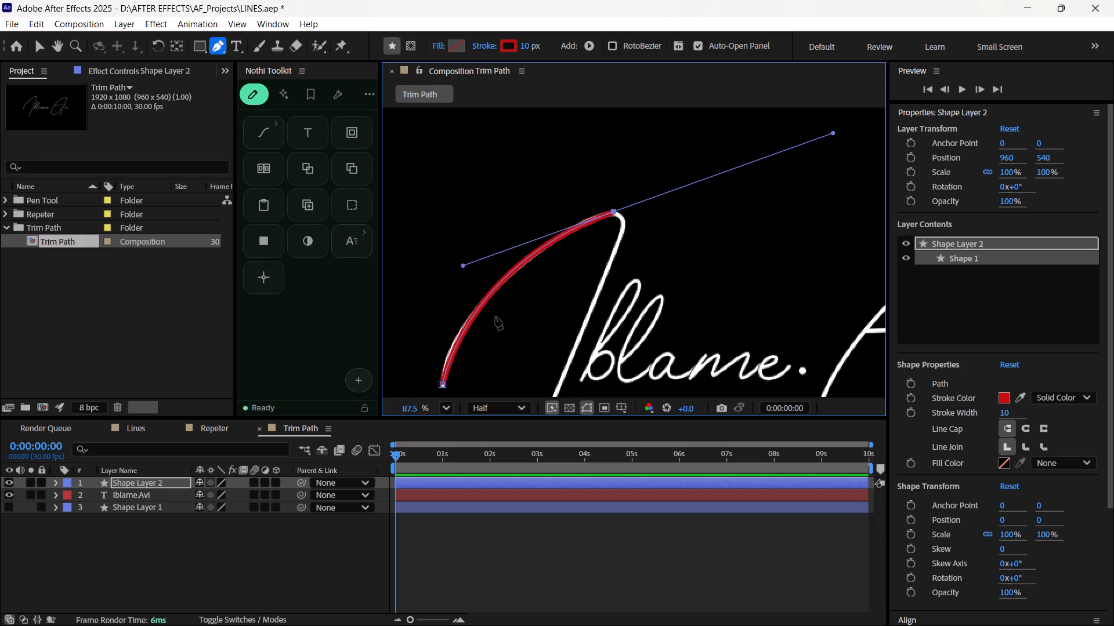
{"action": "key", "text": "v"}
{"action": "left_click", "coordinate": [453, 373]}
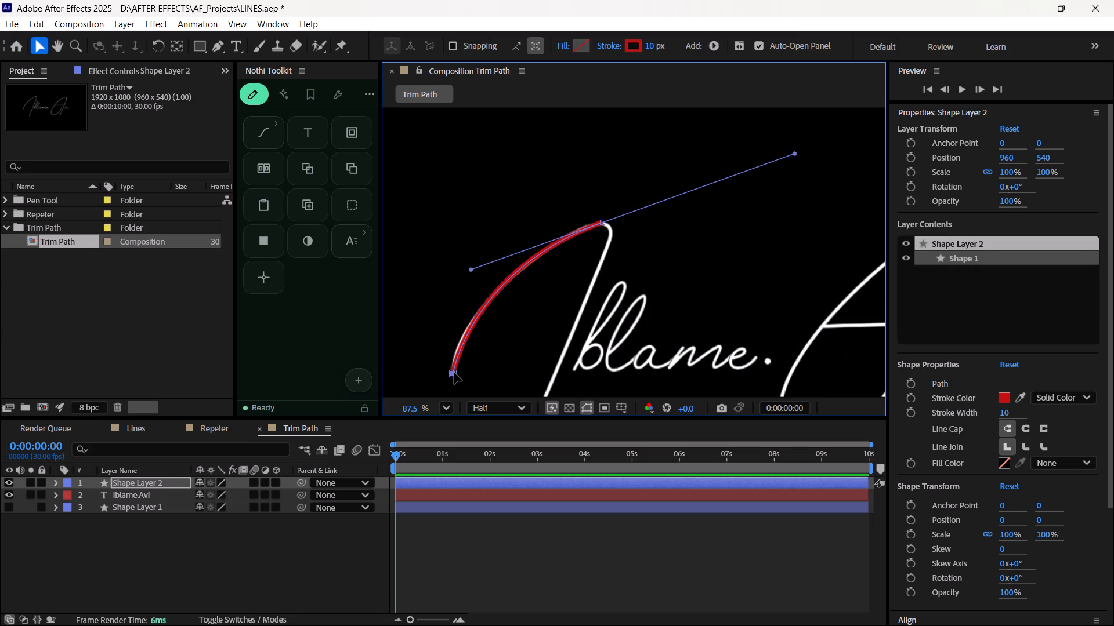
{"action": "key", "text": "g"}
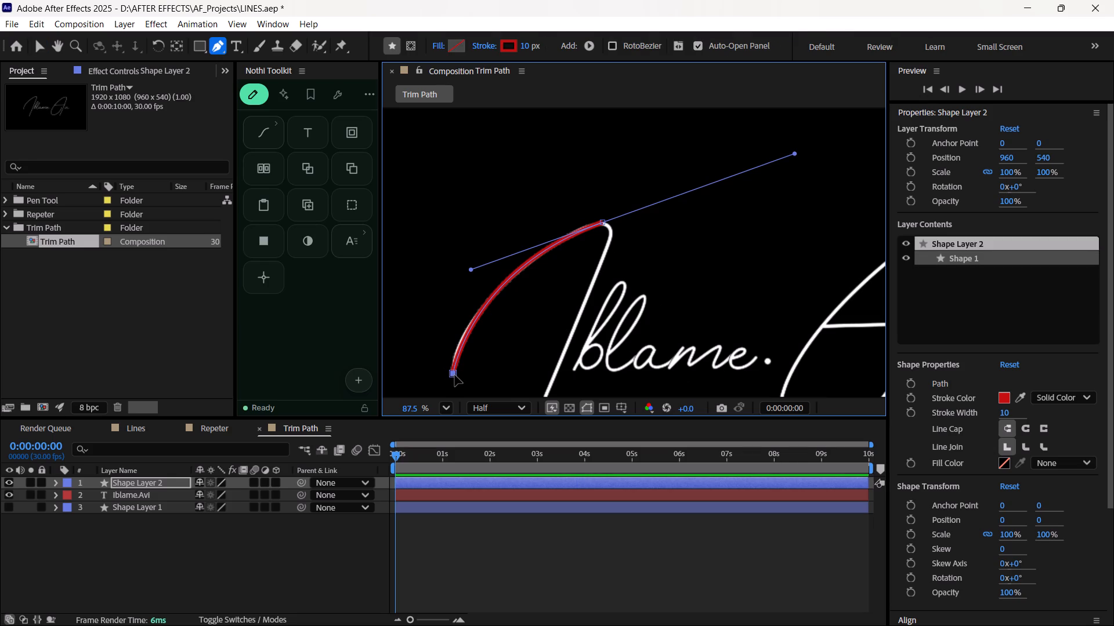
{"action": "left_click", "coordinate": [454, 375]}
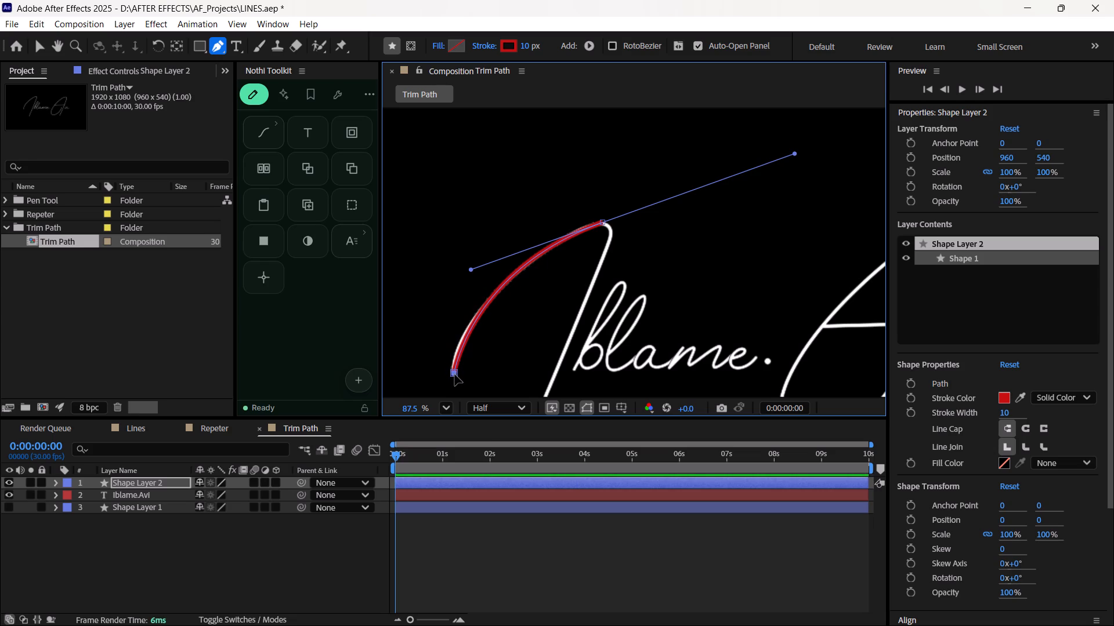
{"action": "key", "text": "g"}
{"action": "key", "text": "g"}
{"action": "left_click_drag", "start_coordinate": [455, 375], "coordinate": [441, 306], "text": "ctrl"}
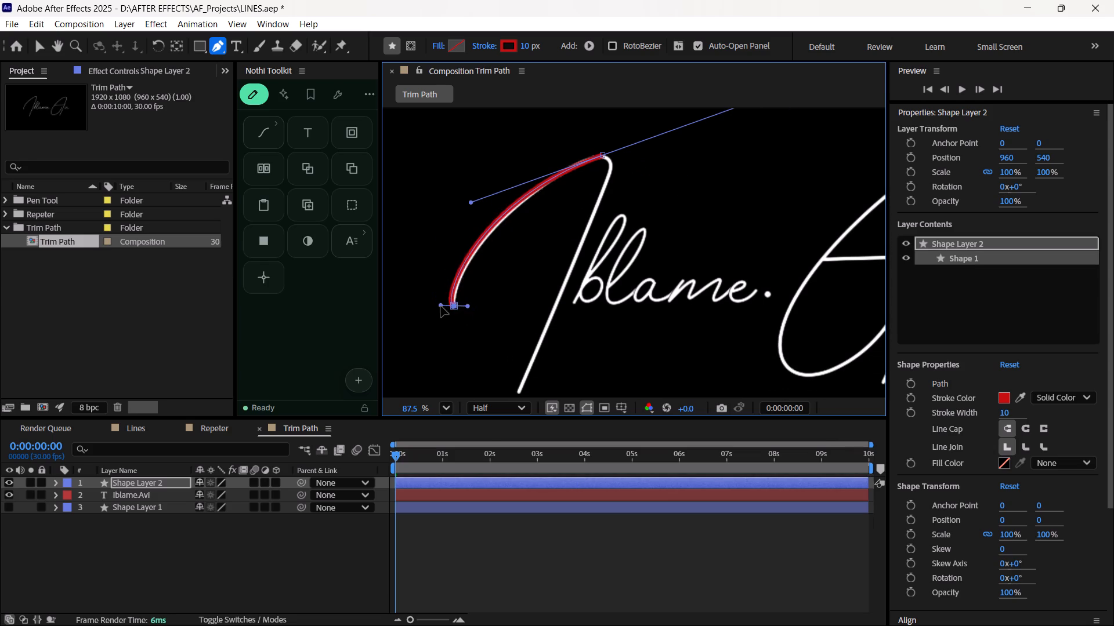
{"action": "left_click_drag", "start_coordinate": [441, 306], "coordinate": [449, 316], "text": "ctrl"}
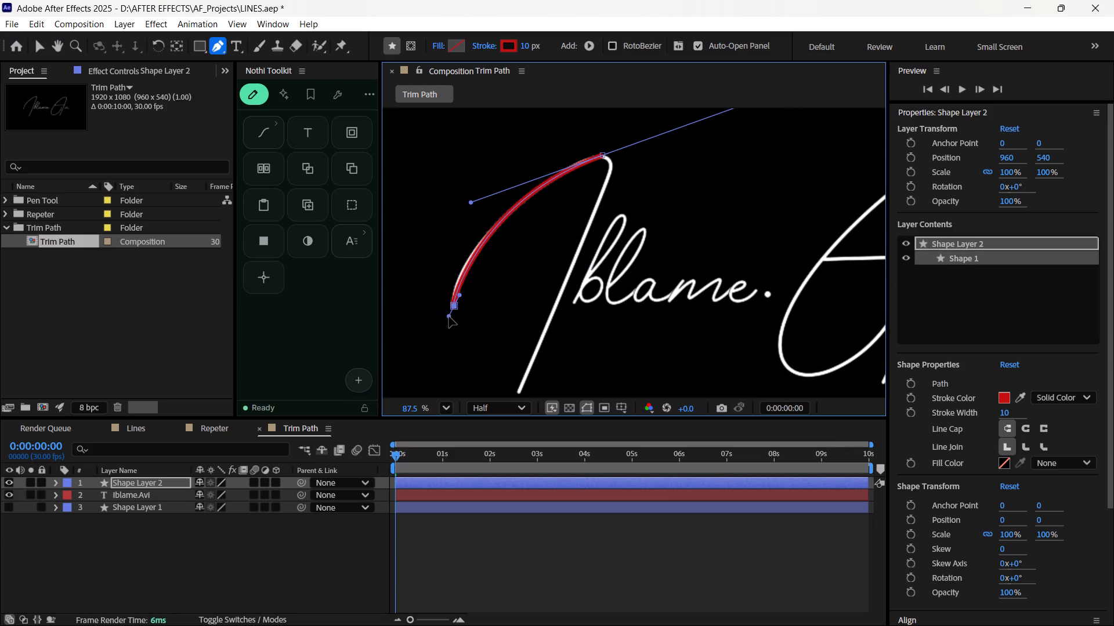
{"action": "left_click_drag", "start_coordinate": [449, 316], "coordinate": [444, 314], "text": "ctrl"}
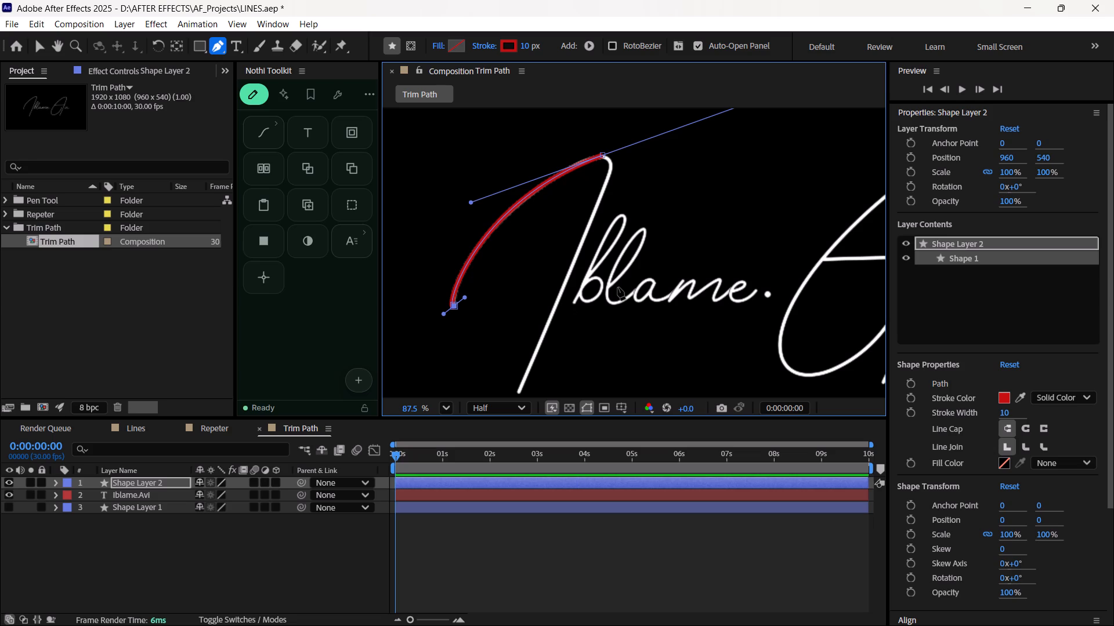
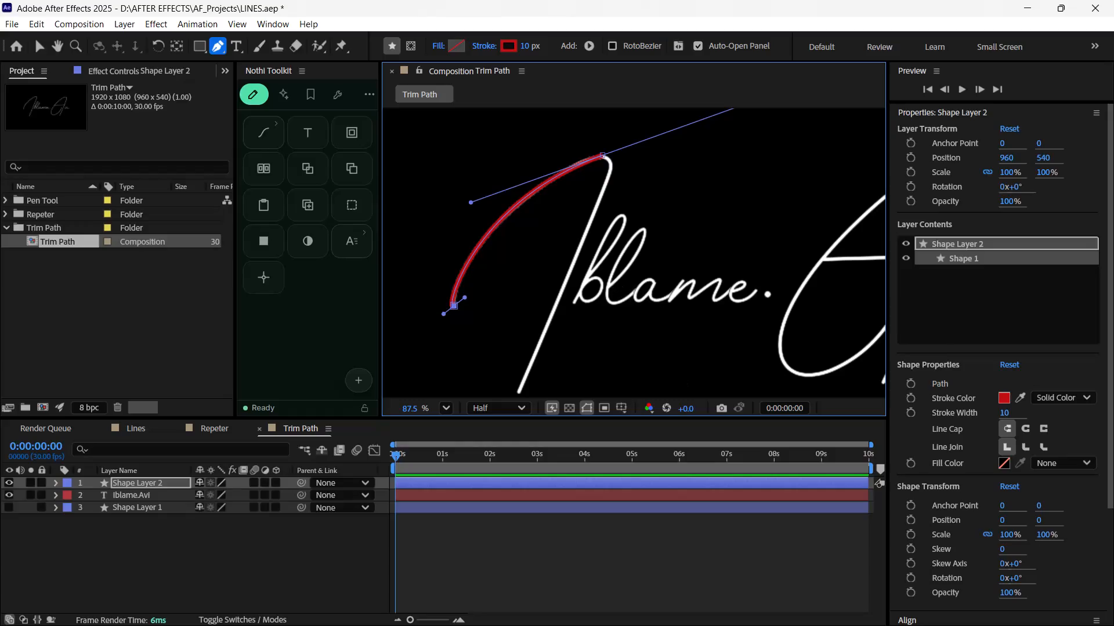
Examine up close how well the red path follows the I's curved stroke, from its top point to its lower end.
{"action": "scroll", "coordinate": [590, 252], "scroll_direction": "up", "scroll_amount": 9}
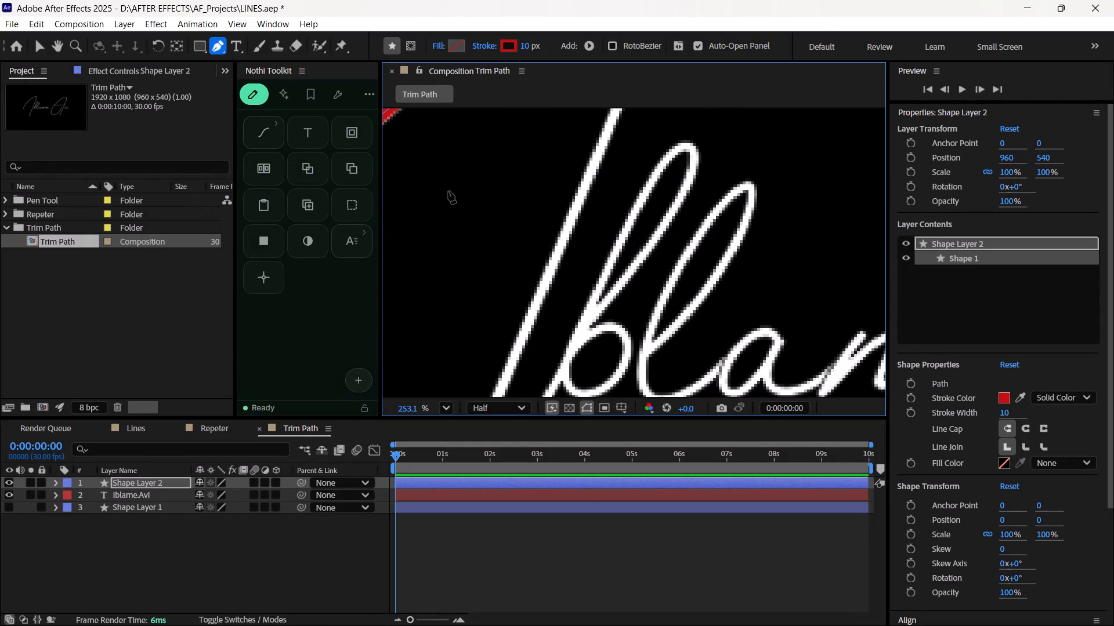
{"action": "key", "text": "space"}
{"action": "key", "text": "space"}
{"action": "key", "text": "space"}
{"action": "key", "text": "space"}
{"action": "key", "text": "space"}
{"action": "key", "text": "space"}
{"action": "key", "text": "space"}
{"action": "key", "text": "space"}
{"action": "key", "text": "space"}
{"action": "key", "text": "space"}
{"action": "key", "text": "space"}
{"action": "key", "text": "space"}
{"action": "key", "text": "space"}
{"action": "key", "text": "space"}
{"action": "key", "text": "space"}
{"action": "key", "text": "space"}
{"action": "key", "text": "space"}
{"action": "key", "text": "space"}
{"action": "key", "text": "space"}
{"action": "key", "text": "space"}
{"action": "left_click_drag", "start_coordinate": [460, 222], "coordinate": [558, 425]}
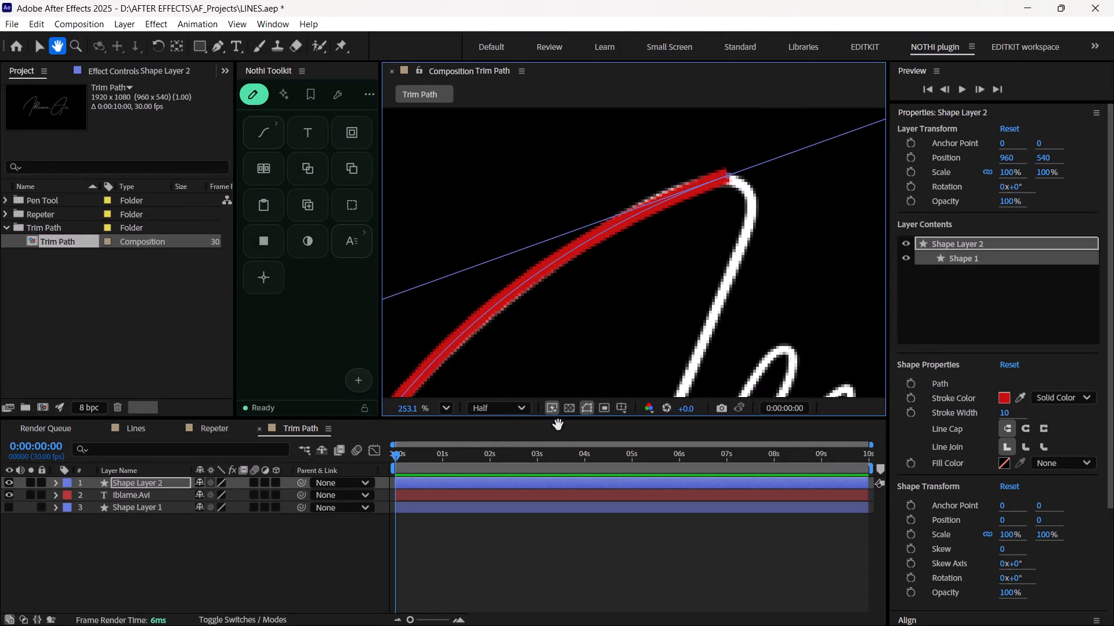
{"action": "left_click_drag", "start_coordinate": [558, 425], "coordinate": [725, 158]}
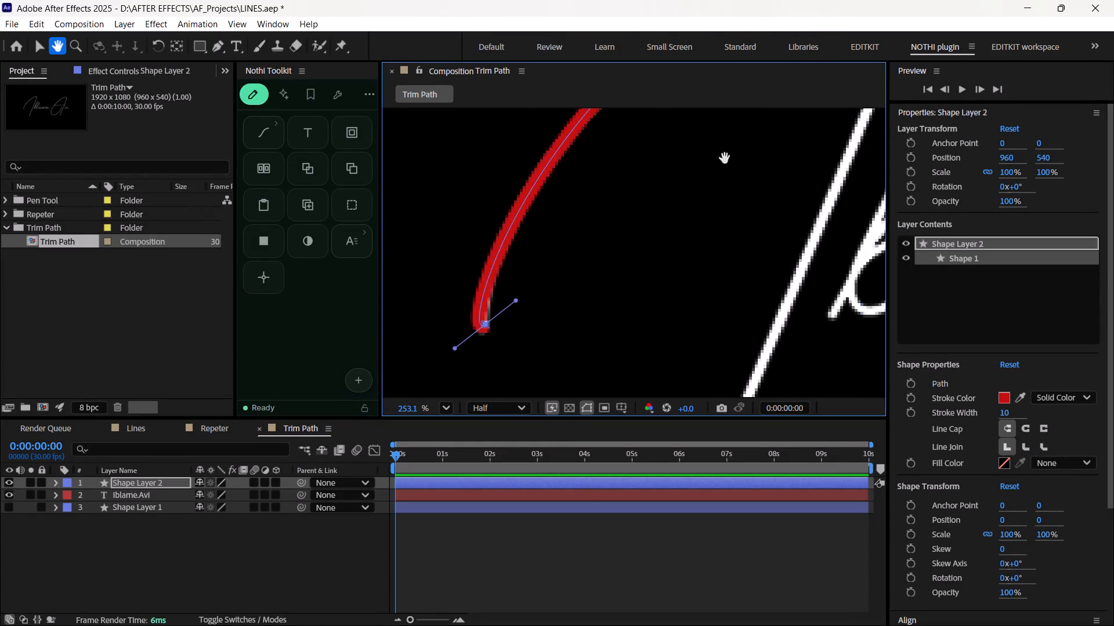
{"action": "left_click_drag", "start_coordinate": [725, 158], "coordinate": [697, 193]}
{"action": "scroll", "coordinate": [656, 260], "scroll_direction": "down", "scroll_amount": 9}
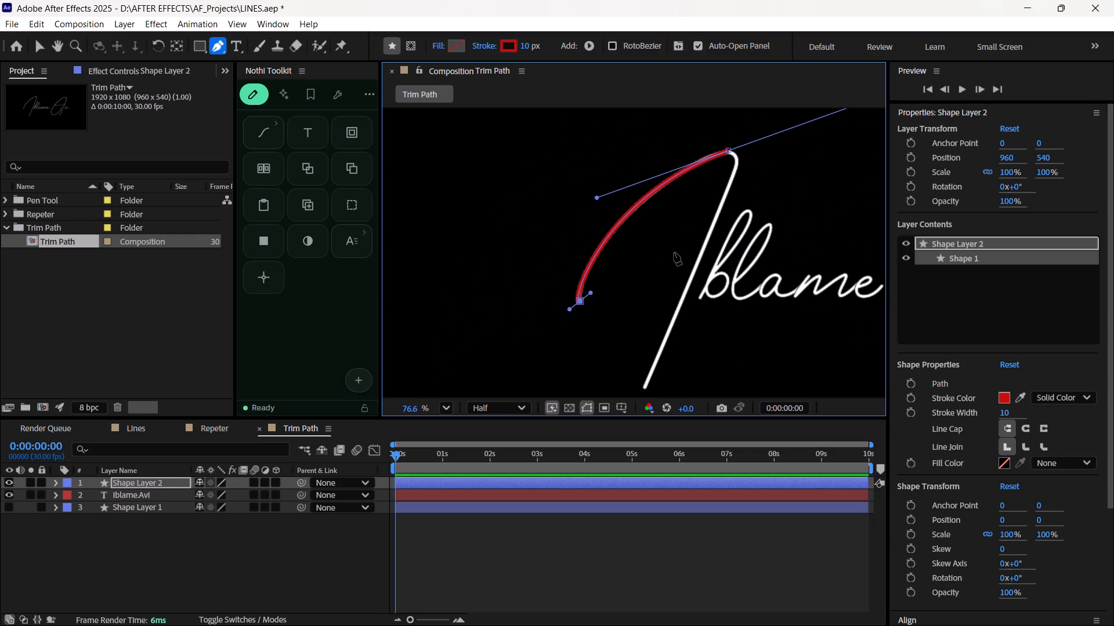
Undo the direction handles and the top point so only the path's starting point remains.
{"action": "key", "text": "ctrl+z"}
{"action": "key", "text": "ctrl+z"}
{"action": "key", "text": "ctrl+z"}
{"action": "key", "text": "ctrl+z"}
{"action": "key", "text": "ctrl+z"}
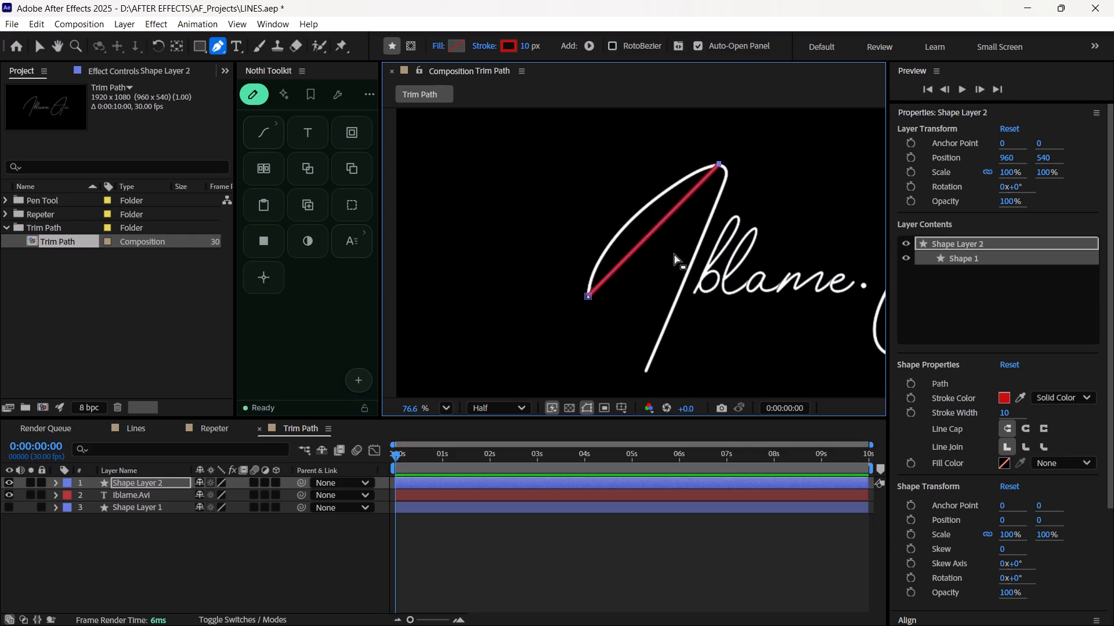
{"action": "key", "text": "ctrl+z"}
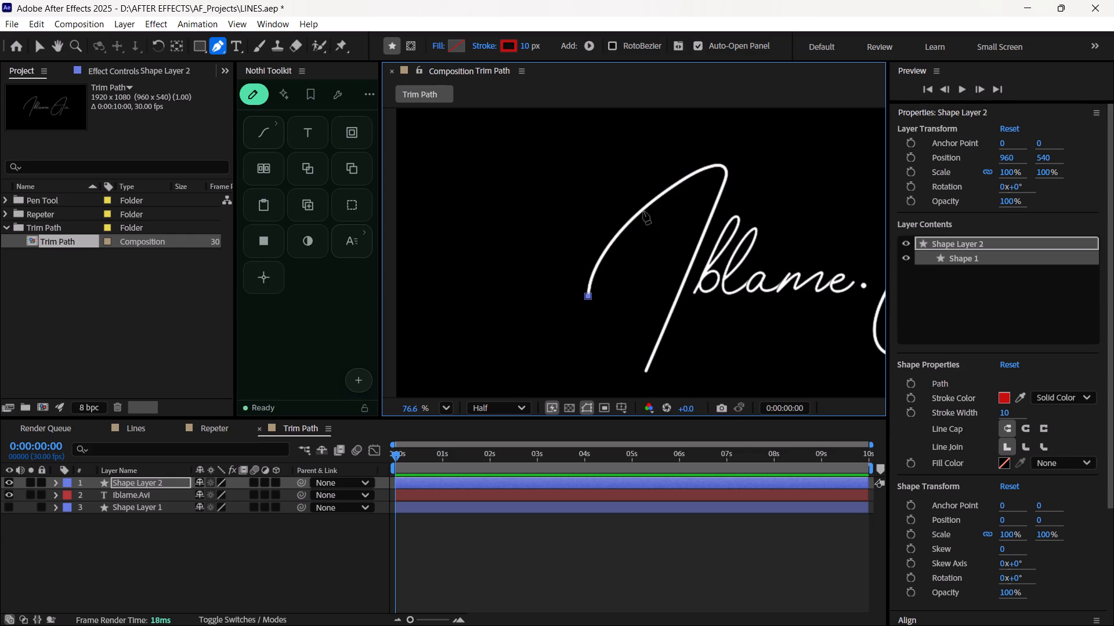
Place a Pen point midway up the I's curved stroke and adjust its direction handles so the segment follows the curve.
{"action": "scroll", "coordinate": [643, 211], "scroll_direction": "up", "scroll_amount": 4}
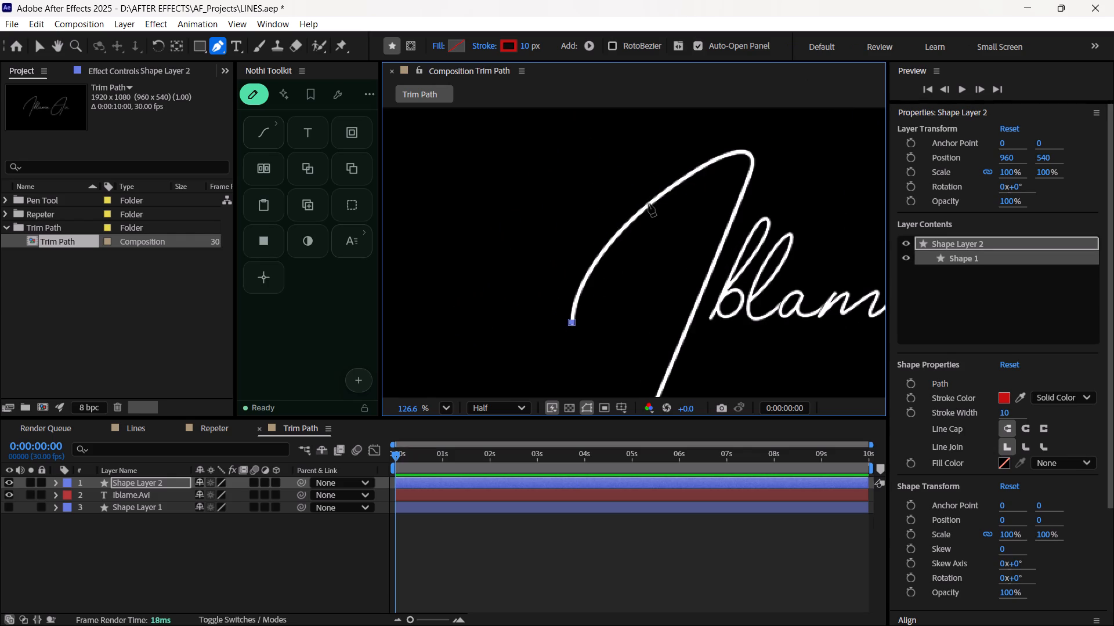
{"action": "left_click", "coordinate": [649, 199]}
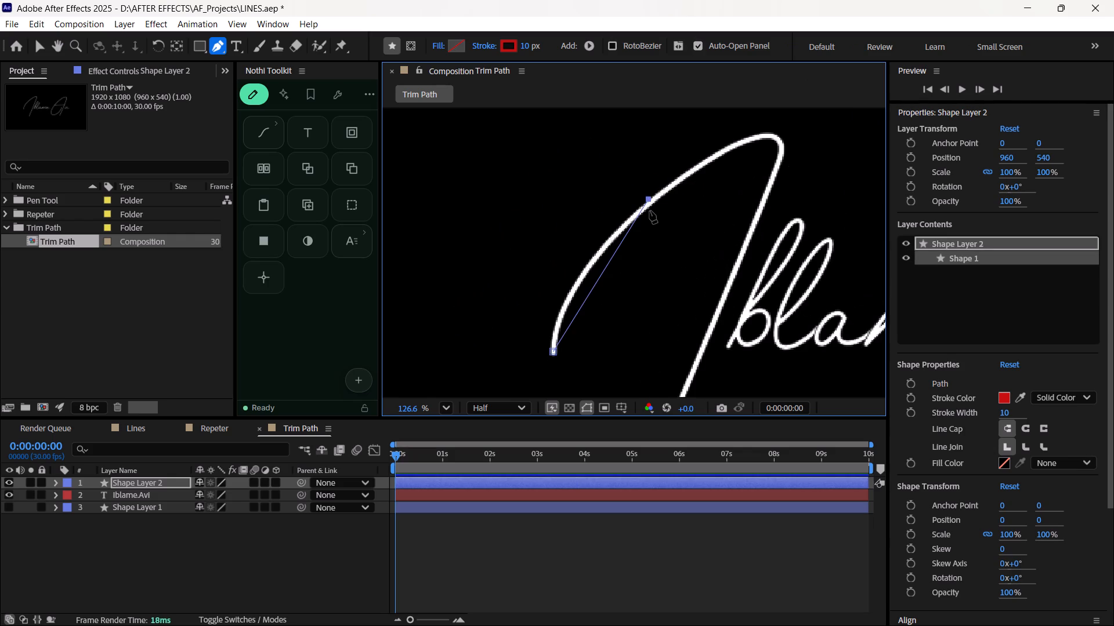
{"action": "left_click", "coordinate": [649, 198]}
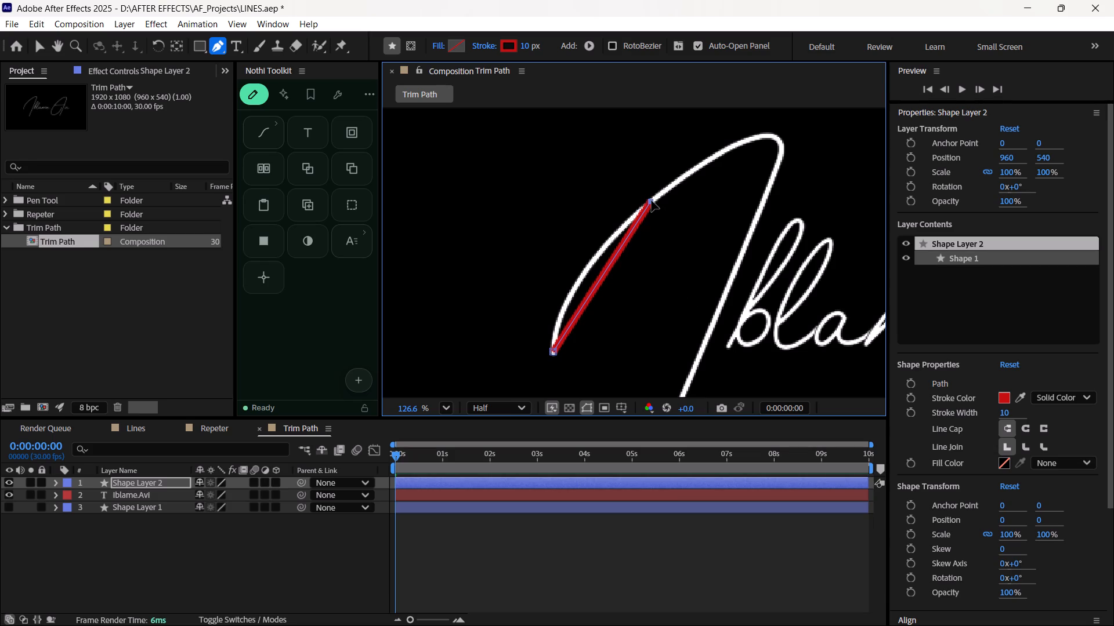
{"action": "left_click_drag", "start_coordinate": [652, 199], "coordinate": [679, 193], "text": "ctrl"}
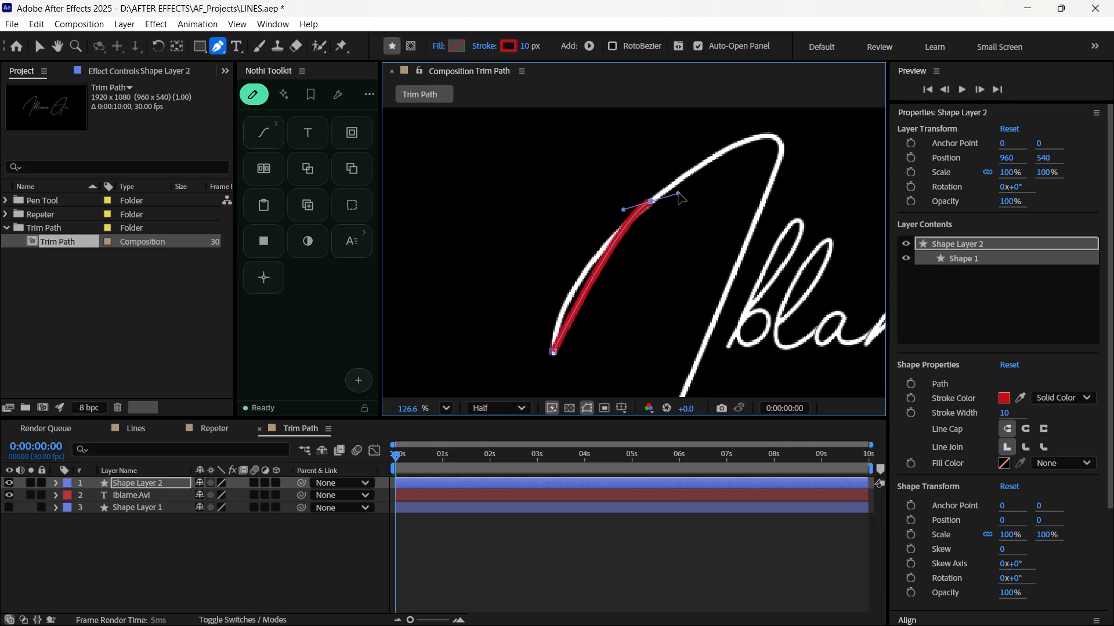
{"action": "left_click_drag", "start_coordinate": [679, 193], "coordinate": [750, 114], "text": "ctrl"}
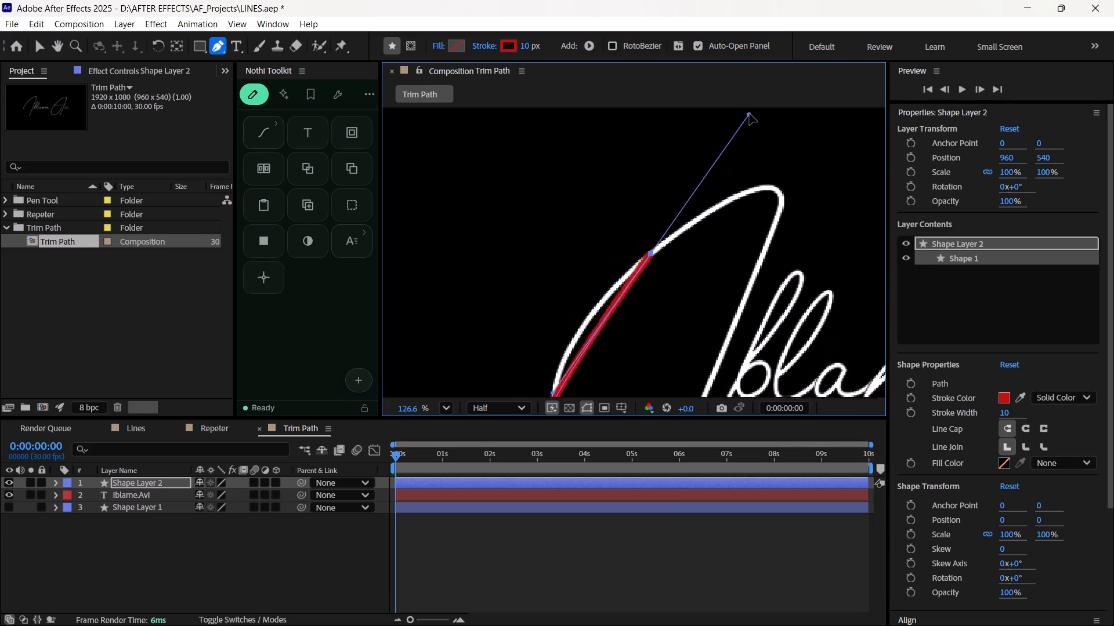
{"action": "left_click_drag", "start_coordinate": [750, 114], "coordinate": [757, 226], "text": "ctrl"}
{"action": "scroll", "coordinate": [757, 227], "scroll_direction": "down", "scroll_amount": 3}
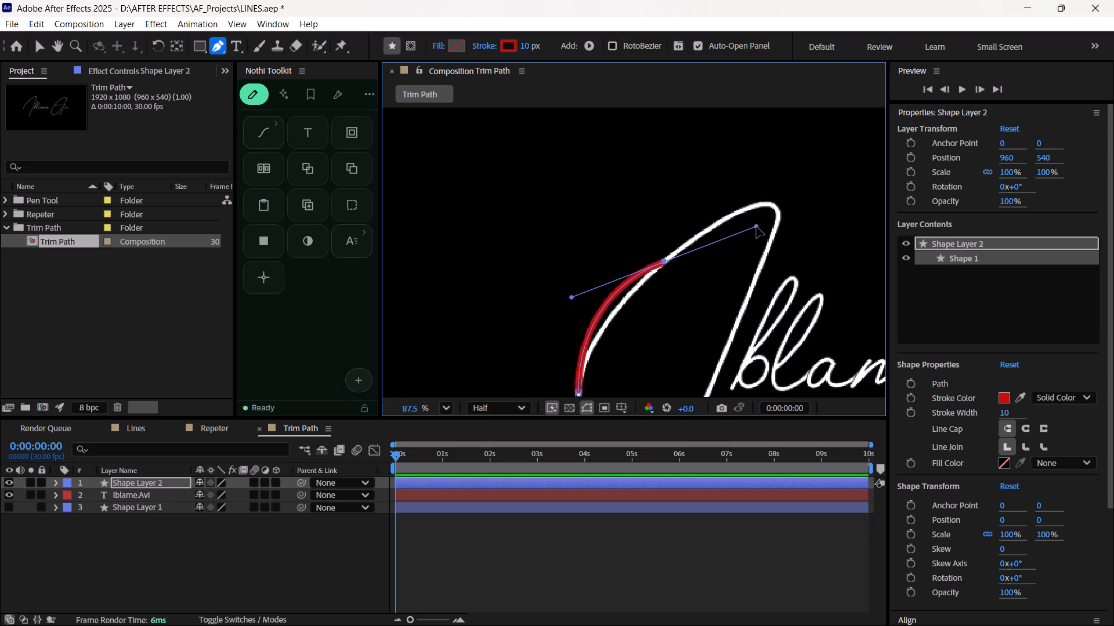
{"action": "left_click_drag", "start_coordinate": [755, 227], "coordinate": [771, 194]}
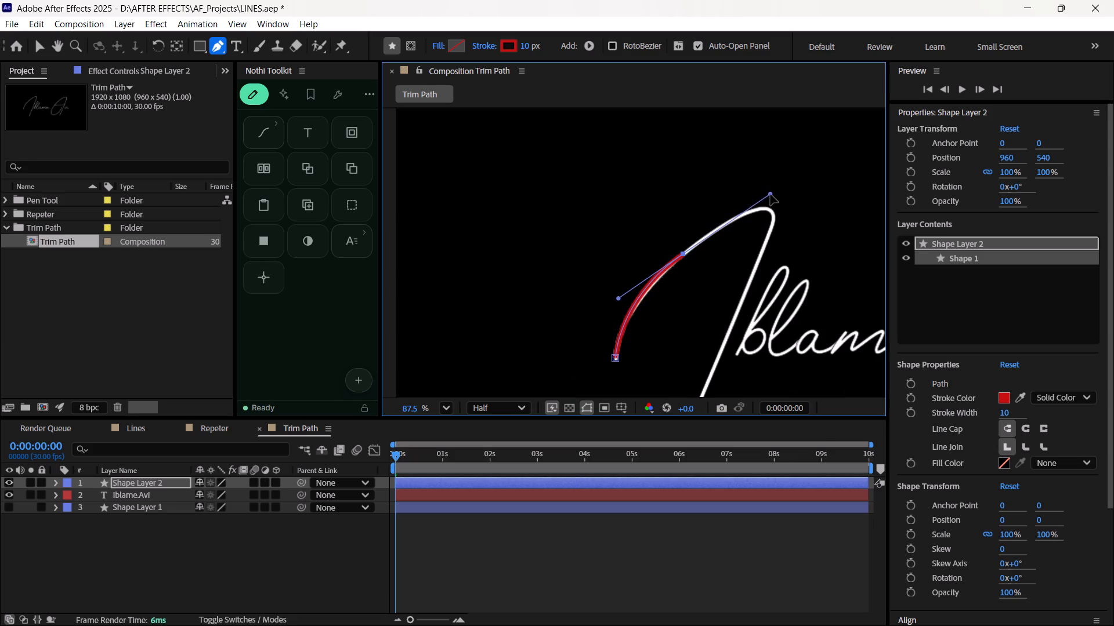
{"action": "left_click_drag", "start_coordinate": [771, 194], "coordinate": [764, 193]}
Examine up close how well the new red segment follows the lower half of the I's curved stroke.
{"action": "scroll", "coordinate": [631, 297], "scroll_direction": "down", "scroll_amount": 4}
{"action": "scroll", "coordinate": [631, 300], "scroll_direction": "up", "scroll_amount": 12}
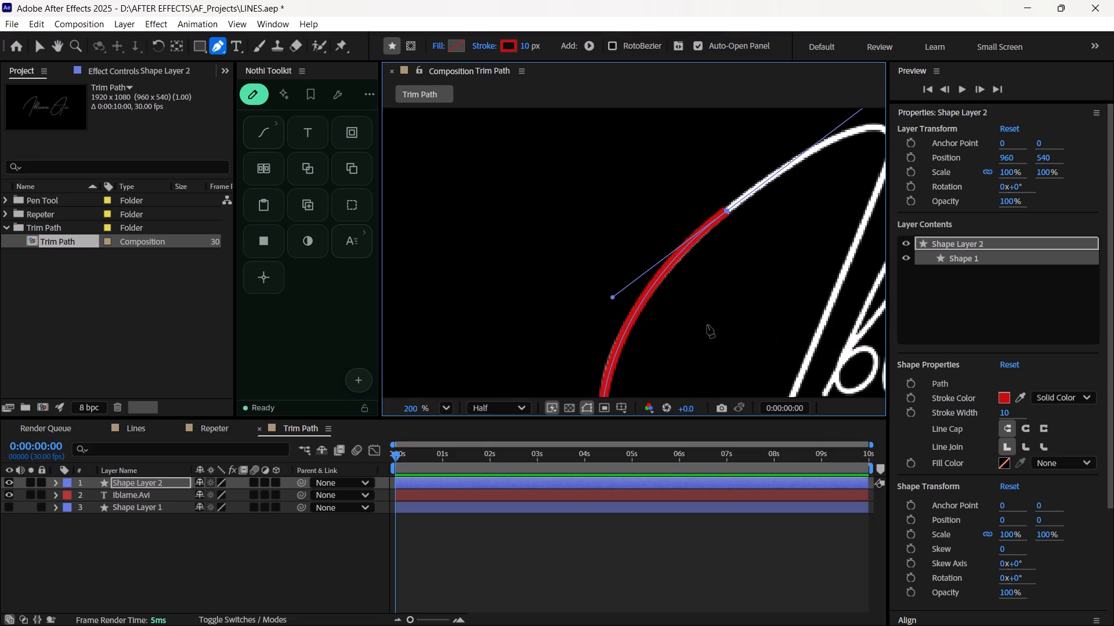
{"action": "key", "text": "space"}
{"action": "key", "text": "space"}
{"action": "key", "text": "space"}
{"action": "key", "text": "space"}
{"action": "key", "text": "space"}
{"action": "key", "text": "space"}
{"action": "key", "text": "space"}
{"action": "key", "text": "space"}
{"action": "key", "text": "space"}
{"action": "key", "text": "space"}
{"action": "key", "text": "space"}
{"action": "key", "text": "space"}
{"action": "key", "text": "space"}
{"action": "key", "text": "space"}
{"action": "key", "text": "space"}
{"action": "key", "text": "space"}
{"action": "key", "text": "space"}
{"action": "key", "text": "space"}
{"action": "key", "text": "space"}
{"action": "key", "text": "space"}
{"action": "left_click_drag", "start_coordinate": [717, 324], "coordinate": [722, 200]}
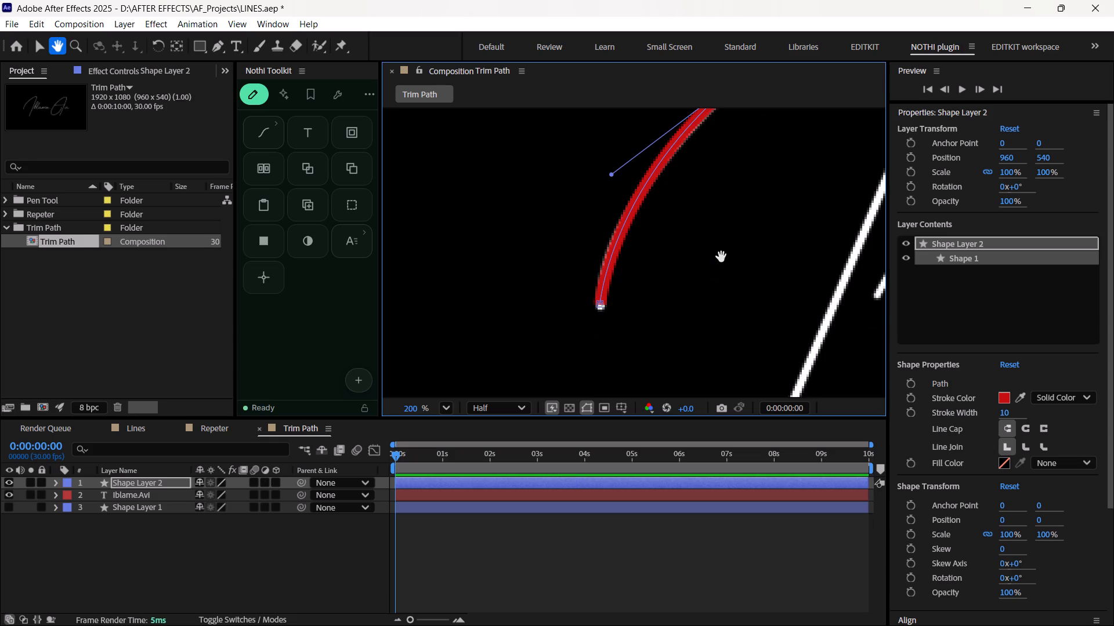
{"action": "key", "text": "space"}
{"action": "key", "text": "space"}
{"action": "key", "text": "space"}
{"action": "key", "text": "space"}
{"action": "key", "text": "space"}
{"action": "key", "text": "space"}
{"action": "key", "text": "space"}
{"action": "key", "text": "space"}
{"action": "key", "text": "space"}
{"action": "key", "text": "space"}
{"action": "key", "text": "space"}
{"action": "key", "text": "space"}
{"action": "key", "text": "space"}
{"action": "key", "text": "space"}
{"action": "key", "text": "space"}
{"action": "key", "text": "space"}
{"action": "key", "text": "space"}
{"action": "key", "text": "space"}
{"action": "key", "text": "space"}
{"action": "key", "text": "space"}
{"action": "left_click_drag", "start_coordinate": [731, 241], "coordinate": [602, 344]}
{"action": "scroll", "coordinate": [688, 294], "scroll_direction": "down", "scroll_amount": 4}
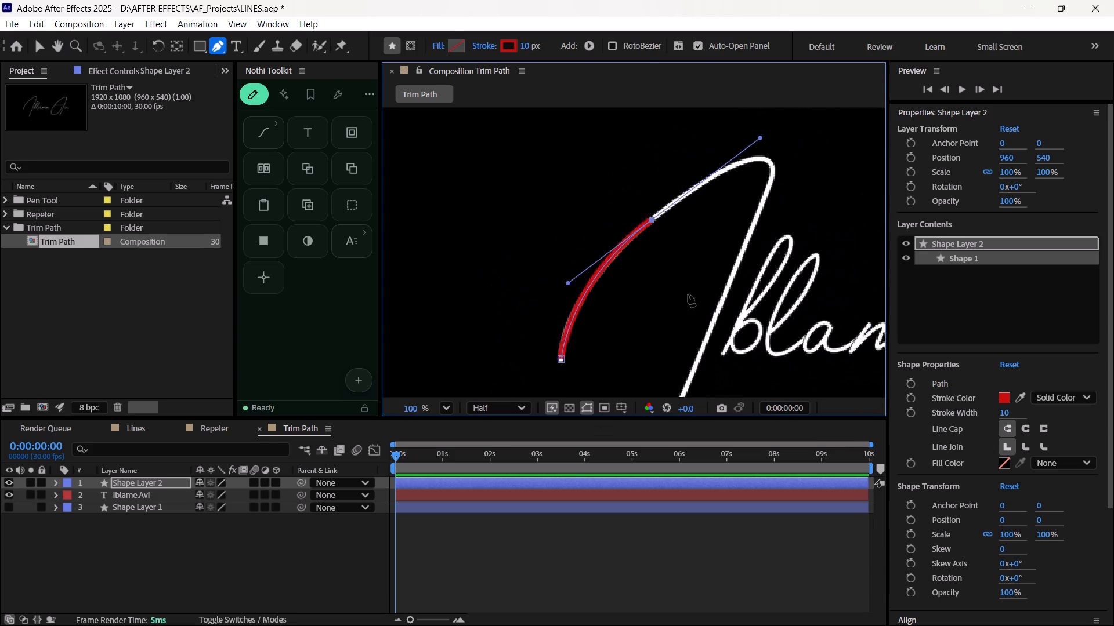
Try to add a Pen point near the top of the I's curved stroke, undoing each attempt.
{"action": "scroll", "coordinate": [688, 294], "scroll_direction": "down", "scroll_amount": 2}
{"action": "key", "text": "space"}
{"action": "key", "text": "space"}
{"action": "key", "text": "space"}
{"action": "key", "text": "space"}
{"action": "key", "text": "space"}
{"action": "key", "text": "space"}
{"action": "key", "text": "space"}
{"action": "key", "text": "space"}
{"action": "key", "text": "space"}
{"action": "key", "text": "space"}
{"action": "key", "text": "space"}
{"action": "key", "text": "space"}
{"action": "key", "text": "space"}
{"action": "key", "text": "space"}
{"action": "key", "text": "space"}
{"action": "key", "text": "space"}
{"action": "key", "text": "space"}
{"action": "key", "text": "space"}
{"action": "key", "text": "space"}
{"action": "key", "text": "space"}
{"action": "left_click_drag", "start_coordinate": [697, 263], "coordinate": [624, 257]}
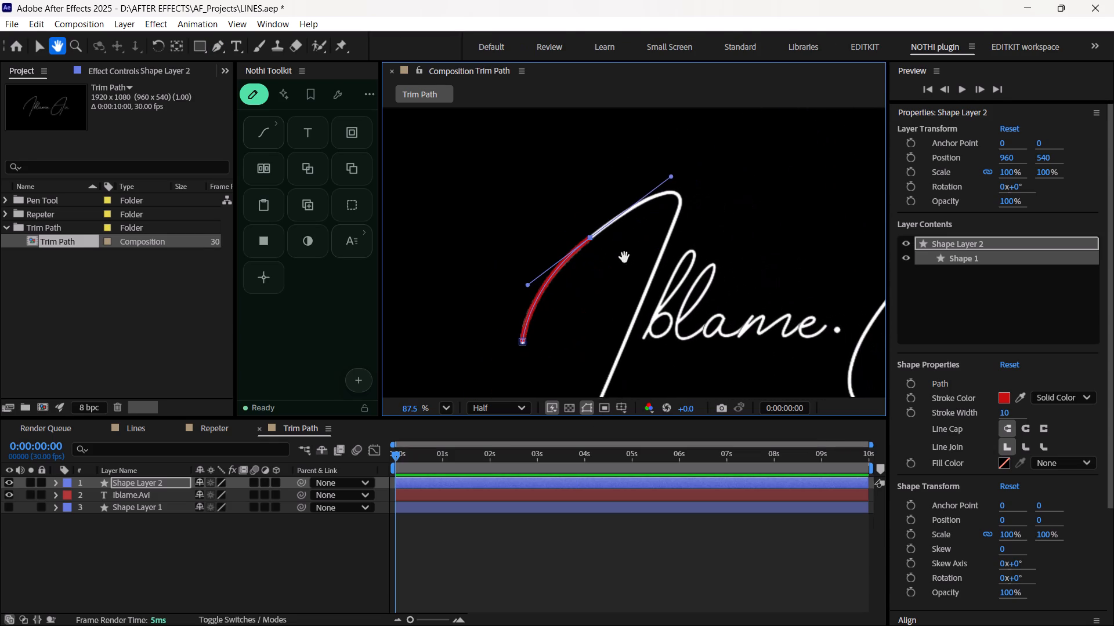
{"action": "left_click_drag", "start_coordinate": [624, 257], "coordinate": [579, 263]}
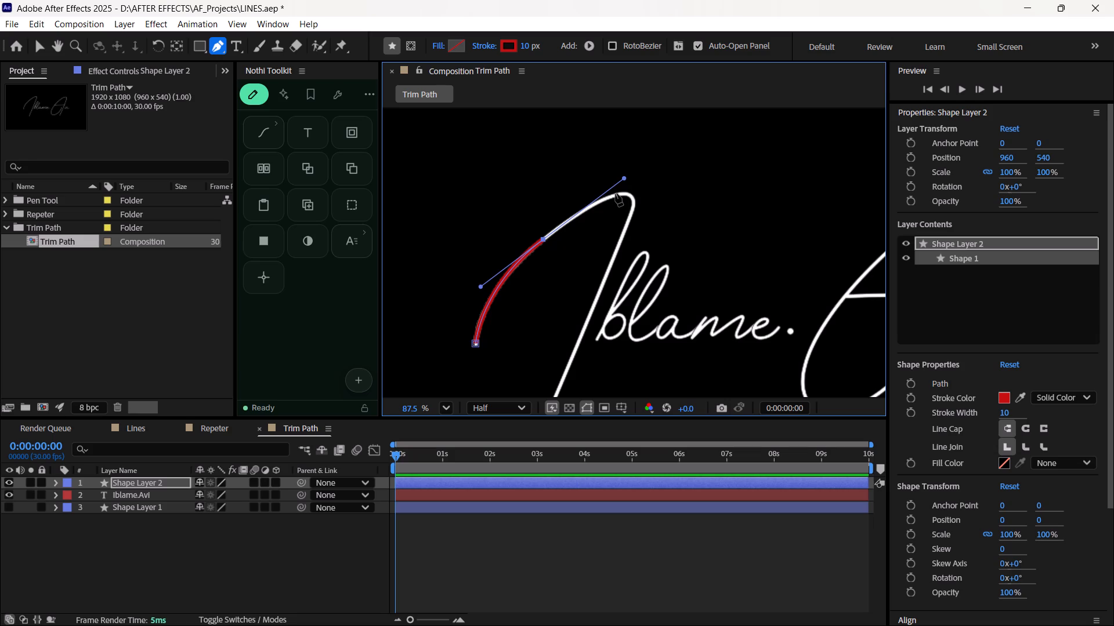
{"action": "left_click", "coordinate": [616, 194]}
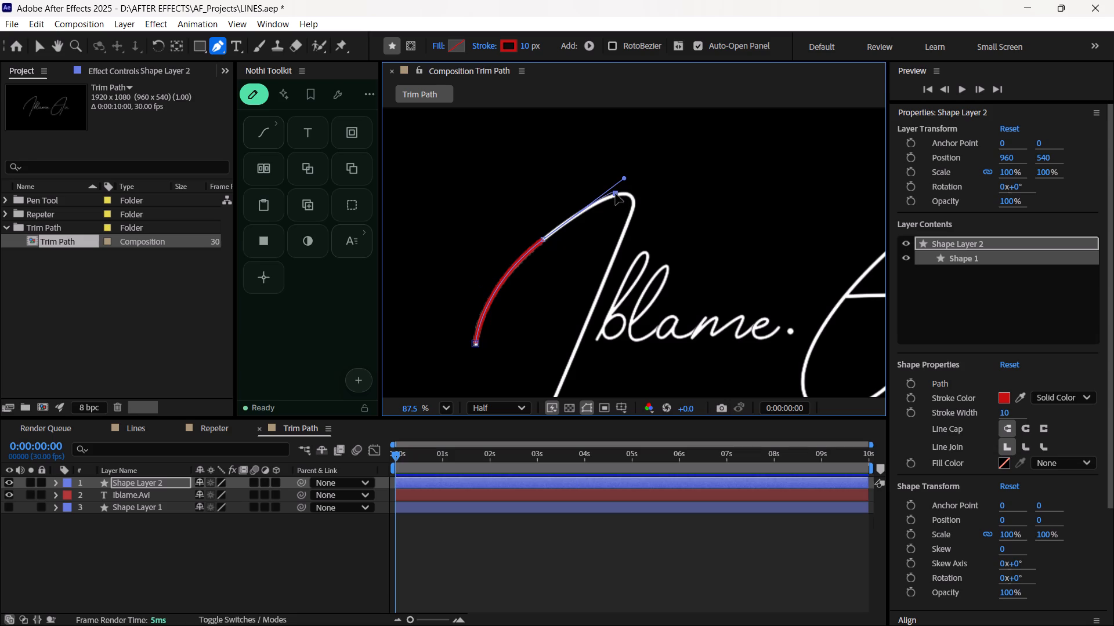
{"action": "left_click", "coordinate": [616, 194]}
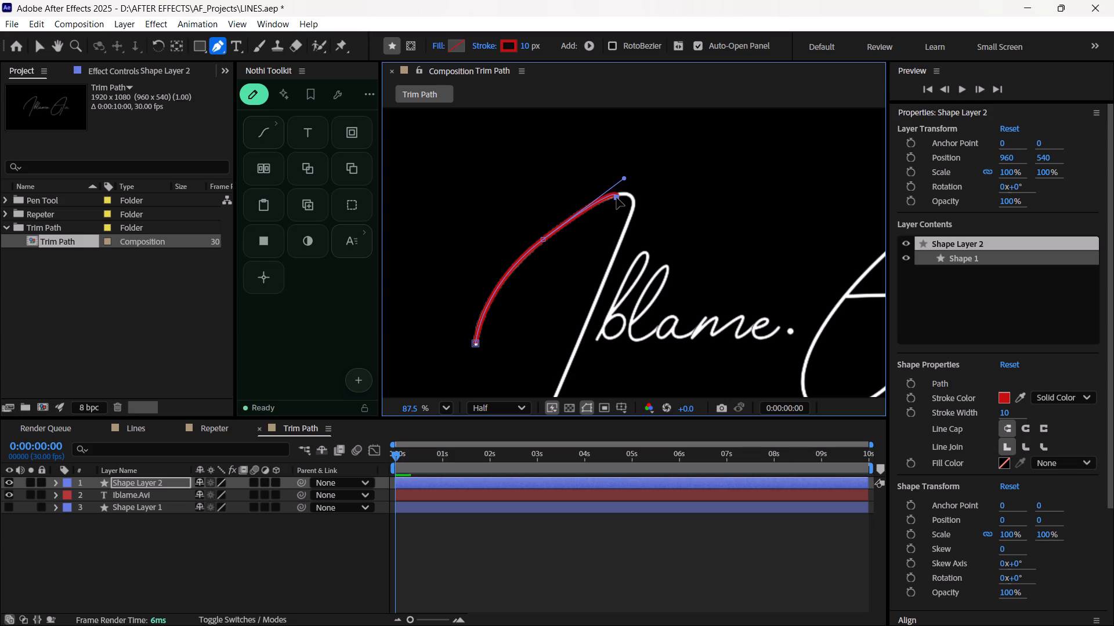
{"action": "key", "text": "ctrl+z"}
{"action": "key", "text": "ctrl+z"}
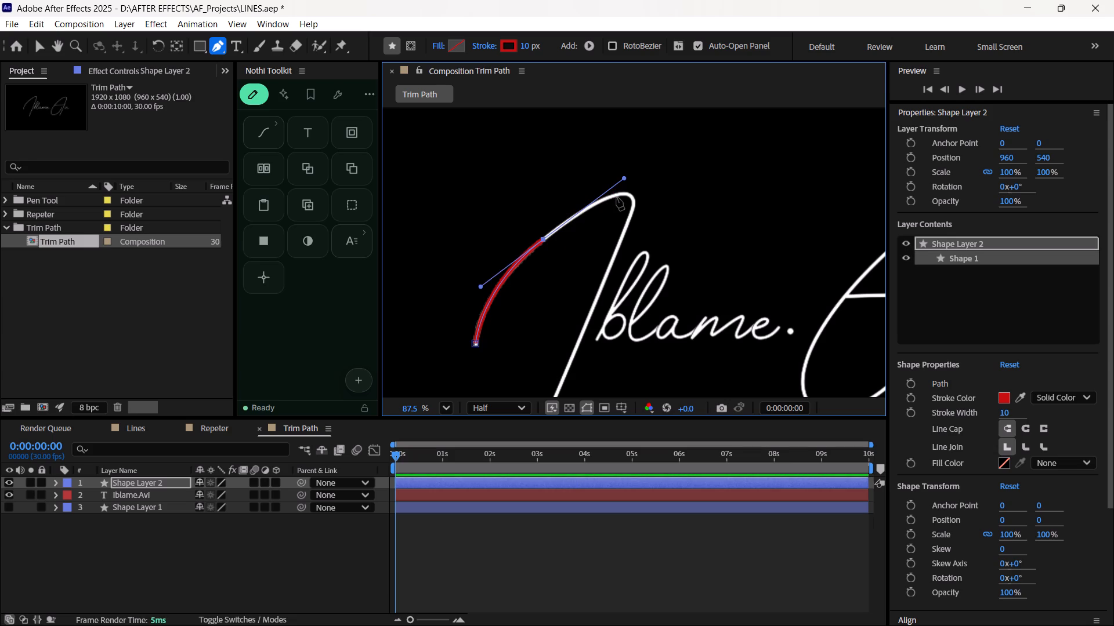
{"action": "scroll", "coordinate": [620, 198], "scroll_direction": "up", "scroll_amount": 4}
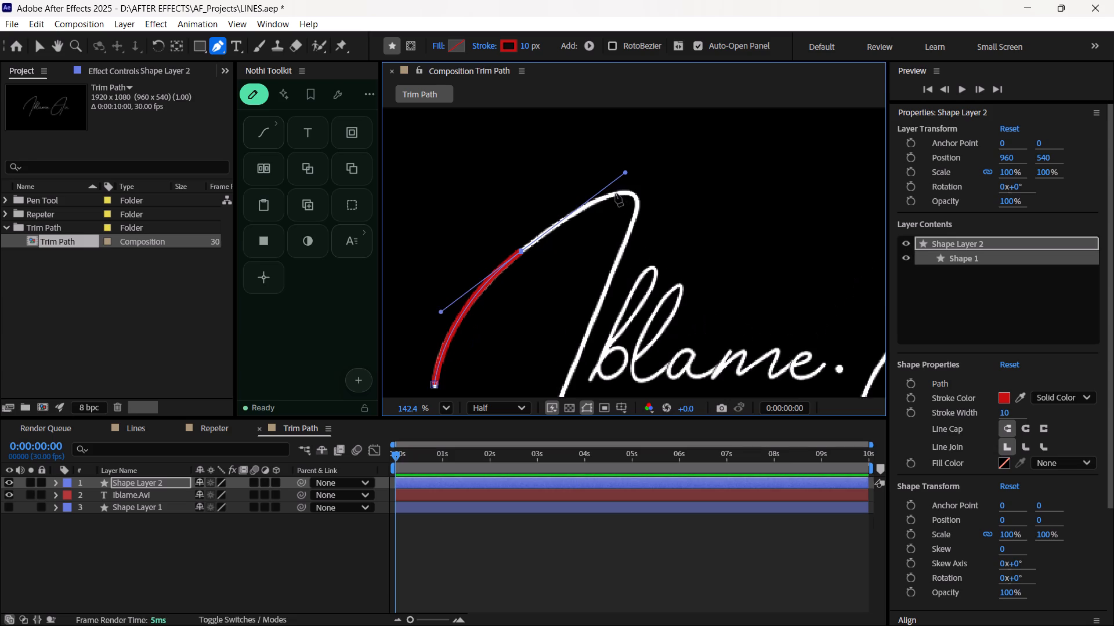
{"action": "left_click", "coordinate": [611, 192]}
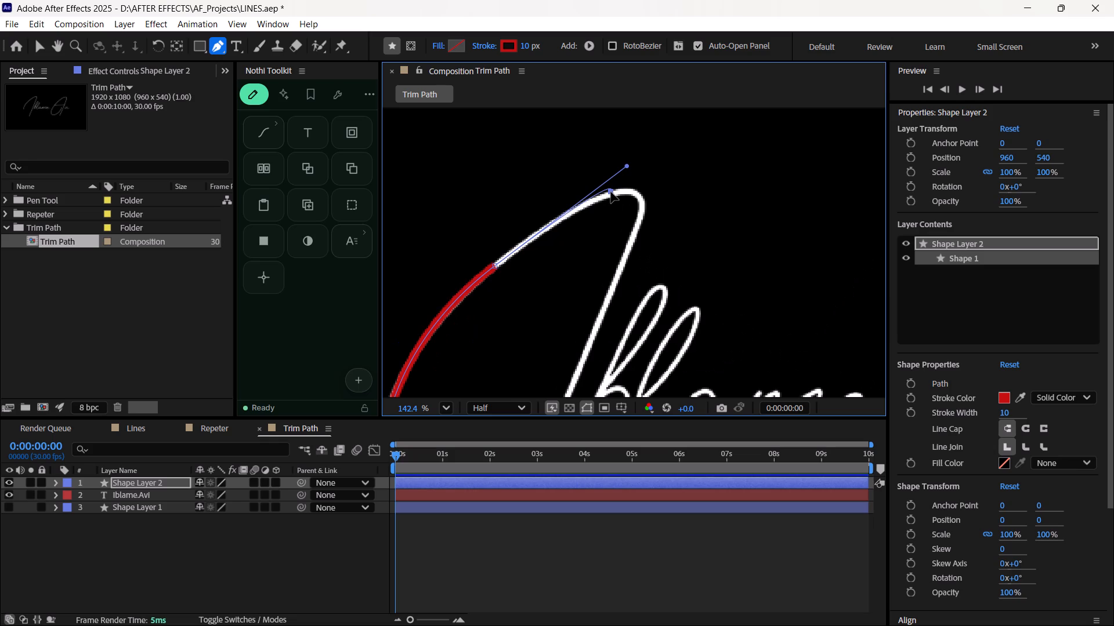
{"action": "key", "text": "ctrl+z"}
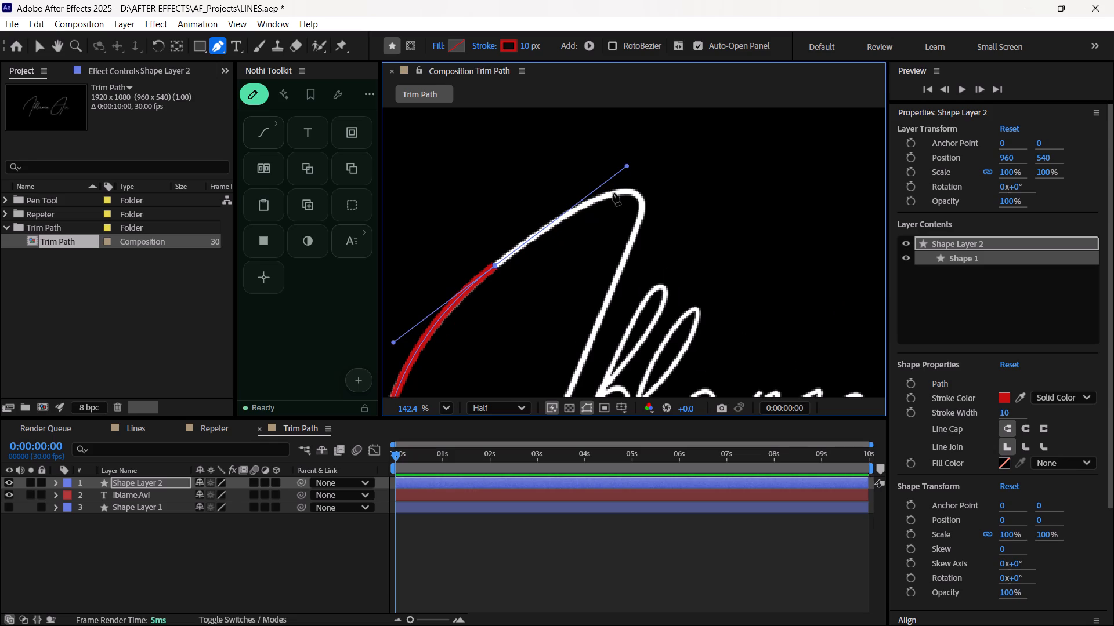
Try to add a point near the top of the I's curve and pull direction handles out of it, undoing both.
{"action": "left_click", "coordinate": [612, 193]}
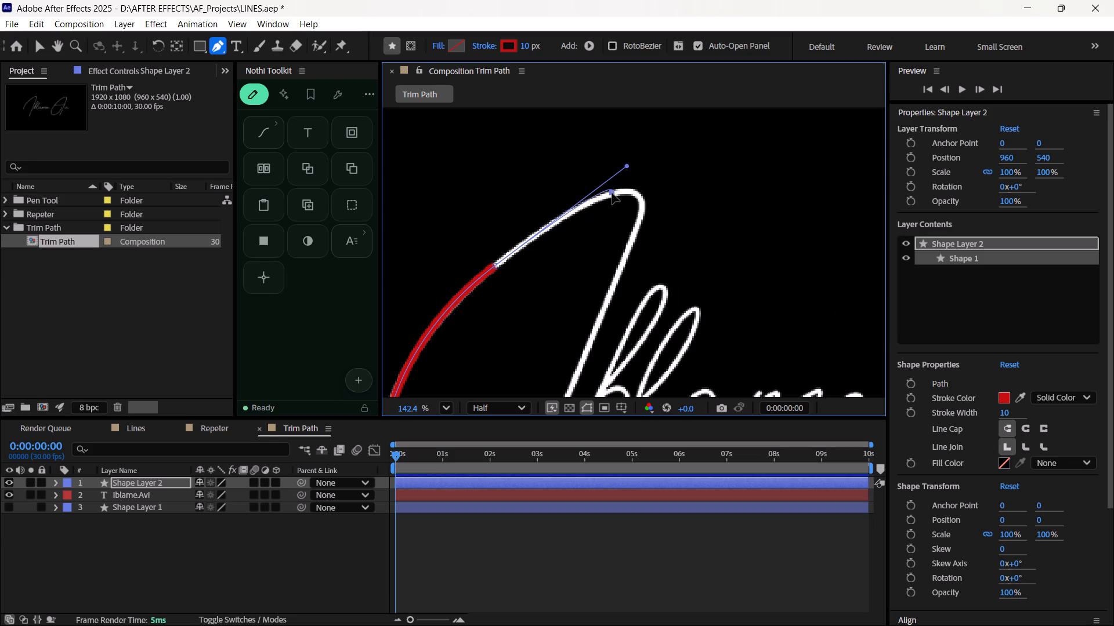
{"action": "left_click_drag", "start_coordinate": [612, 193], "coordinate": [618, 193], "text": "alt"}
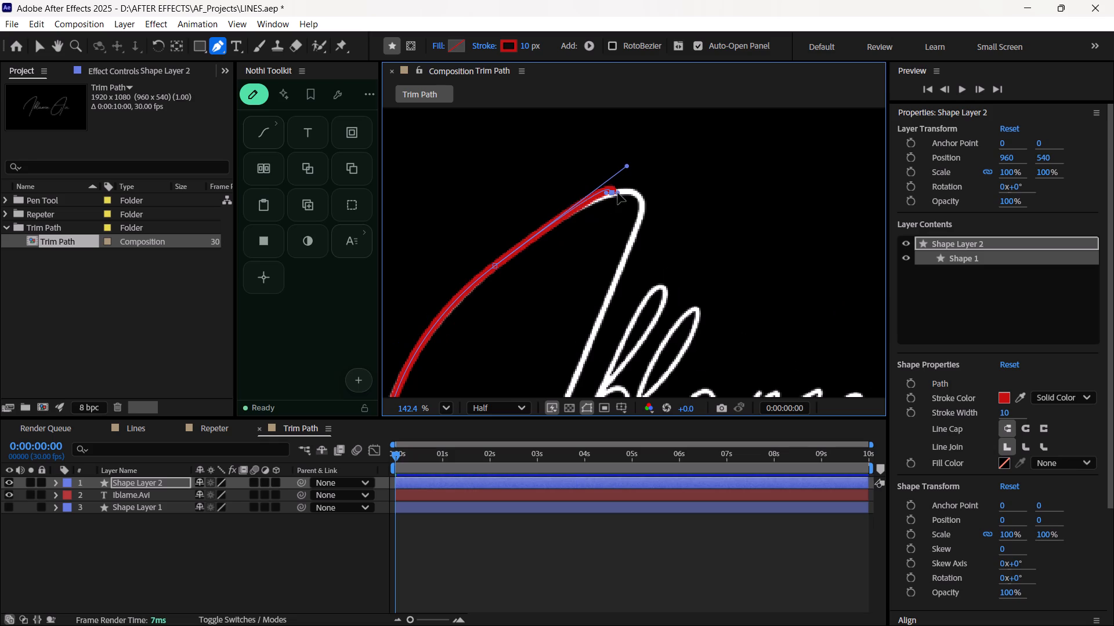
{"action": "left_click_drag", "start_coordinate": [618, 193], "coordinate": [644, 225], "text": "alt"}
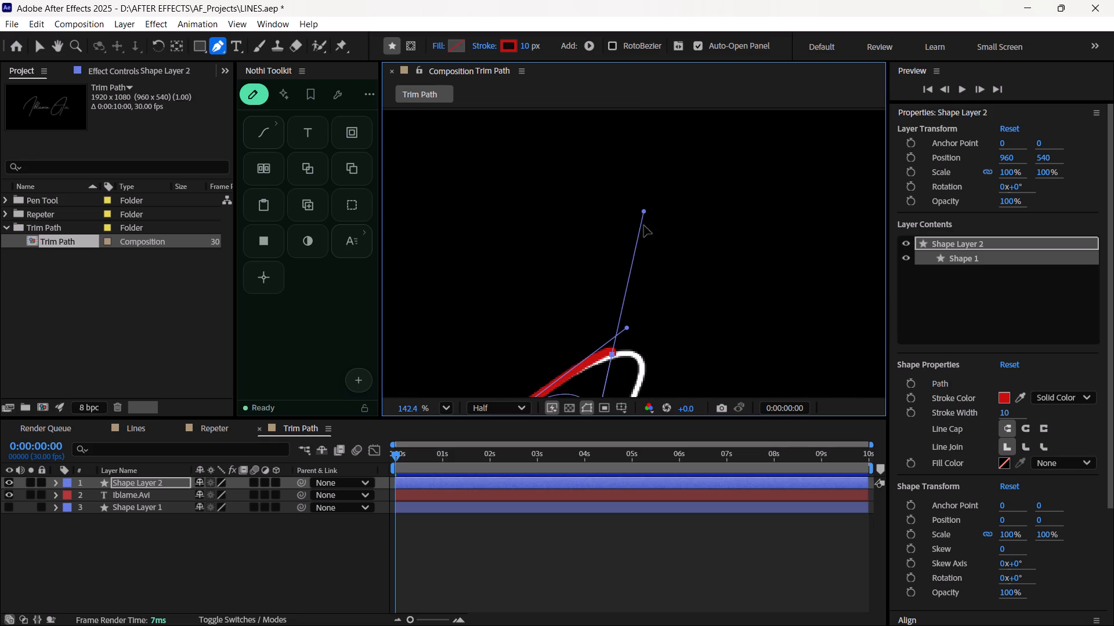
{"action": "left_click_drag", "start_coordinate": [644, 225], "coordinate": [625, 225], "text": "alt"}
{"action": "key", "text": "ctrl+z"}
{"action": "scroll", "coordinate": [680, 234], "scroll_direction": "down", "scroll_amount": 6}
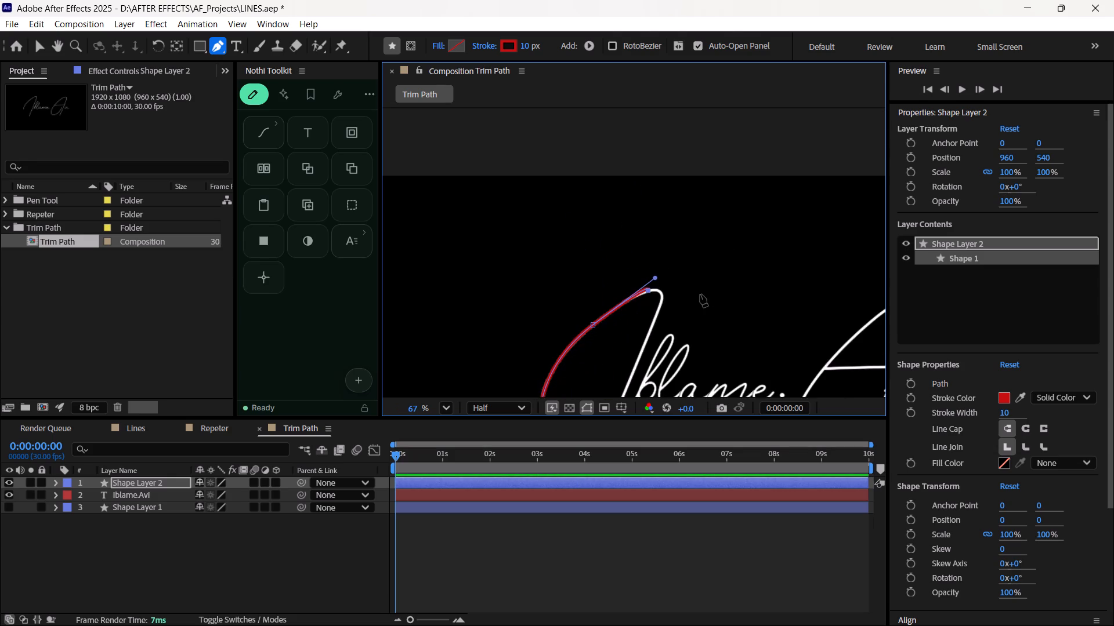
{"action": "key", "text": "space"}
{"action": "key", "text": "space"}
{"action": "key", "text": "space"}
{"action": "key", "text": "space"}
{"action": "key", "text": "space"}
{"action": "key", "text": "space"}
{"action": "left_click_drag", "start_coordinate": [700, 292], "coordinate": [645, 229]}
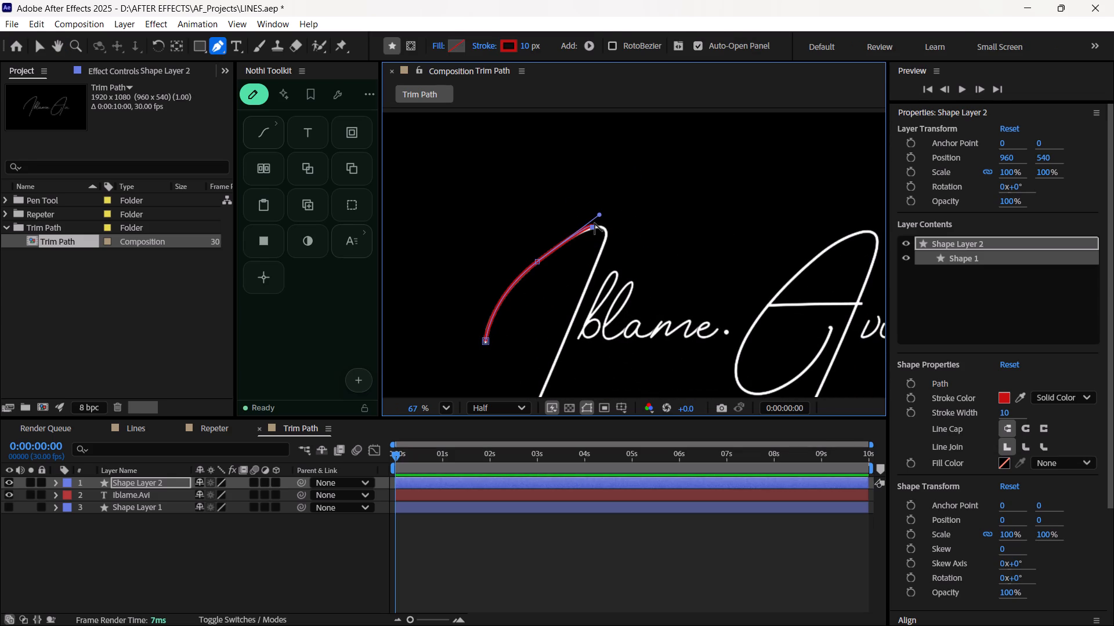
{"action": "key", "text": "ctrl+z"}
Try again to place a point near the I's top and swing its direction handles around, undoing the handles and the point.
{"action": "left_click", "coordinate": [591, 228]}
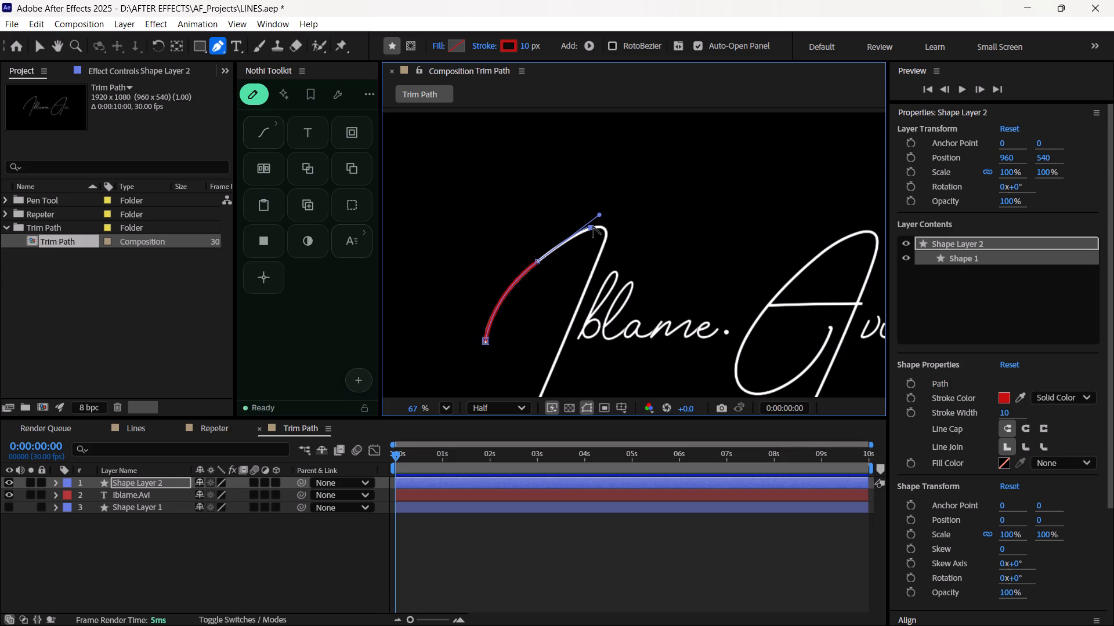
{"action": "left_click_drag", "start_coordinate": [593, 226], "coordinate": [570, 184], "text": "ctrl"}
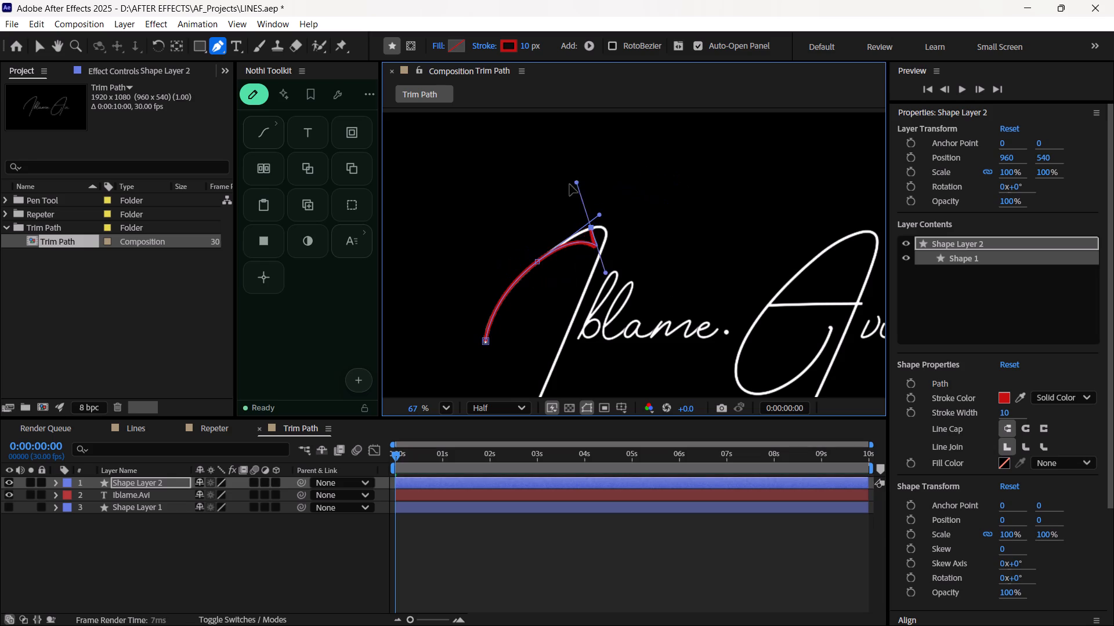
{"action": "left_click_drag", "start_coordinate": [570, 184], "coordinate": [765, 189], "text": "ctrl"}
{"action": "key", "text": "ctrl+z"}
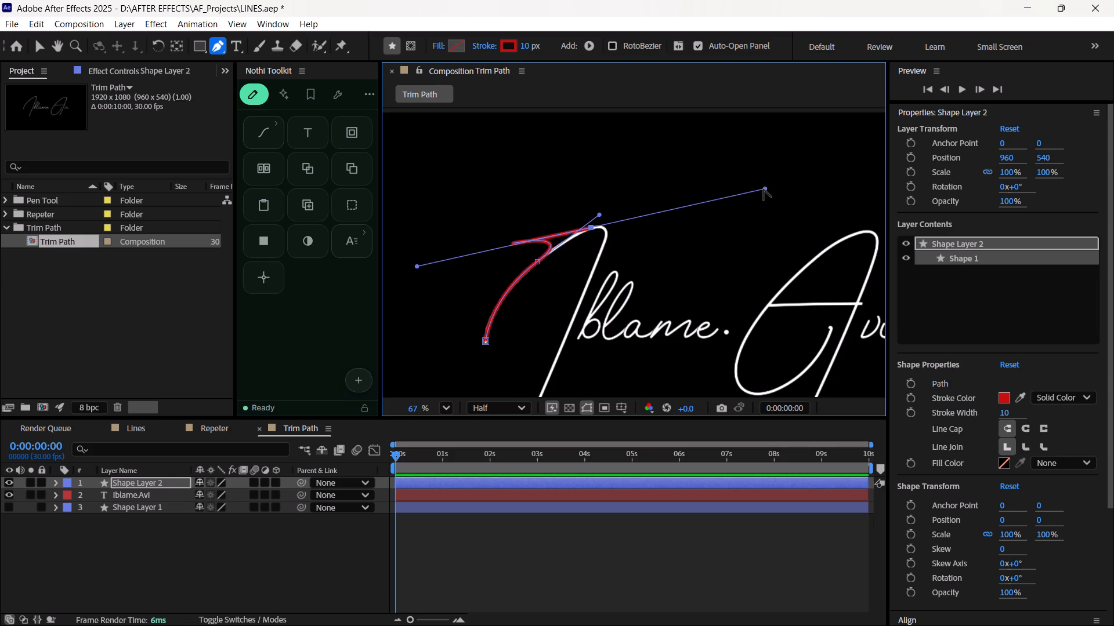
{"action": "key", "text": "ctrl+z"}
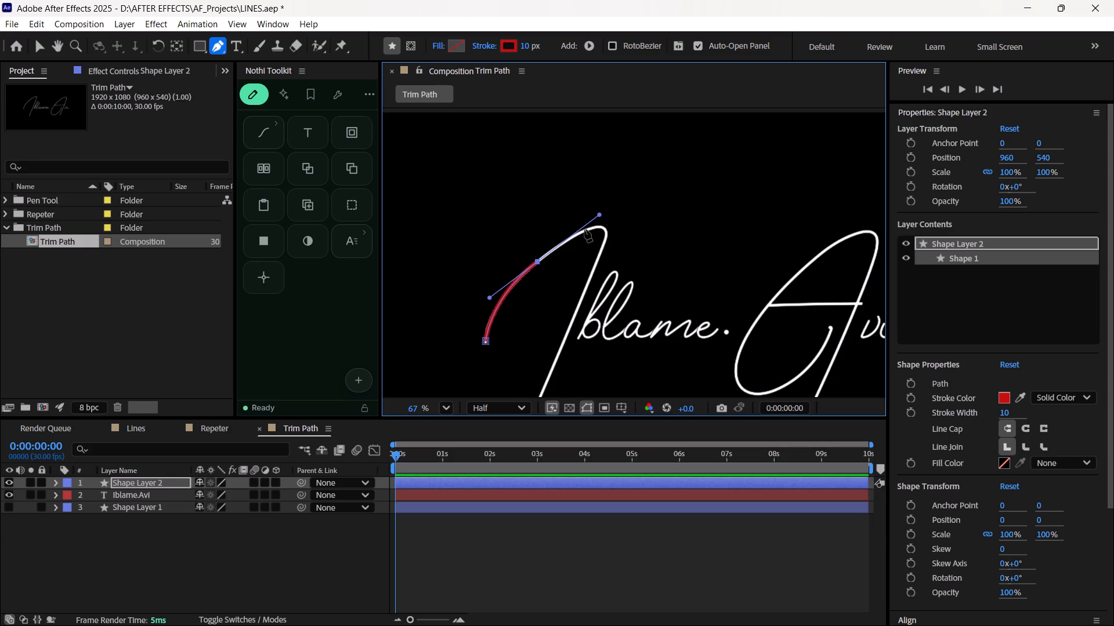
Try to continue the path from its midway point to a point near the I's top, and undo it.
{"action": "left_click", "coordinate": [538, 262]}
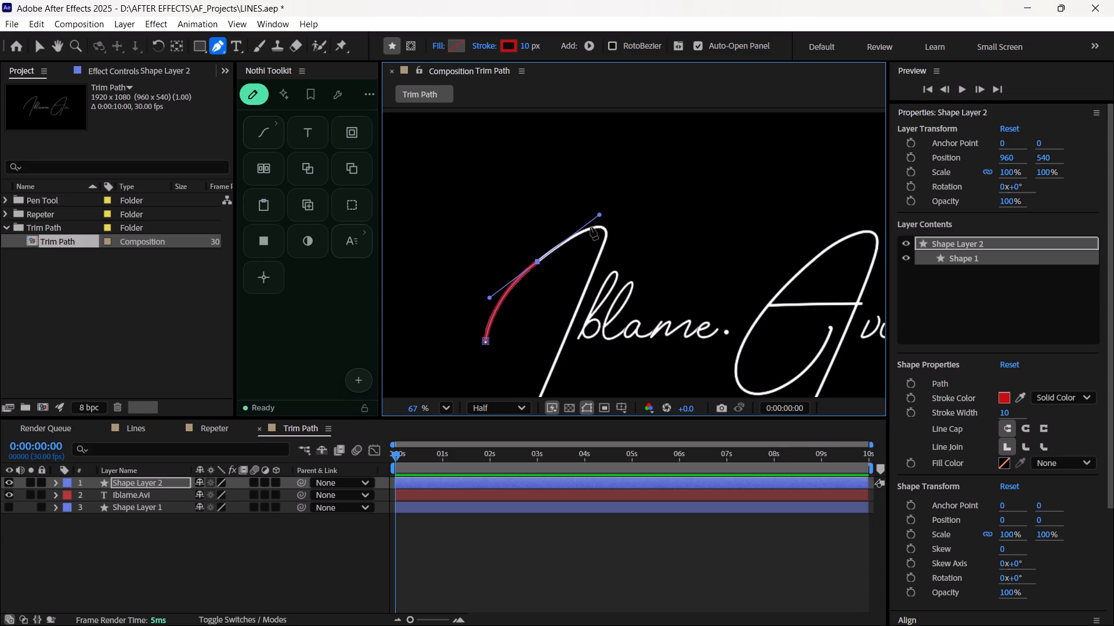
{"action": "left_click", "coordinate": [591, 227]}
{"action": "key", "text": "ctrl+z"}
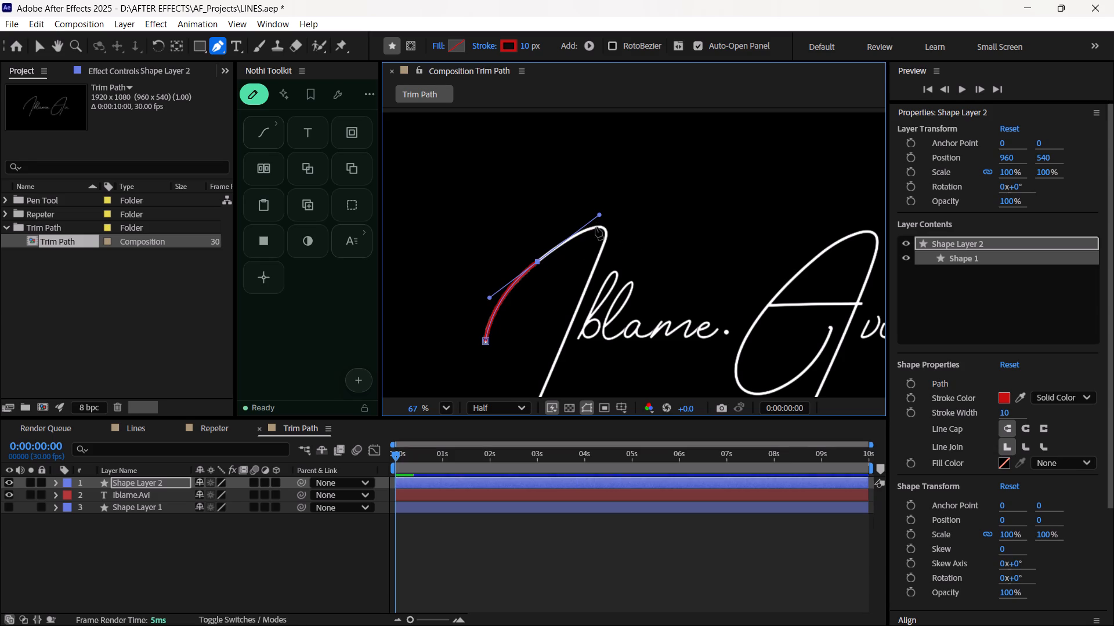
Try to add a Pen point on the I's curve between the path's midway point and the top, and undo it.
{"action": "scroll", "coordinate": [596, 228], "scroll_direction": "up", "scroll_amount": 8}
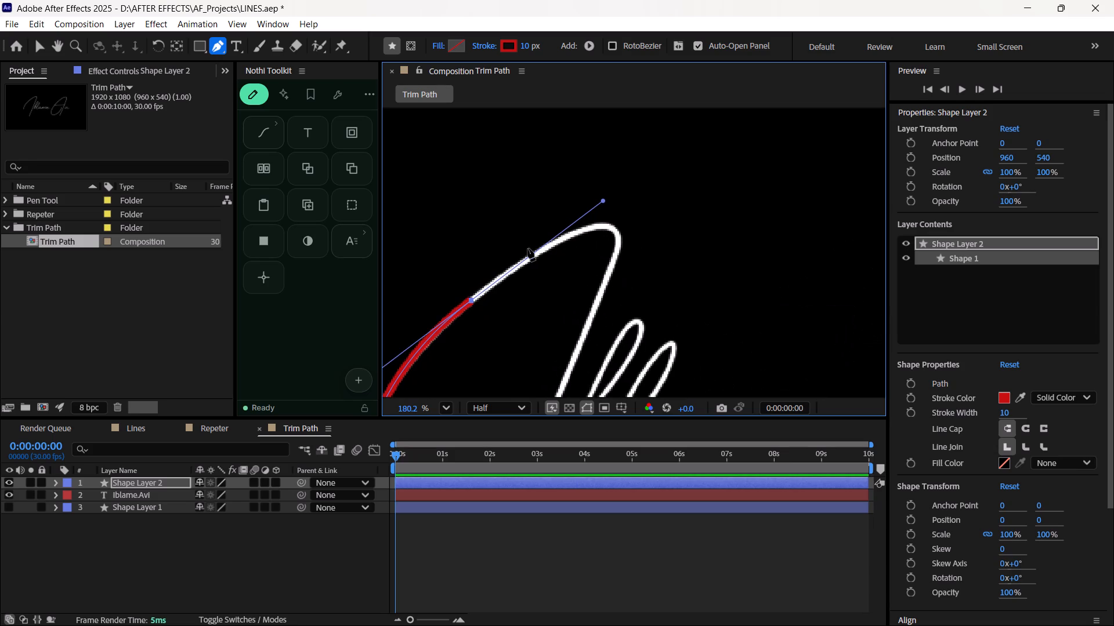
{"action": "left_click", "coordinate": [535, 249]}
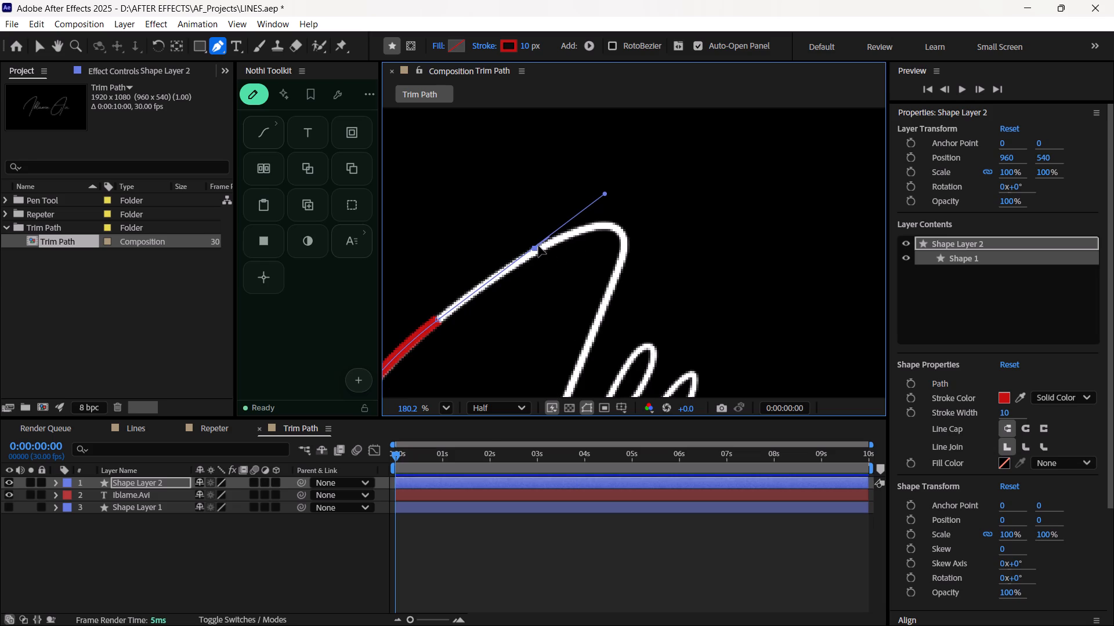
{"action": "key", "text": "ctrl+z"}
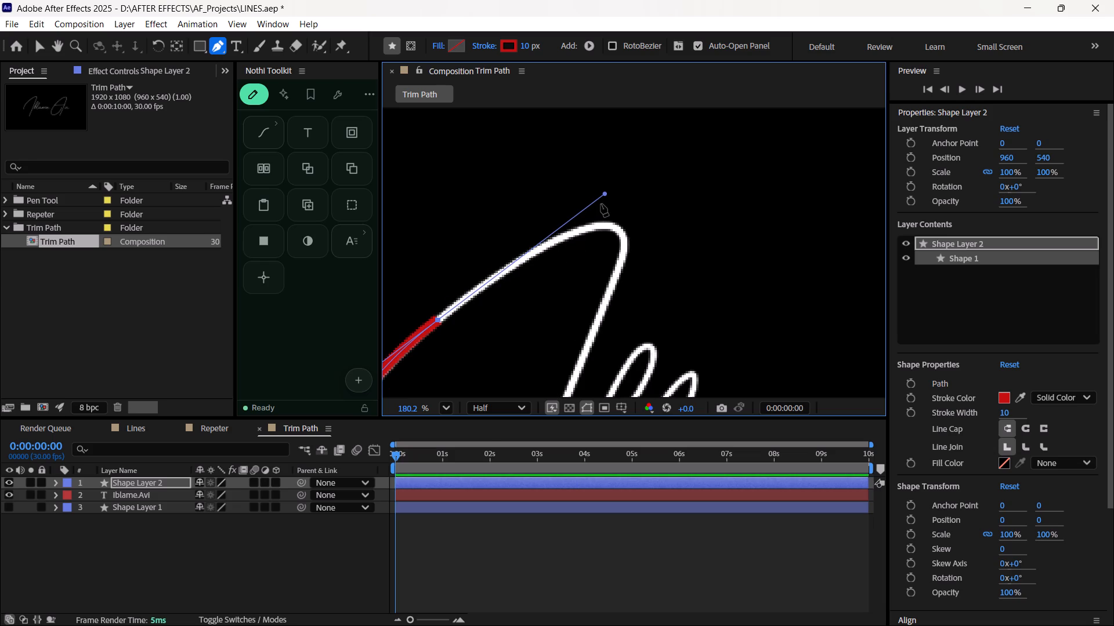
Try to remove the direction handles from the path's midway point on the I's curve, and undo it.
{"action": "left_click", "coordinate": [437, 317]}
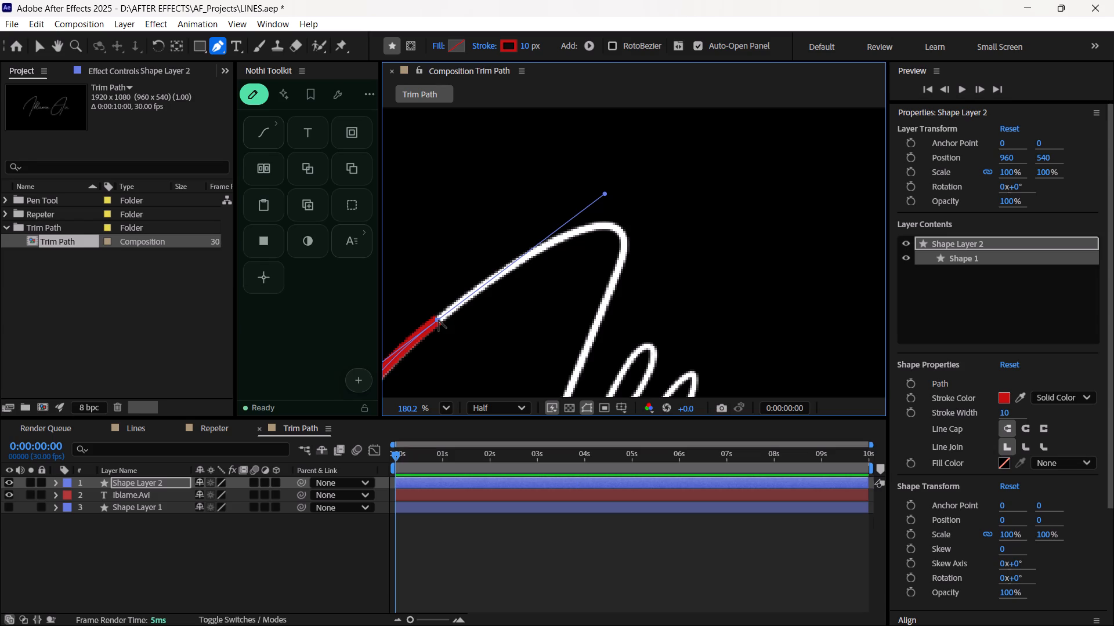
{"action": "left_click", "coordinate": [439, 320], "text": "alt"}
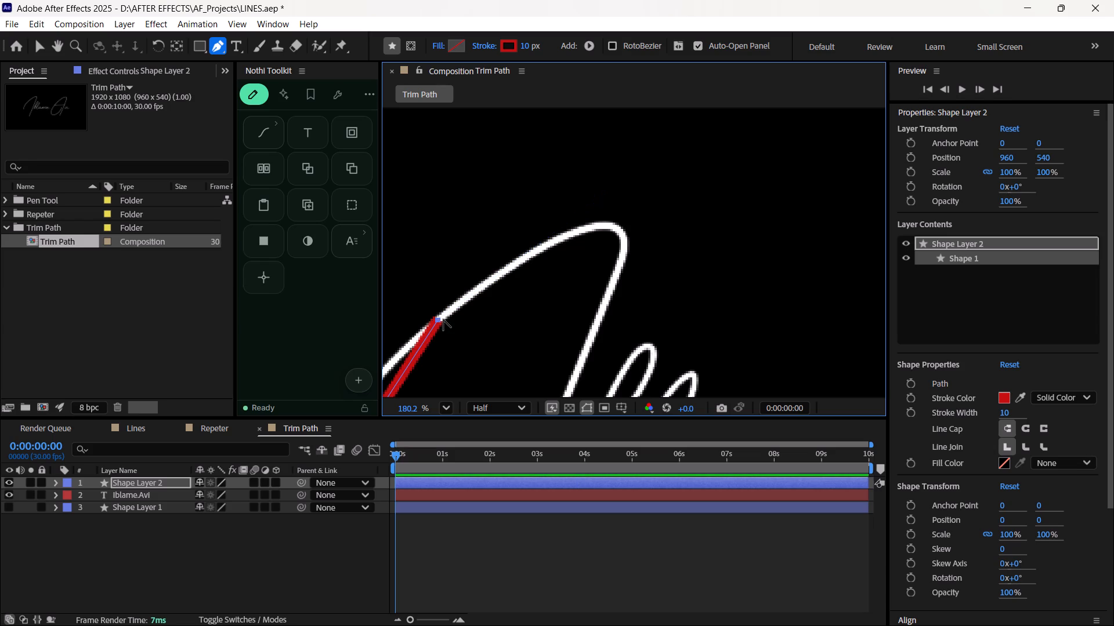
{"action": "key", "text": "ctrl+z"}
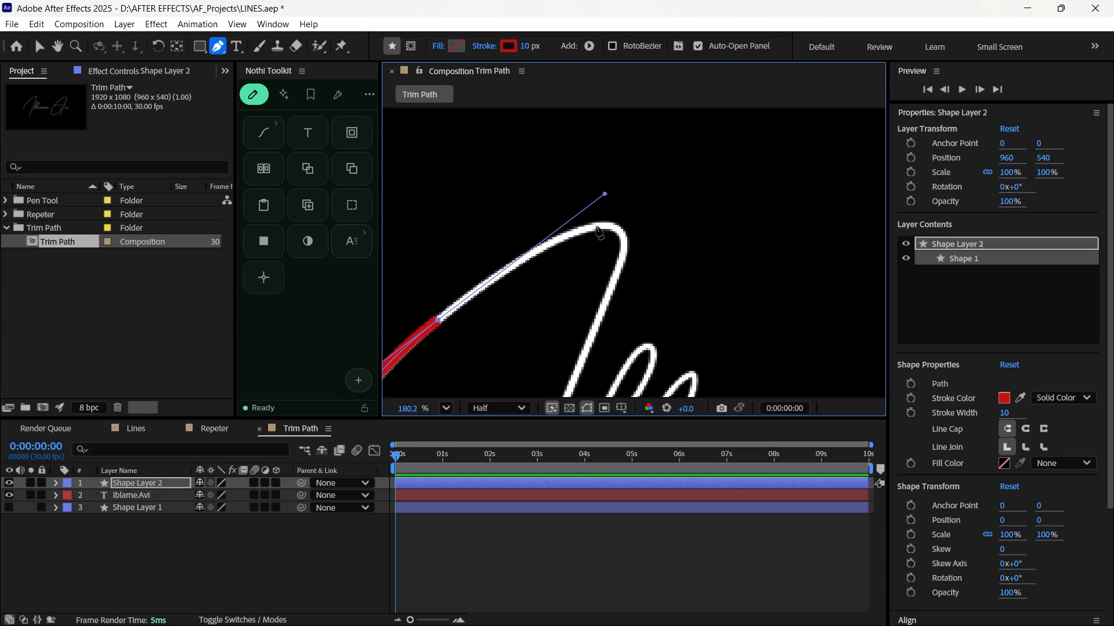
Continue the path with a point near the I's top and move it along the curve to the start of the downward bend.
{"action": "left_click", "coordinate": [585, 229]}
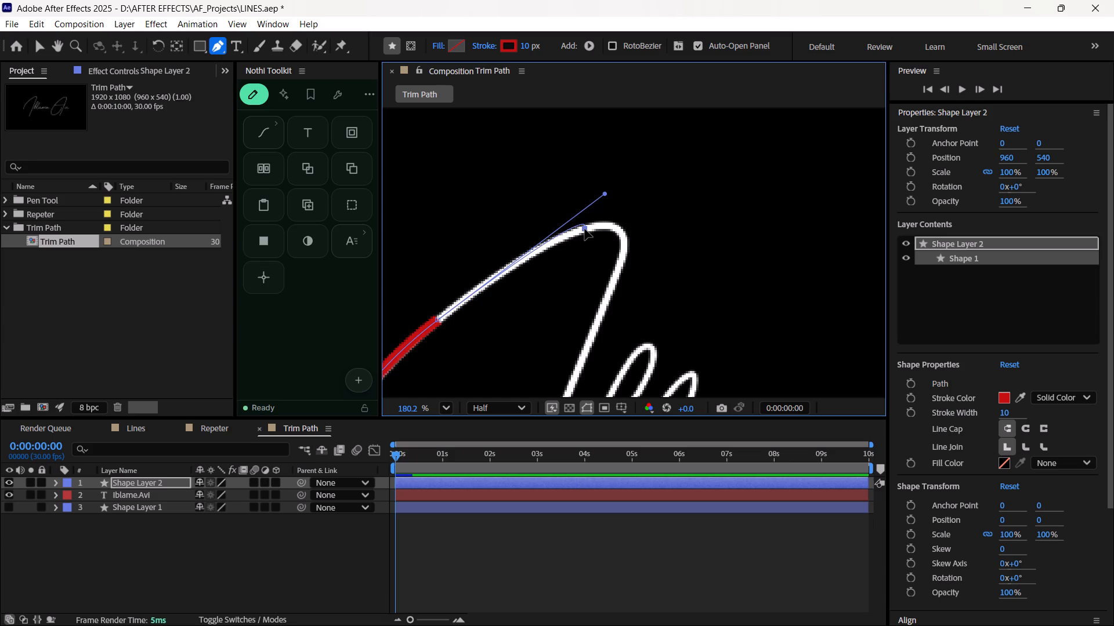
{"action": "key", "text": "ctrl+z"}
{"action": "left_click", "coordinate": [585, 230]}
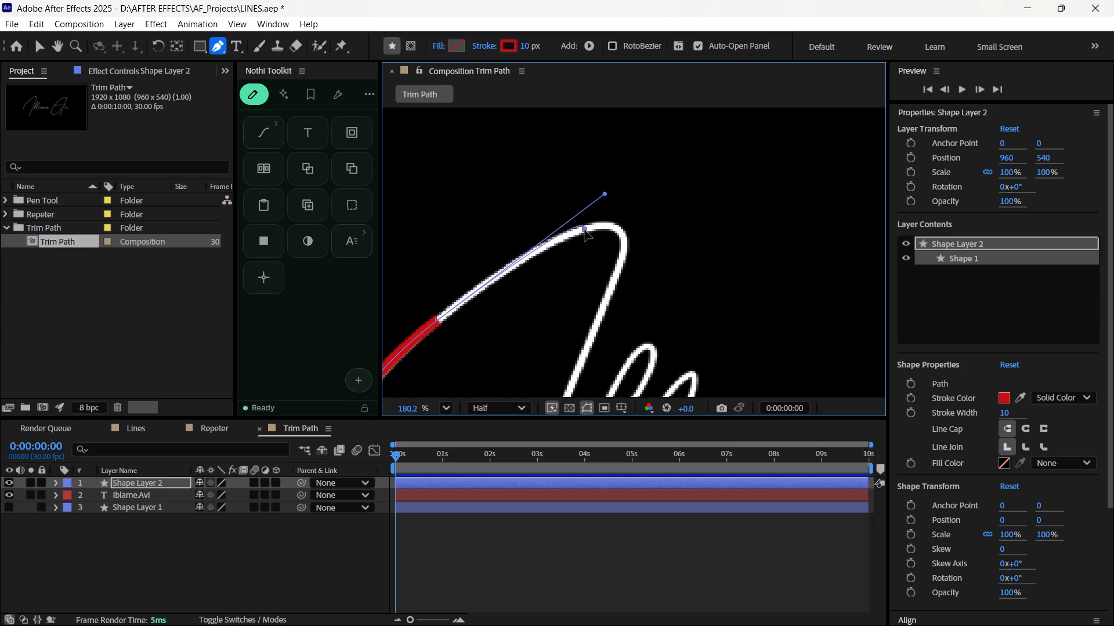
{"action": "left_click_drag", "start_coordinate": [585, 230], "coordinate": [606, 232]}
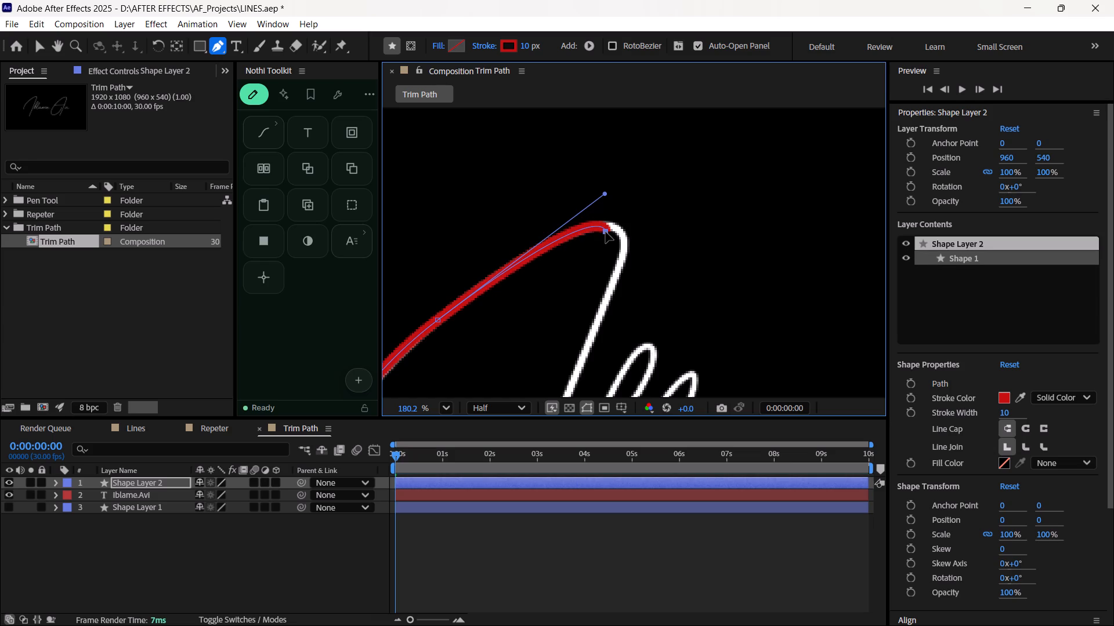
{"action": "left_click_drag", "start_coordinate": [606, 232], "coordinate": [614, 230]}
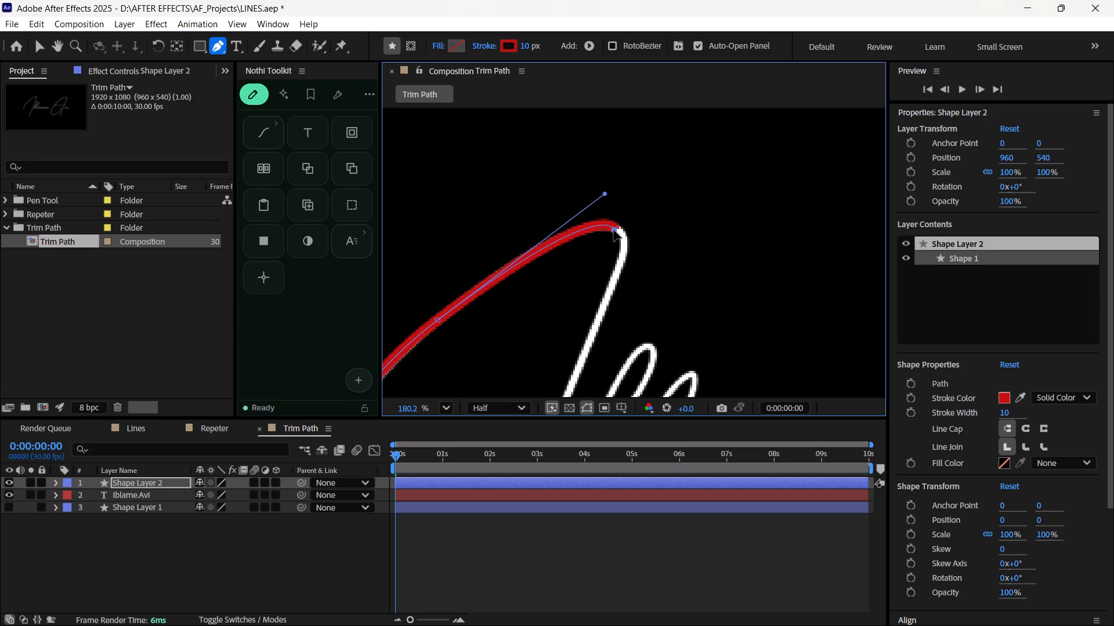
{"action": "left_click_drag", "start_coordinate": [614, 230], "coordinate": [614, 232]}
Extend the path down the I's stem by adding a Pen point at the foot of the letter.
{"action": "scroll", "coordinate": [617, 250], "scroll_direction": "down", "scroll_amount": 4}
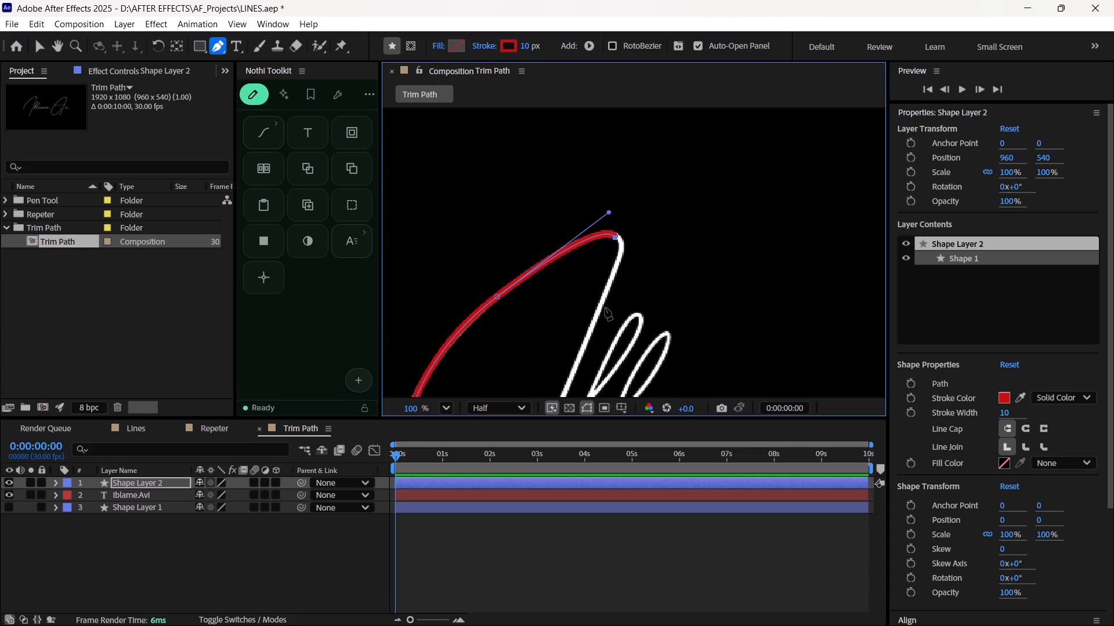
{"action": "scroll", "coordinate": [594, 319], "scroll_direction": "down", "scroll_amount": 4}
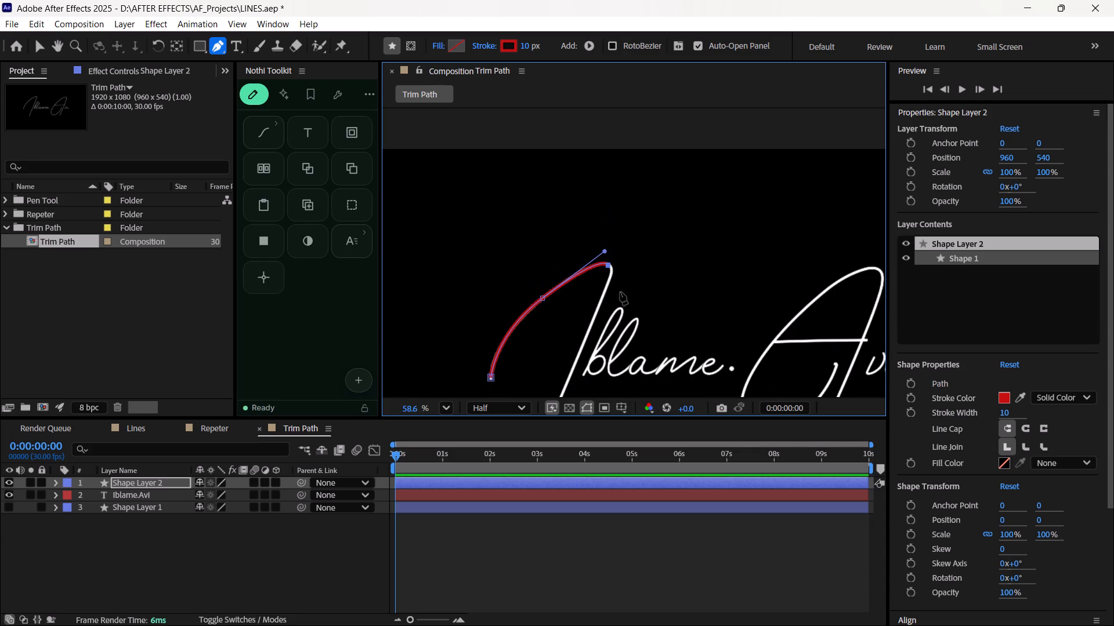
{"action": "scroll", "coordinate": [605, 290], "scroll_direction": "up", "scroll_amount": 6}
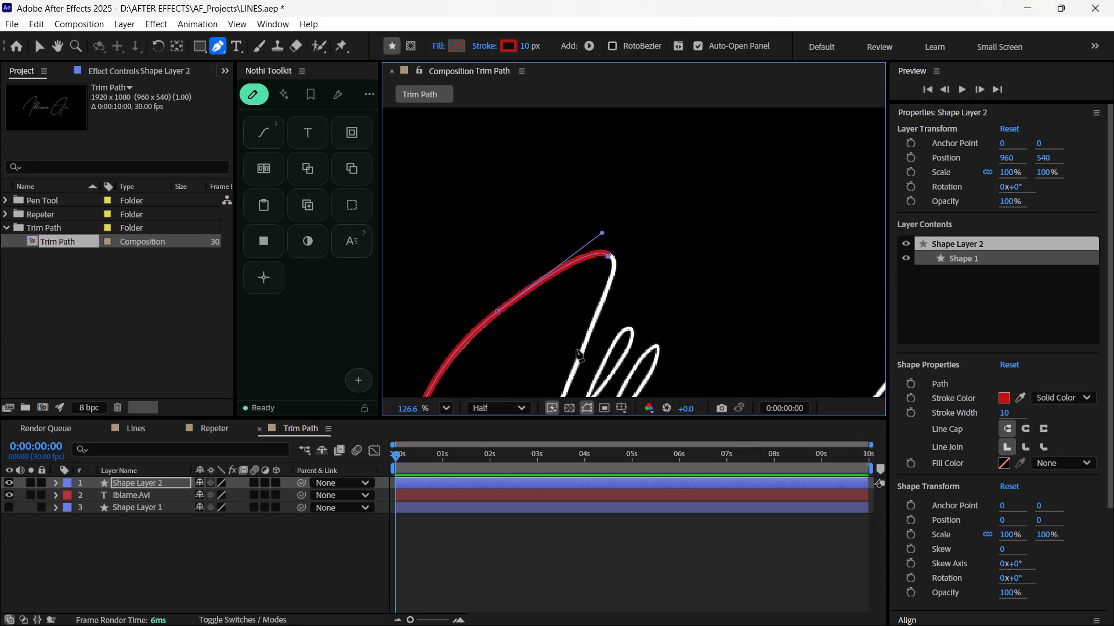
{"action": "scroll", "coordinate": [577, 350], "scroll_direction": "down", "scroll_amount": 8}
{"action": "key", "text": "space"}
{"action": "key", "text": "space"}
{"action": "key", "text": "space"}
{"action": "key", "text": "space"}
{"action": "key", "text": "space"}
{"action": "key", "text": "space"}
{"action": "key", "text": "space"}
{"action": "key", "text": "space"}
{"action": "key", "text": "space"}
{"action": "key", "text": "space"}
{"action": "key", "text": "space"}
{"action": "key", "text": "space"}
{"action": "key", "text": "space"}
{"action": "key", "text": "space"}
{"action": "key", "text": "space"}
{"action": "key", "text": "space"}
{"action": "key", "text": "space"}
{"action": "key", "text": "space"}
{"action": "key", "text": "space"}
{"action": "key", "text": "space"}
{"action": "left_click_drag", "start_coordinate": [585, 330], "coordinate": [574, 243]}
{"action": "scroll", "coordinate": [560, 297], "scroll_direction": "up", "scroll_amount": 1}
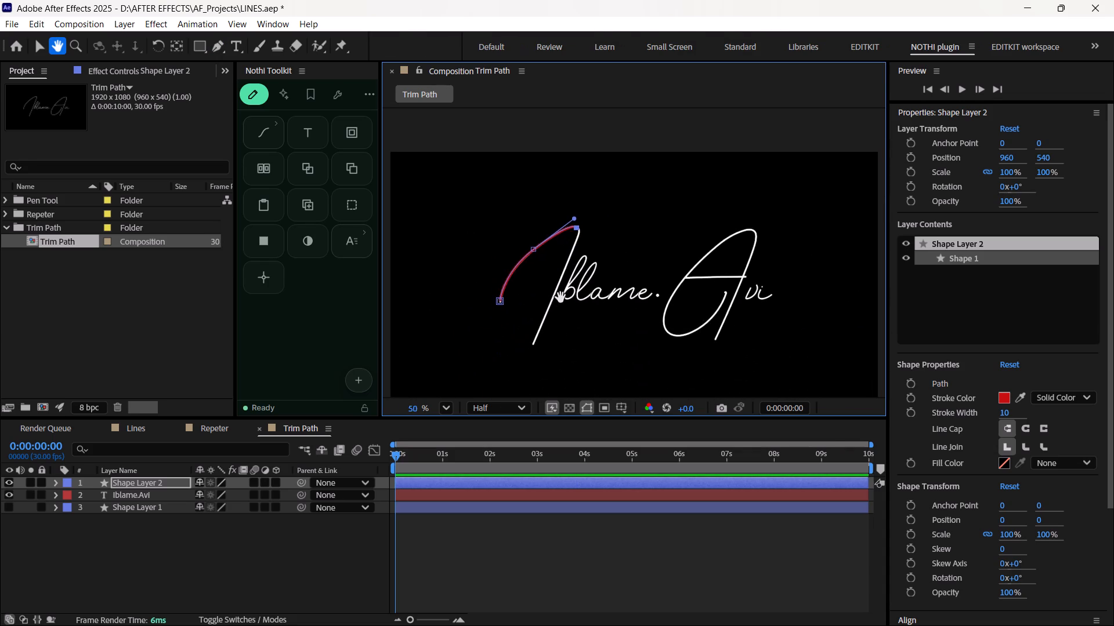
{"action": "scroll", "coordinate": [560, 297], "scroll_direction": "up", "scroll_amount": 3}
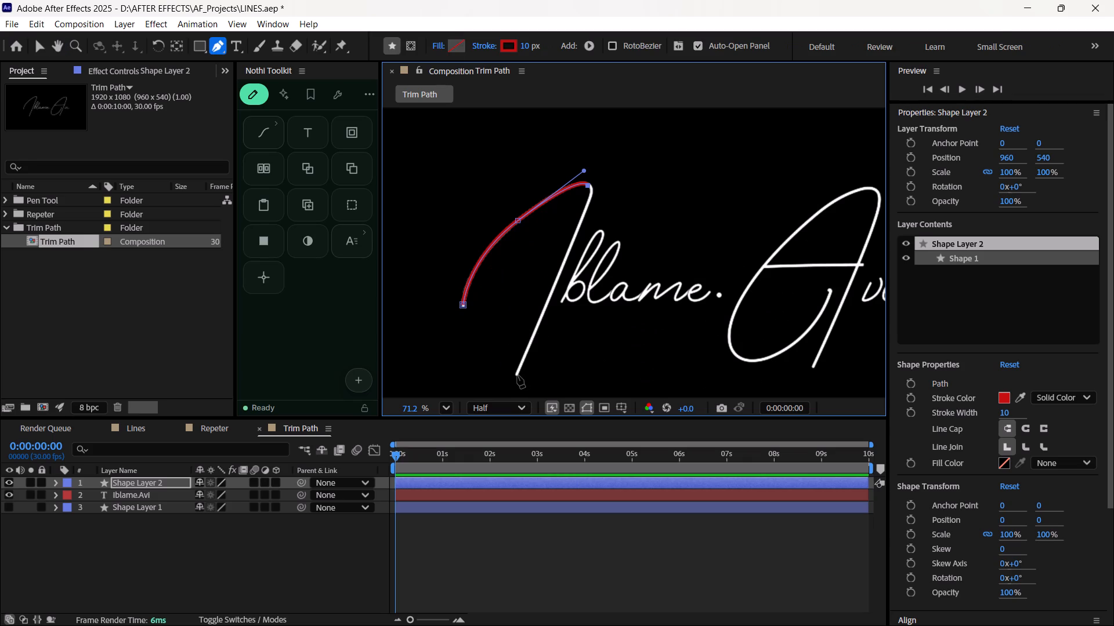
{"action": "left_click", "coordinate": [516, 376]}
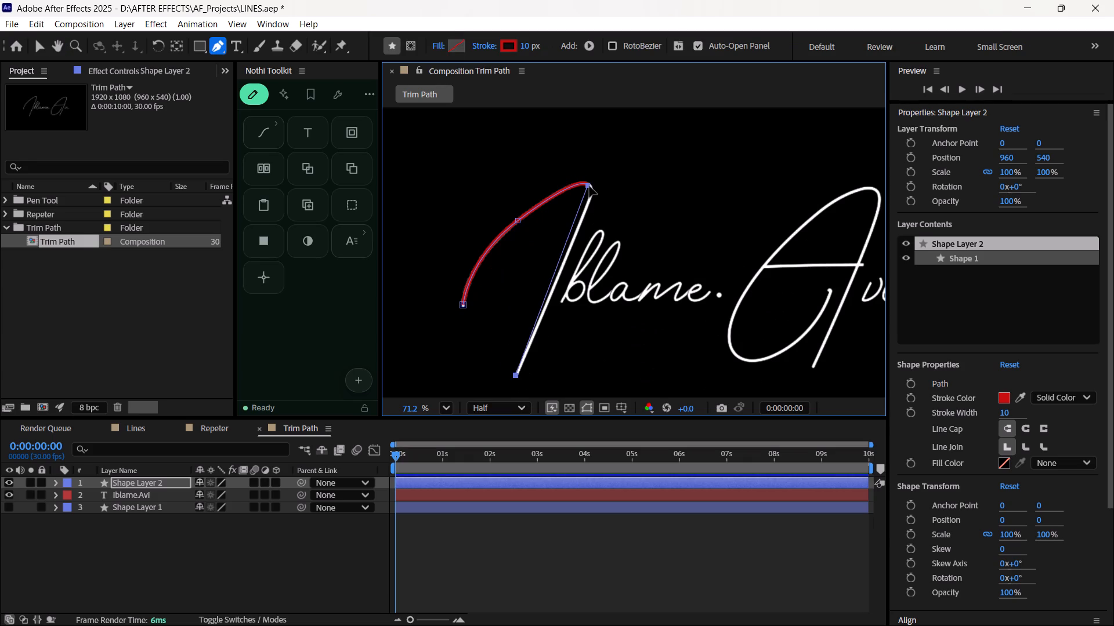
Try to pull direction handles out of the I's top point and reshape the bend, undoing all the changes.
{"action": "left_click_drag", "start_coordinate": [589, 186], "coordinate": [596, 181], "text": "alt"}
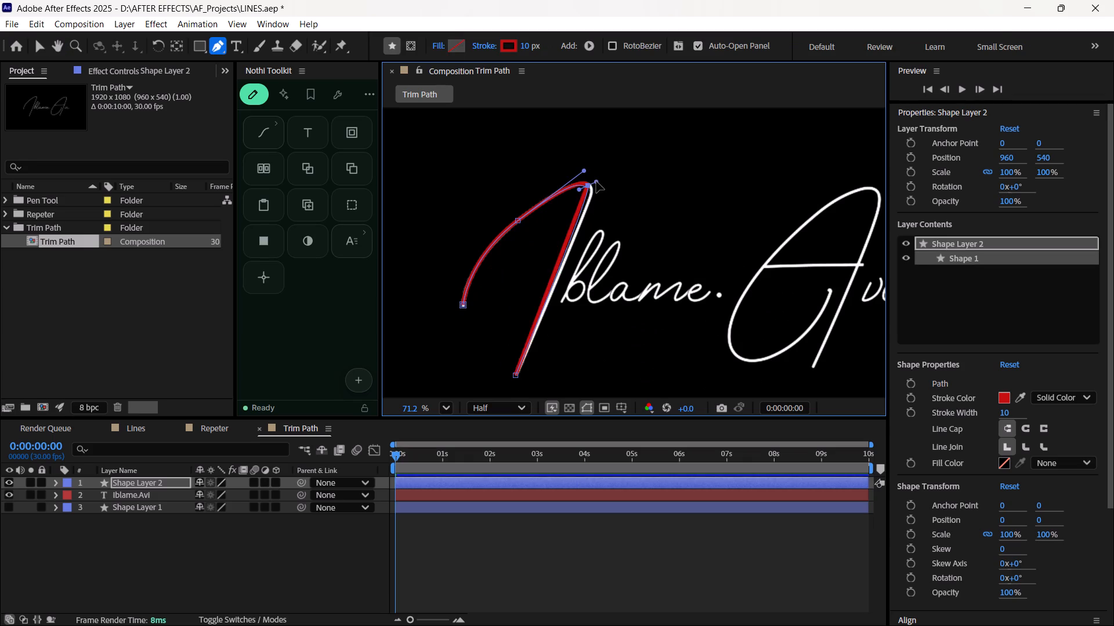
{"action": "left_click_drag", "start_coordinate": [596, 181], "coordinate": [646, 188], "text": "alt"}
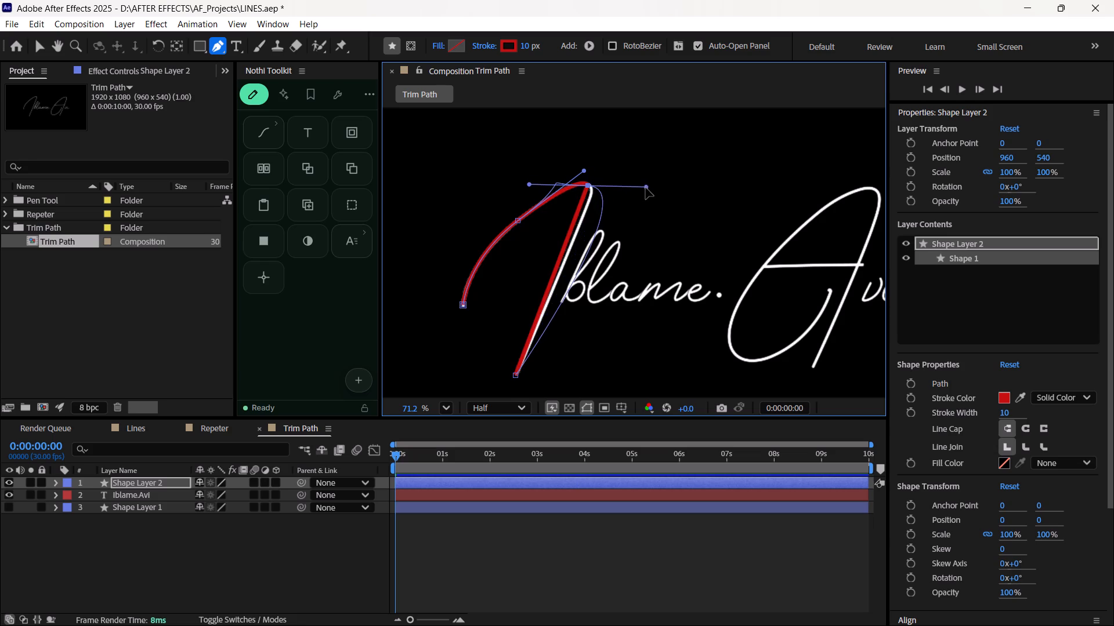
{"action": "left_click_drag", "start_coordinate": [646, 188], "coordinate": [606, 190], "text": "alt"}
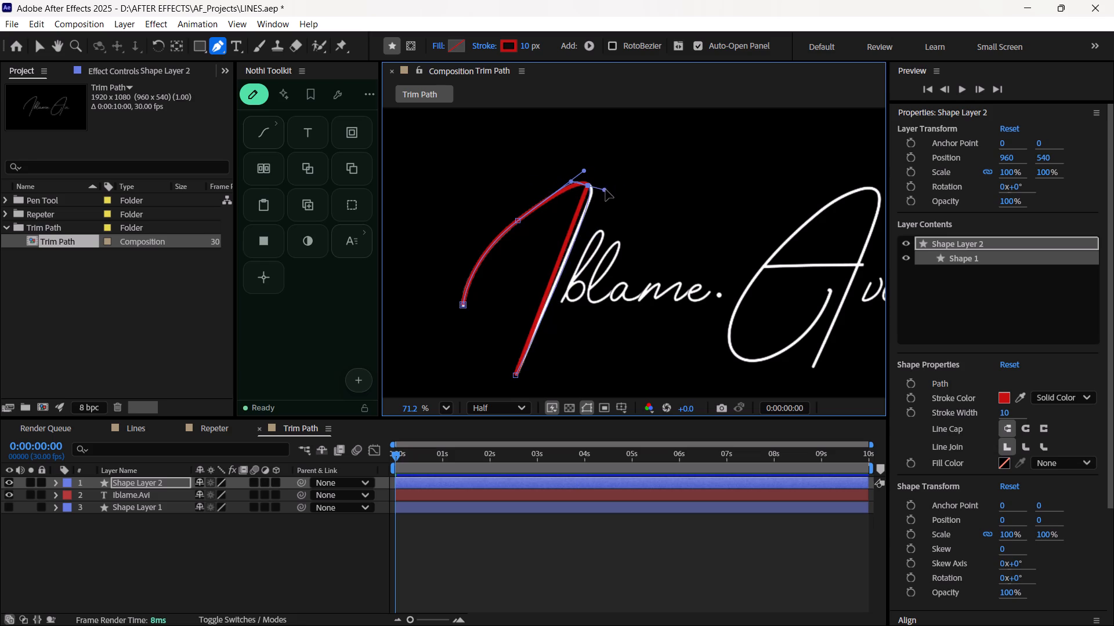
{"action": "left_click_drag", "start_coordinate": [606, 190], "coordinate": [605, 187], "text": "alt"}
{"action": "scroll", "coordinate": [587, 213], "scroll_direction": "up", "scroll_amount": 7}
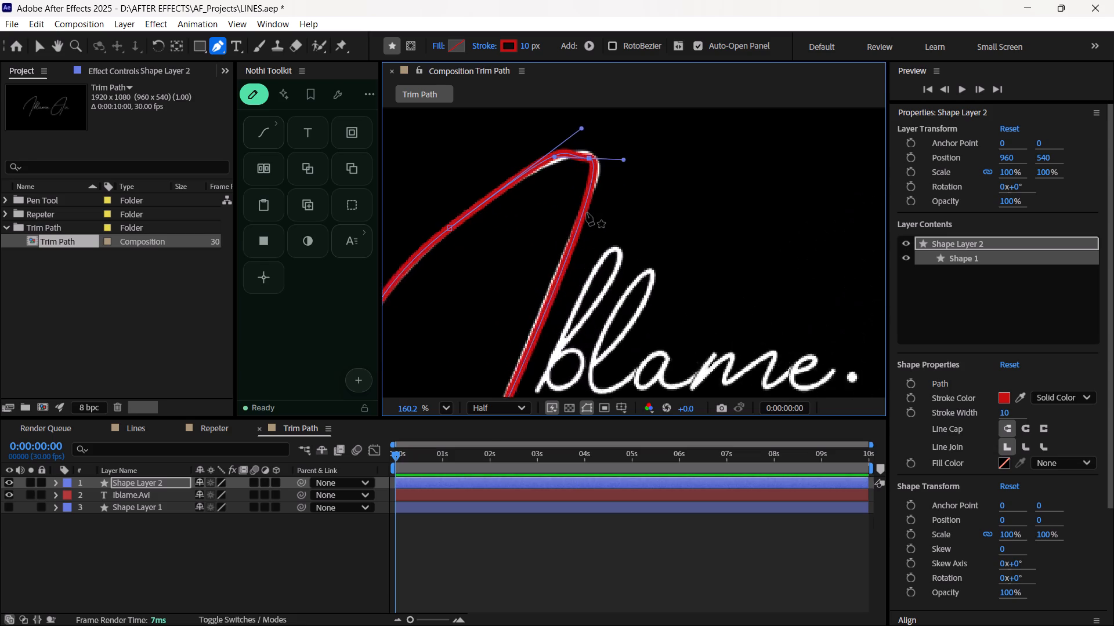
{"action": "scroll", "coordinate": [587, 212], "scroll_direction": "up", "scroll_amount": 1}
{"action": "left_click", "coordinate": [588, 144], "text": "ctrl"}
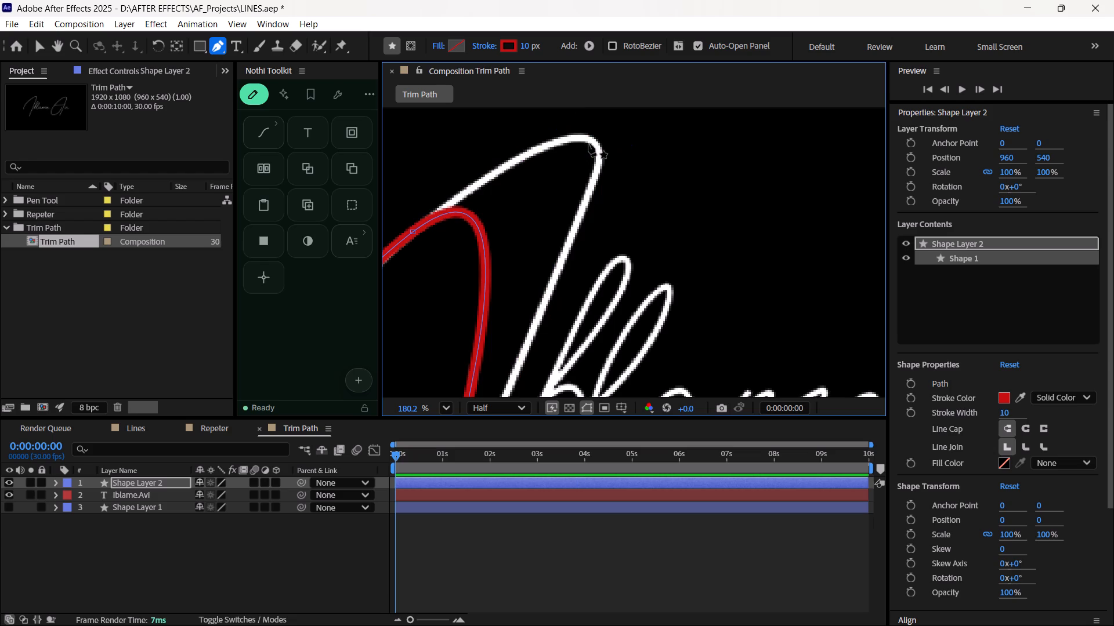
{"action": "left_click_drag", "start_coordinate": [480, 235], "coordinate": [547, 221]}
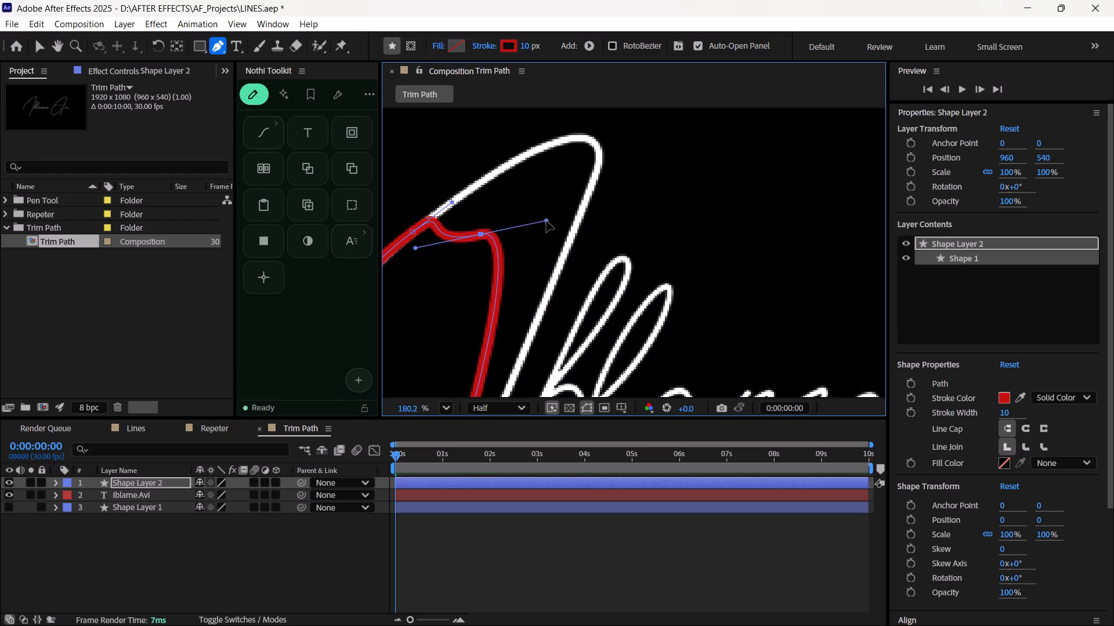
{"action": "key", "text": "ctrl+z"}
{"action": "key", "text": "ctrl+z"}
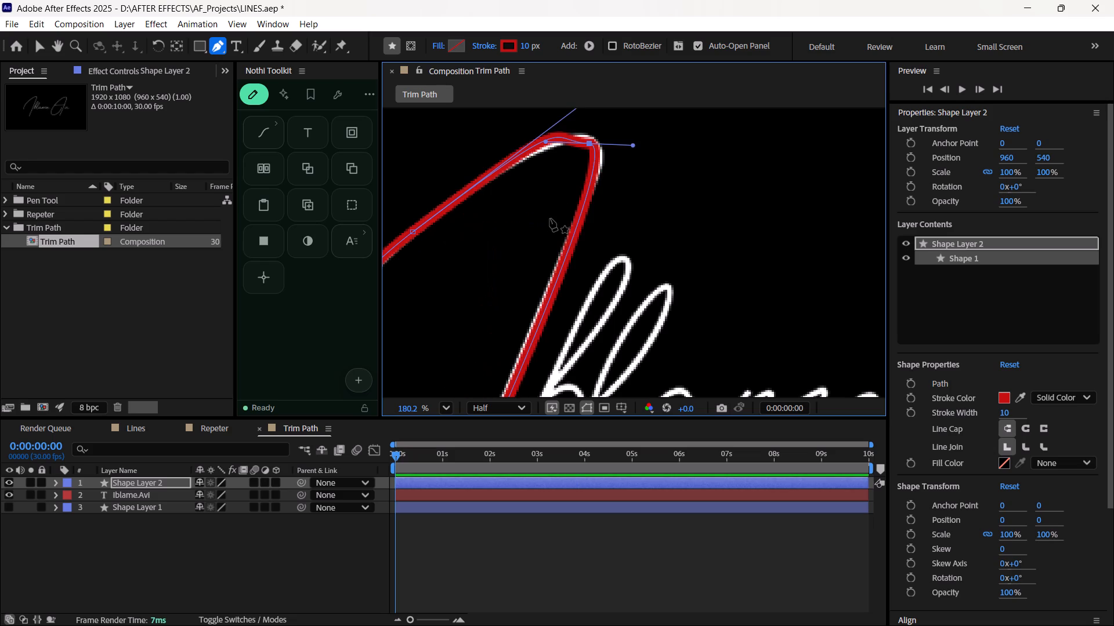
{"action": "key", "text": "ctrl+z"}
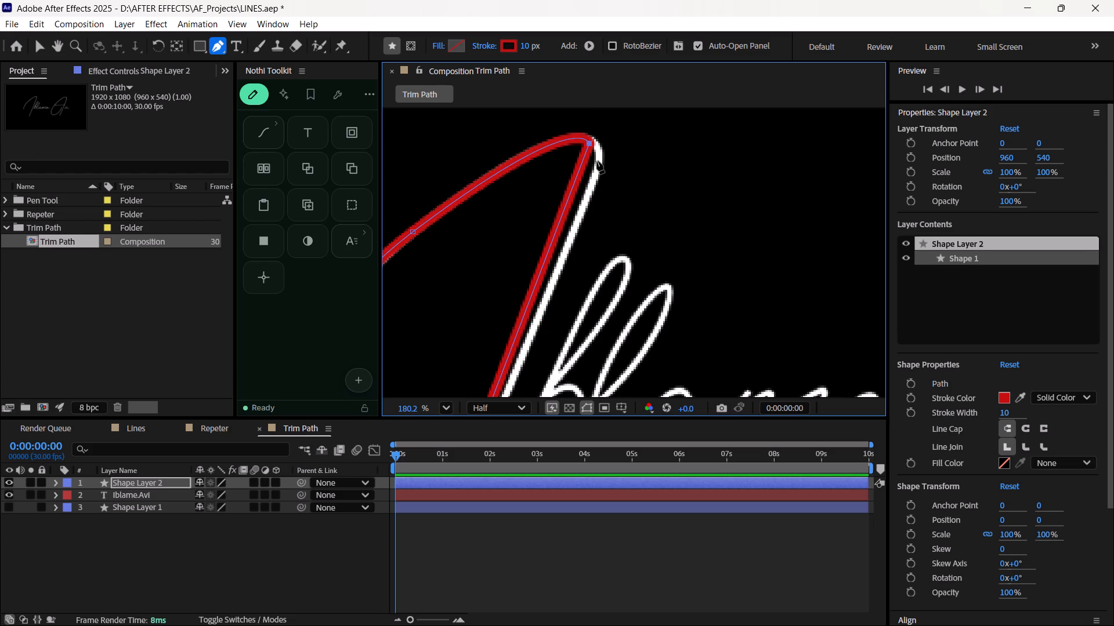
Move the path's top point slightly outward so it sits on the I's bend.
{"action": "left_click_drag", "start_coordinate": [590, 144], "coordinate": [601, 154]}
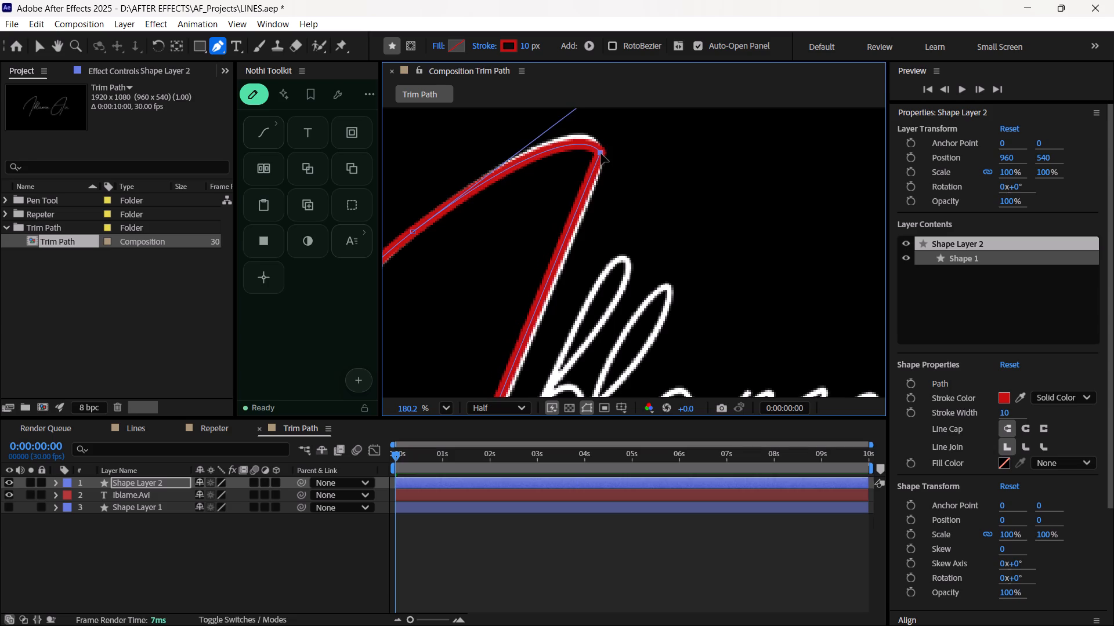
{"action": "left_click_drag", "start_coordinate": [601, 154], "coordinate": [596, 145]}
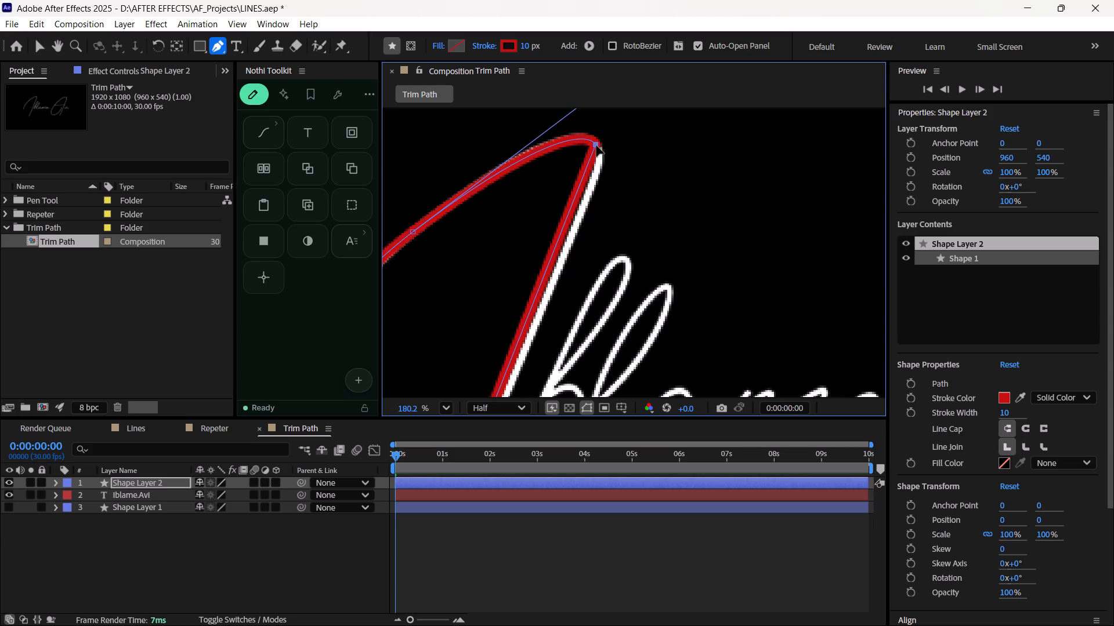
{"action": "left_click_drag", "start_coordinate": [596, 145], "coordinate": [596, 146]}
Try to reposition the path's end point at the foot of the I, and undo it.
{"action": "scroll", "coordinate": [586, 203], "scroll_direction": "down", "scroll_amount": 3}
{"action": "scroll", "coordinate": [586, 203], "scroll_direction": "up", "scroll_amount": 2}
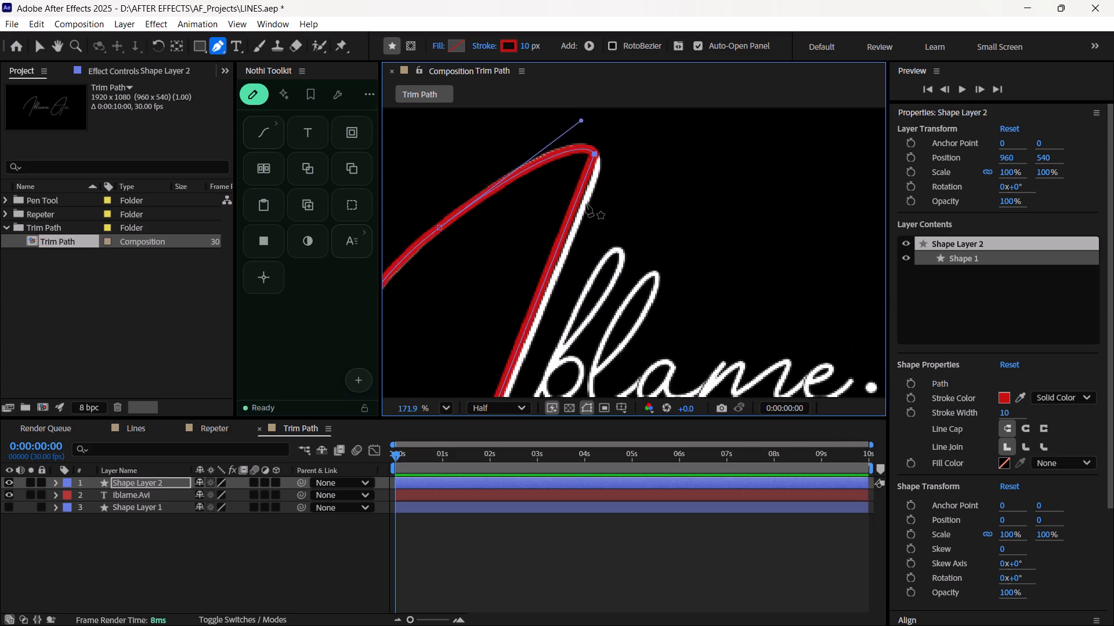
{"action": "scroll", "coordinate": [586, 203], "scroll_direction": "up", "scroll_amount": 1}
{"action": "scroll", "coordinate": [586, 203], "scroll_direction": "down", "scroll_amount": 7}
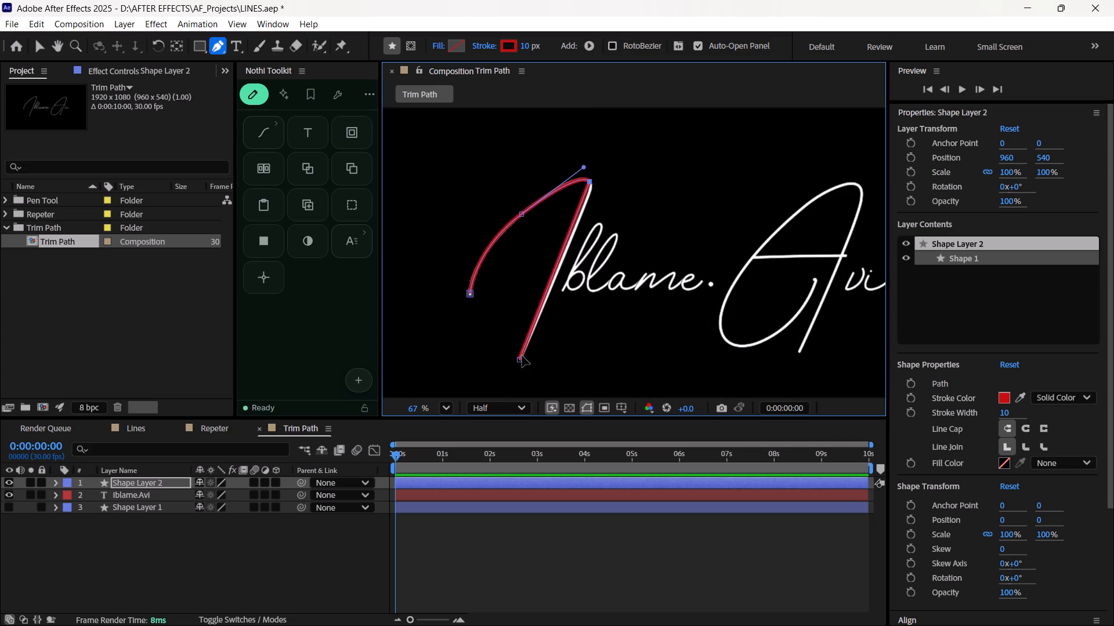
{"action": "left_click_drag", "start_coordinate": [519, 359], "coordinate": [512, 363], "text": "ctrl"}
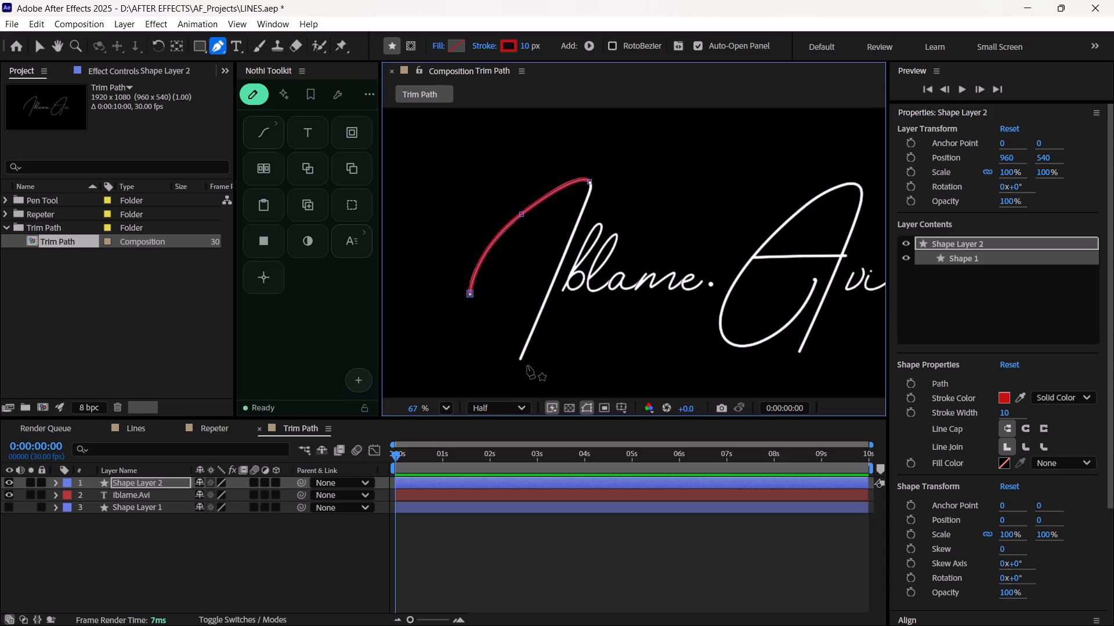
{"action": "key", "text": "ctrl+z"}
Pull direction handles out of the point at the I's foot and swing them into line with the slanted stem.
{"action": "scroll", "coordinate": [573, 331], "scroll_direction": "up", "scroll_amount": 3}
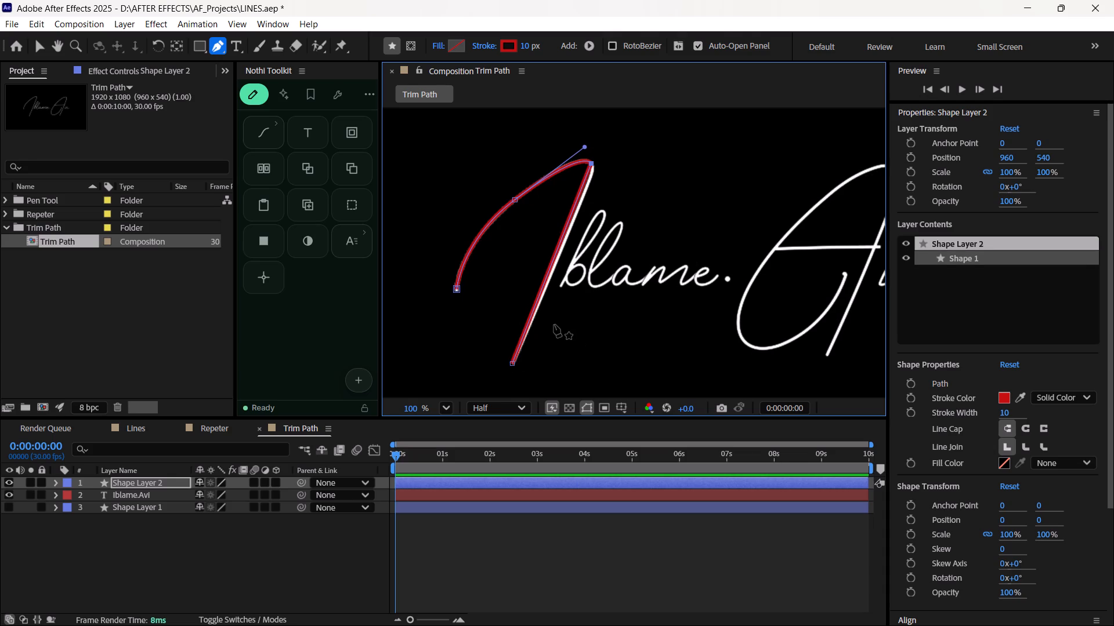
{"action": "key", "text": "space"}
{"action": "key", "text": "space"}
{"action": "key", "text": "space"}
{"action": "key", "text": "space"}
{"action": "left_click_drag", "start_coordinate": [548, 321], "coordinate": [582, 290]}
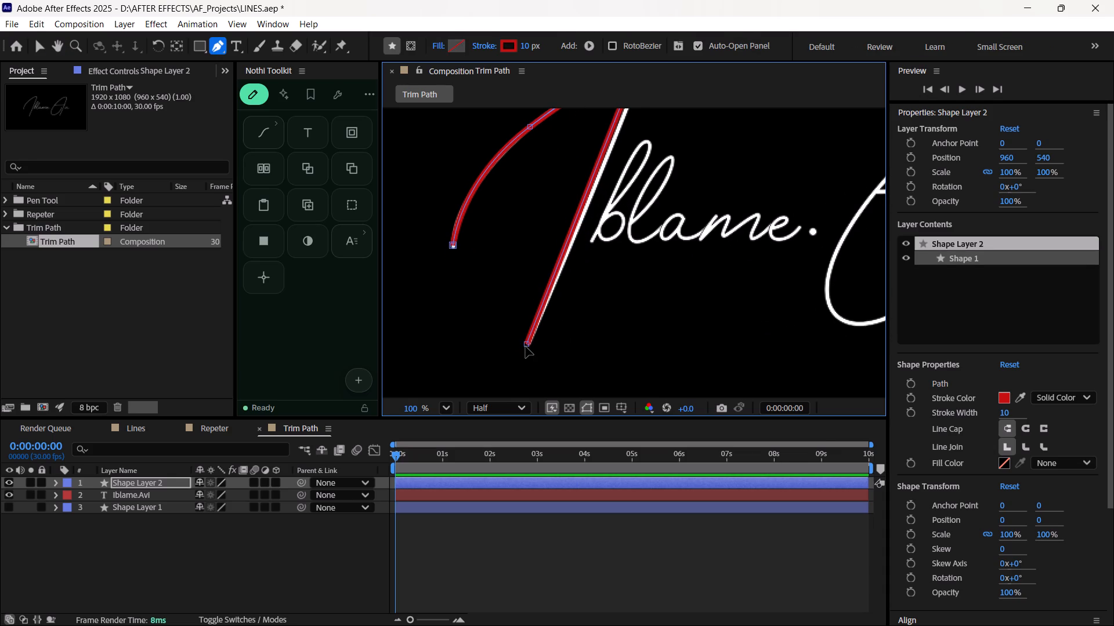
{"action": "left_click", "coordinate": [529, 345]}
{"action": "left_click_drag", "start_coordinate": [526, 344], "coordinate": [502, 361], "text": "ctrl"}
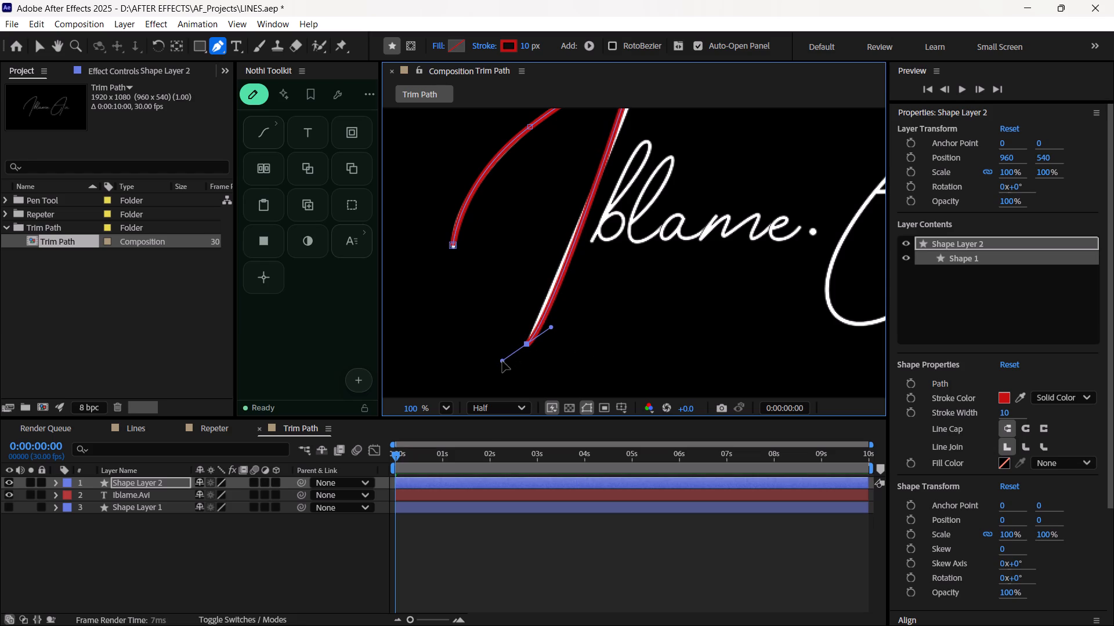
{"action": "left_click_drag", "start_coordinate": [502, 361], "coordinate": [505, 370], "text": "ctrl"}
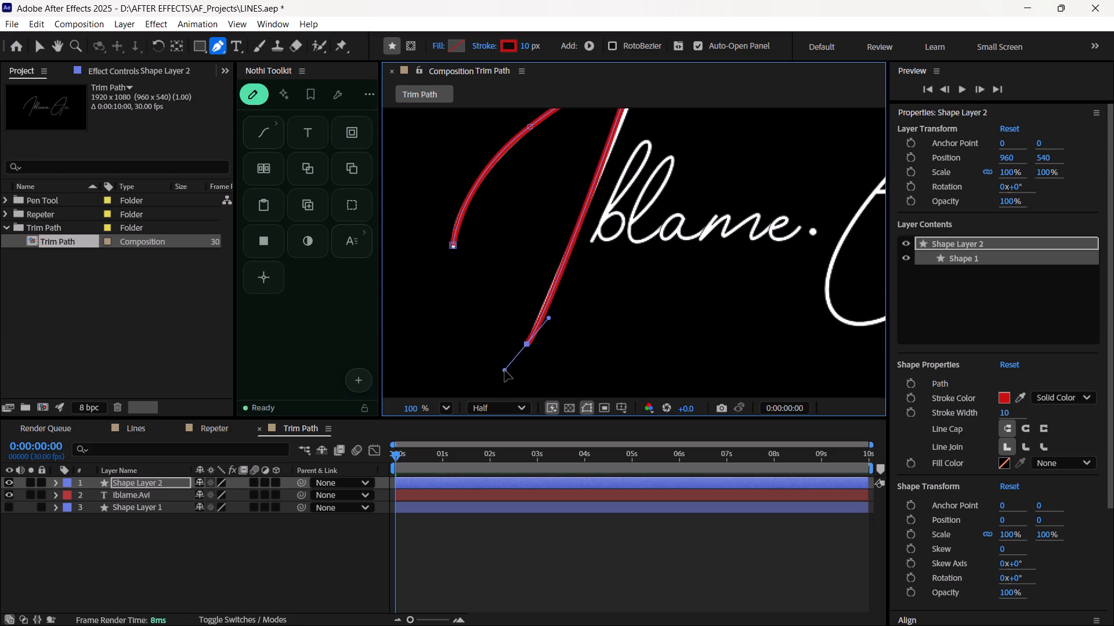
{"action": "left_click_drag", "start_coordinate": [505, 370], "coordinate": [513, 373], "text": "ctrl"}
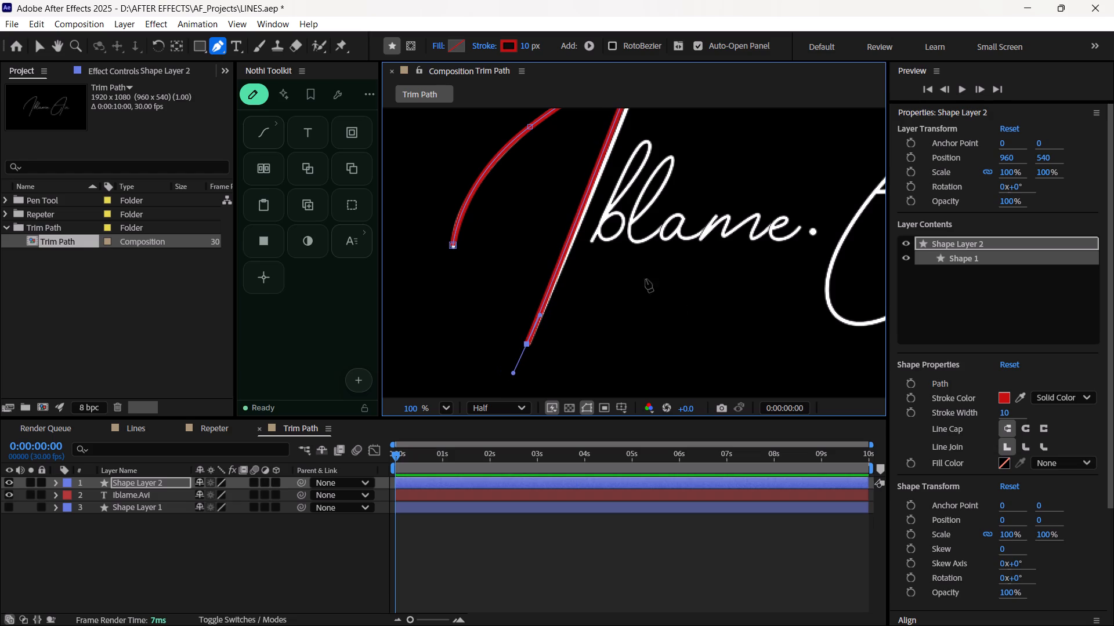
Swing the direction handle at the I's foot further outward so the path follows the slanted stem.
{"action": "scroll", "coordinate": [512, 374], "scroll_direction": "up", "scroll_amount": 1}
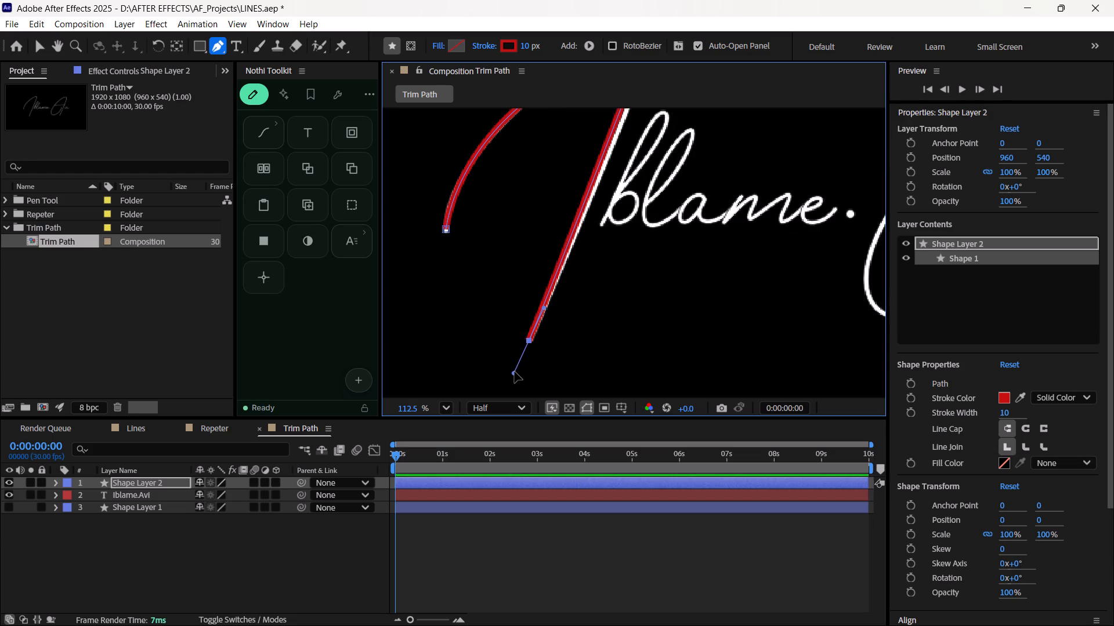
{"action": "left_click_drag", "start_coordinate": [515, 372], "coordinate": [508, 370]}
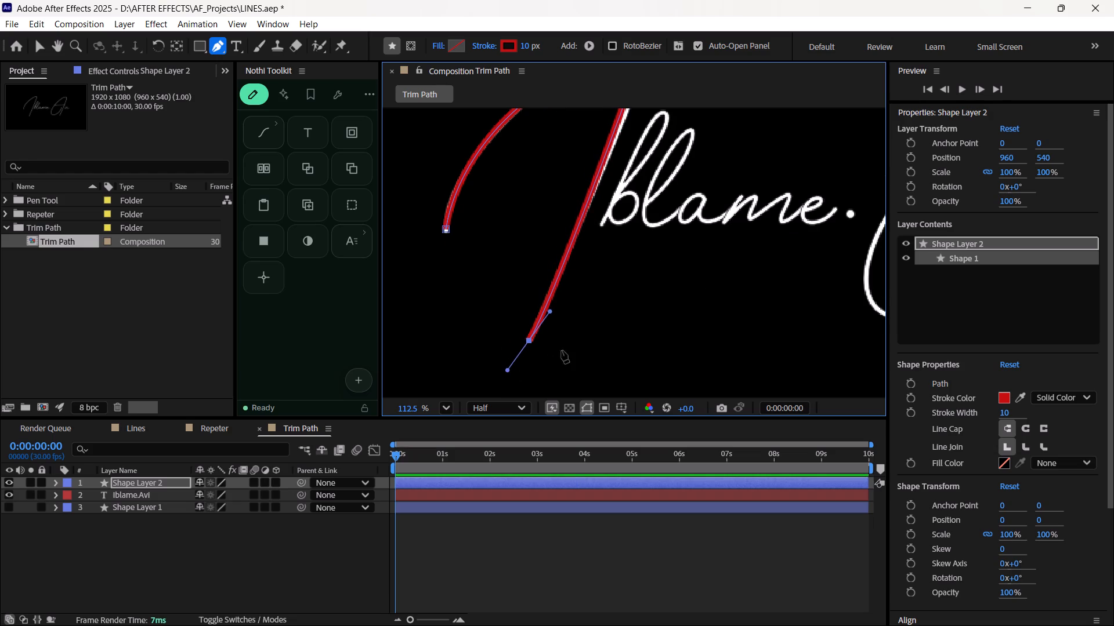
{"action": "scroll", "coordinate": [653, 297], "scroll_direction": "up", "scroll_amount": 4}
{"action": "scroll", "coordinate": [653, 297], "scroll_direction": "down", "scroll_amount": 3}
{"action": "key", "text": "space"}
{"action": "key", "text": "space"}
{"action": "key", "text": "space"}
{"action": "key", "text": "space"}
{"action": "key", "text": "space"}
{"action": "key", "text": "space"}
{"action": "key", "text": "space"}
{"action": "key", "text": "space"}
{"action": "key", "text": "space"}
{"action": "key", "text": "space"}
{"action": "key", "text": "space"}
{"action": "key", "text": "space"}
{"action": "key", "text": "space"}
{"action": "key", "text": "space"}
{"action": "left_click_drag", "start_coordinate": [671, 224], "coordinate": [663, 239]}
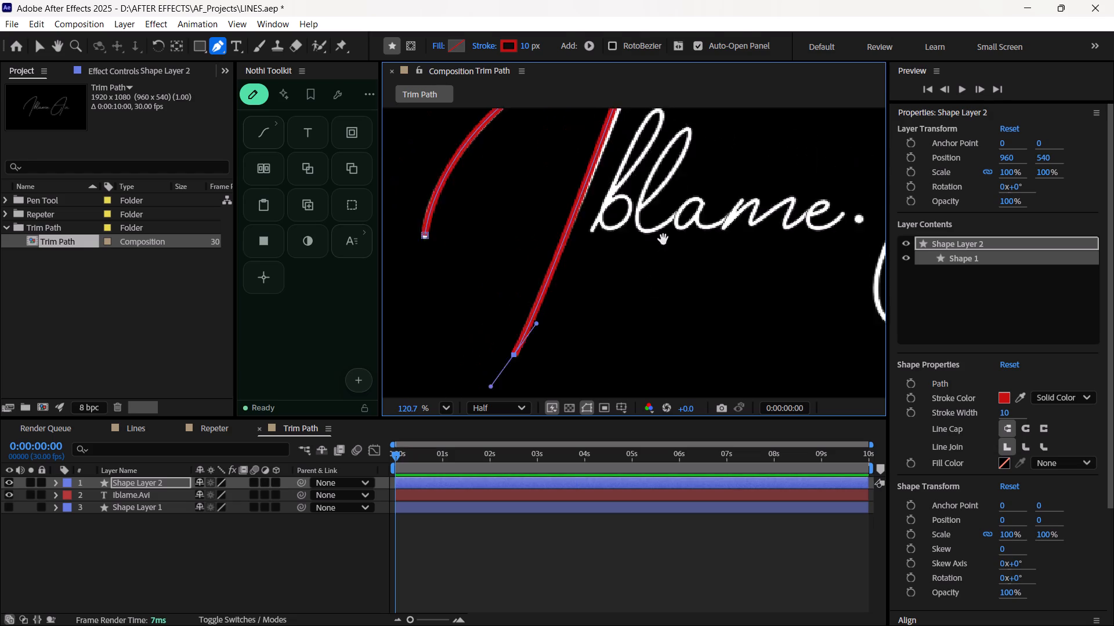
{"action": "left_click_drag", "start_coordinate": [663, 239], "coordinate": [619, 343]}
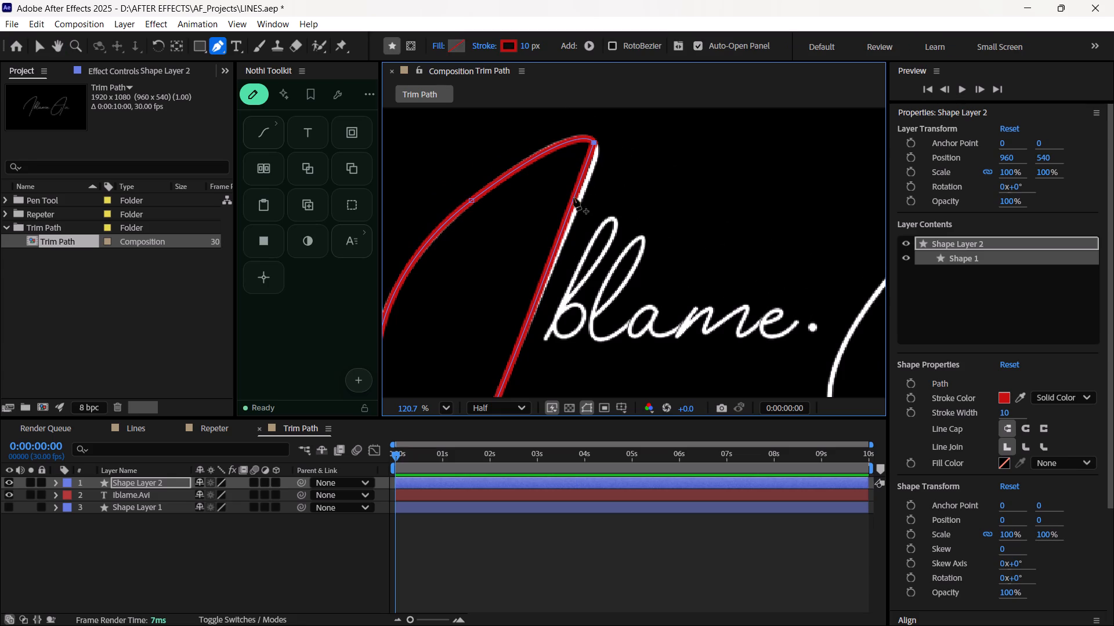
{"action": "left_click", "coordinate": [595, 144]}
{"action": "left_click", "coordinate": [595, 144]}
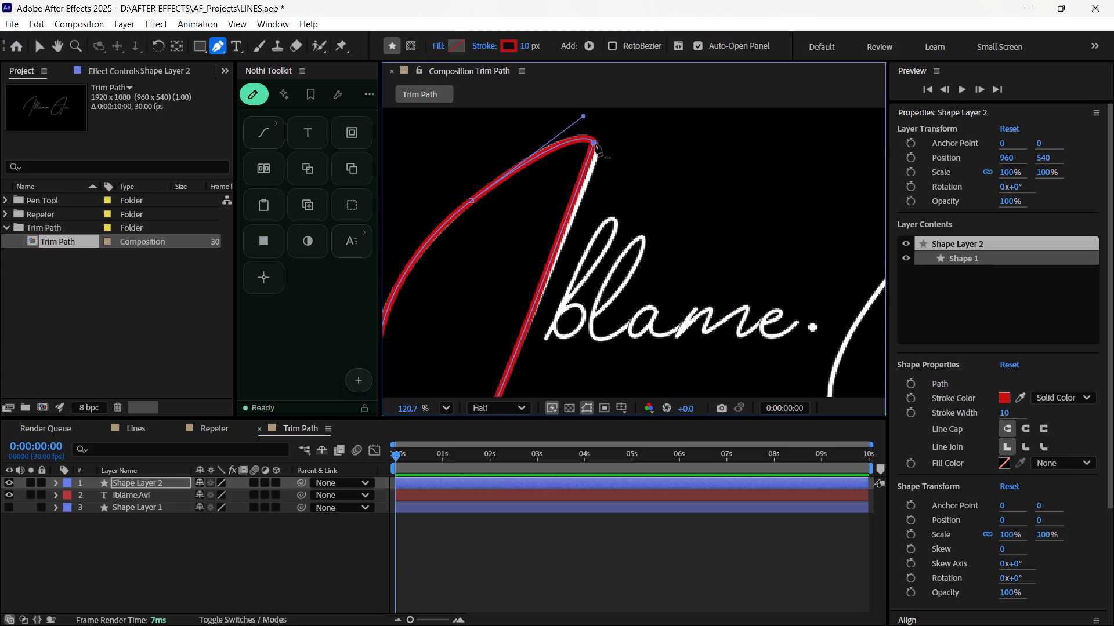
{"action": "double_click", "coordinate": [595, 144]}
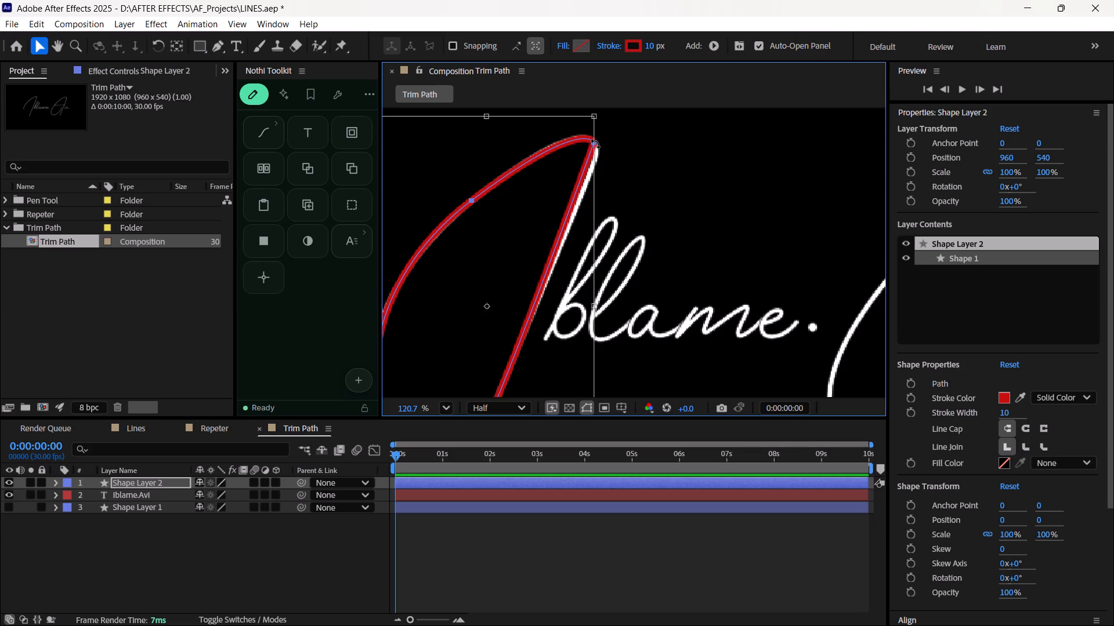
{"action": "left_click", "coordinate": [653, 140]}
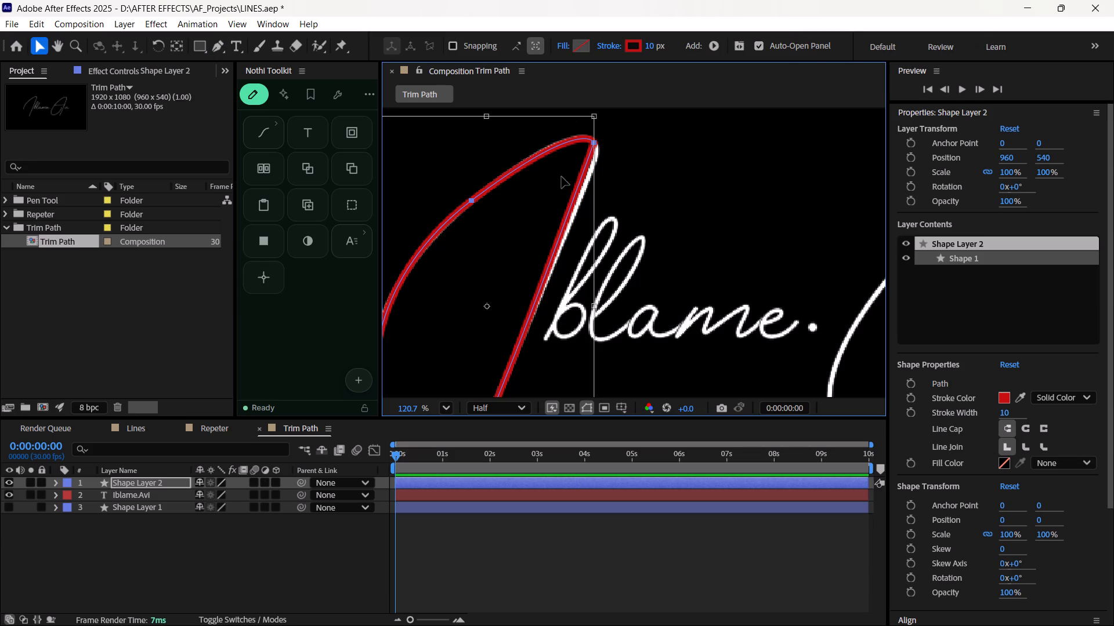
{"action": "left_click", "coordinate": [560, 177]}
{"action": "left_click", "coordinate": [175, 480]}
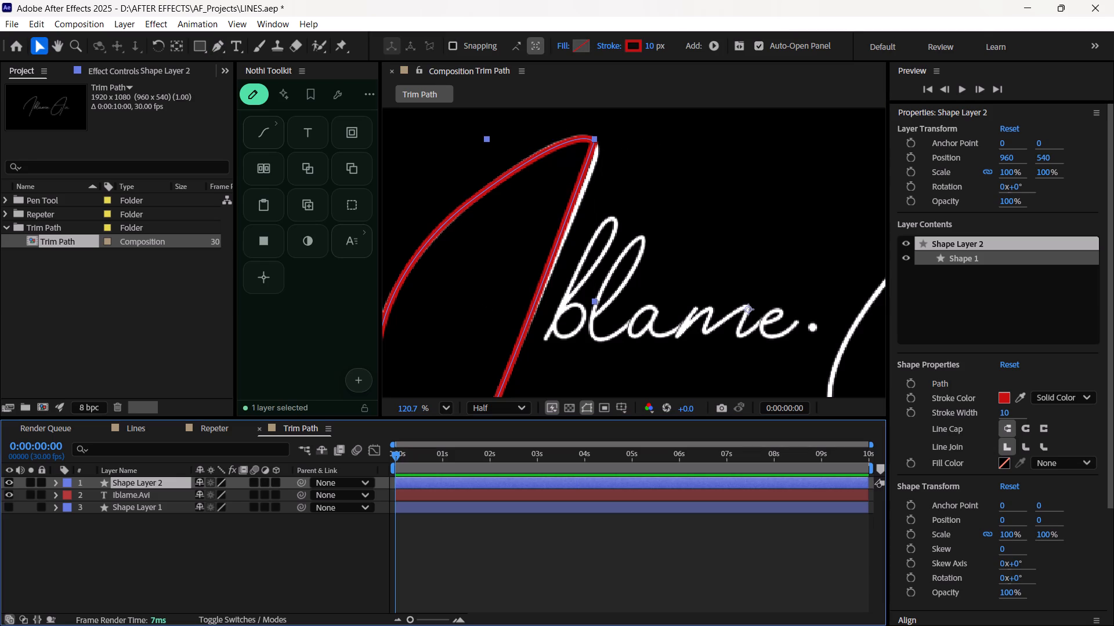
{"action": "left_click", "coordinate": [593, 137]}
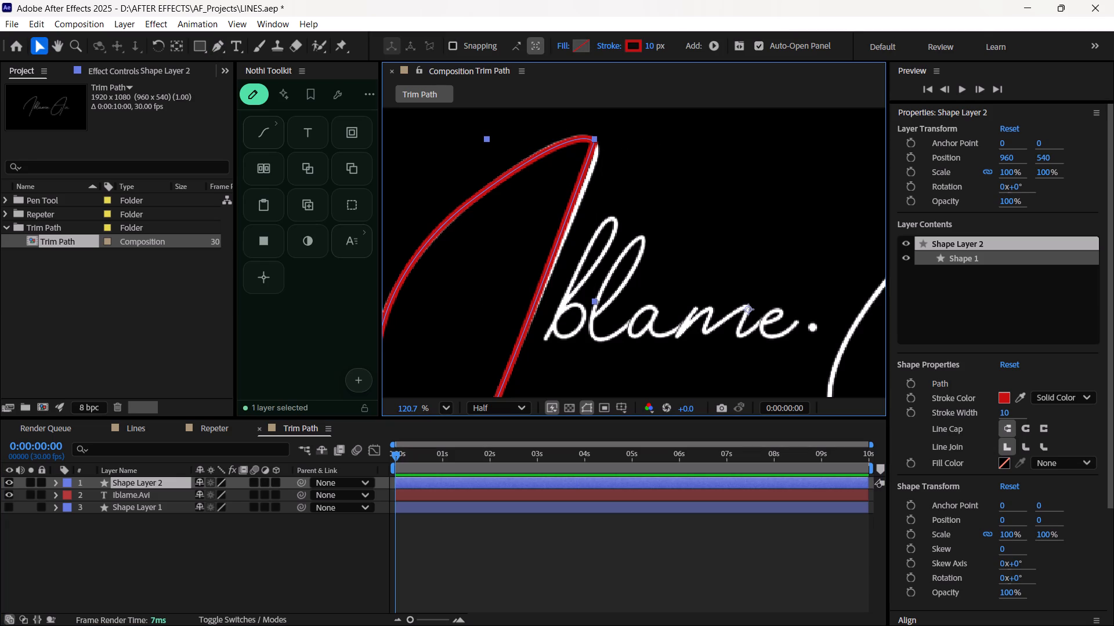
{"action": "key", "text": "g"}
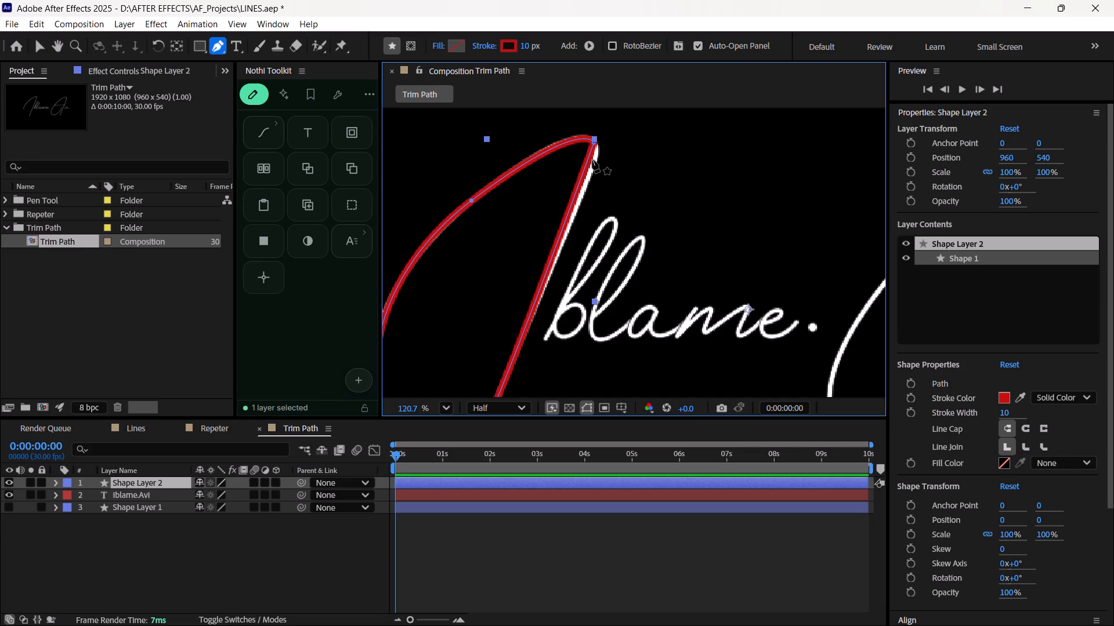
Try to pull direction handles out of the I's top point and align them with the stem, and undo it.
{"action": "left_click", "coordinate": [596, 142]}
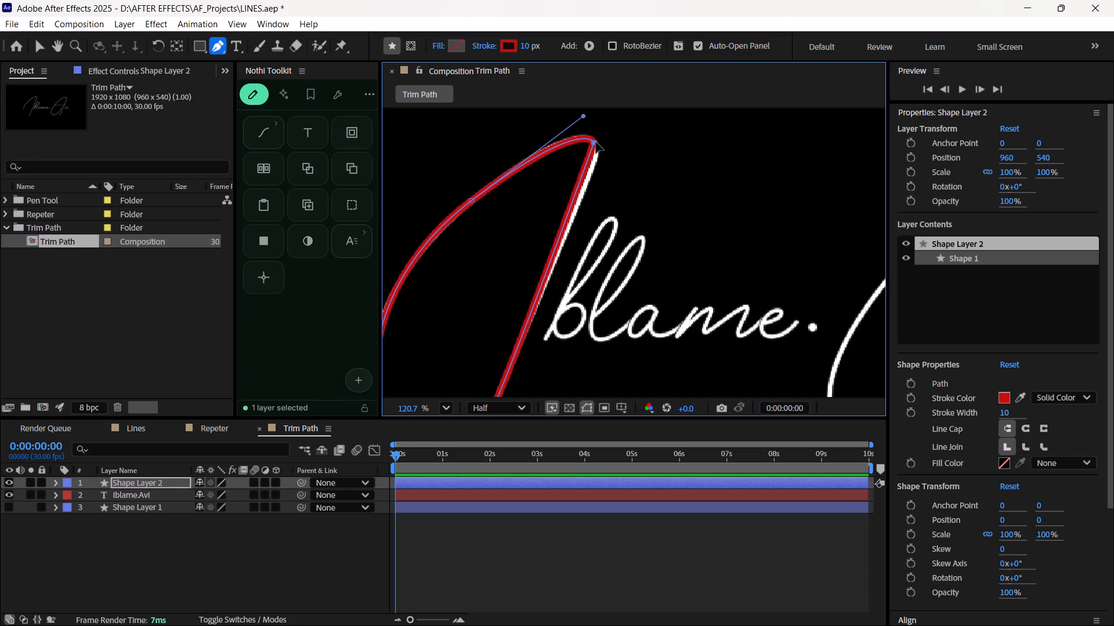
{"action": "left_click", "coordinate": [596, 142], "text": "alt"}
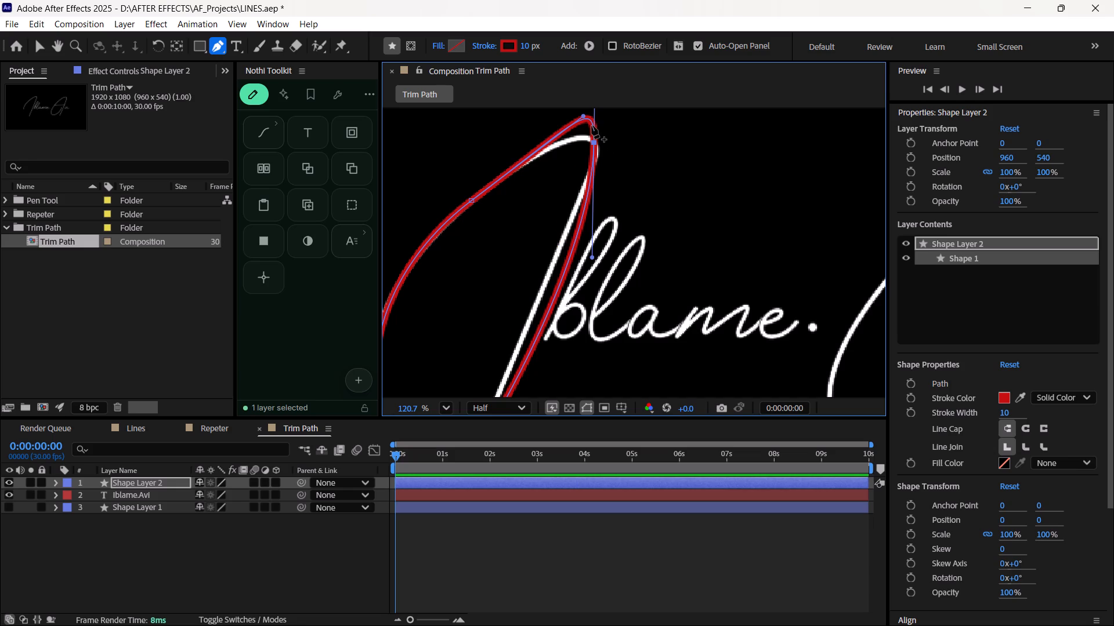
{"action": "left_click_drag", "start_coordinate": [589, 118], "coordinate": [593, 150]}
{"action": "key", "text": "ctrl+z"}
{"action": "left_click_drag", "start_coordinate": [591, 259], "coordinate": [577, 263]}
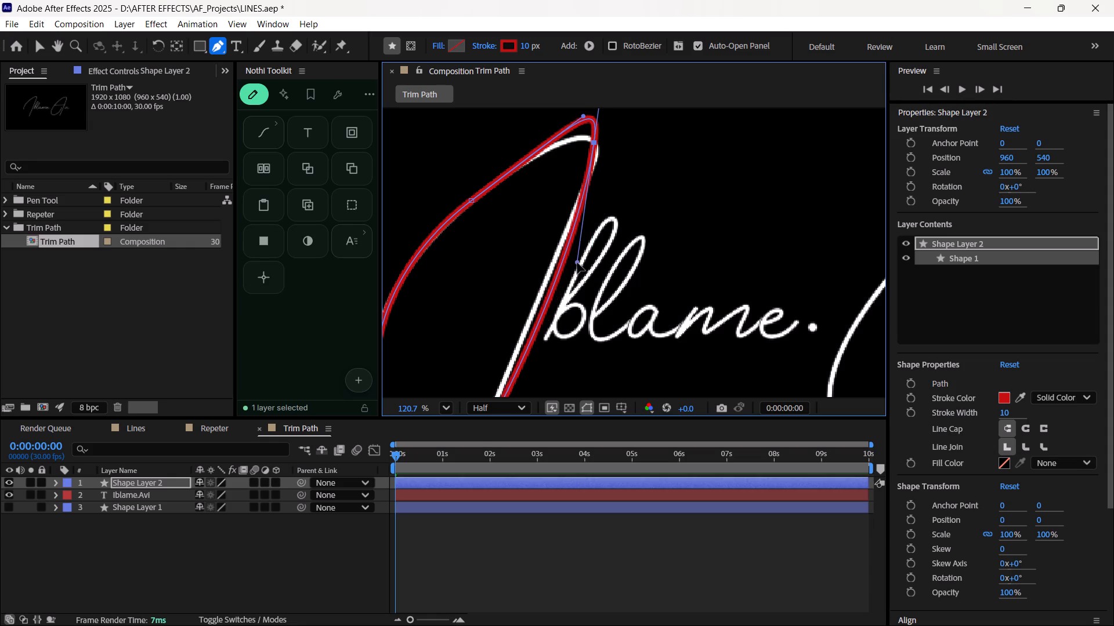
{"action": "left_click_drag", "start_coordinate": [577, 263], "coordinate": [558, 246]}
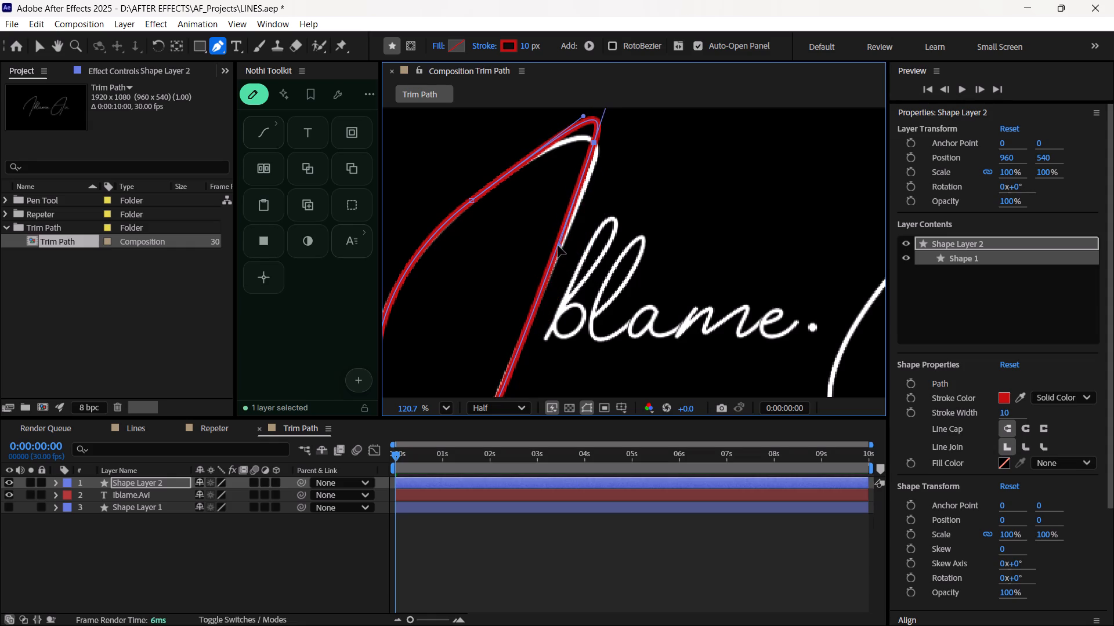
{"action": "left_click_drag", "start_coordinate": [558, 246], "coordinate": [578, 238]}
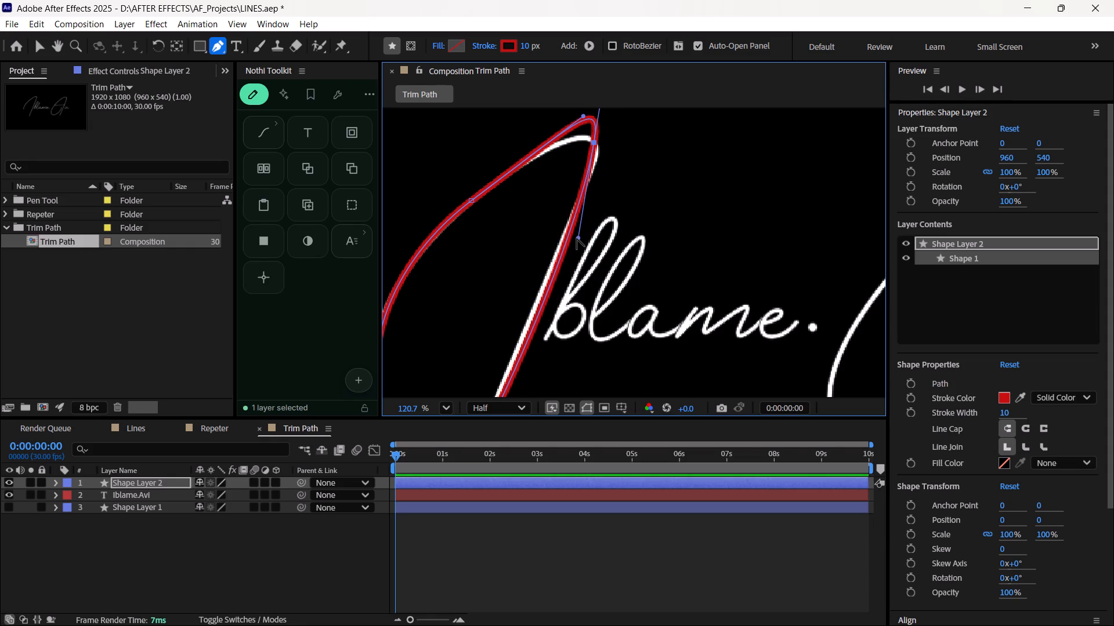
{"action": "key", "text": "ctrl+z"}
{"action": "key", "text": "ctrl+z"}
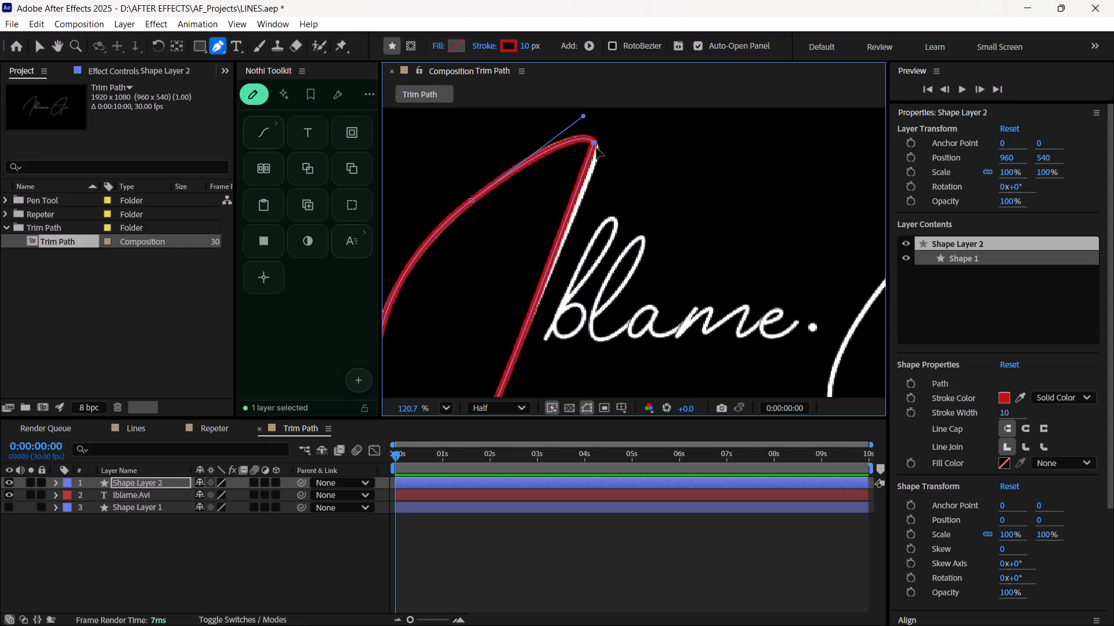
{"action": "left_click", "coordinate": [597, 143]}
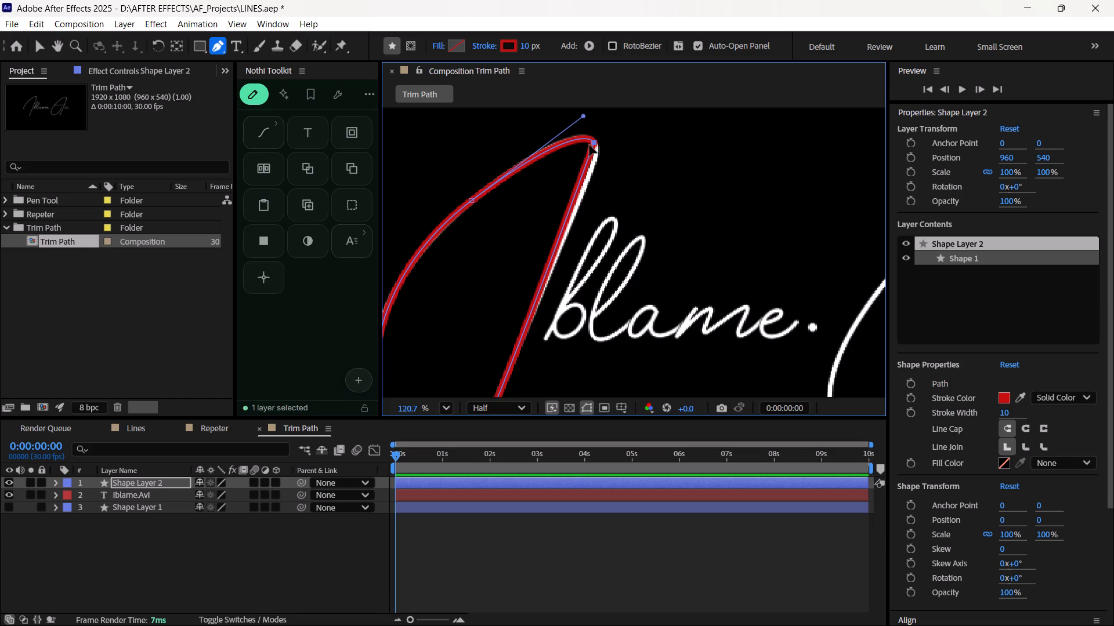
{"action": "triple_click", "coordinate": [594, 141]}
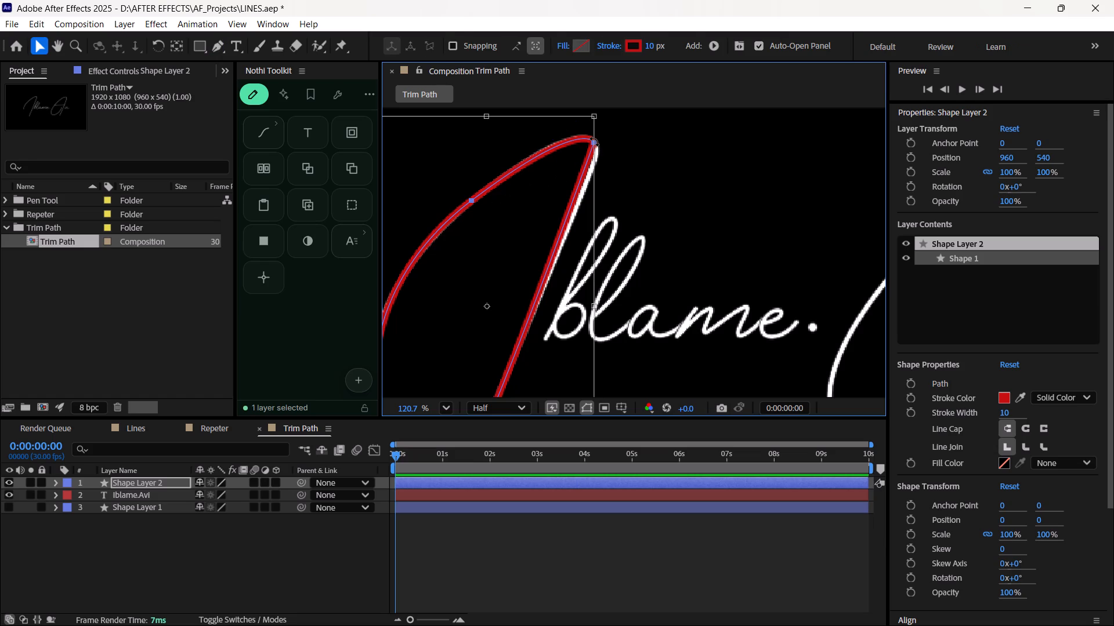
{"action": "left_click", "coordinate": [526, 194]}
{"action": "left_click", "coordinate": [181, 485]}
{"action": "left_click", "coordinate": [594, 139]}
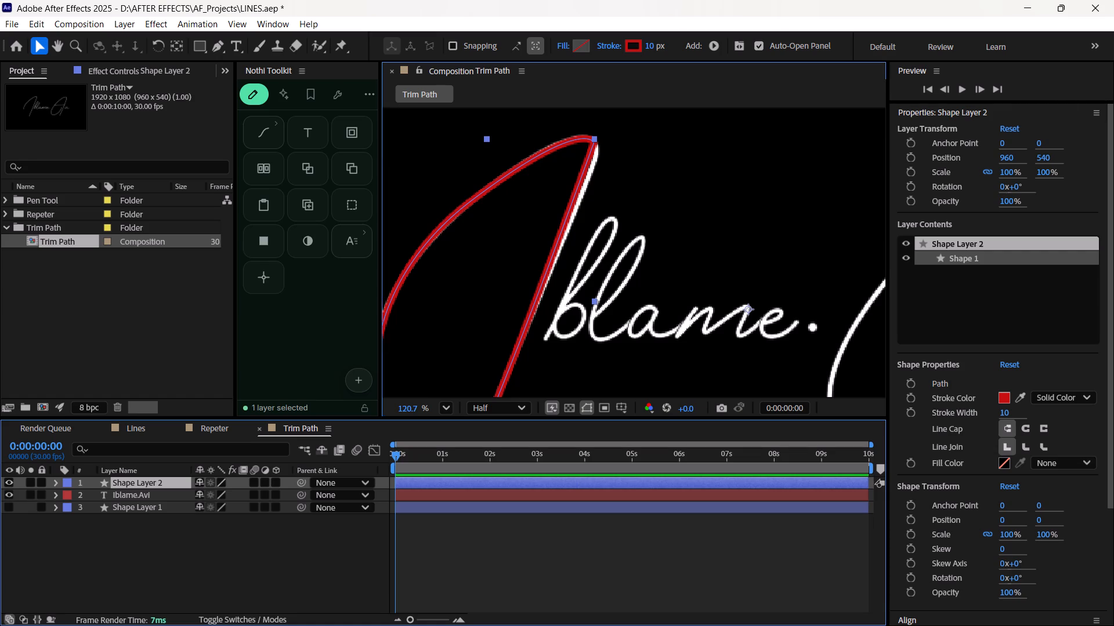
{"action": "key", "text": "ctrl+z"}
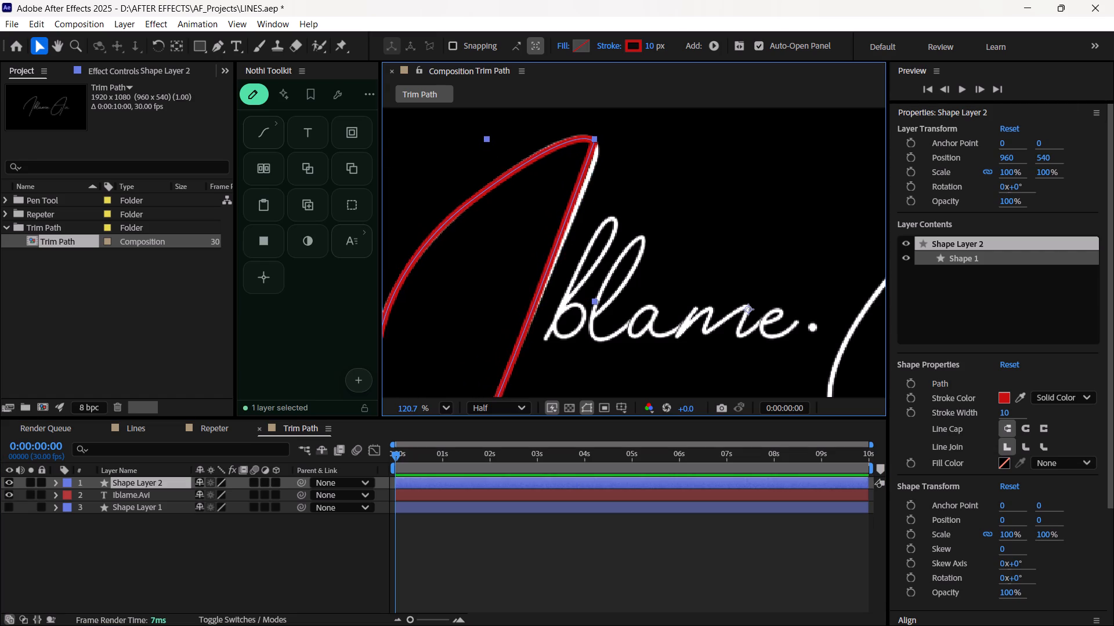
Undo the path edits back to the first arc, ending at the point partway up the I's opening curve.
{"action": "scroll", "coordinate": [645, 168], "scroll_direction": "down", "scroll_amount": 6}
{"action": "scroll", "coordinate": [635, 193], "scroll_direction": "up", "scroll_amount": 3}
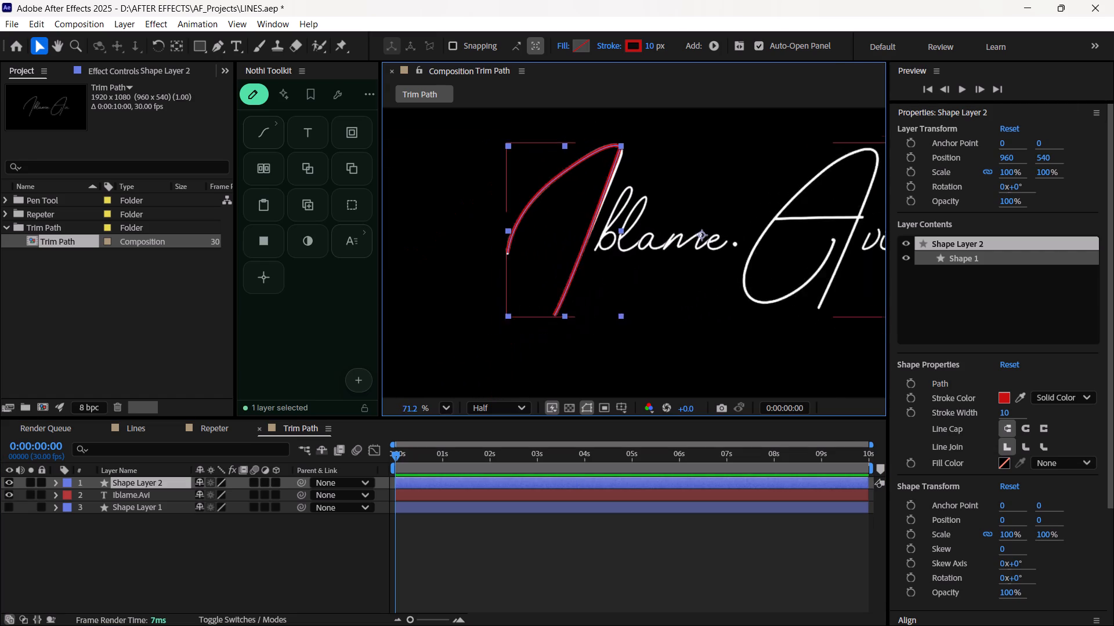
{"action": "scroll", "coordinate": [635, 193], "scroll_direction": "up", "scroll_amount": 3}
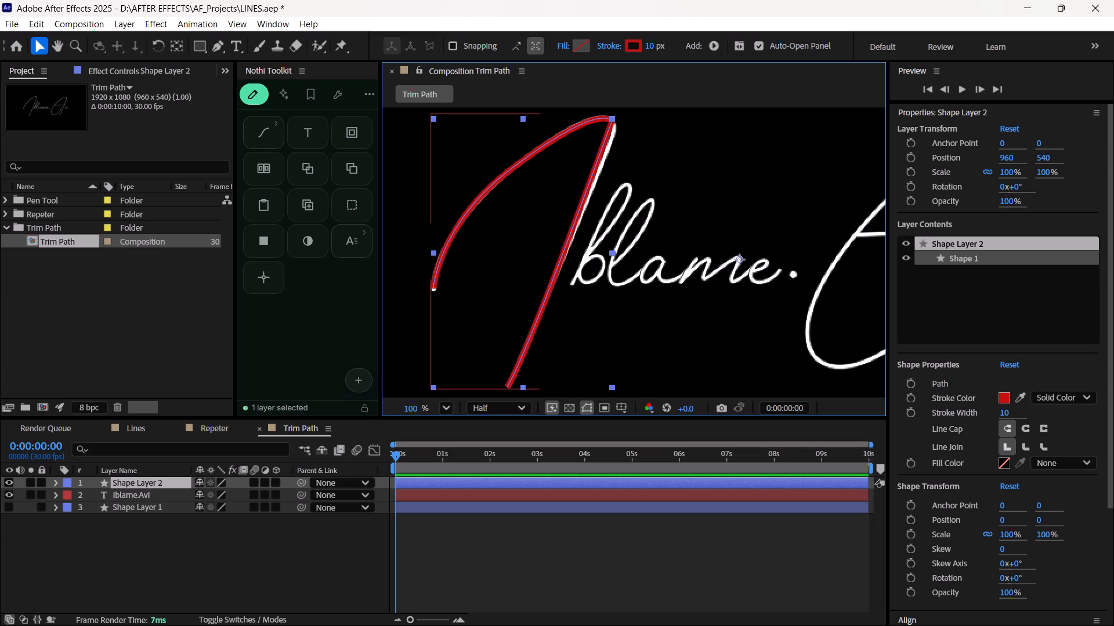
{"action": "key", "text": "ctrl+z"}
{"action": "key", "text": "ctrl+z"}
{"action": "key", "text": "ctrl+z"}
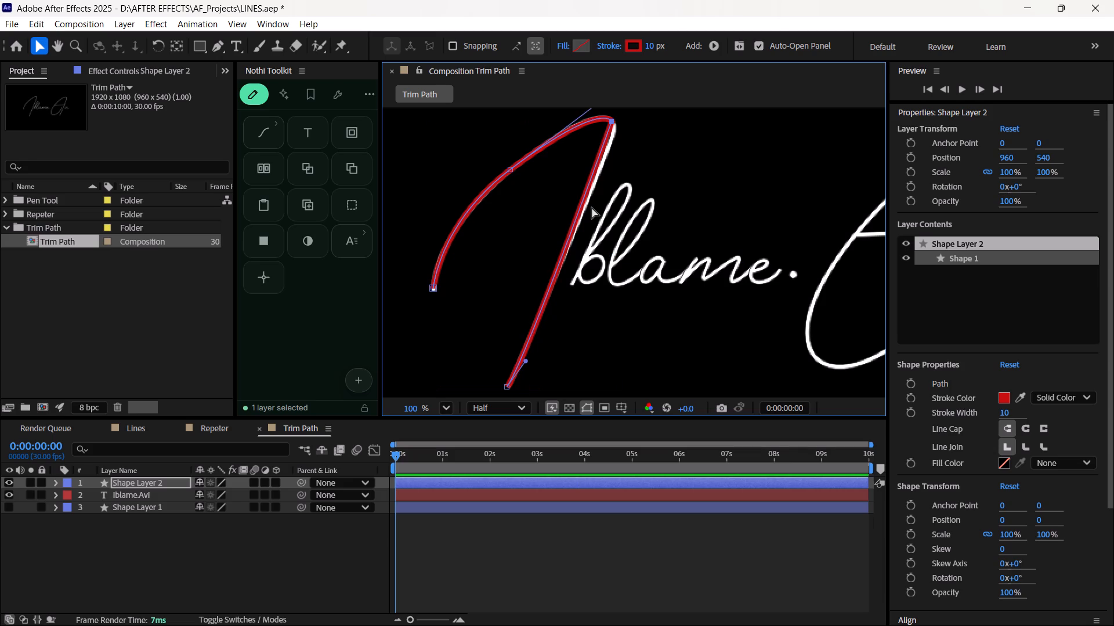
{"action": "key", "text": "ctrl+z"}
{"action": "key", "text": "ctrl+z"}
{"action": "key", "text": "ctrl+z"}
{"action": "key", "text": "ctrl+z"}
{"action": "key", "text": "ctrl+z"}
{"action": "key", "text": "ctrl+z"}
{"action": "key", "text": "ctrl+z"}
{"action": "key", "text": "ctrl+z"}
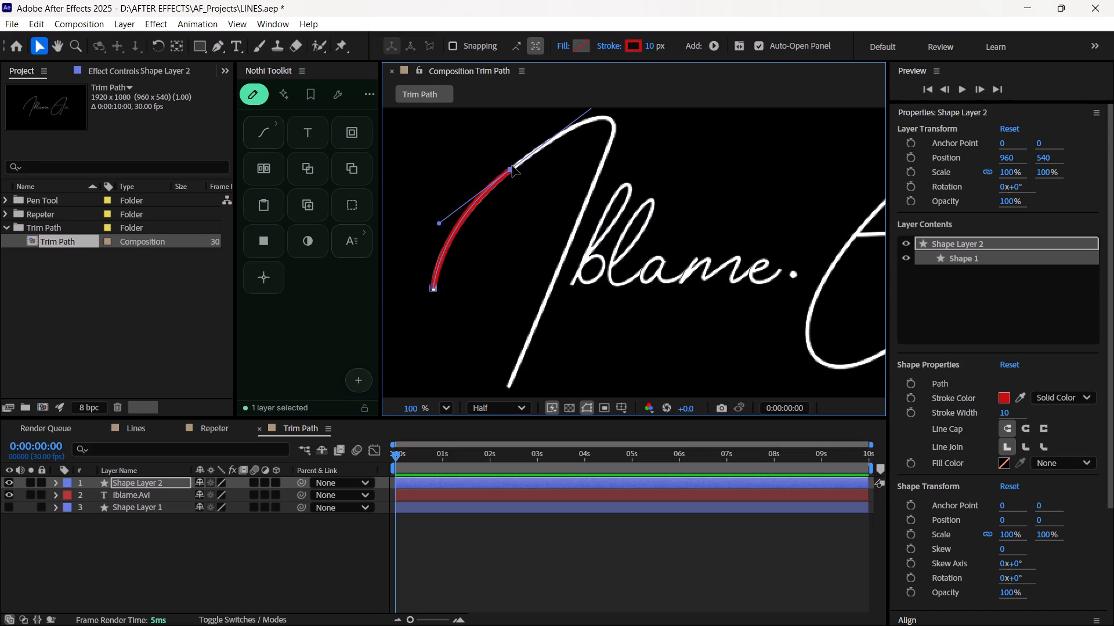
With the Pen tool, continue the path from the arc directly to a new point at the foot of the I.
{"action": "key", "text": "g"}
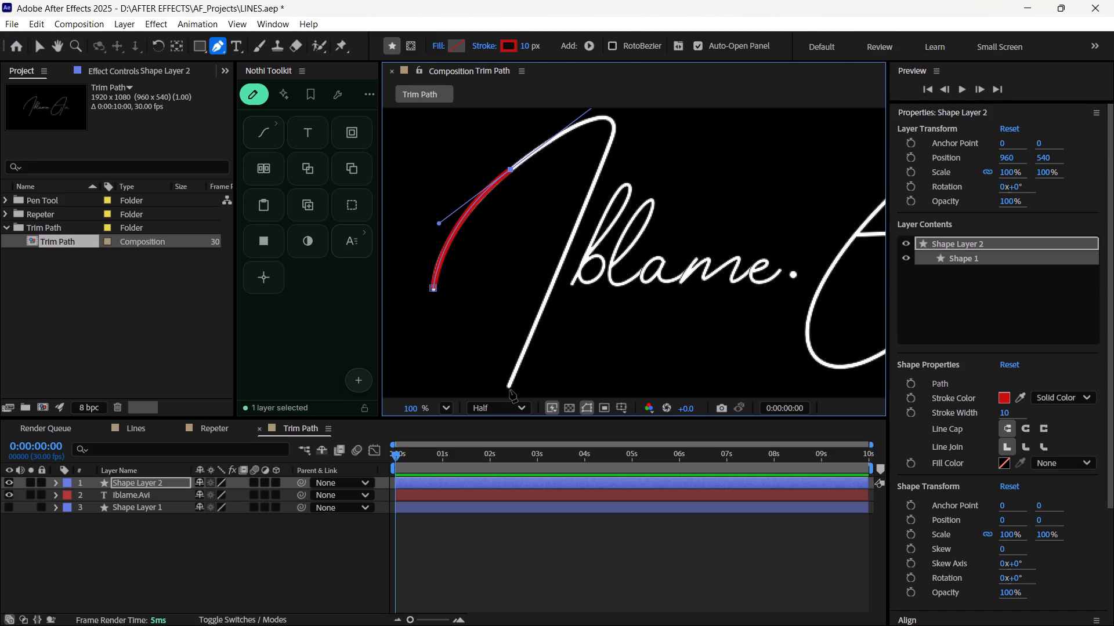
{"action": "left_click", "coordinate": [507, 385]}
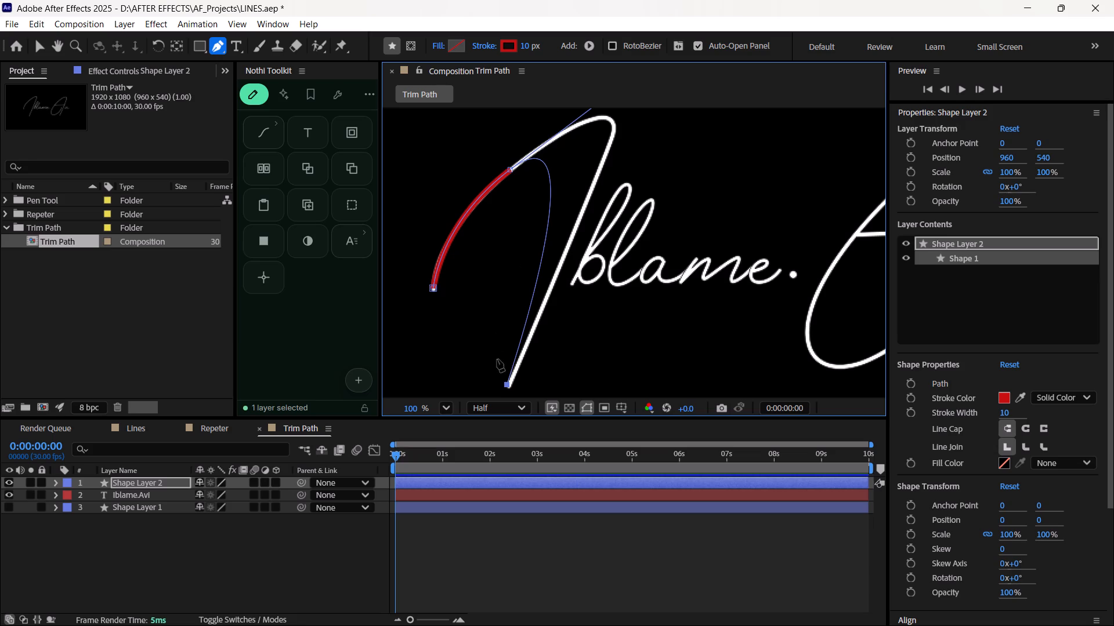
{"action": "left_click", "coordinate": [505, 385]}
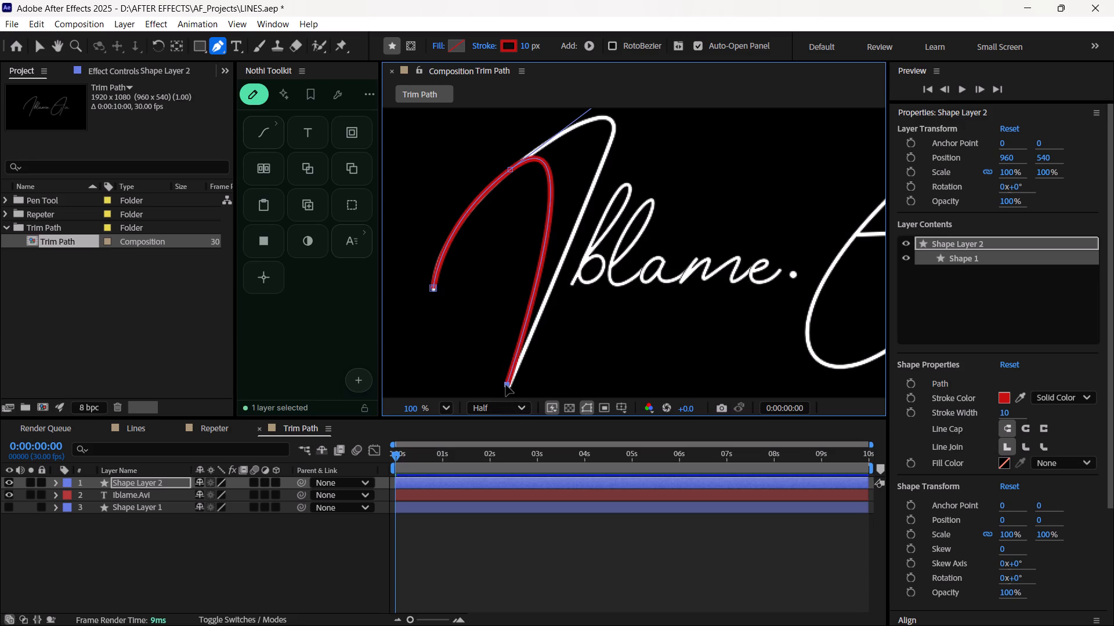
{"action": "scroll", "coordinate": [508, 383], "scroll_direction": "up", "scroll_amount": 5}
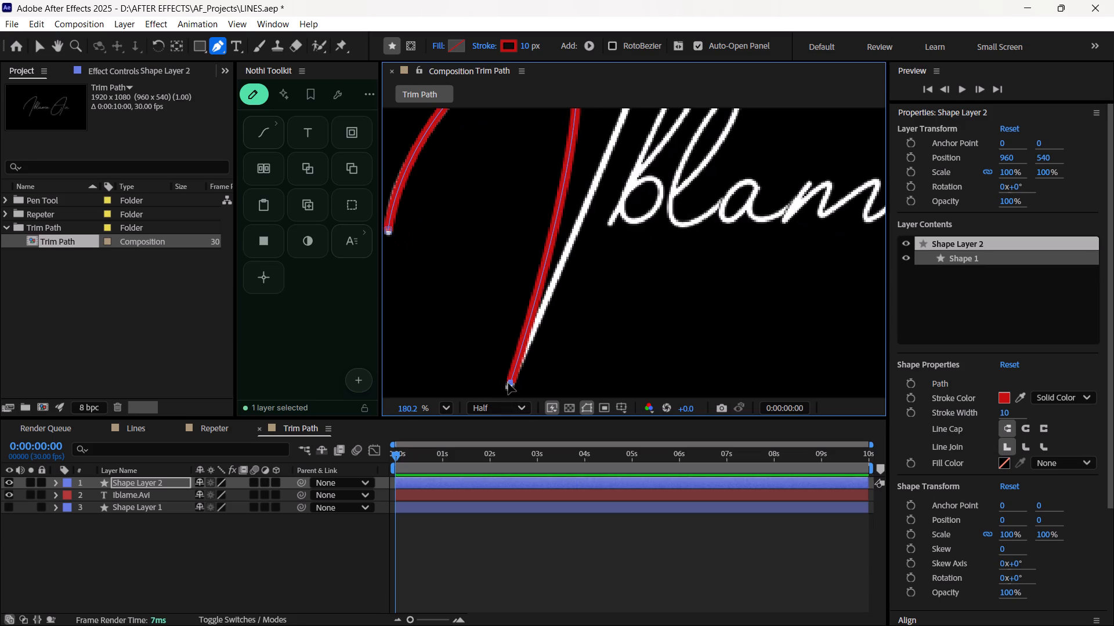
{"action": "left_click", "coordinate": [509, 383]}
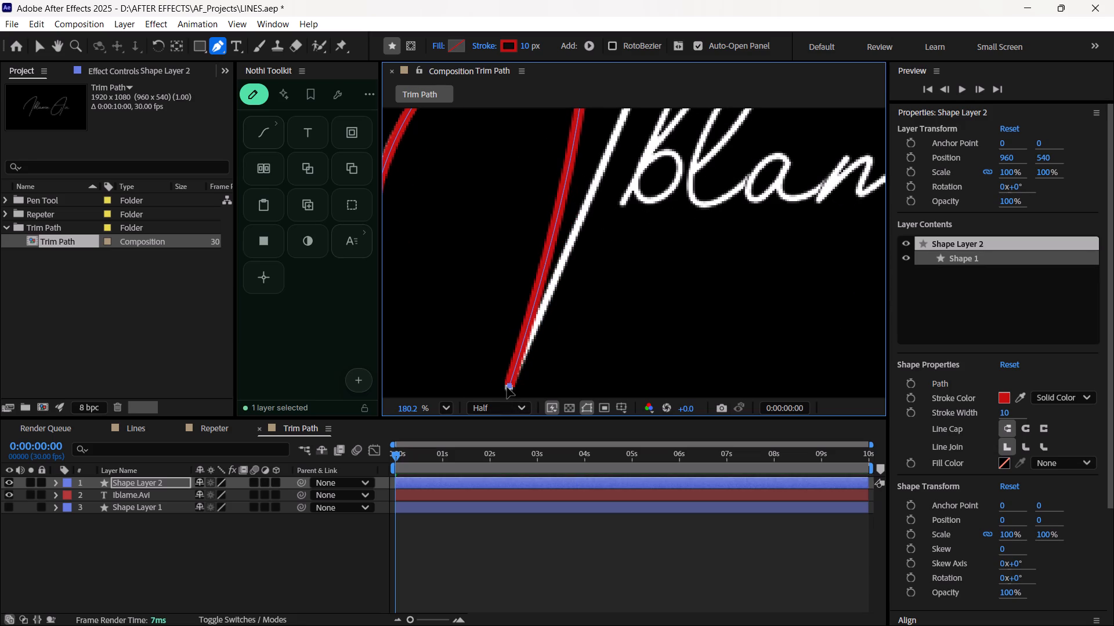
{"action": "scroll", "coordinate": [516, 377], "scroll_direction": "down", "scroll_amount": 4}
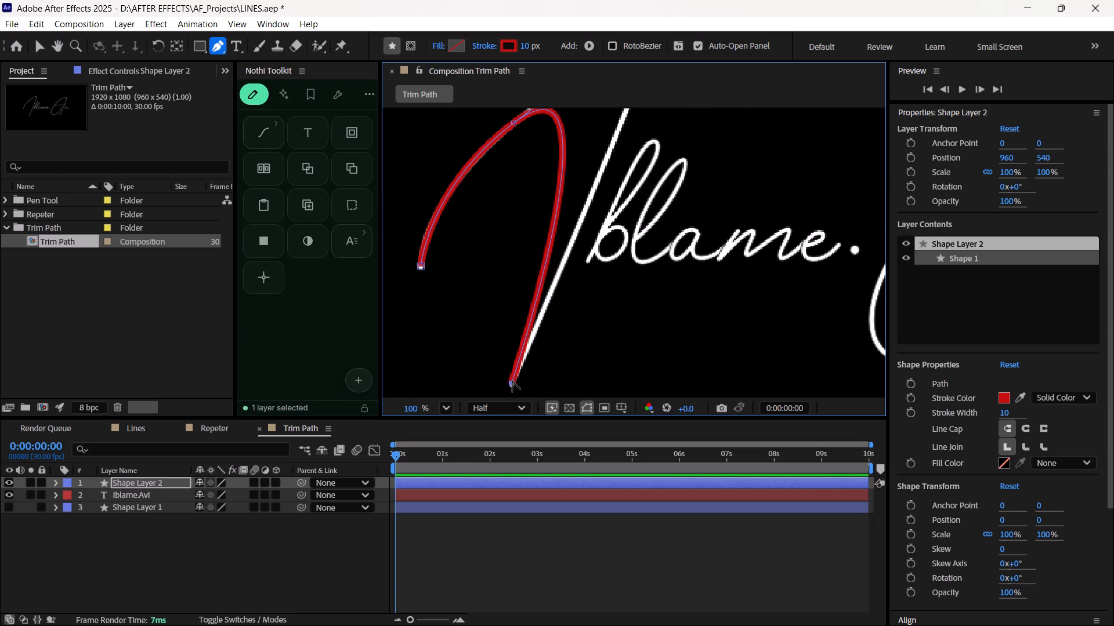
{"action": "left_click", "coordinate": [512, 381], "text": "ctrl"}
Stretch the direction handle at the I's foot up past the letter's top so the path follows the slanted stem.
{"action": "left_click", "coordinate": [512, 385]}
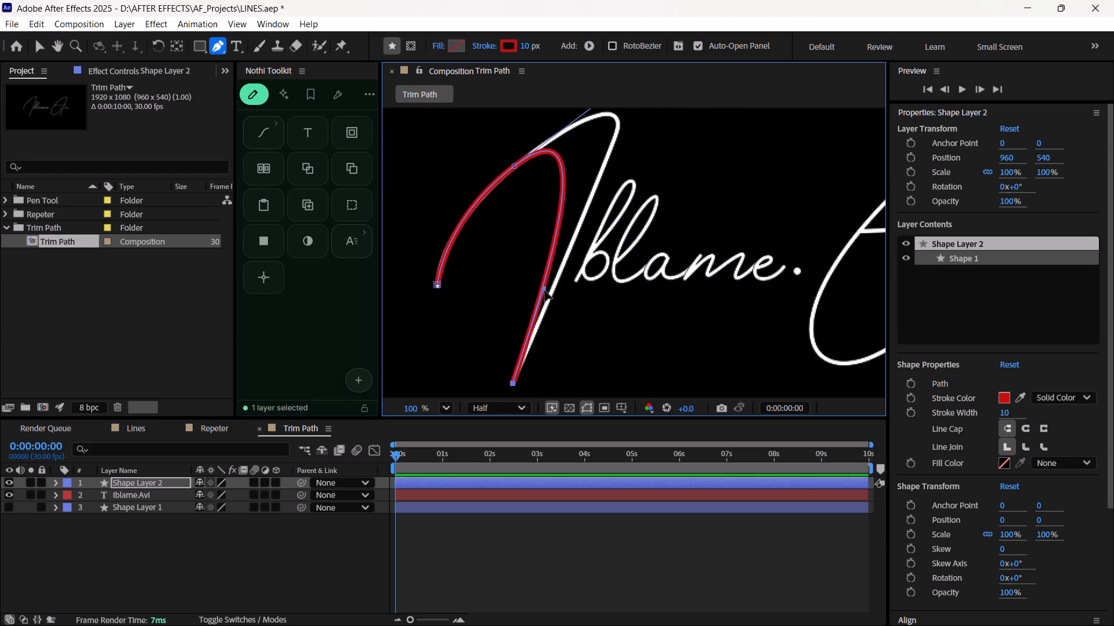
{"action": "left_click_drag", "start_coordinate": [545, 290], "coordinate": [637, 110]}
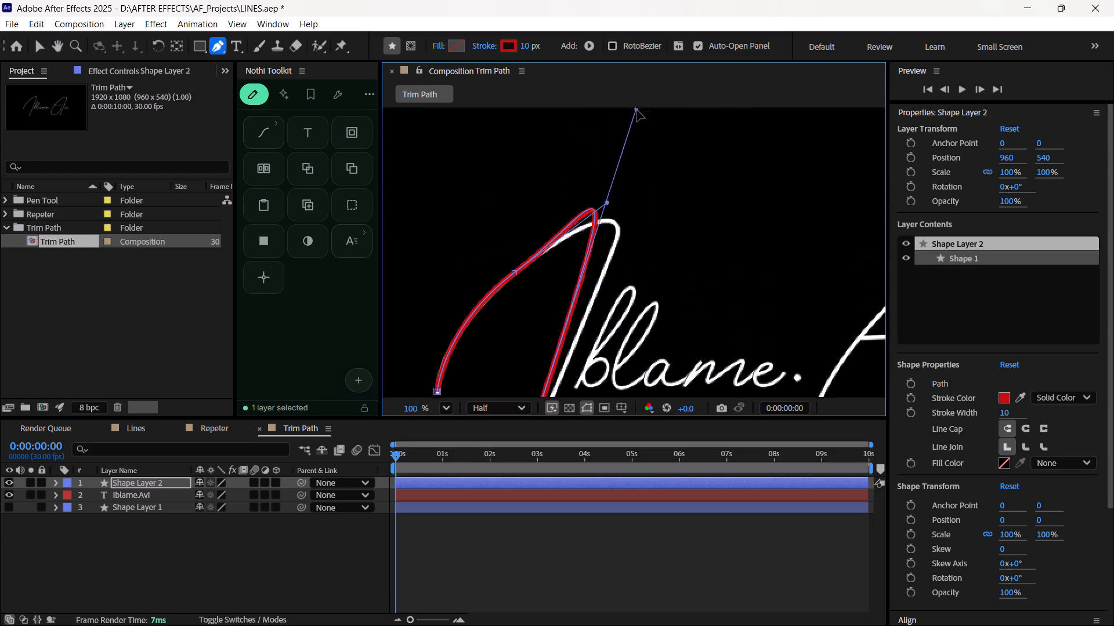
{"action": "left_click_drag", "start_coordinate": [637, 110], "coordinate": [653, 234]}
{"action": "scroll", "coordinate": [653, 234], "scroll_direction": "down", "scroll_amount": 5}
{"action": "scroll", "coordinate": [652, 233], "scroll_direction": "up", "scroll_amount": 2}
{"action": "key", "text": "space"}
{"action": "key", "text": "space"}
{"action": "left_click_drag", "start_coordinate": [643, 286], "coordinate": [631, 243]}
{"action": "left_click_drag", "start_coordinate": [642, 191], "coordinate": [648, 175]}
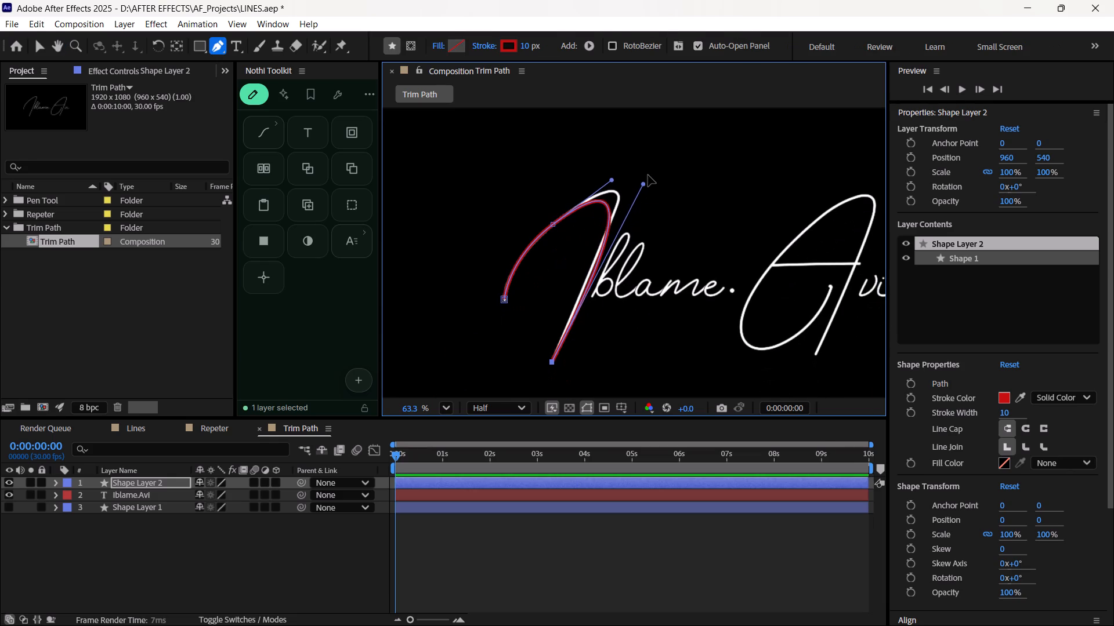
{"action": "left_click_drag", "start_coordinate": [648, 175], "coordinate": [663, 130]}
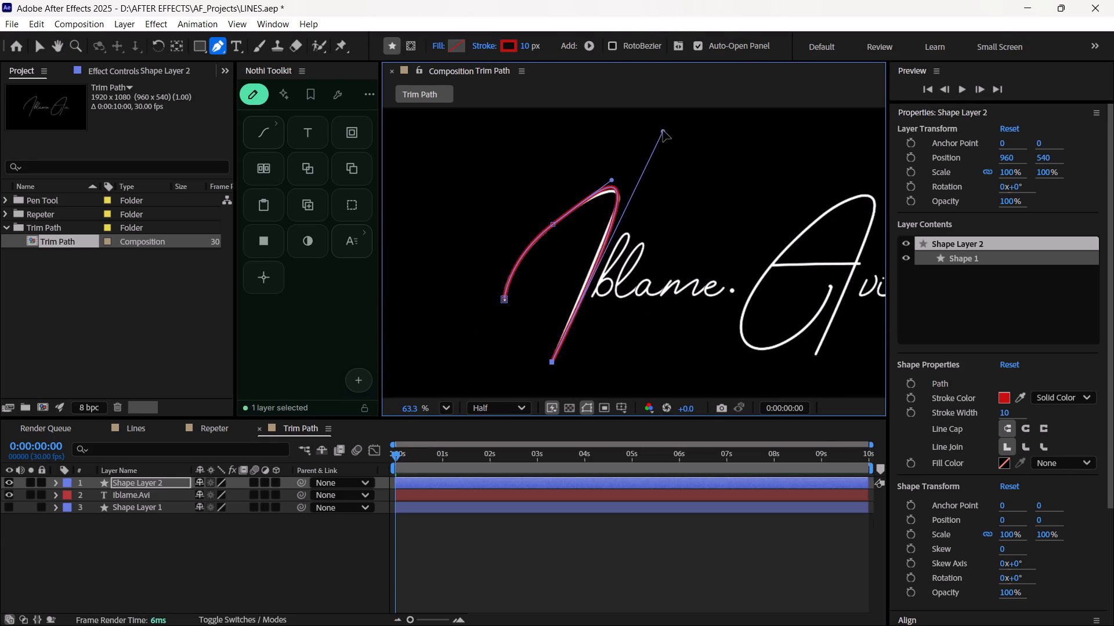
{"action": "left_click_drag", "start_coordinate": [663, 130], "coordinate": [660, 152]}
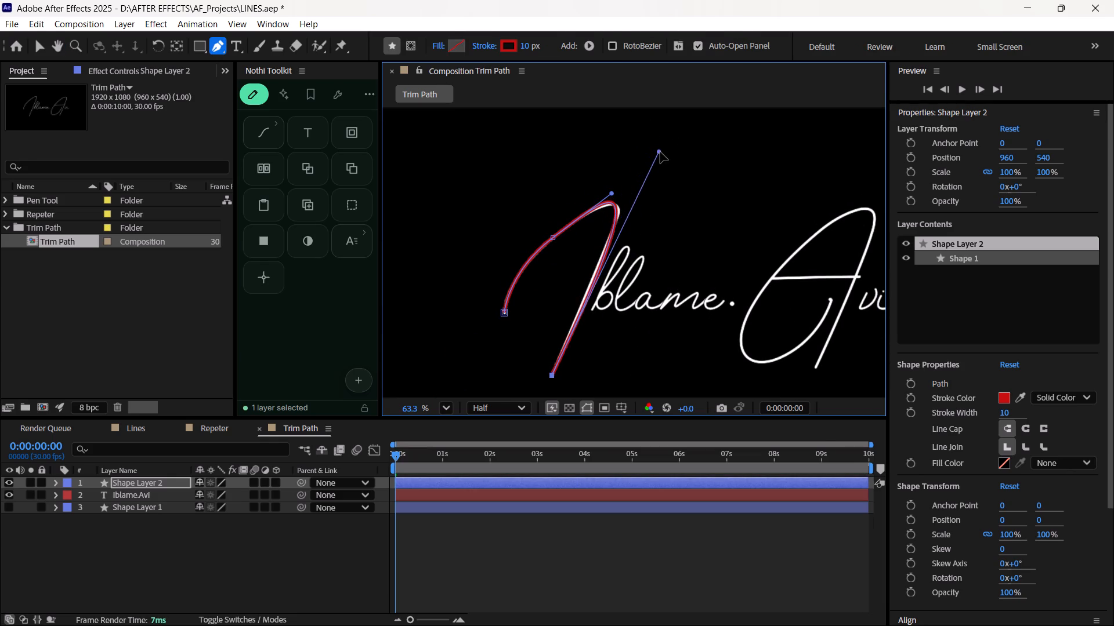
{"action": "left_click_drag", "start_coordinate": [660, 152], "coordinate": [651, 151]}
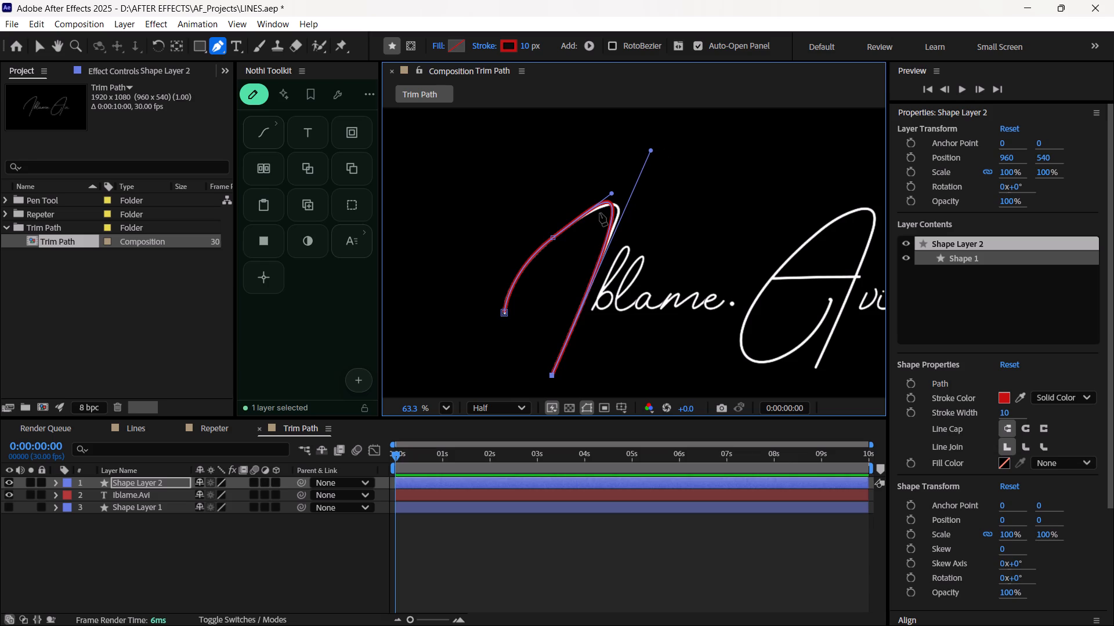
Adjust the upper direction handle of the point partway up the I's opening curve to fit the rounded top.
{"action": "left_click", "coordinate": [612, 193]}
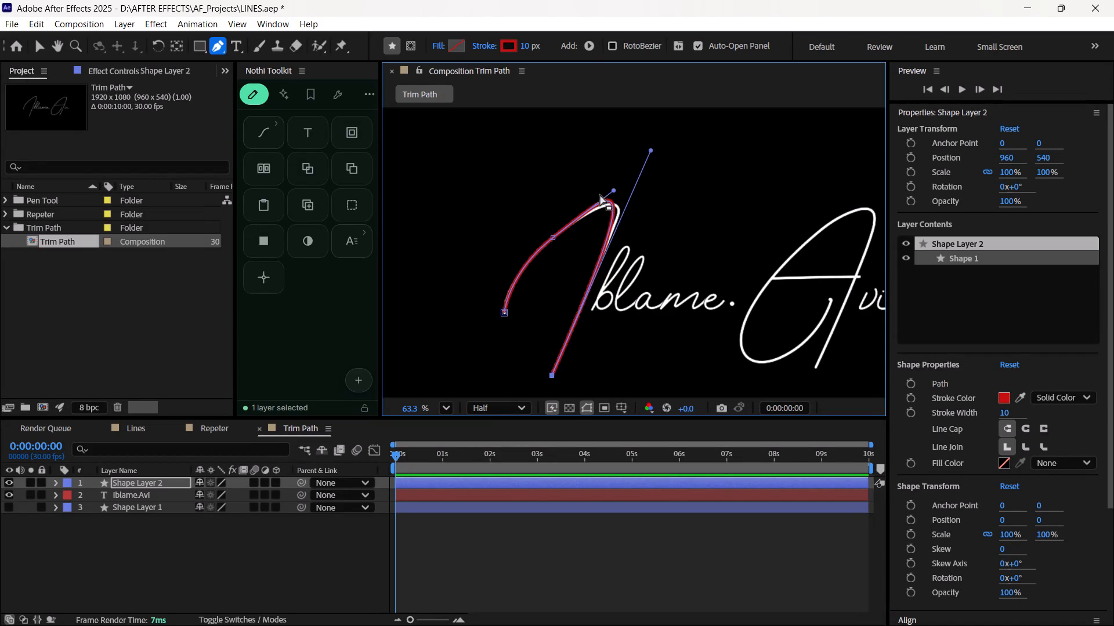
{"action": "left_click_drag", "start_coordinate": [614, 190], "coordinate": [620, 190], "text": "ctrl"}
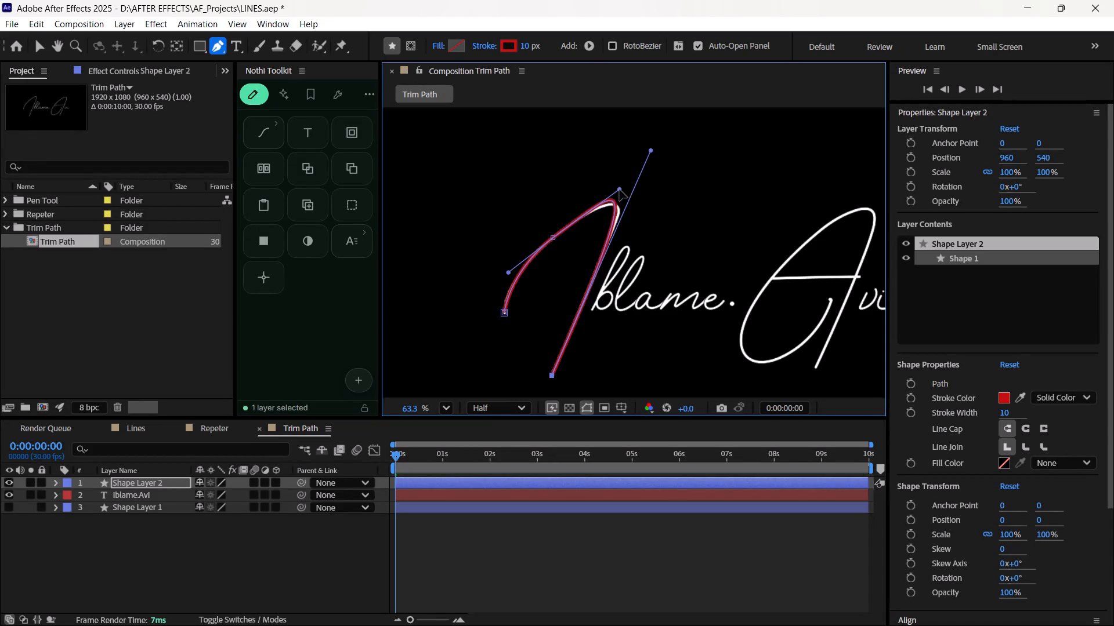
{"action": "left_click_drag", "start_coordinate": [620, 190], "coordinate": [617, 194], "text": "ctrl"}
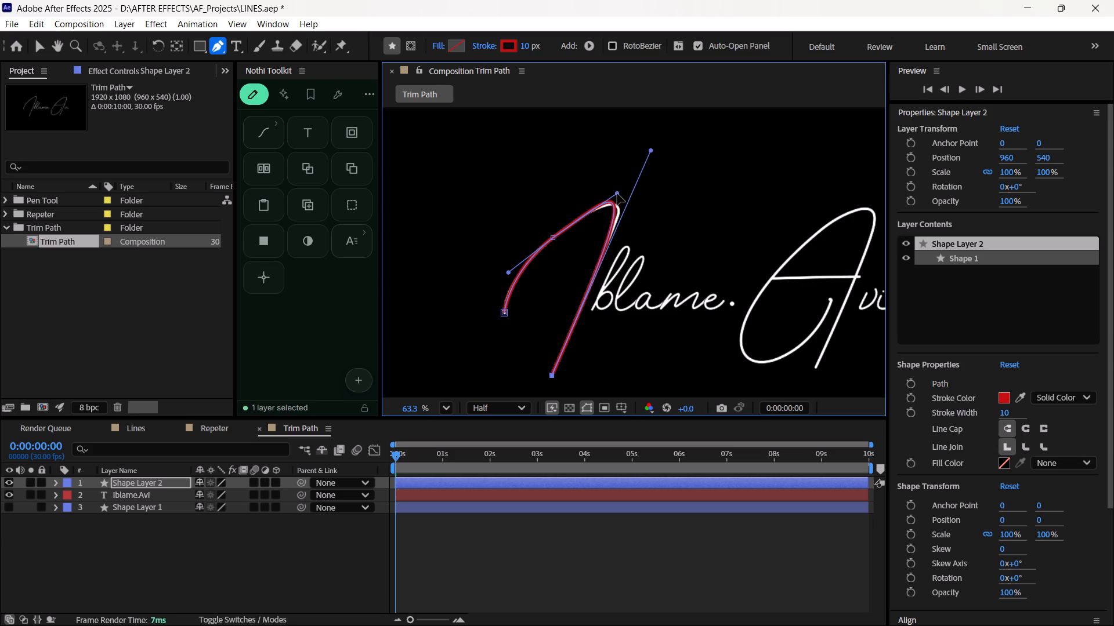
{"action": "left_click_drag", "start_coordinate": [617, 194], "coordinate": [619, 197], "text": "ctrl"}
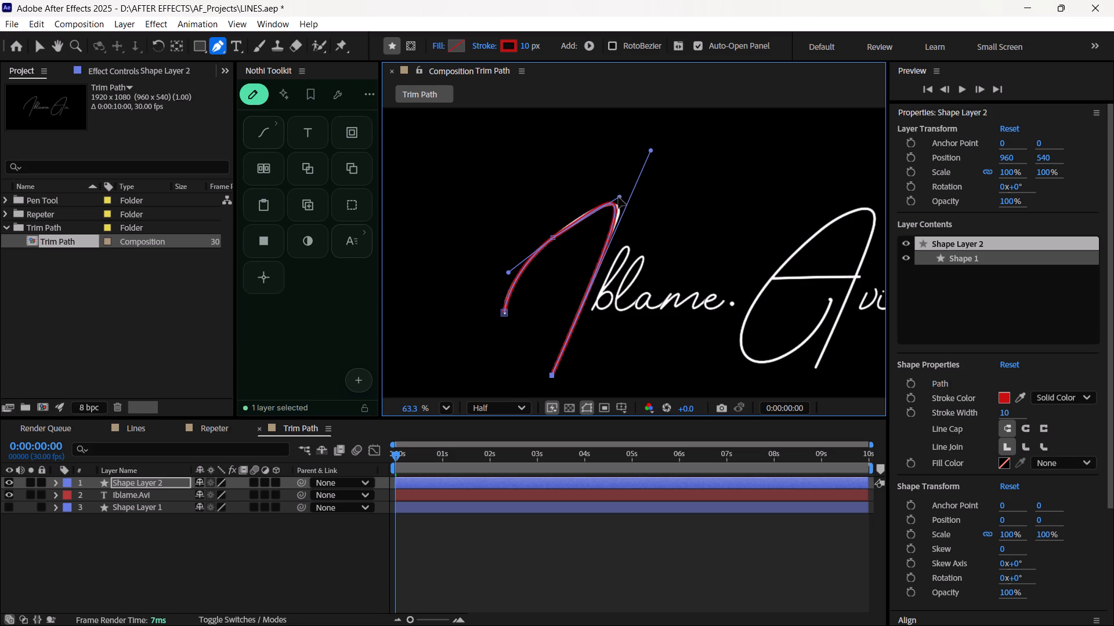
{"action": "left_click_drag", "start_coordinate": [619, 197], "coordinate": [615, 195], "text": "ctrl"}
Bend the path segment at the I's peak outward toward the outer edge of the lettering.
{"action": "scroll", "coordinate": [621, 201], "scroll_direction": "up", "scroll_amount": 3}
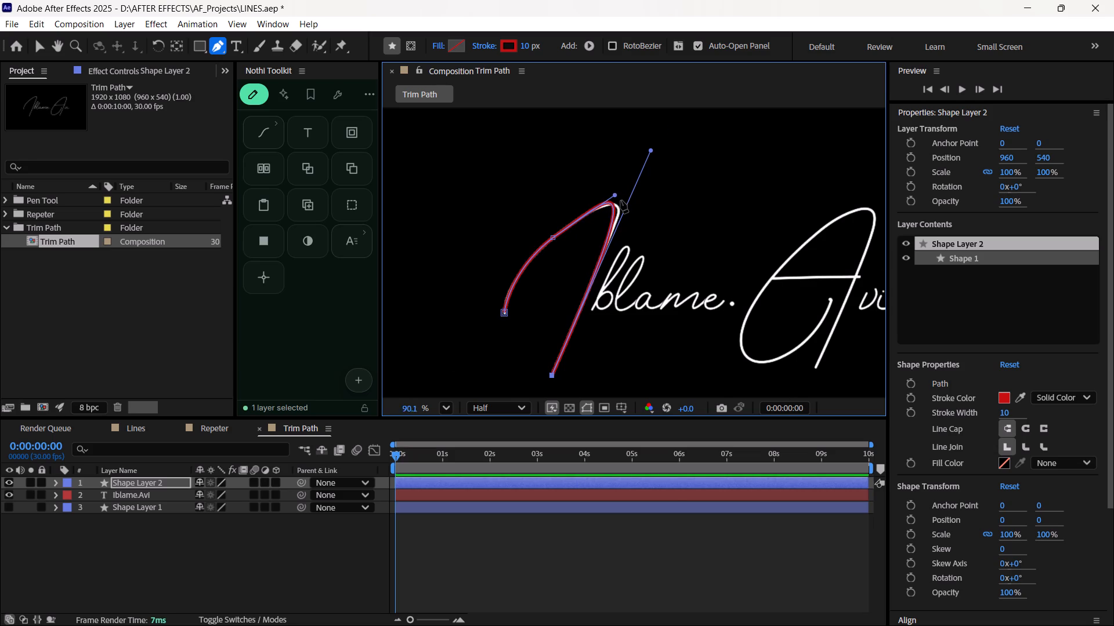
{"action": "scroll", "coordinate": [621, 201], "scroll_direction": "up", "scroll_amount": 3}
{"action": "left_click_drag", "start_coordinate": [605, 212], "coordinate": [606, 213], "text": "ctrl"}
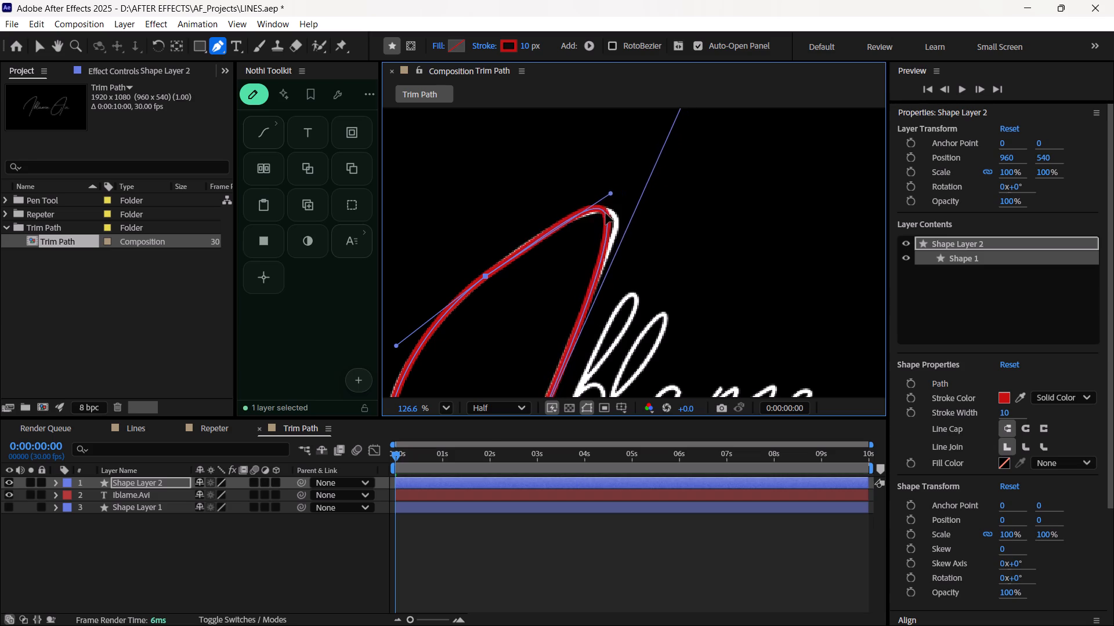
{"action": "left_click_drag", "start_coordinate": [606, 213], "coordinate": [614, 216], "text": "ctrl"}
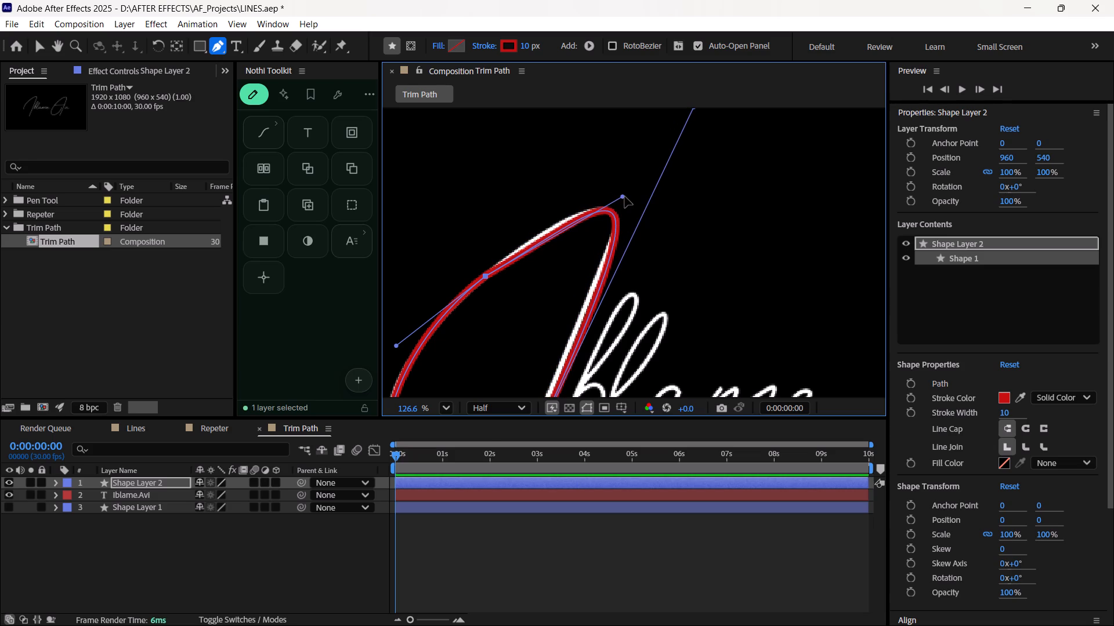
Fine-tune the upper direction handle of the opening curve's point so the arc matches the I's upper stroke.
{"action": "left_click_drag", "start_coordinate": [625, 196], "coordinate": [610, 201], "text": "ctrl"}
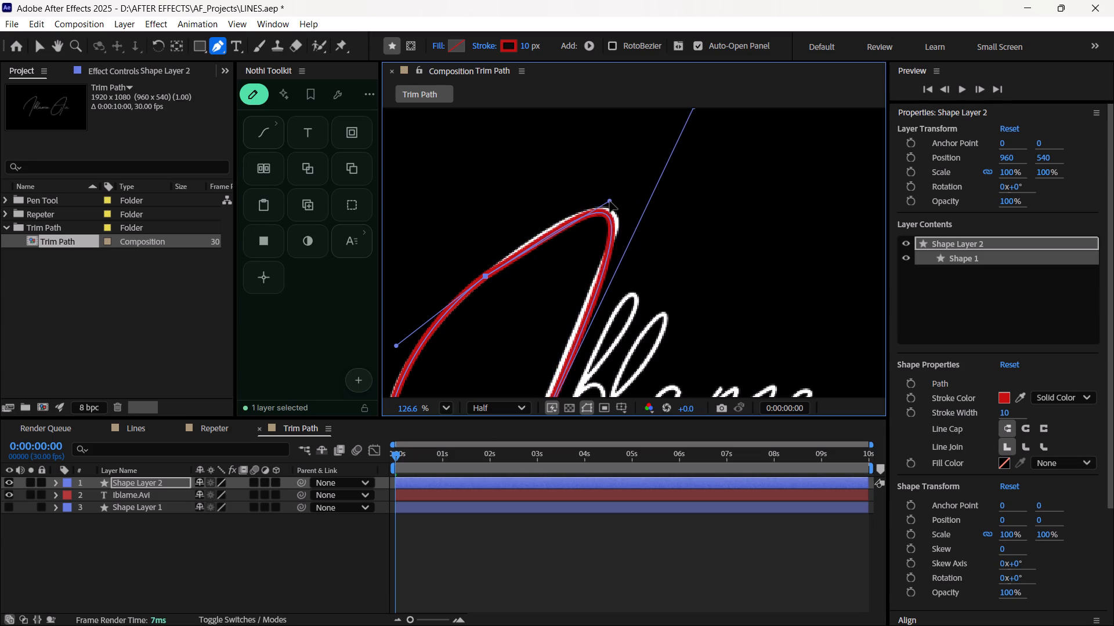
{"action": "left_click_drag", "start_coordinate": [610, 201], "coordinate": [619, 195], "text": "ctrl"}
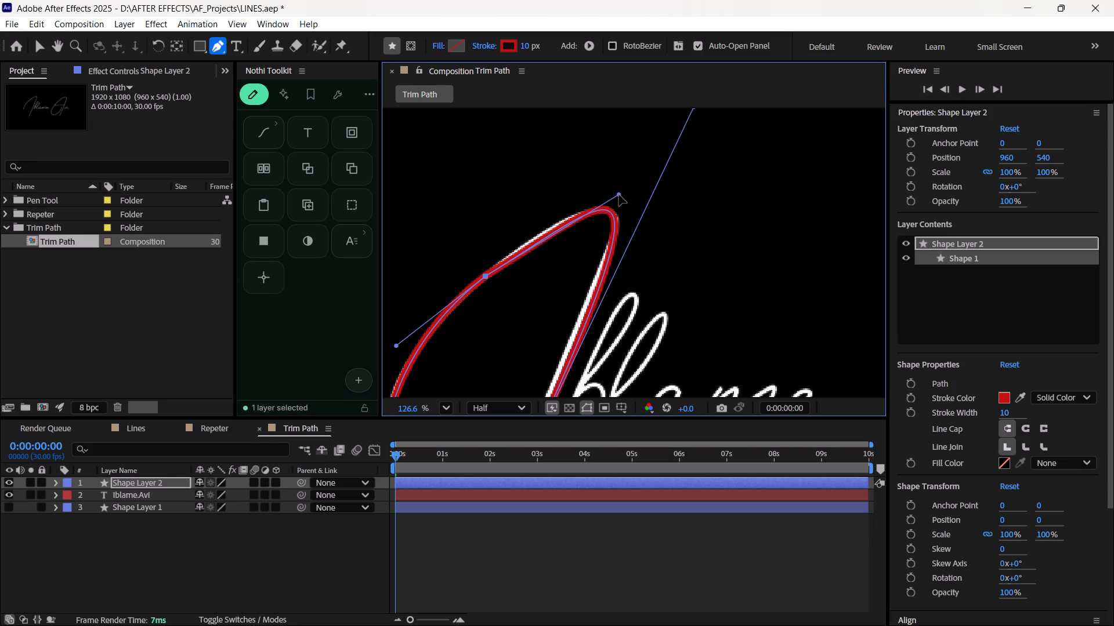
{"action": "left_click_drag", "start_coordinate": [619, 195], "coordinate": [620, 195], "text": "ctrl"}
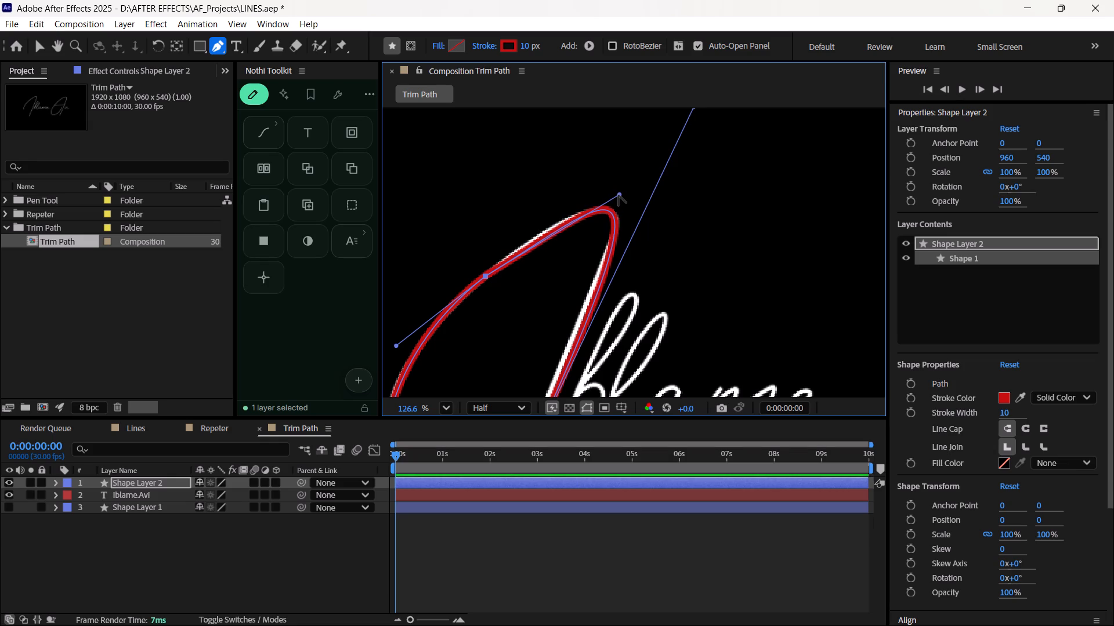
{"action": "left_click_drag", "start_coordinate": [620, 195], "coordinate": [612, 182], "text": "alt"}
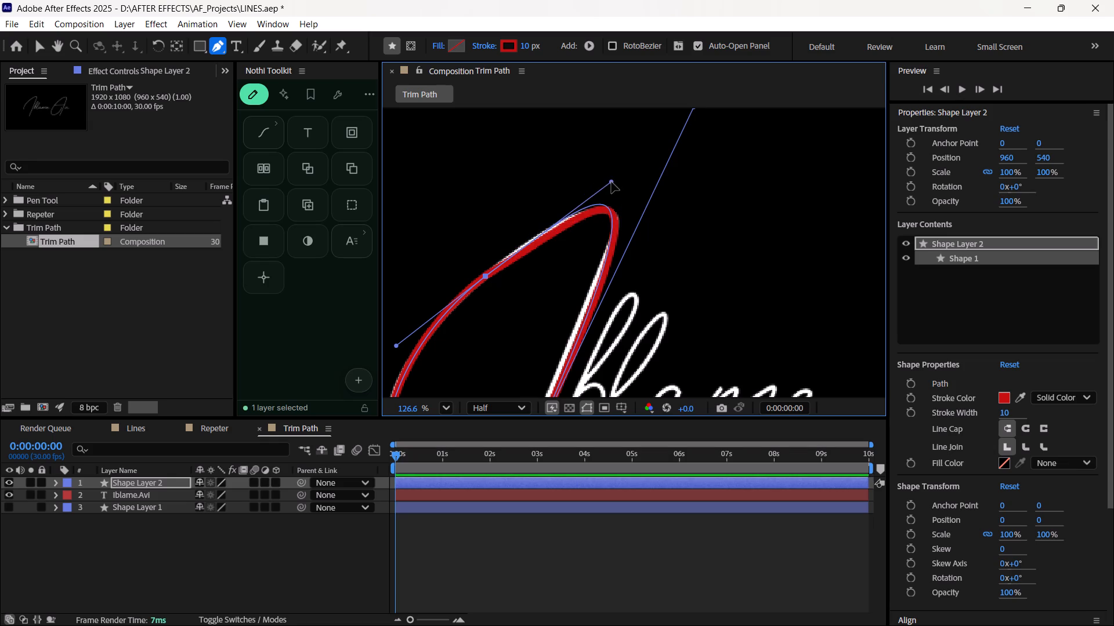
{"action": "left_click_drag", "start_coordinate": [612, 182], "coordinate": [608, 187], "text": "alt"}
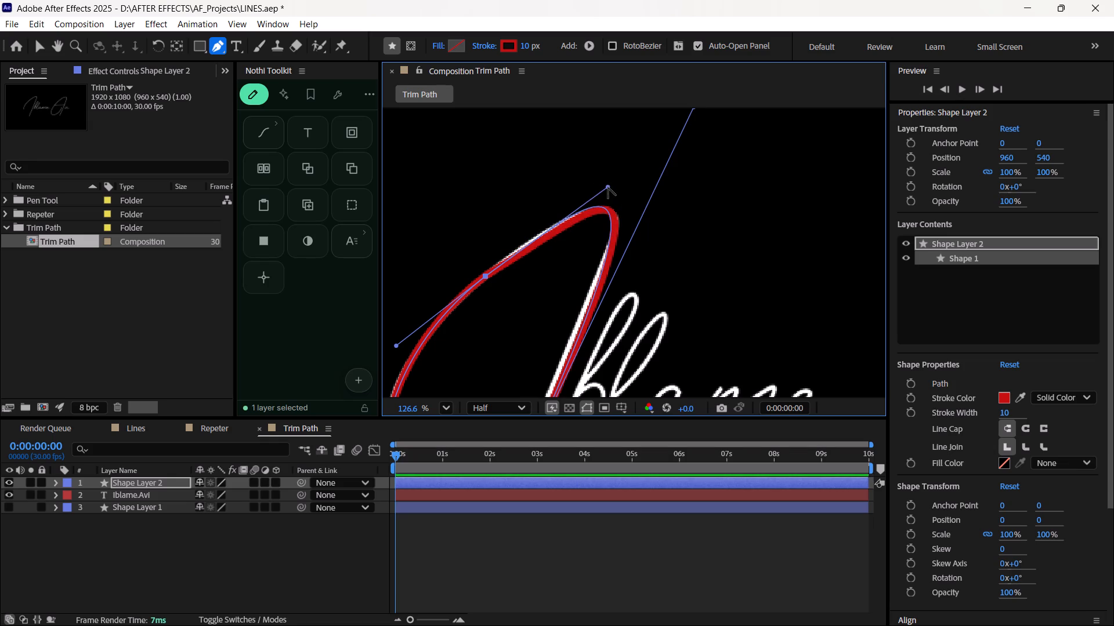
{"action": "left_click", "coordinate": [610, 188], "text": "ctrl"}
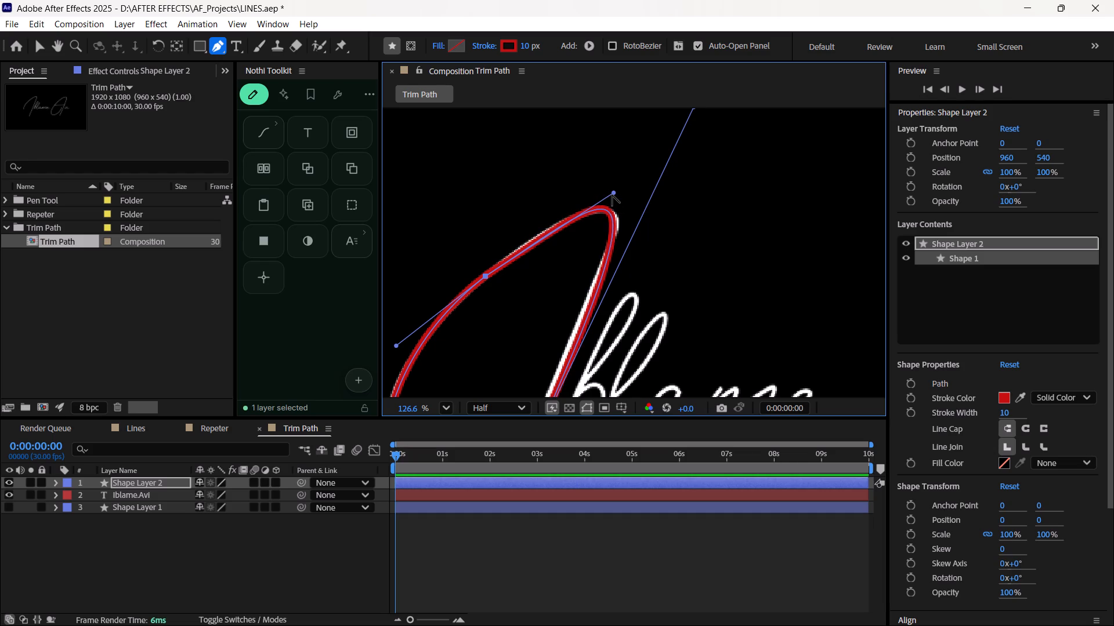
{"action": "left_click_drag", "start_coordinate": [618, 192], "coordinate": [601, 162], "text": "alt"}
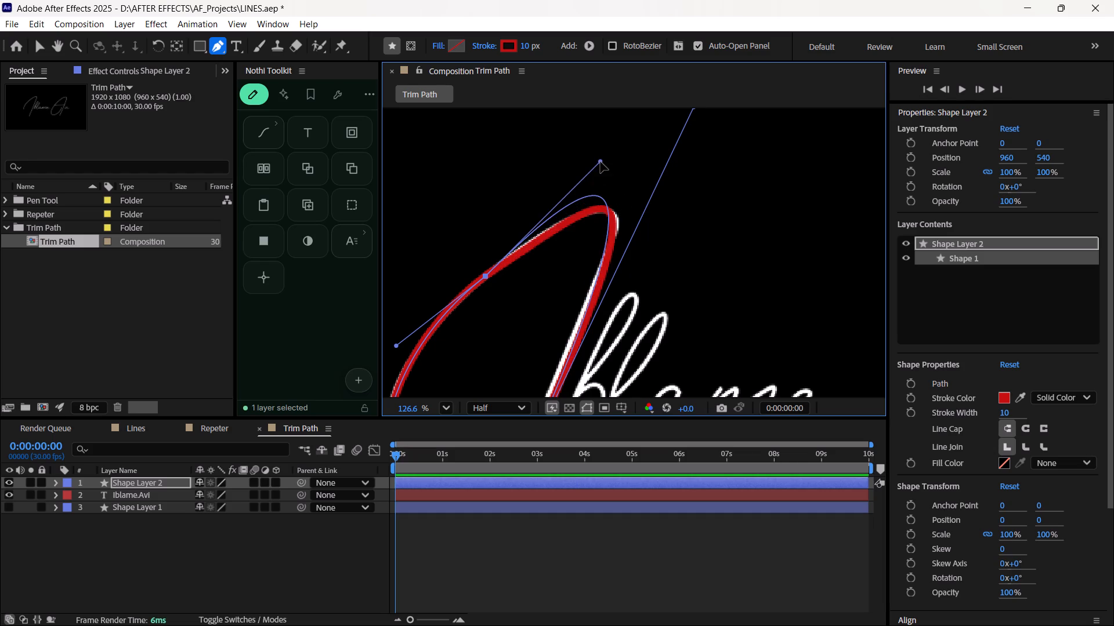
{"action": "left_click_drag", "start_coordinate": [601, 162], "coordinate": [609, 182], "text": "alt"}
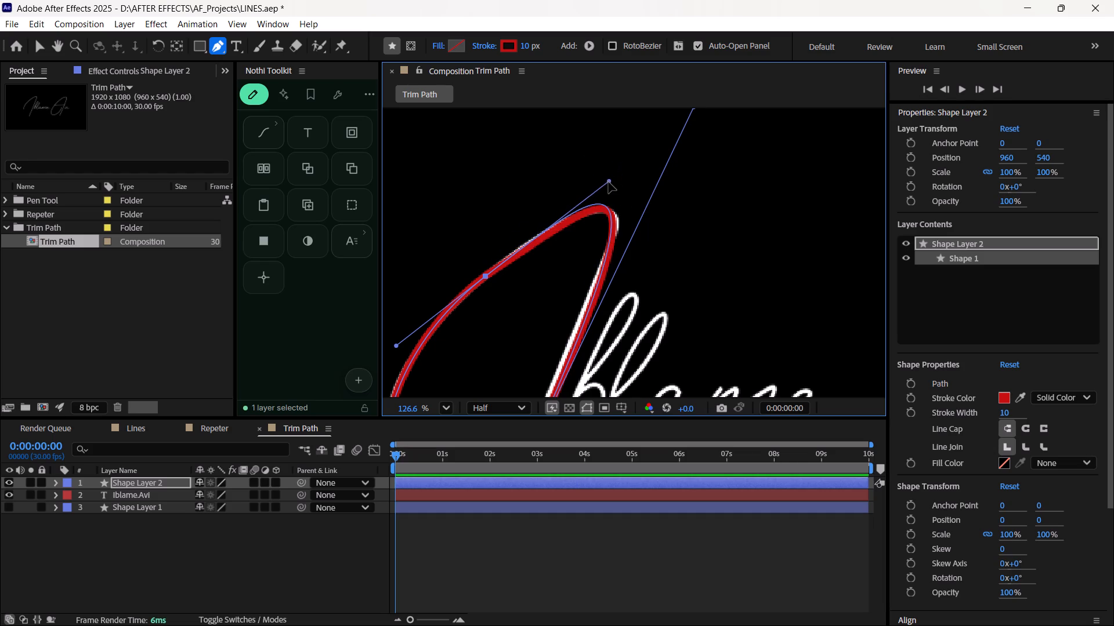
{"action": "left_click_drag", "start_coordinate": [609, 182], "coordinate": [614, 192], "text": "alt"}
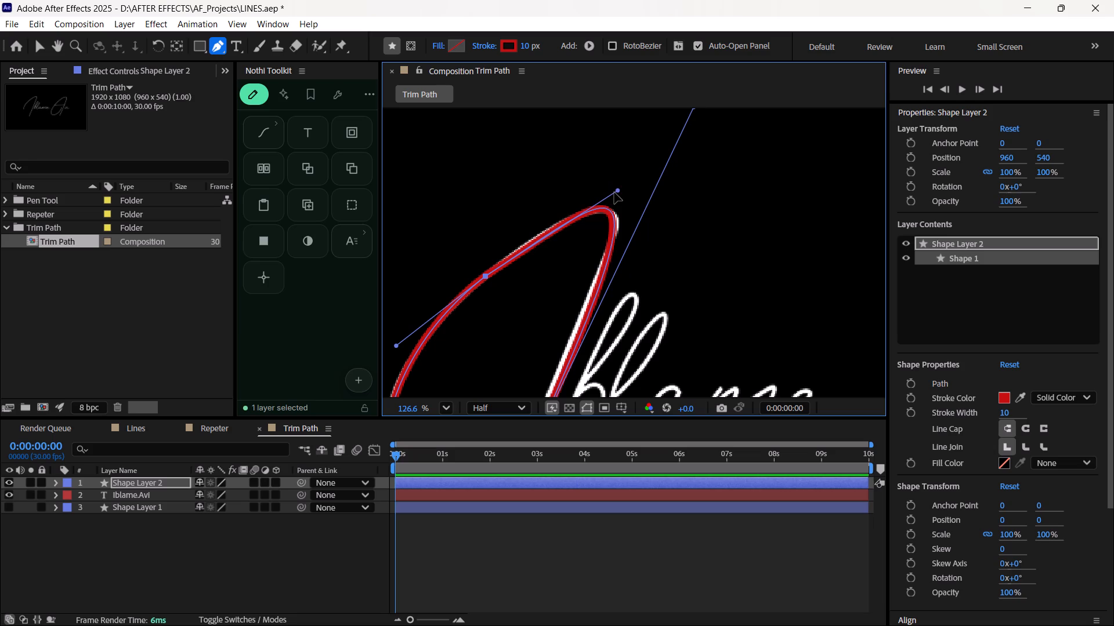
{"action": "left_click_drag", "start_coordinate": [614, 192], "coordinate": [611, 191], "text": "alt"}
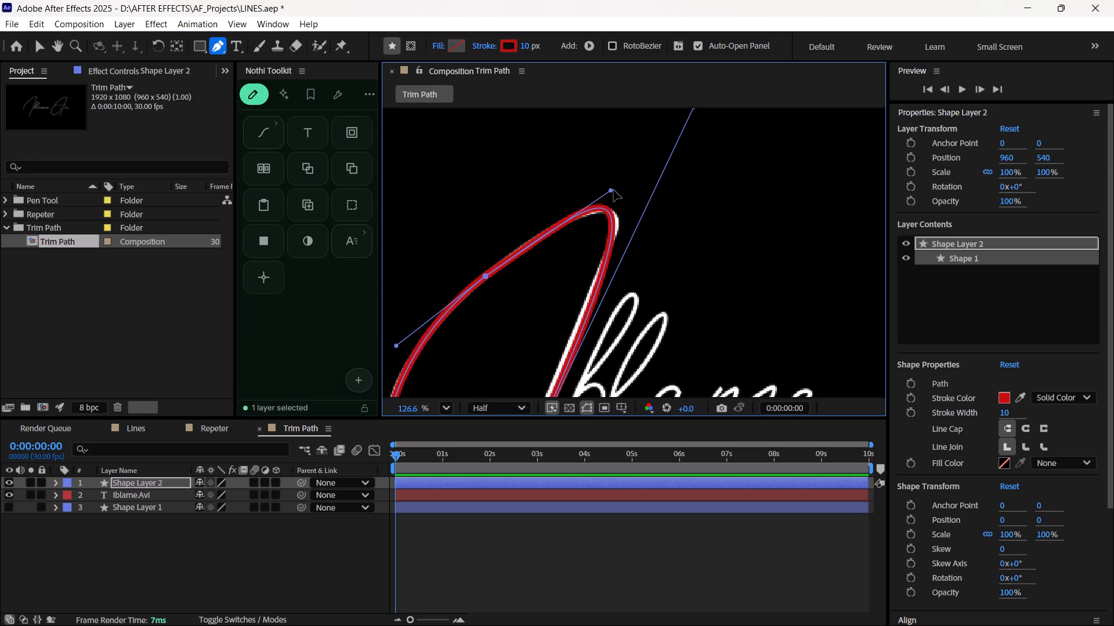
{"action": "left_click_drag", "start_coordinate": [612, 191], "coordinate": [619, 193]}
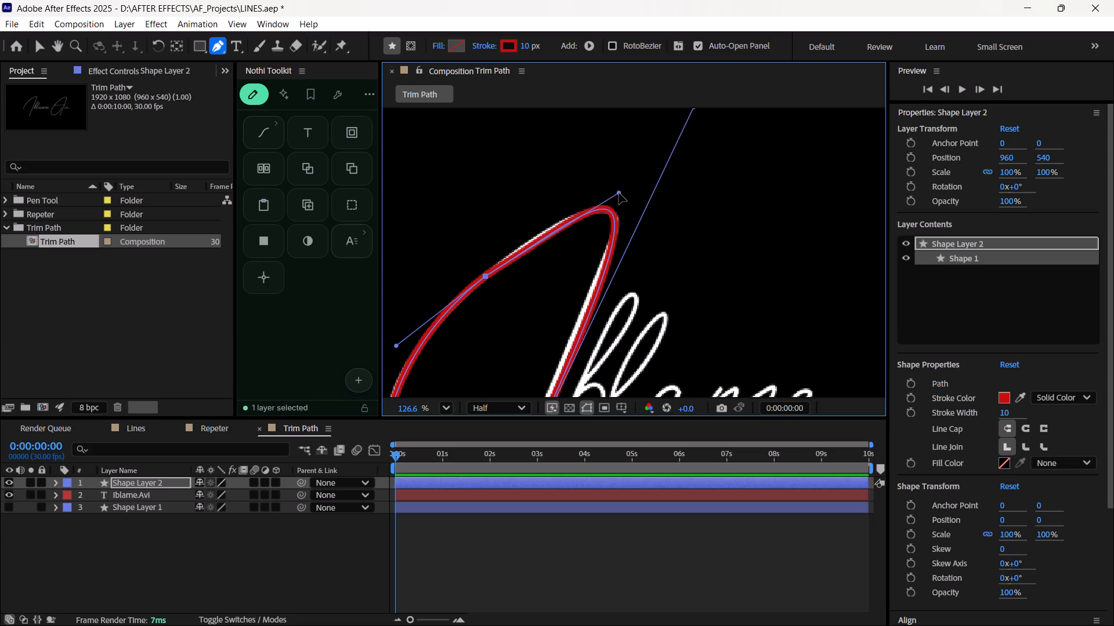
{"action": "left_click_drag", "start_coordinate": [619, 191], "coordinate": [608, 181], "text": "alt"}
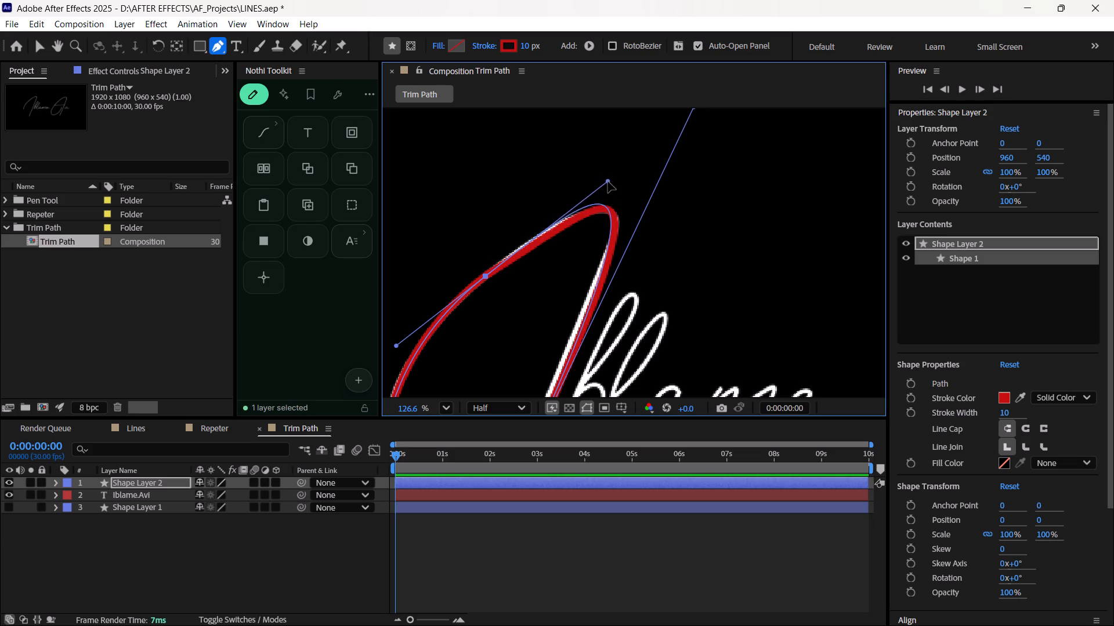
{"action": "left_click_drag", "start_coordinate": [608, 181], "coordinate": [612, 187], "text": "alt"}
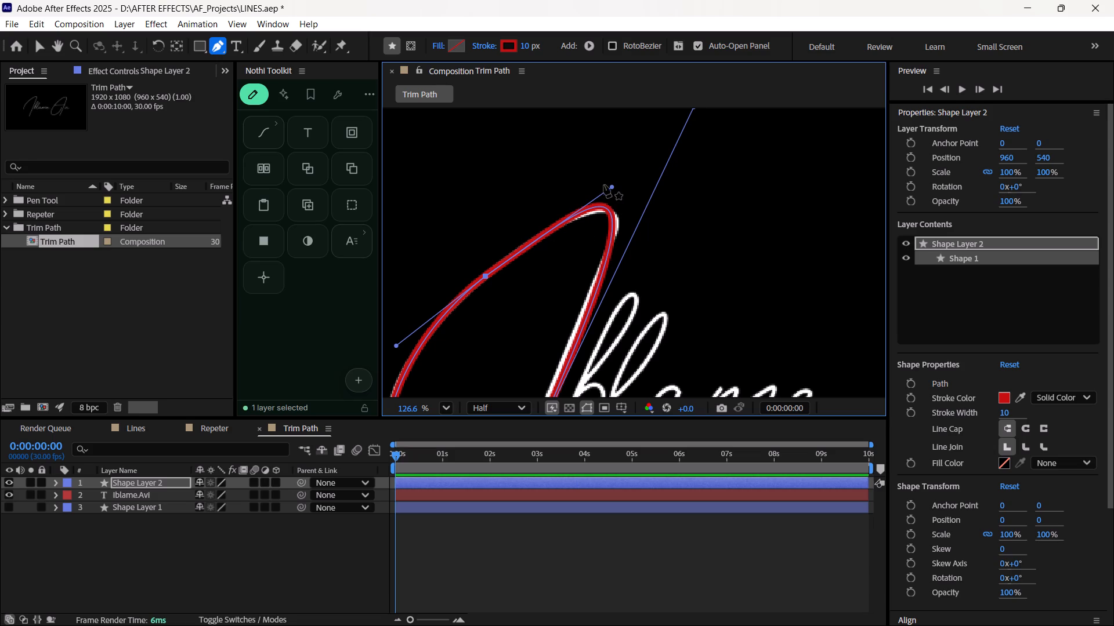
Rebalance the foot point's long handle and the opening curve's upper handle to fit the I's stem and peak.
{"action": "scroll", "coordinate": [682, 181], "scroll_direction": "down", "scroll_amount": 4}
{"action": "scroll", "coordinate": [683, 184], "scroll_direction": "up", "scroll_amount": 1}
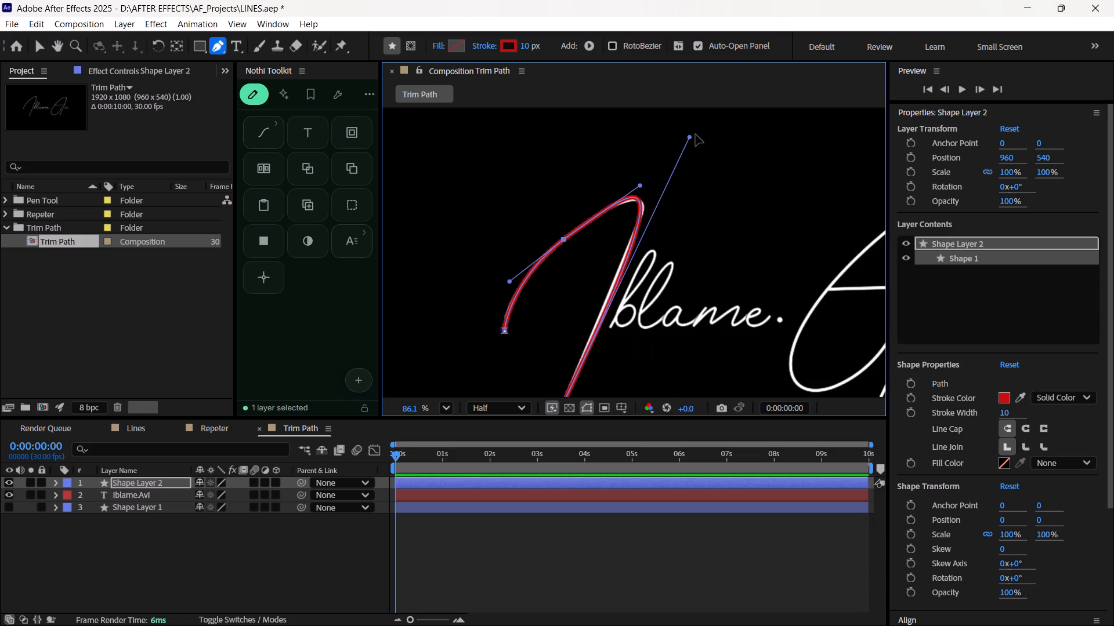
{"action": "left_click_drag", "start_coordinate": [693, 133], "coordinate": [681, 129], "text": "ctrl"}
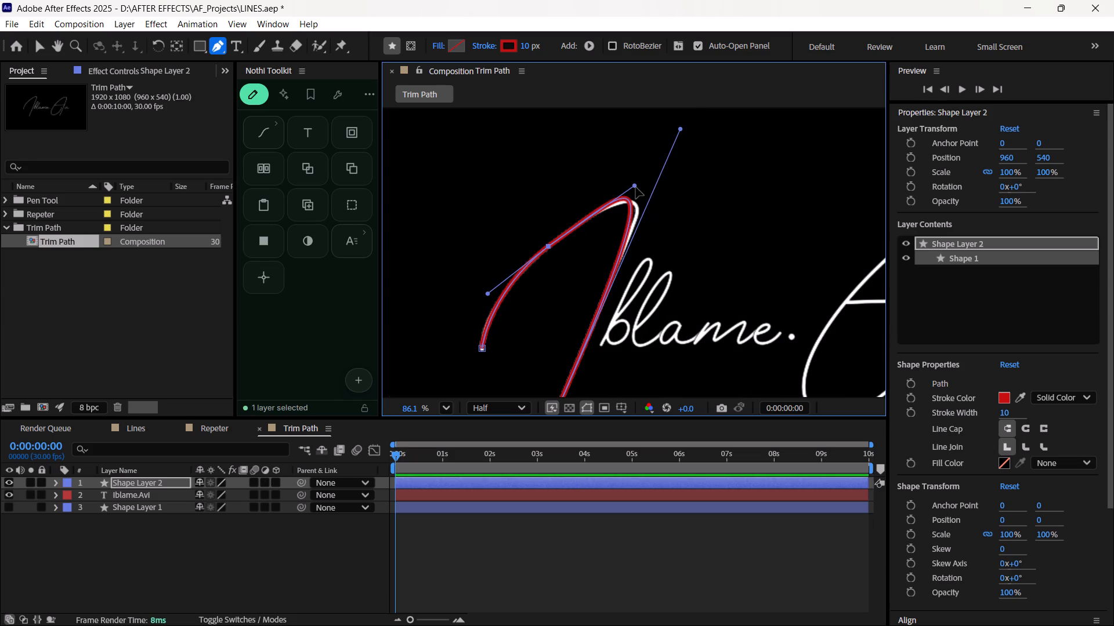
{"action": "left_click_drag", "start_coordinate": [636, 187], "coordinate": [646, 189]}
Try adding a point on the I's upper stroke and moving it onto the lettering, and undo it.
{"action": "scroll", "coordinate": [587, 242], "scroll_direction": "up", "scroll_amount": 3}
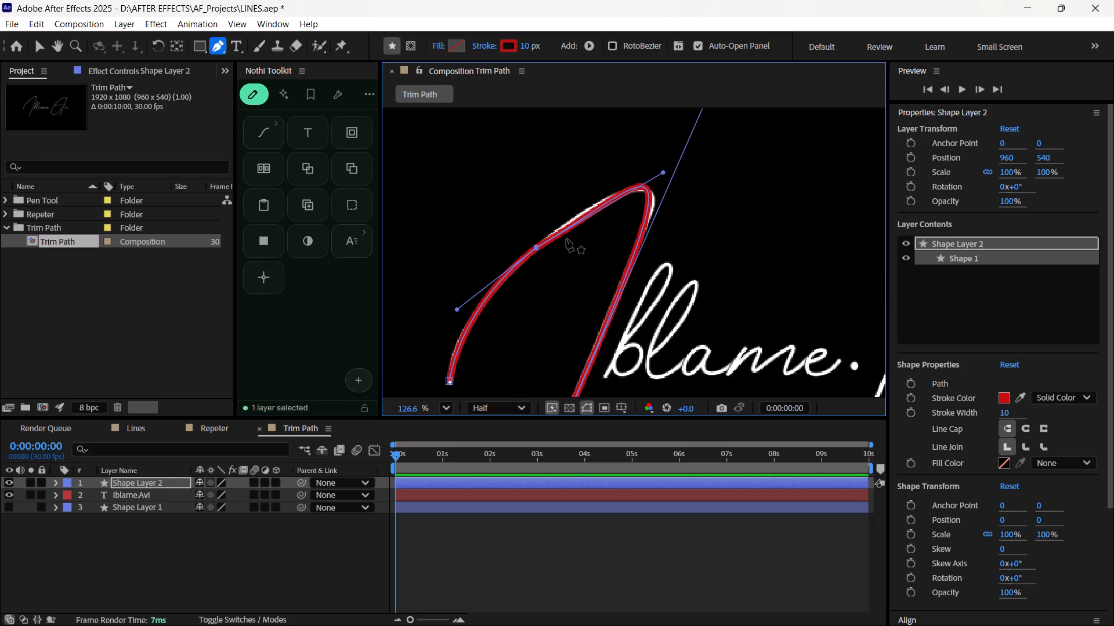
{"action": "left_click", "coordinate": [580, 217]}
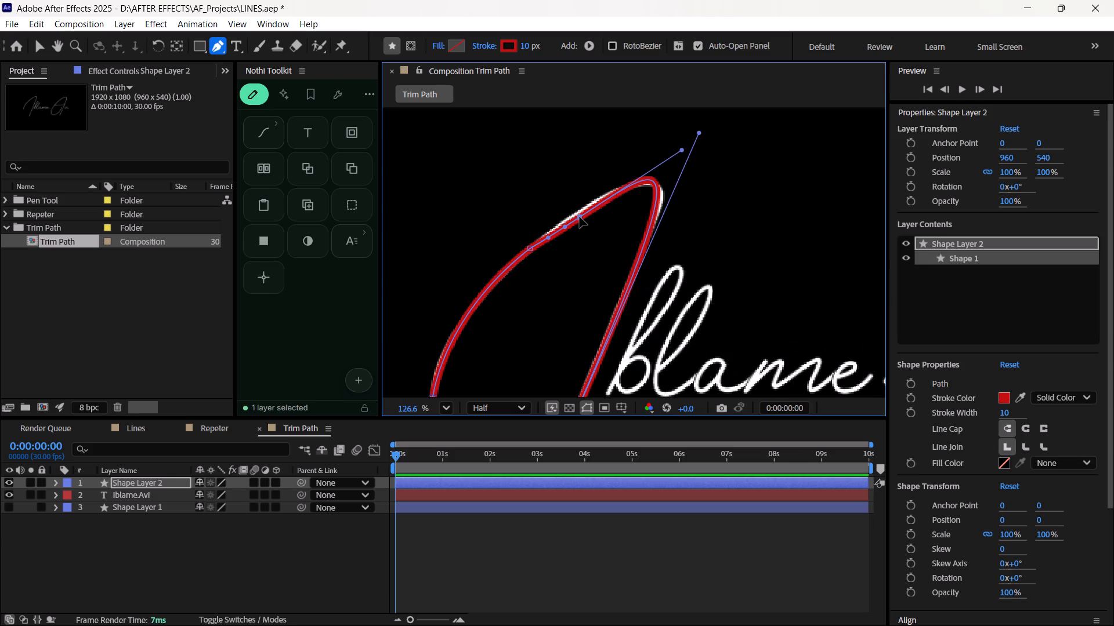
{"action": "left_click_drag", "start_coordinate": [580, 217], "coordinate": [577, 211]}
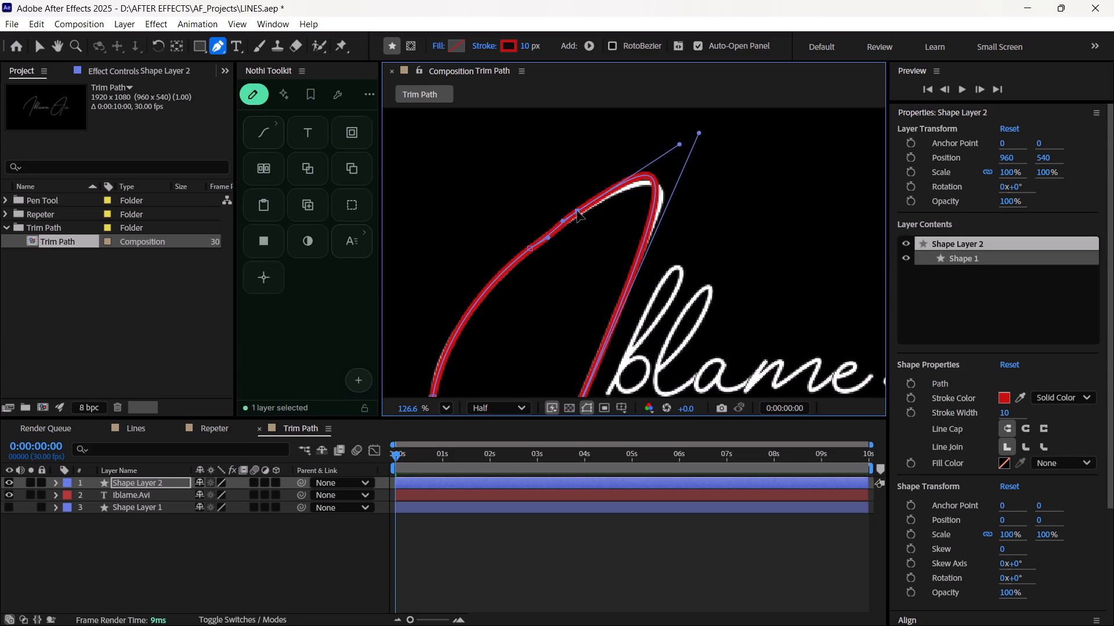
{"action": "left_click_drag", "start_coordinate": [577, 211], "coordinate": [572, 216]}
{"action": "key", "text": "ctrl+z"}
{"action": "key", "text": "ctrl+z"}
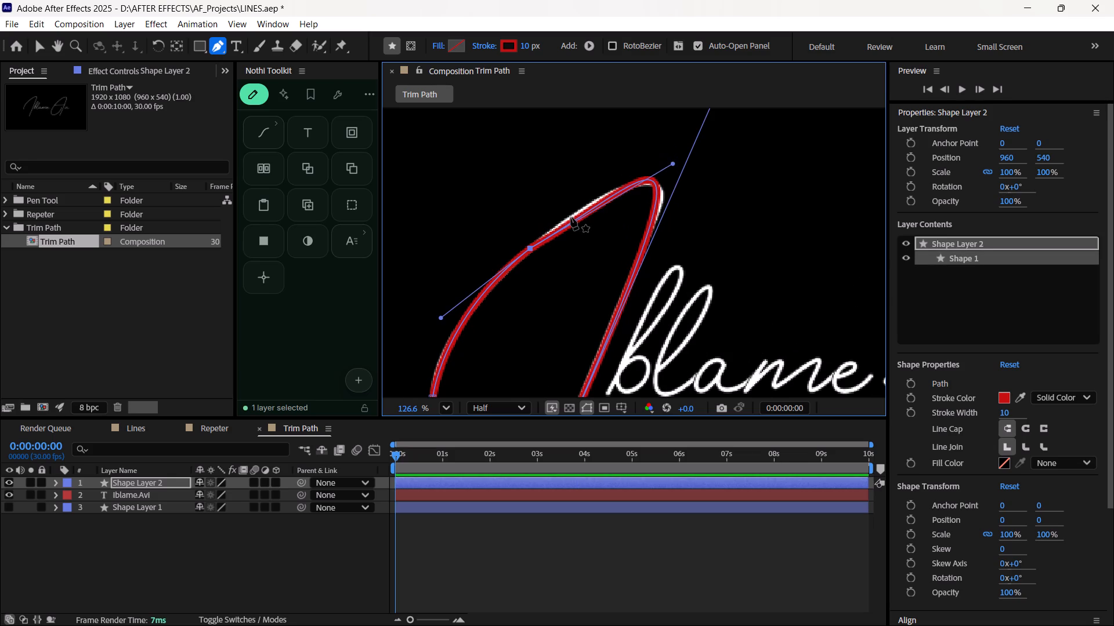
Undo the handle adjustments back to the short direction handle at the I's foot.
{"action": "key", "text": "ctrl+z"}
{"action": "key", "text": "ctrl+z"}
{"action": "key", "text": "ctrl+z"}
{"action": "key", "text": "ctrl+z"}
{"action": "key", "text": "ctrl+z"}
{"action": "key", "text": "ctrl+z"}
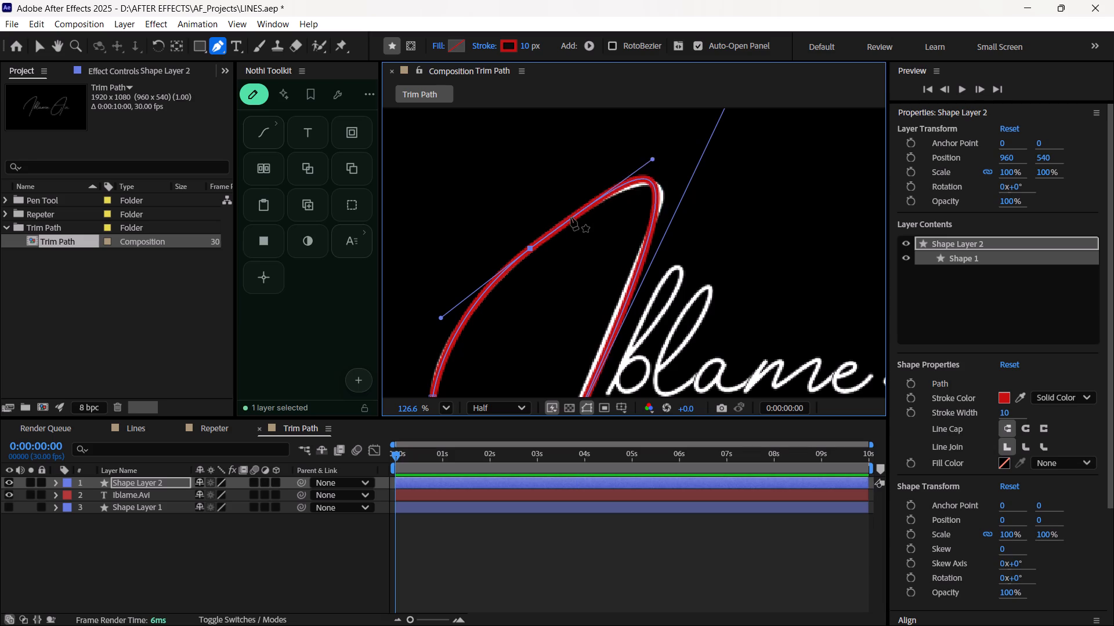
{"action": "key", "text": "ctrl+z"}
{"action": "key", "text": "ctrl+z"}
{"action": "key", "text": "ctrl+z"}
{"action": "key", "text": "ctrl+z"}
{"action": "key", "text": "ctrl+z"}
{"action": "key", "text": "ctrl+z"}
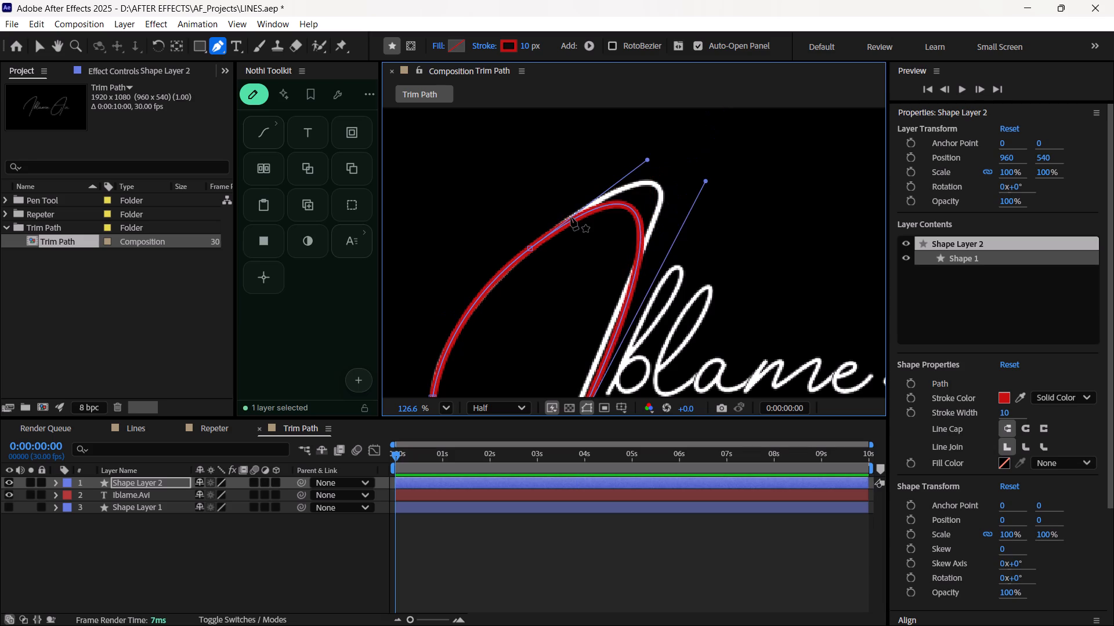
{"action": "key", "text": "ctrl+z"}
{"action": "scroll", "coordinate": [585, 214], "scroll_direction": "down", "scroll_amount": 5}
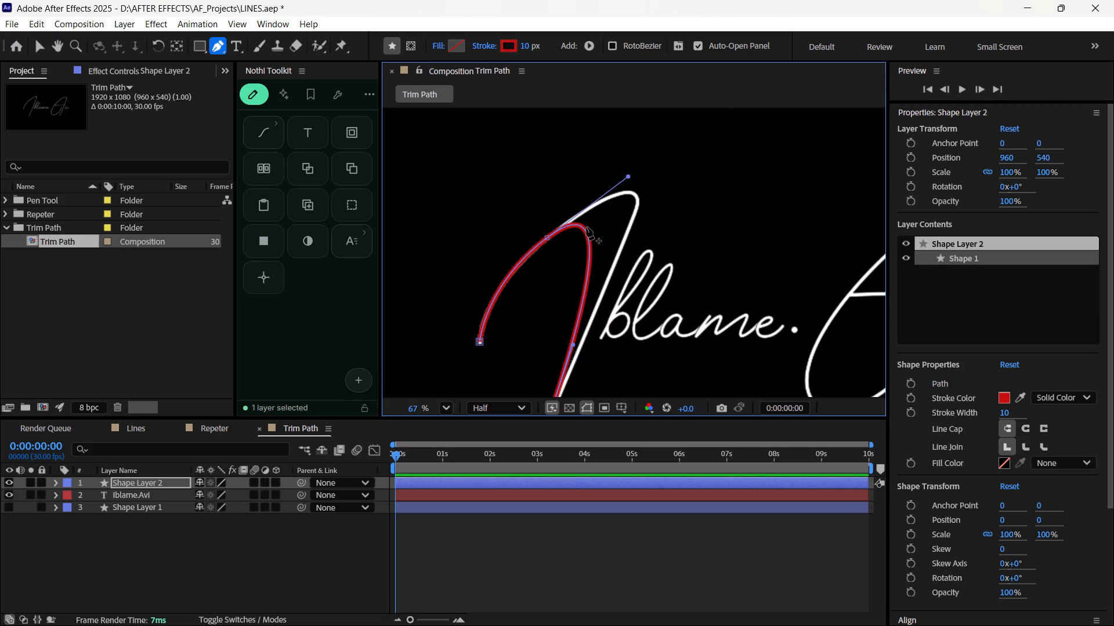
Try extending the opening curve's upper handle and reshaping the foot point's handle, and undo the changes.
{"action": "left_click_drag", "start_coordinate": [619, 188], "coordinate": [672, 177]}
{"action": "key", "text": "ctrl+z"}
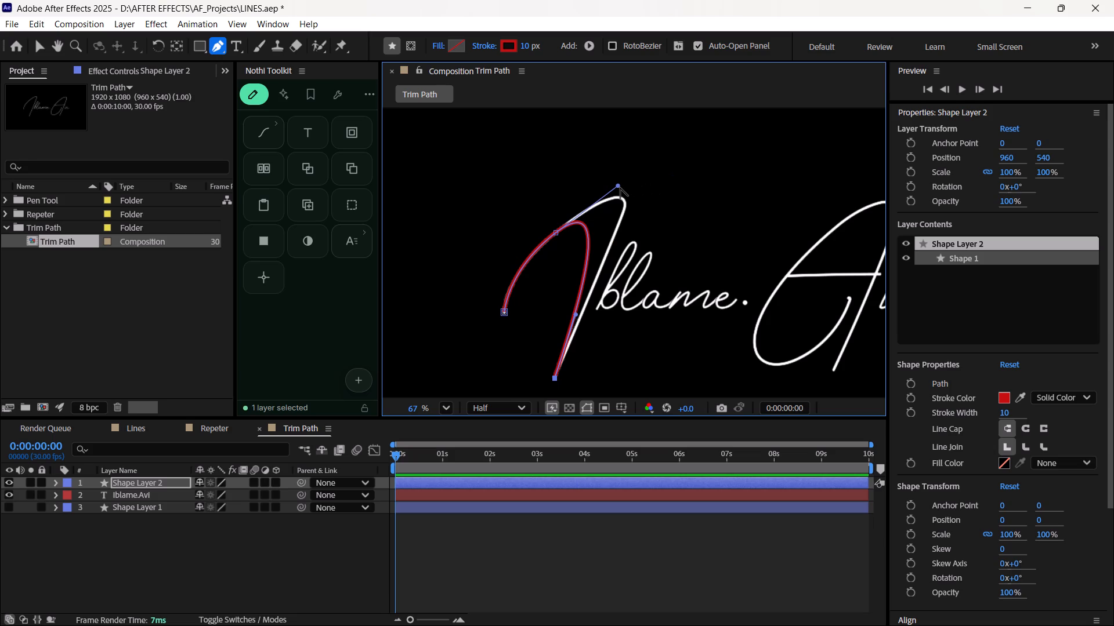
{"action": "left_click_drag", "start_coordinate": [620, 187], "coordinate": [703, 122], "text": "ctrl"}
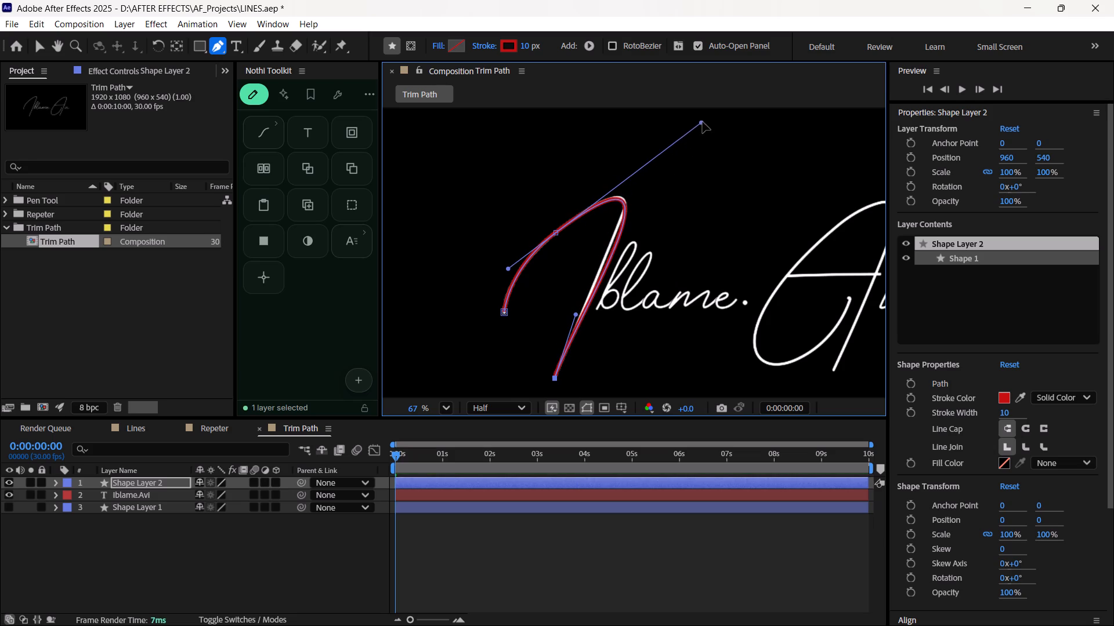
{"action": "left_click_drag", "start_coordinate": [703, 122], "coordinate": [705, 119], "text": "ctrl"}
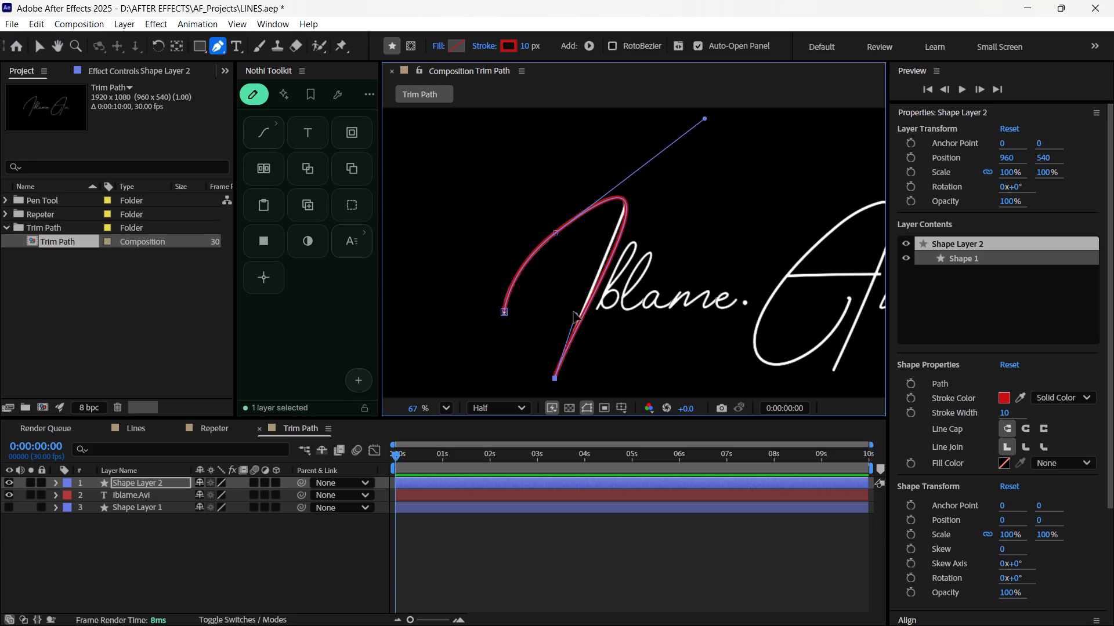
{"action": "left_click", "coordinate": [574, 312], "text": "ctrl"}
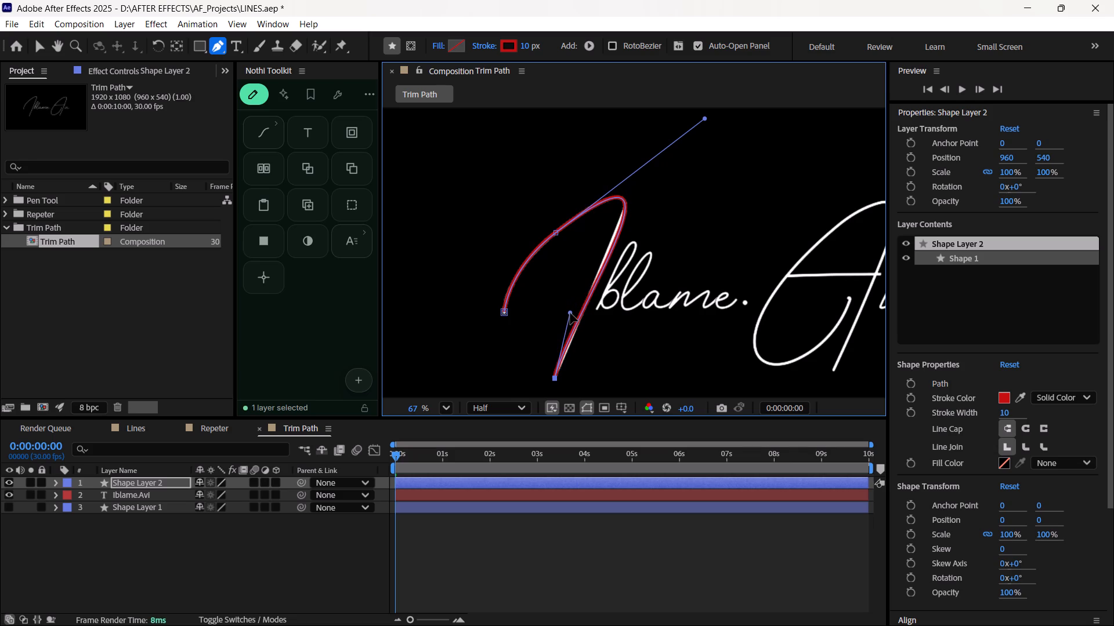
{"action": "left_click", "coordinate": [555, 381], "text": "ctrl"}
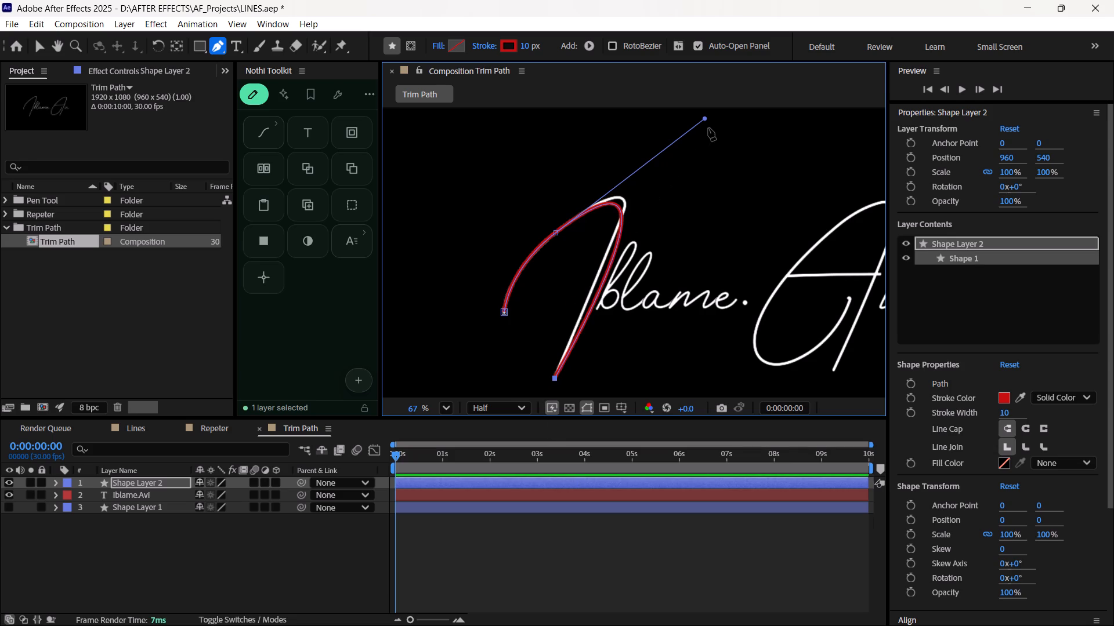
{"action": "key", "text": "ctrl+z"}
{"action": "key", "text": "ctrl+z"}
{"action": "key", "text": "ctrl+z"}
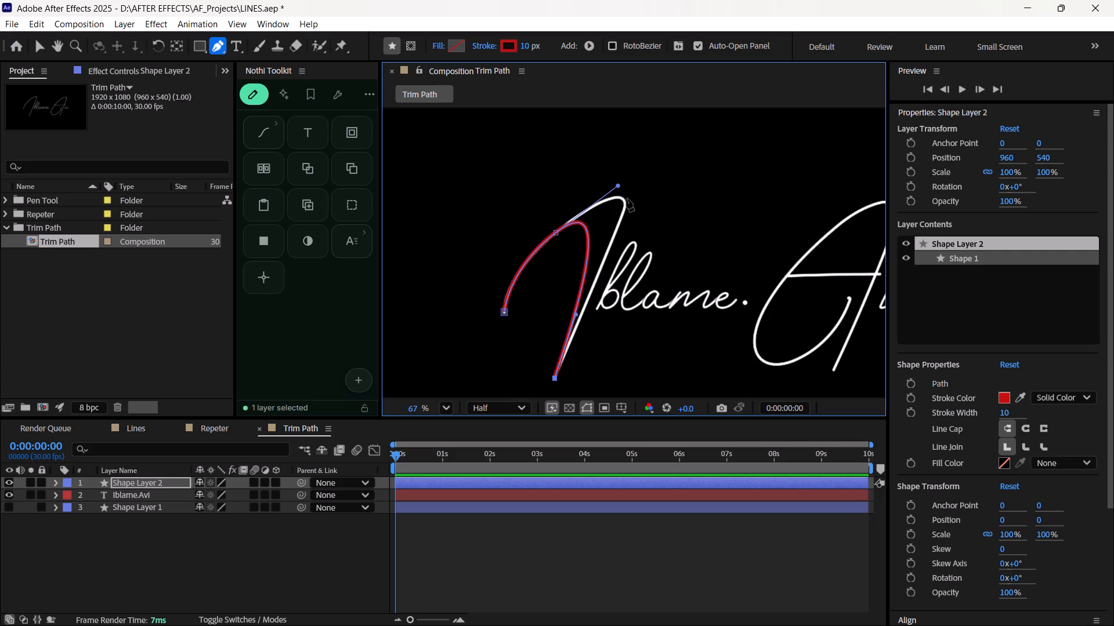
Extend the opening curve's upper direction handle so the arc reaches the peak of the I.
{"action": "left_click_drag", "start_coordinate": [619, 188], "coordinate": [698, 123], "text": "ctrl"}
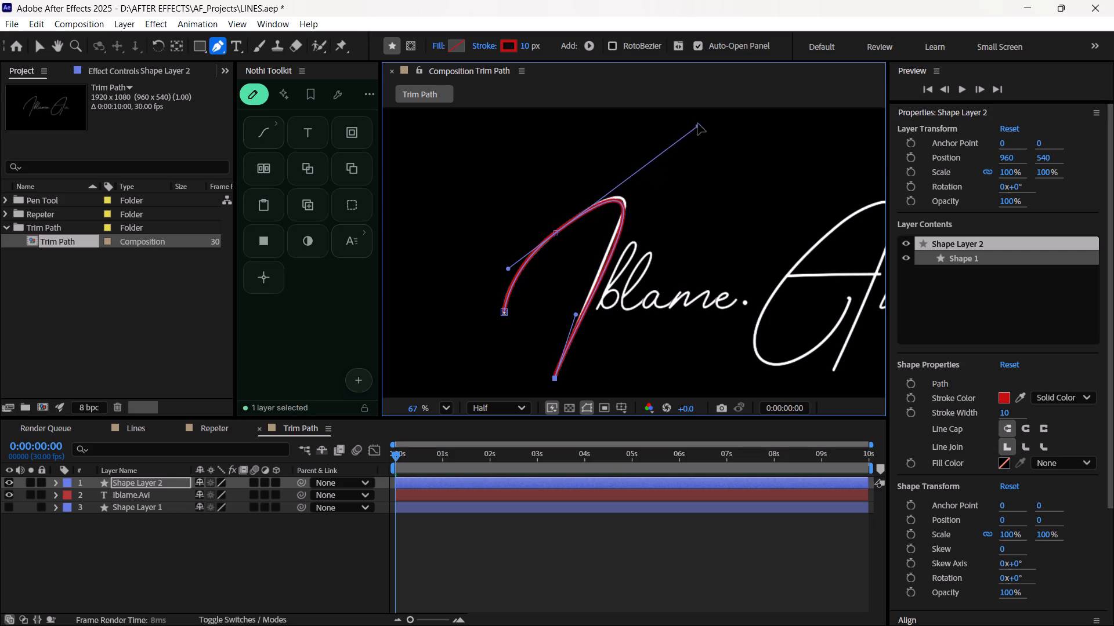
{"action": "left_click_drag", "start_coordinate": [698, 123], "coordinate": [703, 119], "text": "ctrl"}
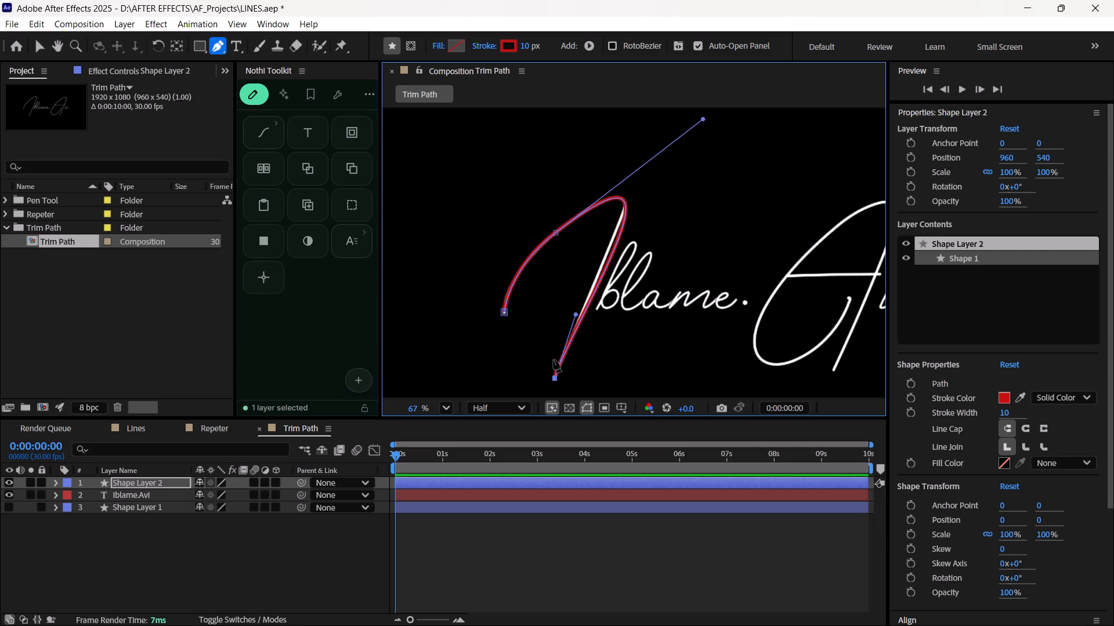
Reangle and lengthen the direction handle at the I's foot so the downstroke follows the white stem.
{"action": "scroll", "coordinate": [580, 361], "scroll_direction": "down", "scroll_amount": 1}
{"action": "scroll", "coordinate": [580, 361], "scroll_direction": "up", "scroll_amount": 3}
{"action": "scroll", "coordinate": [616, 329], "scroll_direction": "up", "scroll_amount": 3}
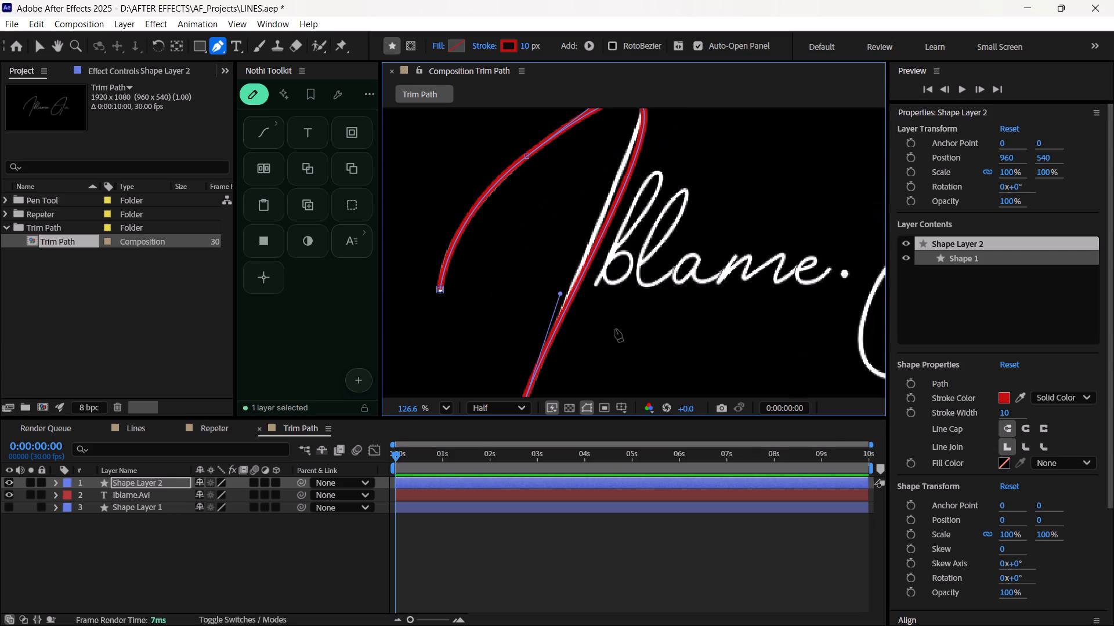
{"action": "scroll", "coordinate": [617, 327], "scroll_direction": "up", "scroll_amount": 2}
{"action": "scroll", "coordinate": [617, 327], "scroll_direction": "down", "scroll_amount": 4}
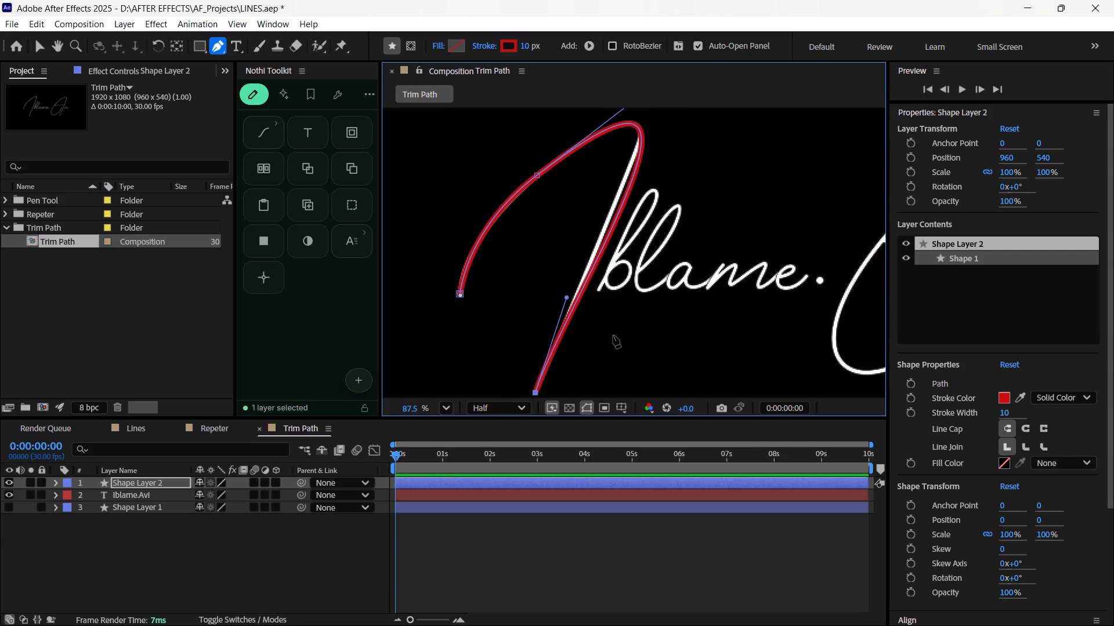
{"action": "left_click_drag", "start_coordinate": [571, 301], "coordinate": [519, 325]}
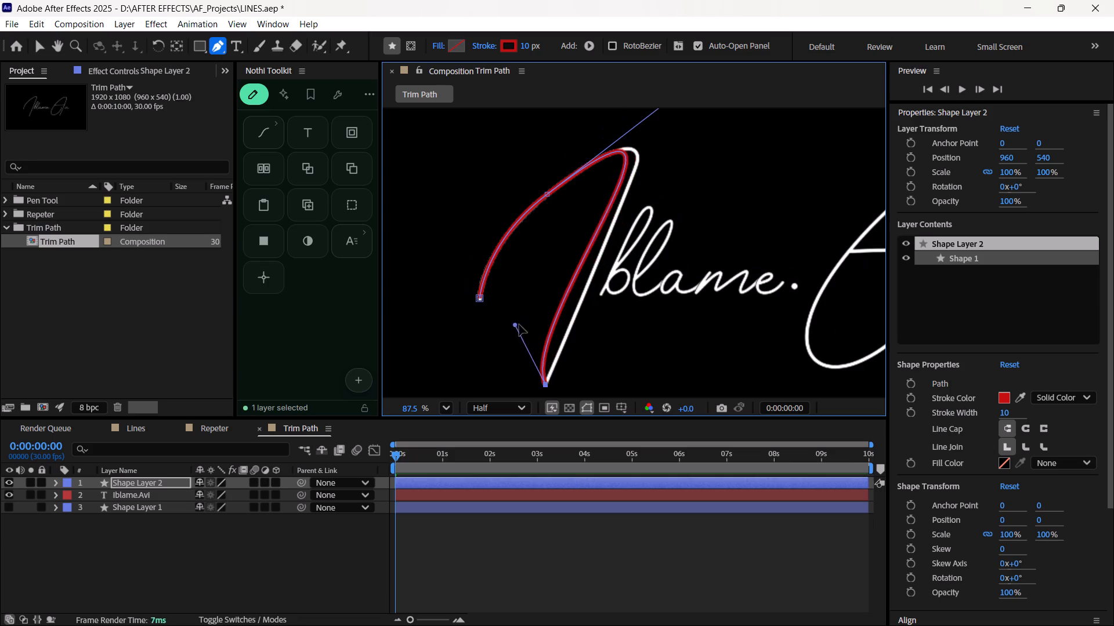
{"action": "left_click_drag", "start_coordinate": [519, 325], "coordinate": [567, 274]}
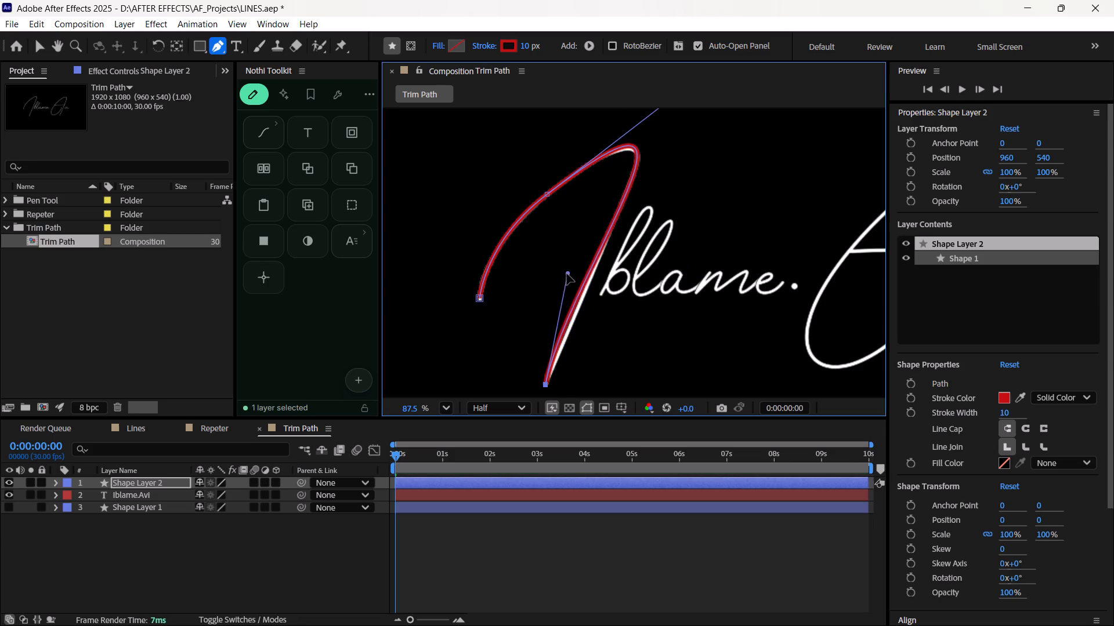
{"action": "left_click_drag", "start_coordinate": [567, 274], "coordinate": [560, 297]}
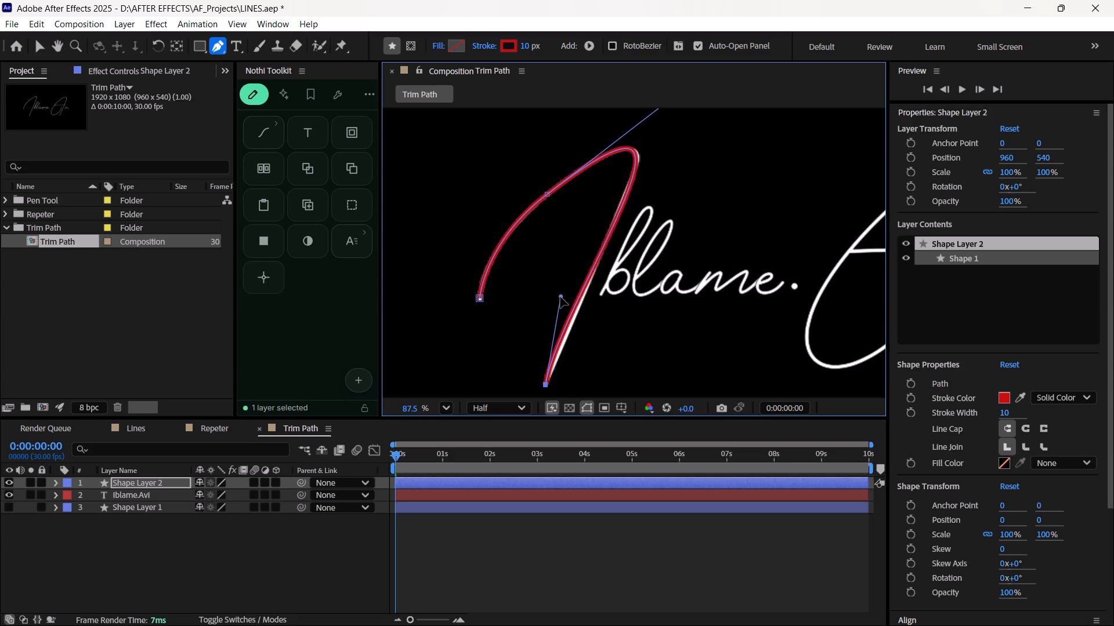
{"action": "left_click_drag", "start_coordinate": [560, 297], "coordinate": [565, 283]}
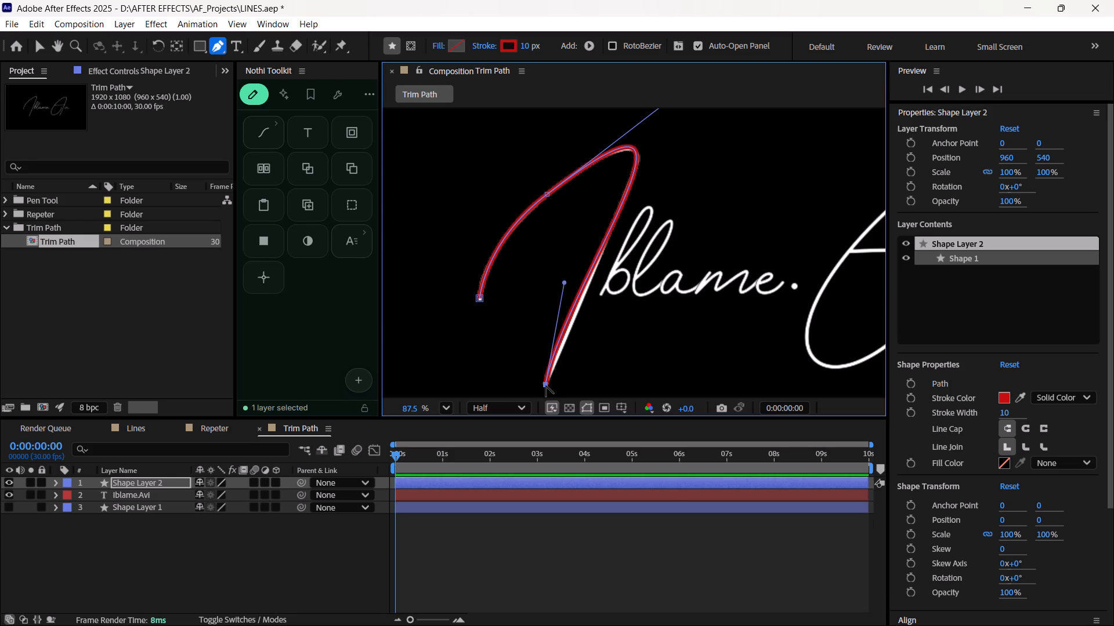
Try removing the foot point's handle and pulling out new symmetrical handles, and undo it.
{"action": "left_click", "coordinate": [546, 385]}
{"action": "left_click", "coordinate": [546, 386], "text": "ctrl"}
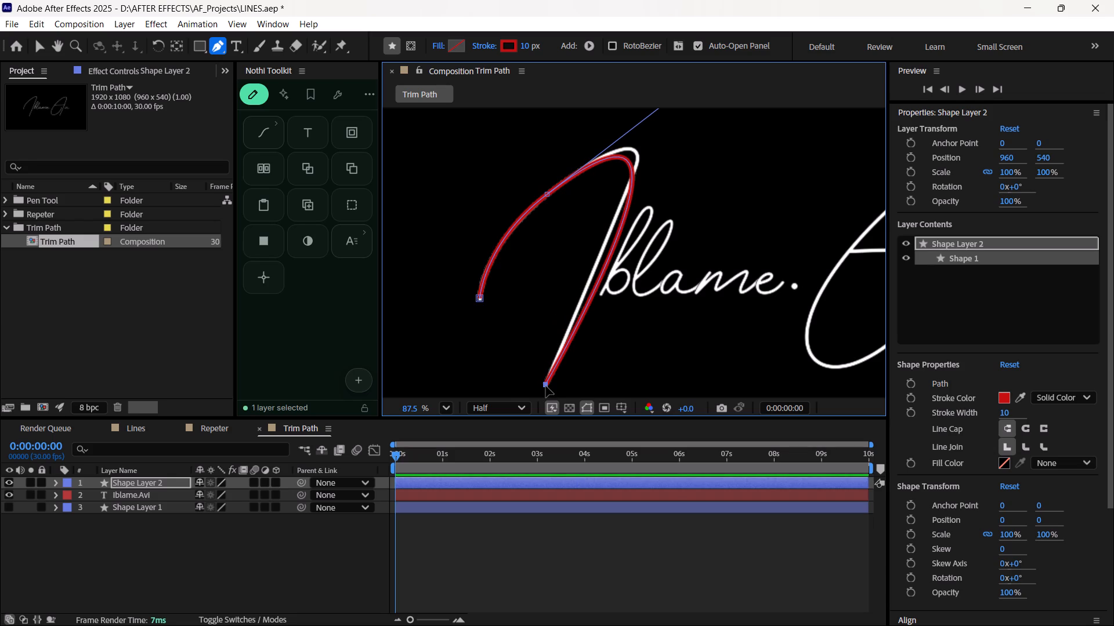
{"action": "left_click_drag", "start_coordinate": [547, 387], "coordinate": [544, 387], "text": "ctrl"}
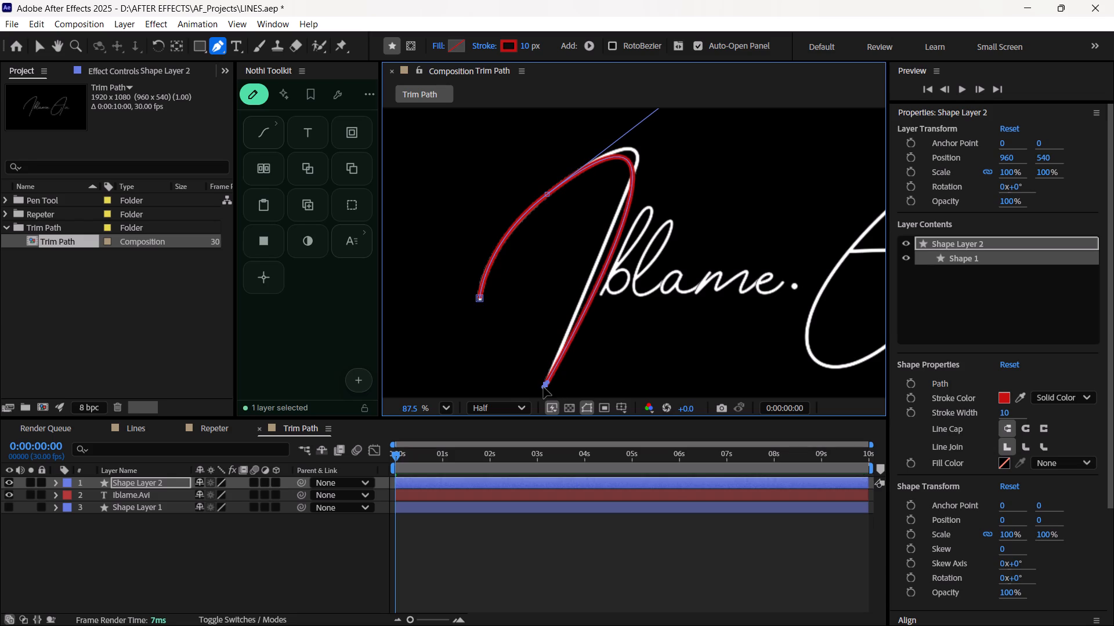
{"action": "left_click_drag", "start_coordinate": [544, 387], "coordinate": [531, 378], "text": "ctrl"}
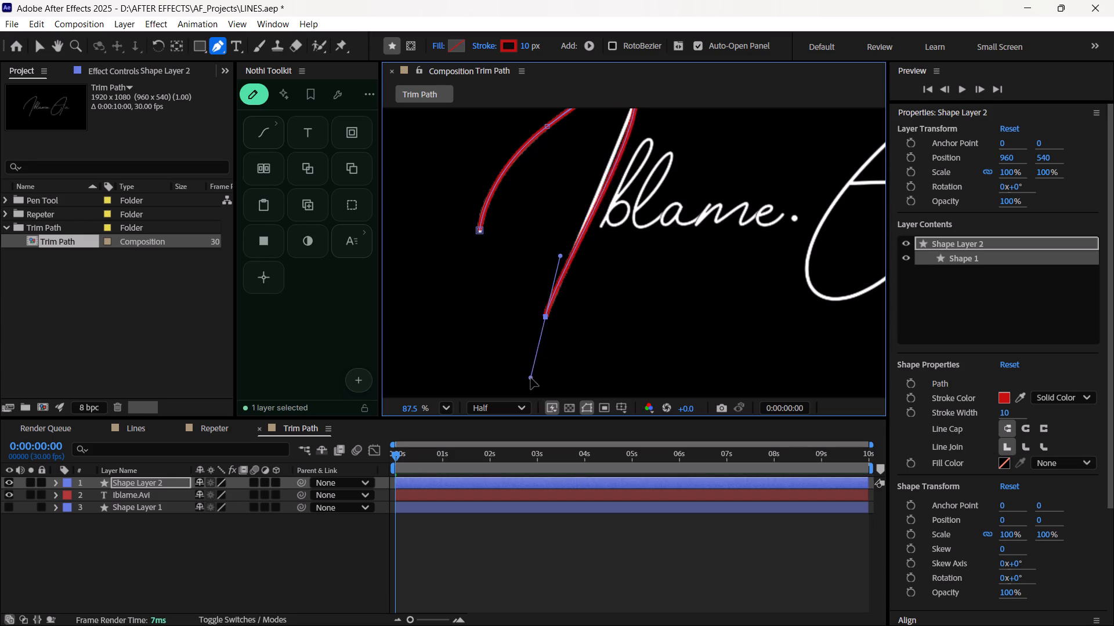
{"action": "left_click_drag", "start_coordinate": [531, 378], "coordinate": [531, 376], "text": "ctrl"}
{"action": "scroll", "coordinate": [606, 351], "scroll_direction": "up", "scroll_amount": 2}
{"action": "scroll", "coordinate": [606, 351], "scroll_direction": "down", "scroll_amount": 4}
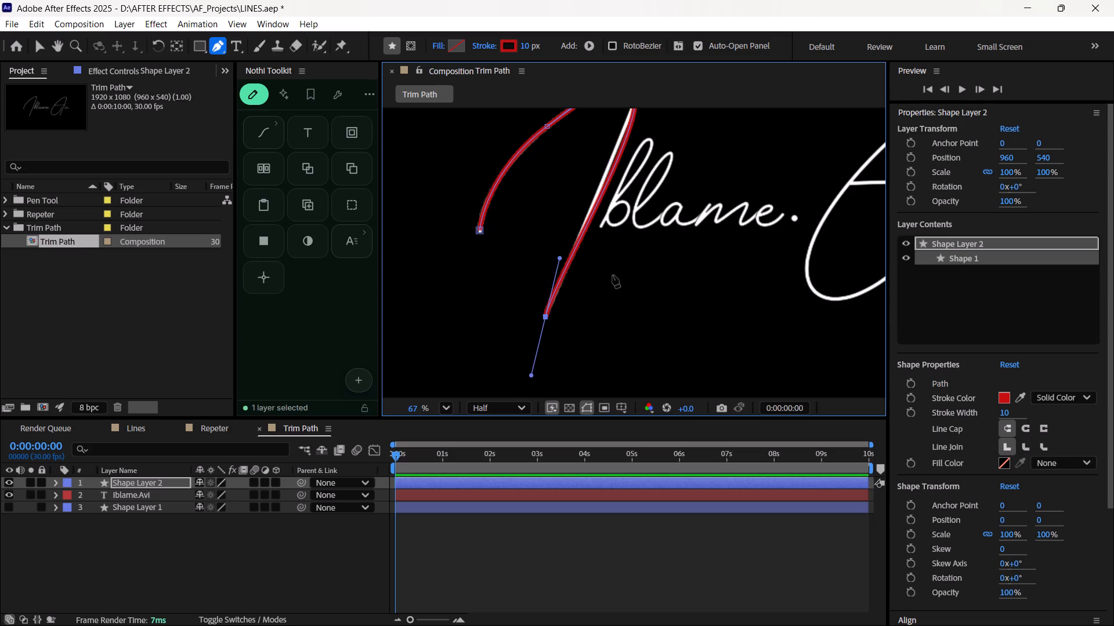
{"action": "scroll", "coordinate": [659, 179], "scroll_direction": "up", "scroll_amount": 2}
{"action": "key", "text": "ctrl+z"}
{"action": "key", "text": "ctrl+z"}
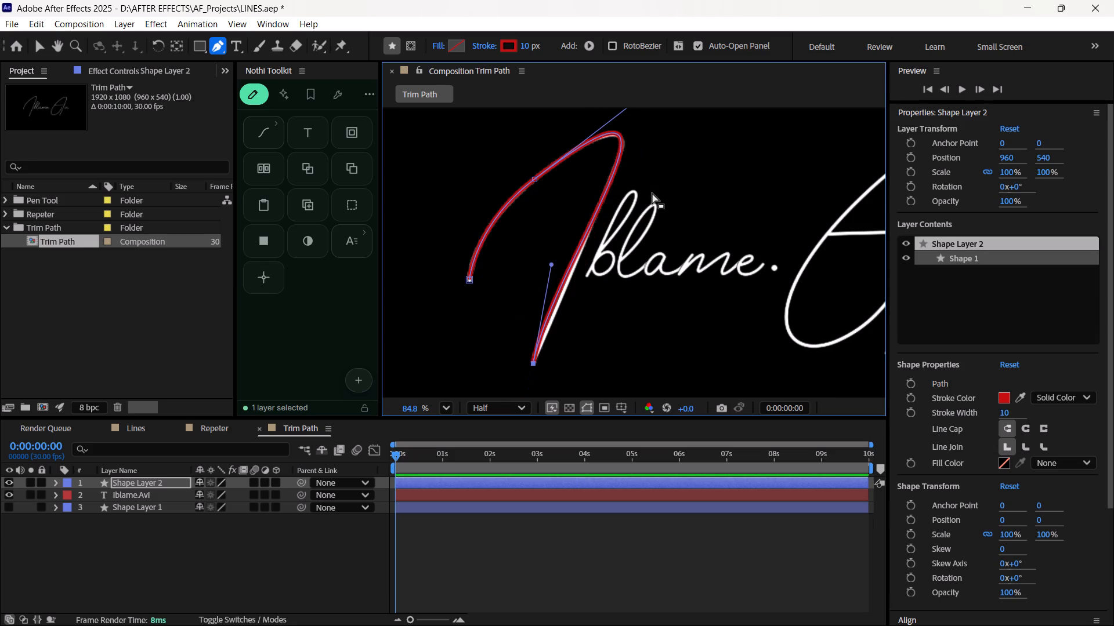
Fine-tune the end of the opening curve's upper direction handle to fit the I's peak.
{"action": "key", "text": "space"}
{"action": "key", "text": "space"}
{"action": "key", "text": "space"}
{"action": "key", "text": "space"}
{"action": "key", "text": "space"}
{"action": "key", "text": "space"}
{"action": "key", "text": "space"}
{"action": "key", "text": "space"}
{"action": "key", "text": "space"}
{"action": "key", "text": "space"}
{"action": "key", "text": "space"}
{"action": "key", "text": "space"}
{"action": "key", "text": "space"}
{"action": "key", "text": "space"}
{"action": "key", "text": "space"}
{"action": "key", "text": "space"}
{"action": "key", "text": "space"}
{"action": "key", "text": "space"}
{"action": "key", "text": "space"}
{"action": "key", "text": "space"}
{"action": "left_click_drag", "start_coordinate": [702, 172], "coordinate": [688, 190]}
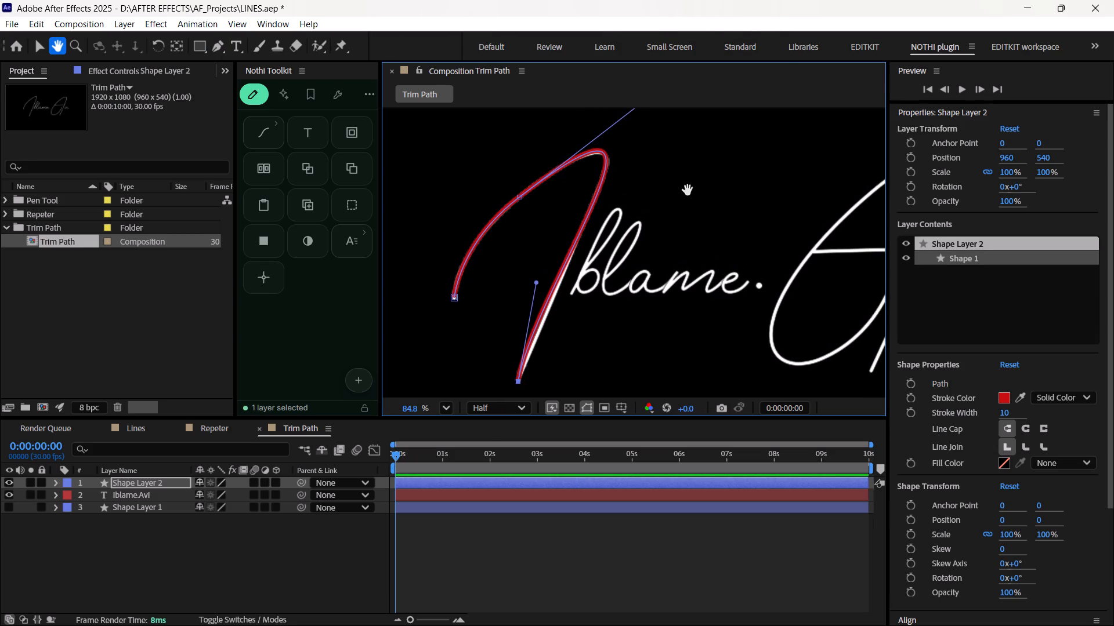
{"action": "left_click_drag", "start_coordinate": [688, 190], "coordinate": [650, 227]}
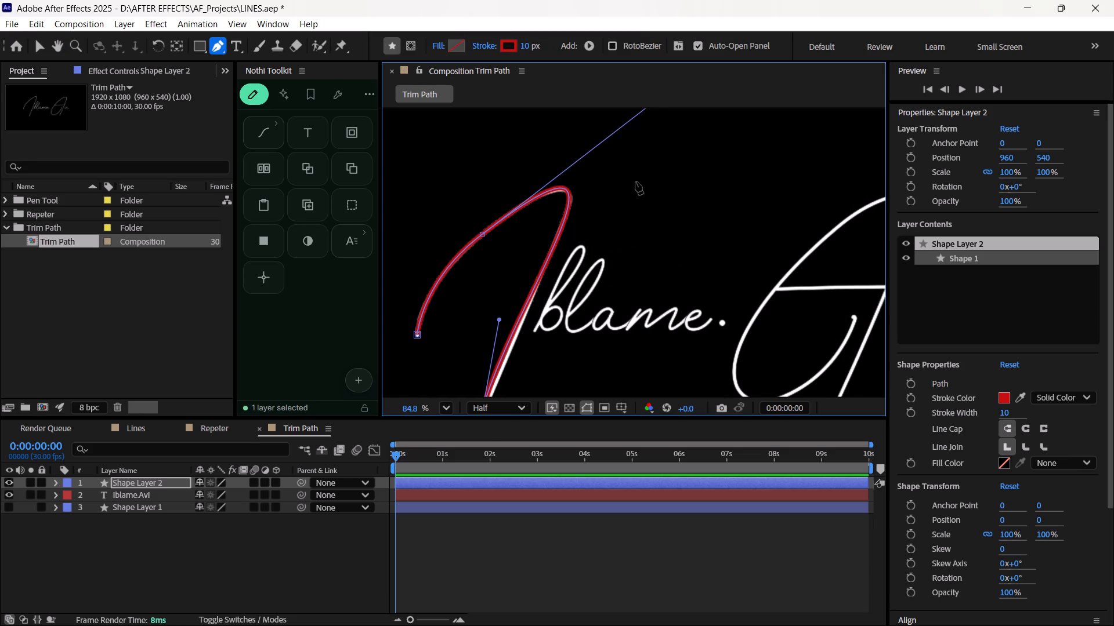
{"action": "scroll", "coordinate": [644, 192], "scroll_direction": "down", "scroll_amount": 3}
{"action": "left_click", "coordinate": [663, 123]}
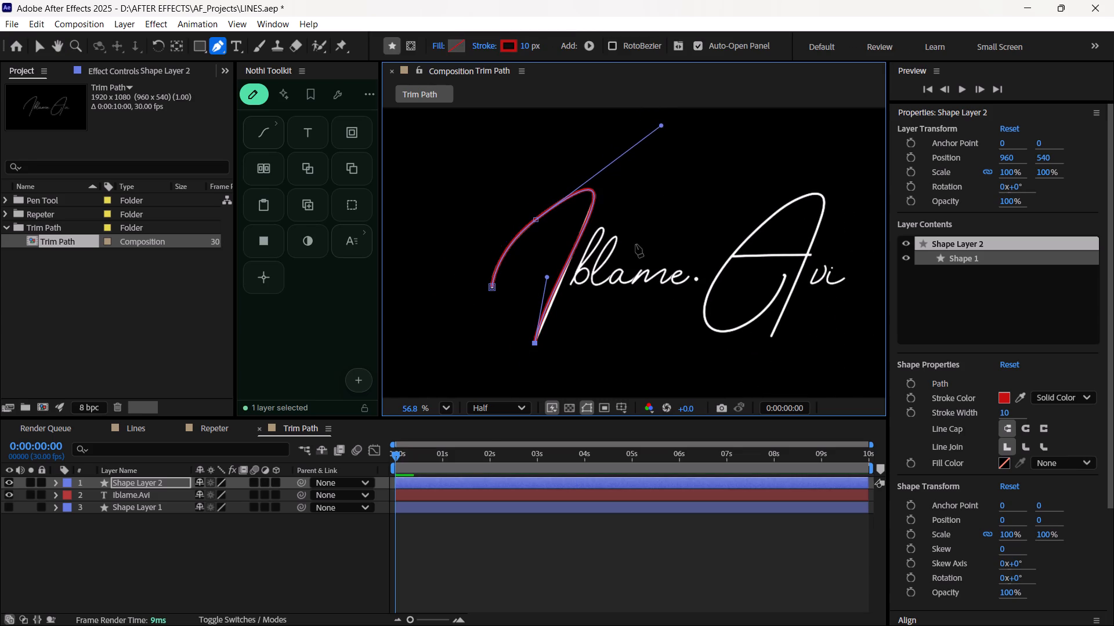
Examine how closely the red path follows the lettering from the I's peak down to its foot.
{"action": "scroll", "coordinate": [626, 252], "scroll_direction": "down", "scroll_amount": 1}
{"action": "scroll", "coordinate": [625, 254], "scroll_direction": "up", "scroll_amount": 10}
{"action": "key", "text": "space"}
{"action": "key", "text": "space"}
{"action": "key", "text": "space"}
{"action": "key", "text": "space"}
{"action": "key", "text": "space"}
{"action": "key", "text": "space"}
{"action": "key", "text": "space"}
{"action": "key", "text": "space"}
{"action": "key", "text": "space"}
{"action": "key", "text": "space"}
{"action": "key", "text": "space"}
{"action": "key", "text": "space"}
{"action": "key", "text": "space"}
{"action": "key", "text": "space"}
{"action": "key", "text": "space"}
{"action": "key", "text": "space"}
{"action": "key", "text": "space"}
{"action": "key", "text": "space"}
{"action": "key", "text": "space"}
{"action": "key", "text": "space"}
{"action": "left_click_drag", "start_coordinate": [591, 147], "coordinate": [658, 183]}
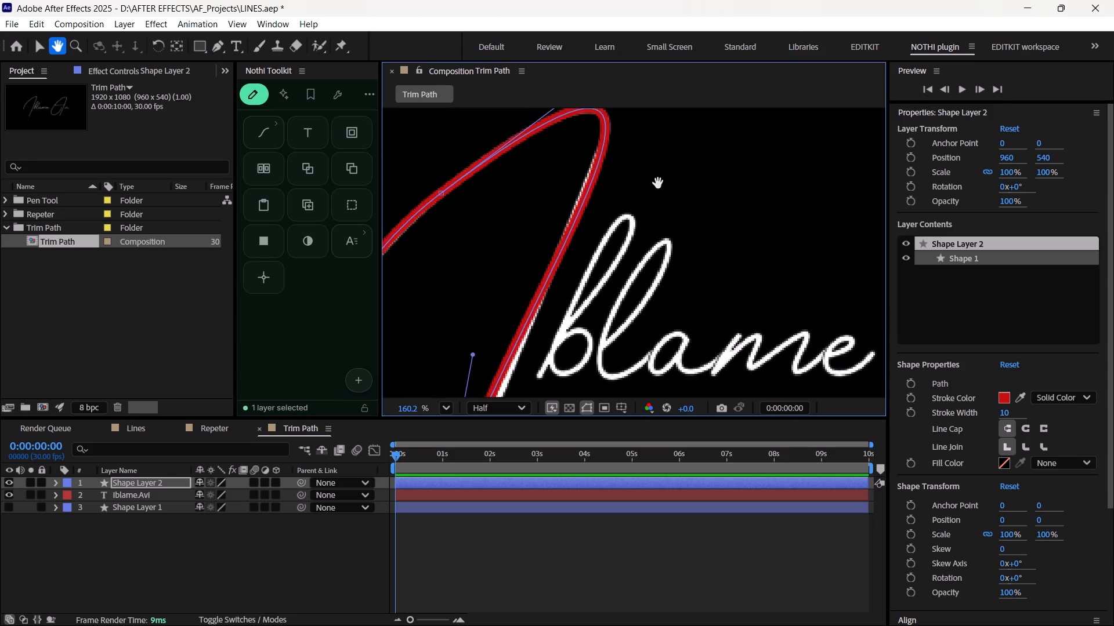
{"action": "left_click_drag", "start_coordinate": [658, 183], "coordinate": [657, 227]}
{"action": "scroll", "coordinate": [656, 227], "scroll_direction": "down", "scroll_amount": 4}
{"action": "key", "text": "space"}
{"action": "key", "text": "space"}
{"action": "key", "text": "space"}
{"action": "key", "text": "space"}
{"action": "key", "text": "space"}
{"action": "key", "text": "space"}
{"action": "key", "text": "space"}
{"action": "key", "text": "space"}
{"action": "key", "text": "space"}
{"action": "key", "text": "space"}
{"action": "key", "text": "space"}
{"action": "key", "text": "space"}
{"action": "left_click_drag", "start_coordinate": [662, 228], "coordinate": [632, 105]}
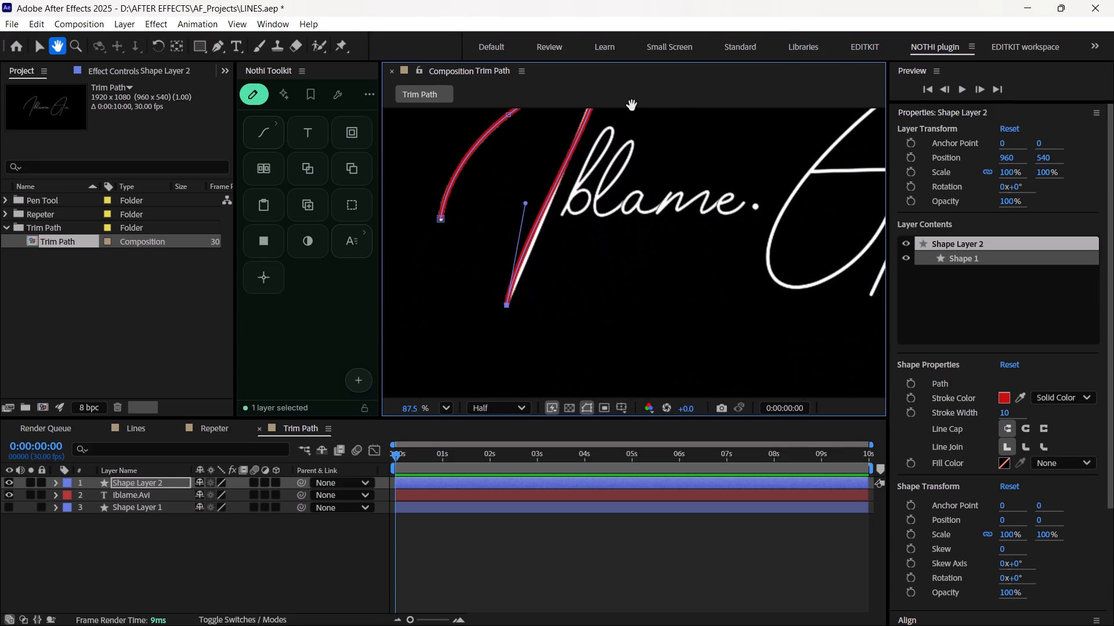
{"action": "left_click_drag", "start_coordinate": [632, 105], "coordinate": [632, 113]}
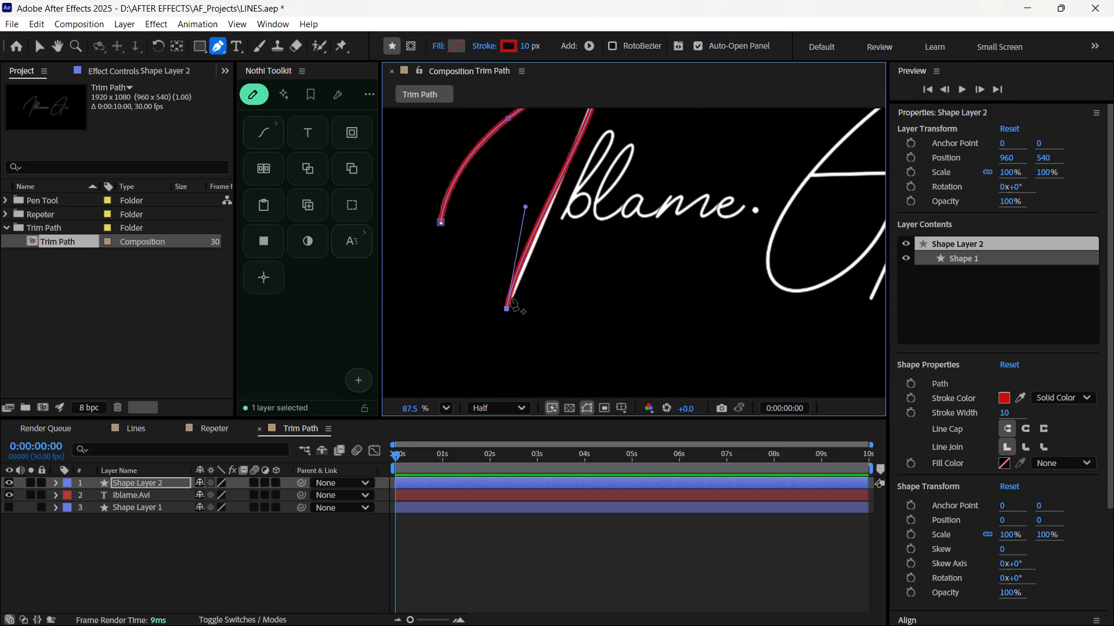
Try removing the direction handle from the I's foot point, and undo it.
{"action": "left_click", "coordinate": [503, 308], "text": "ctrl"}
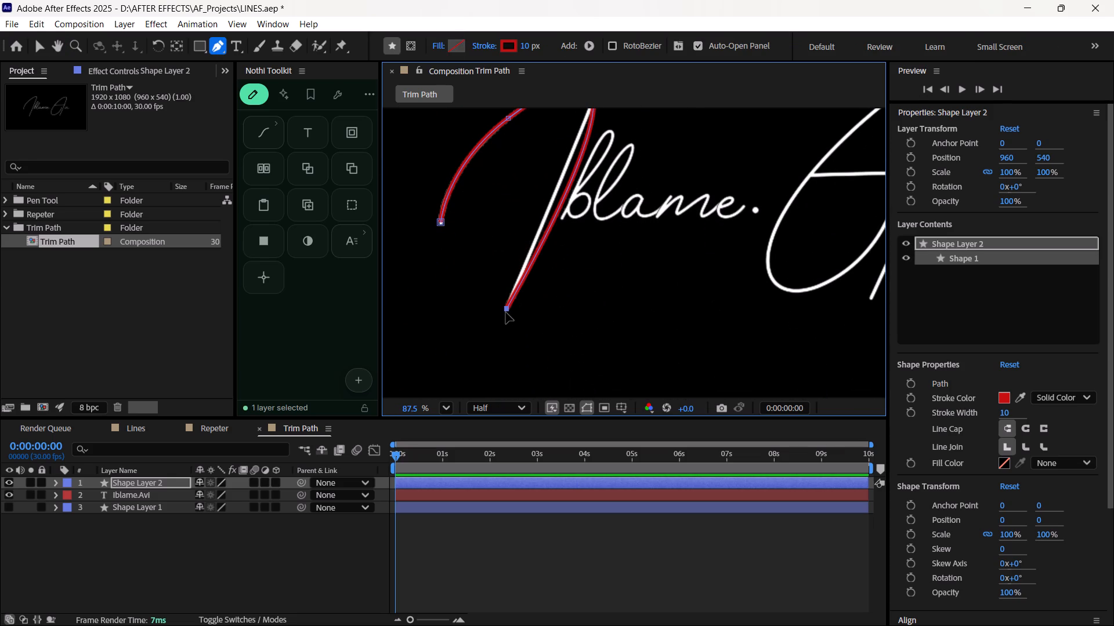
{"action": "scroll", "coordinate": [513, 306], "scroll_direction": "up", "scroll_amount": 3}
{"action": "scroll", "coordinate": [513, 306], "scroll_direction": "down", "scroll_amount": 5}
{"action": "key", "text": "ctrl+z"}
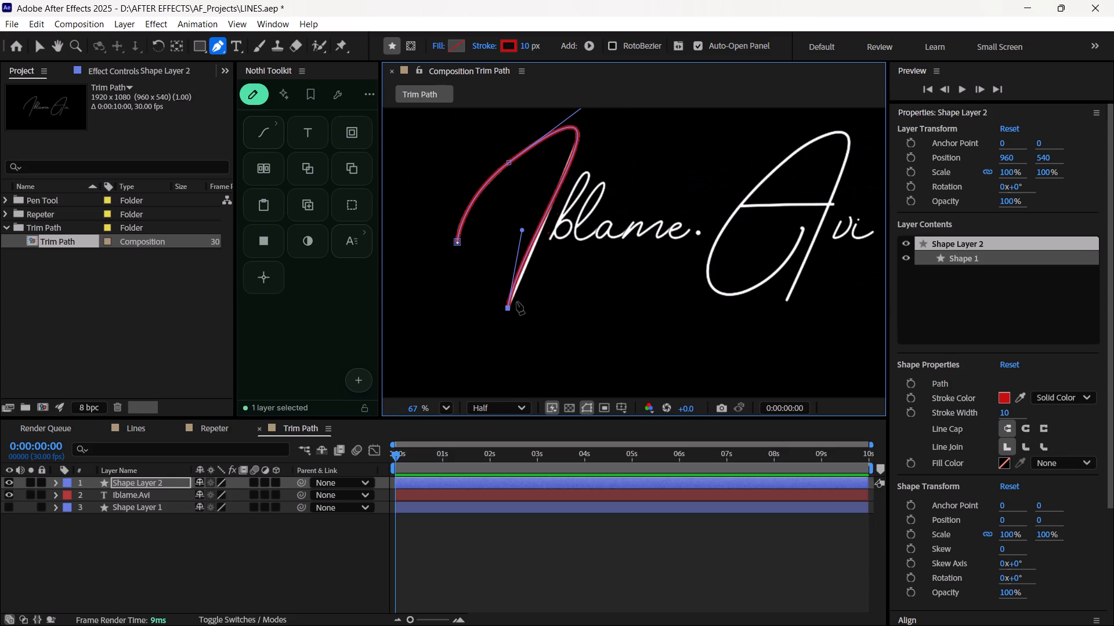
Adjust the foot point and its upward direction handle so the curve fits the I's peak and upper stem.
{"action": "left_click_drag", "start_coordinate": [525, 232], "coordinate": [526, 256]}
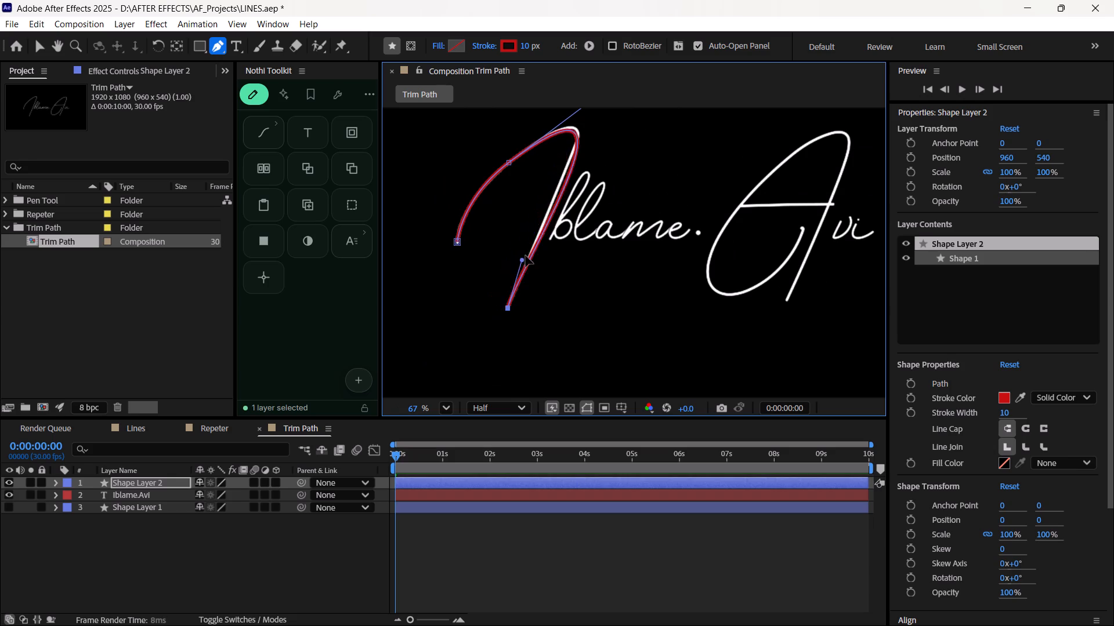
{"action": "left_click_drag", "start_coordinate": [526, 256], "coordinate": [517, 269]}
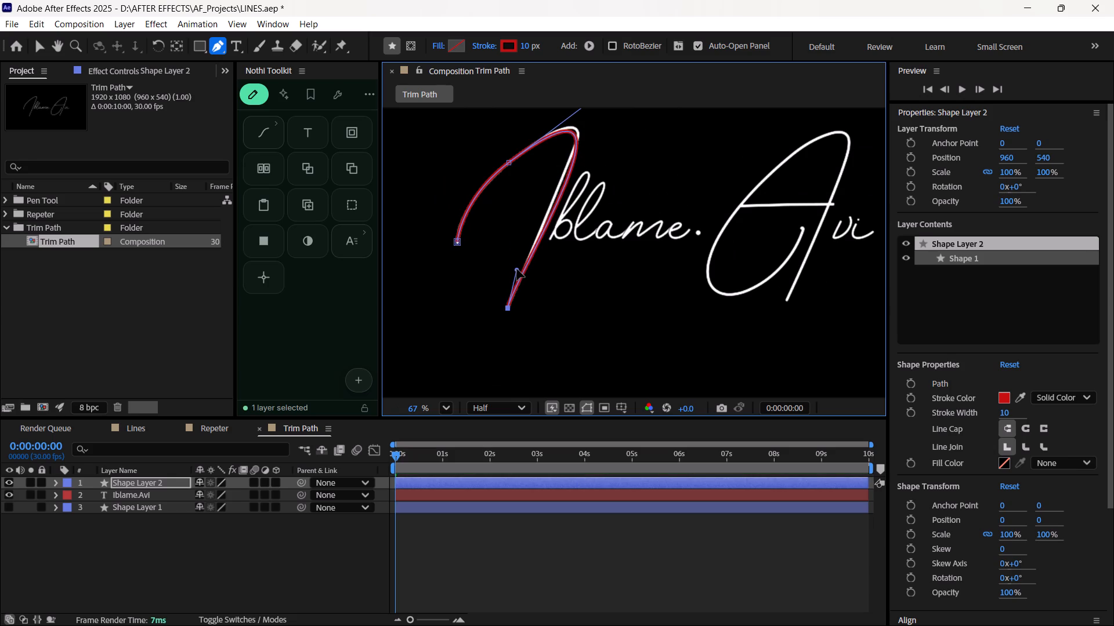
{"action": "left_click_drag", "start_coordinate": [517, 269], "coordinate": [522, 227]}
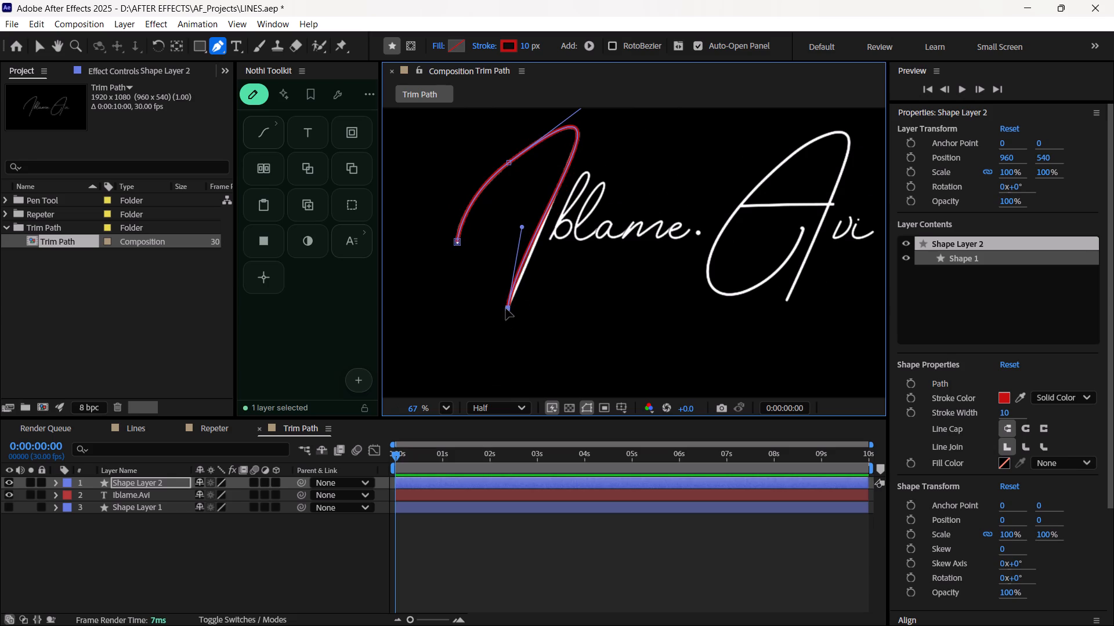
{"action": "left_click", "coordinate": [507, 308]}
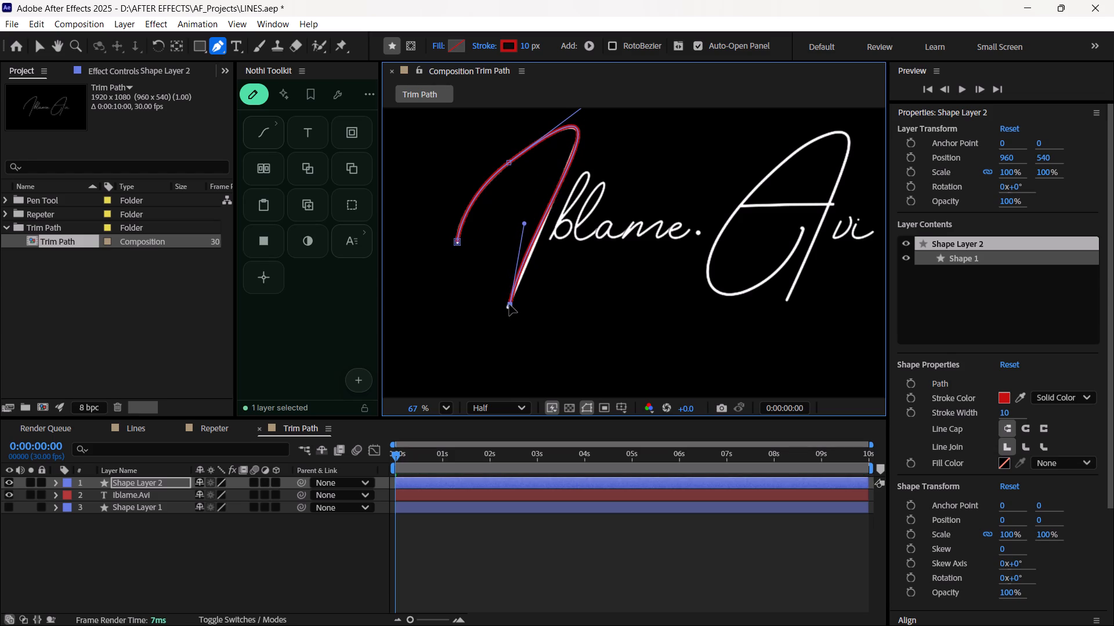
{"action": "left_click", "coordinate": [523, 226]}
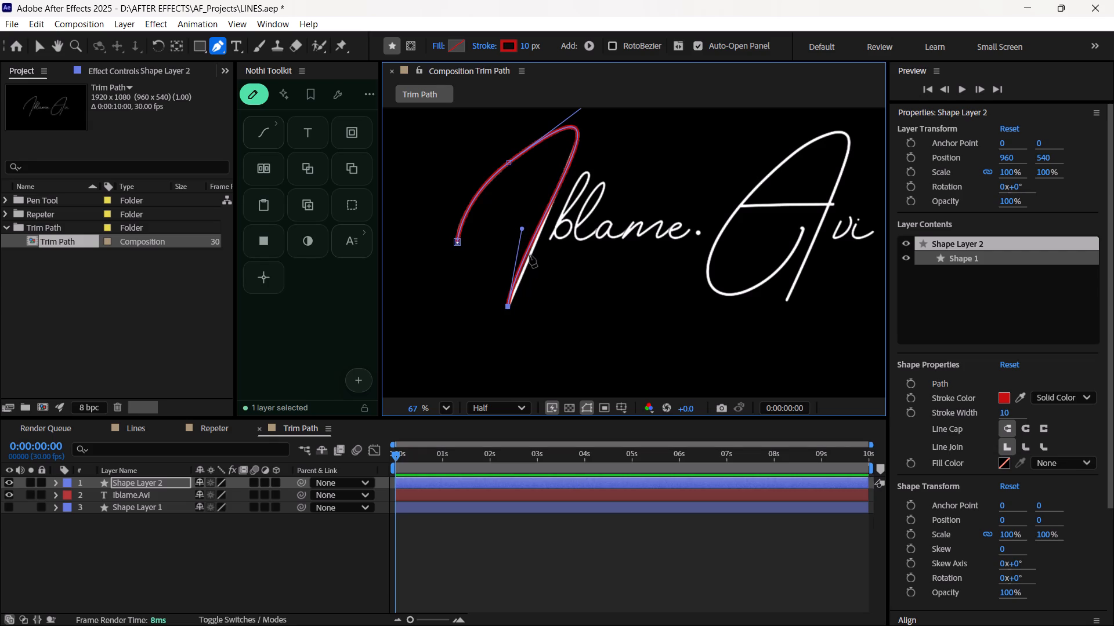
Add a point midway on the I's stem and adjust the lower stem's direction handles so the path follows the lettering down to the foot.
{"action": "left_click", "coordinate": [554, 193]}
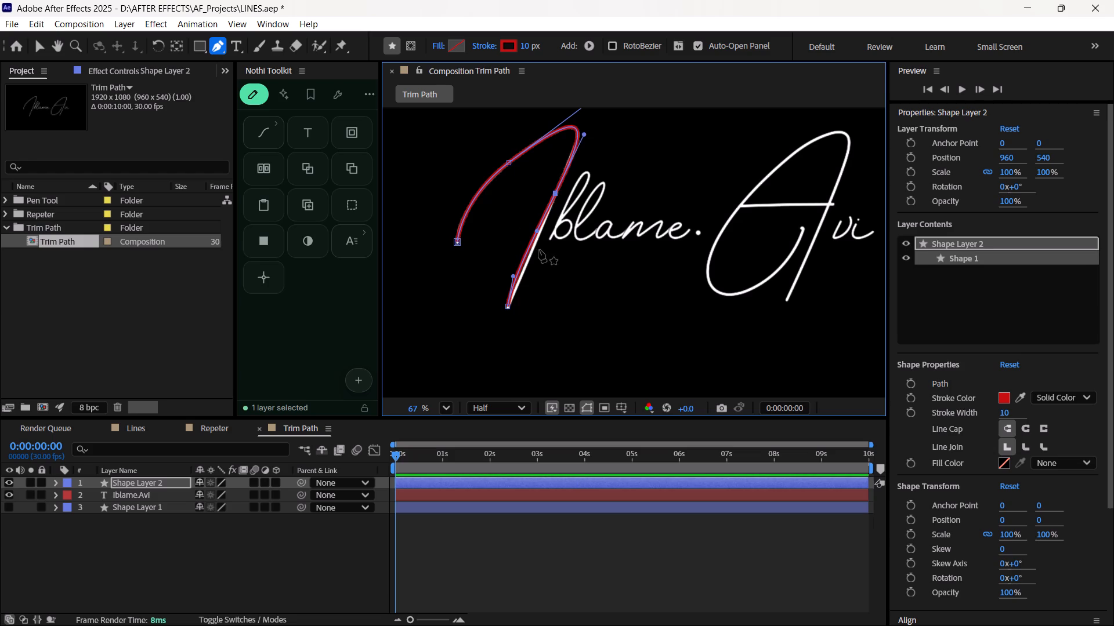
{"action": "left_click", "coordinate": [537, 229]}
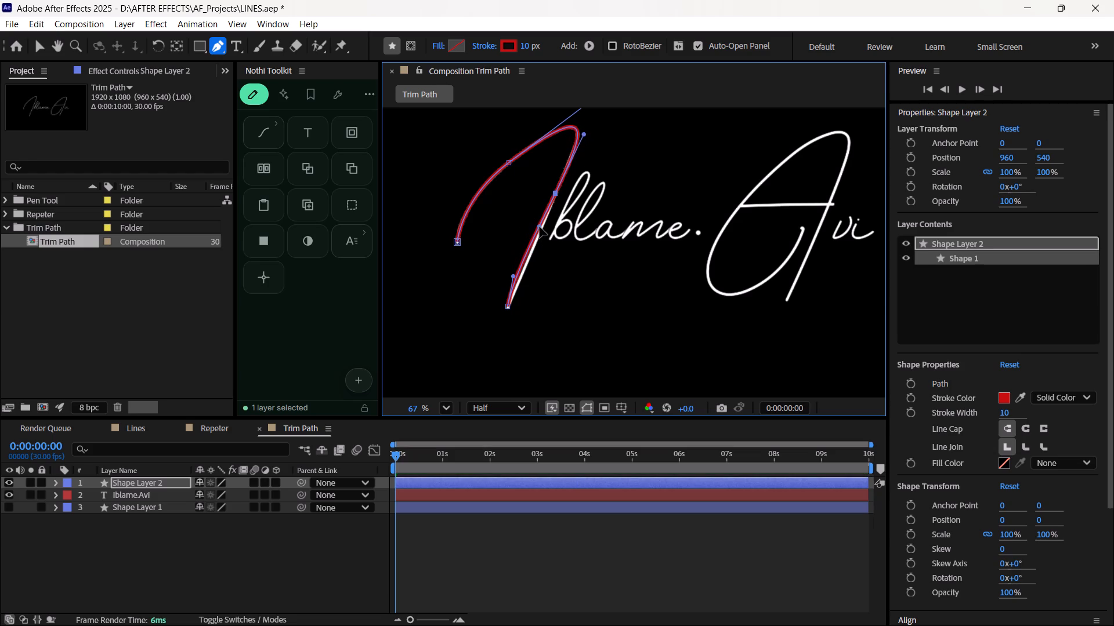
{"action": "scroll", "coordinate": [541, 227], "scroll_direction": "up", "scroll_amount": 5}
{"action": "scroll", "coordinate": [541, 227], "scroll_direction": "down", "scroll_amount": 2}
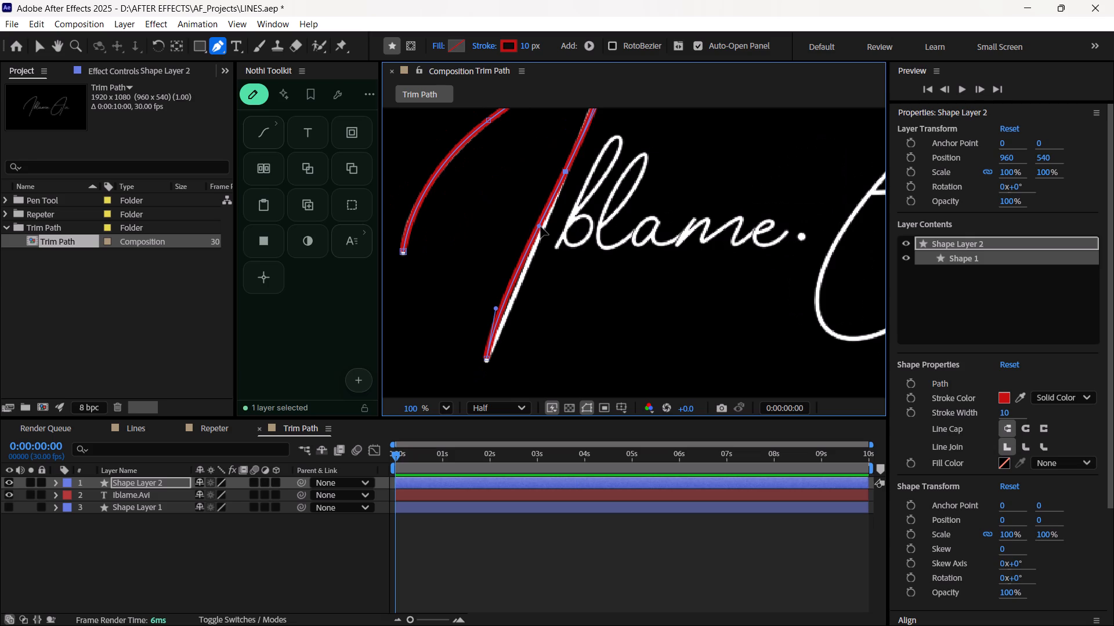
{"action": "left_click_drag", "start_coordinate": [541, 227], "coordinate": [549, 226], "text": "alt"}
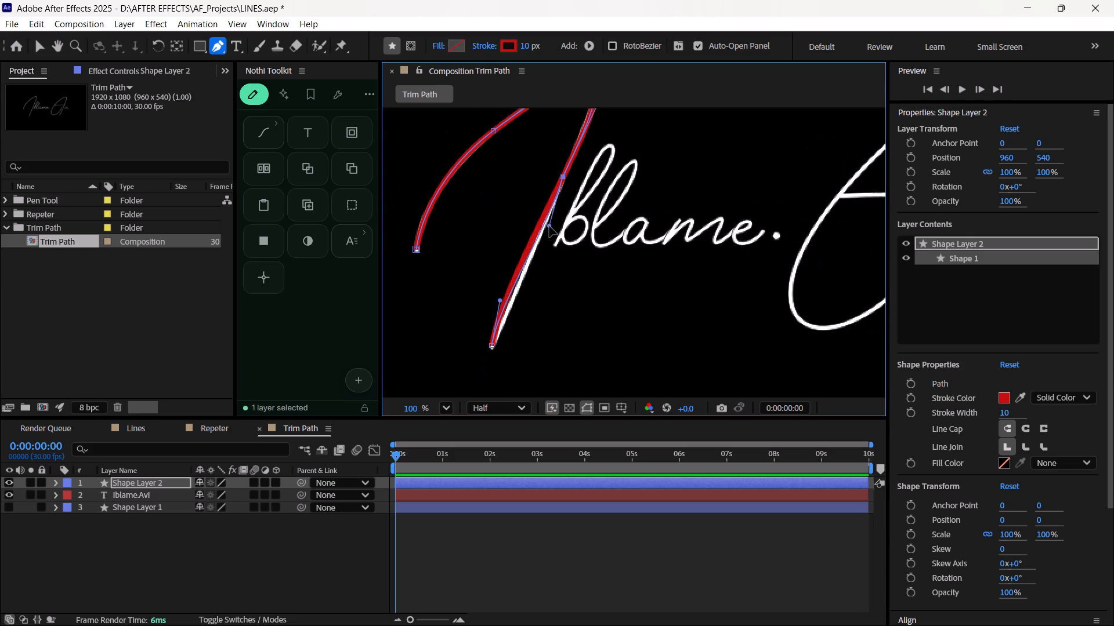
{"action": "left_click_drag", "start_coordinate": [549, 226], "coordinate": [549, 228], "text": "alt"}
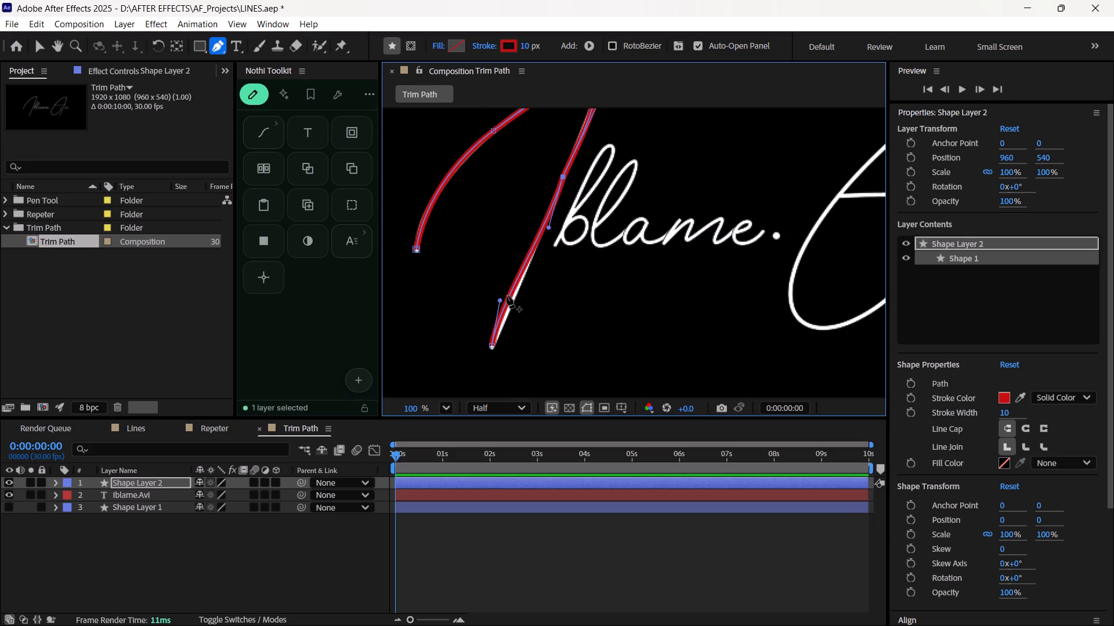
{"action": "left_click_drag", "start_coordinate": [501, 300], "coordinate": [515, 301], "text": "alt"}
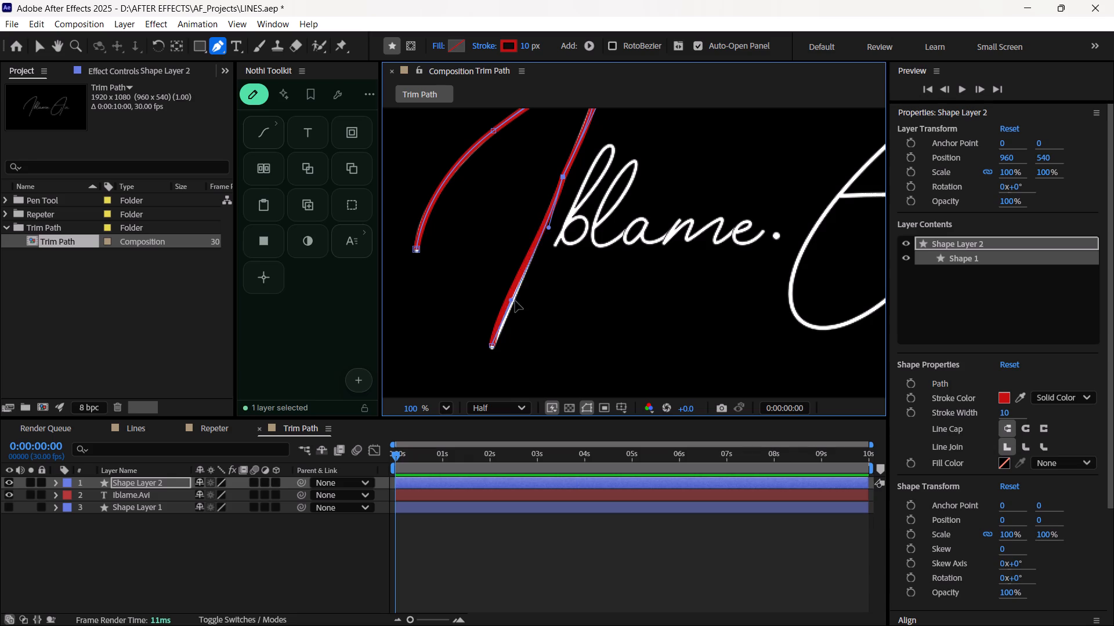
{"action": "left_click_drag", "start_coordinate": [515, 301], "coordinate": [515, 299], "text": "alt"}
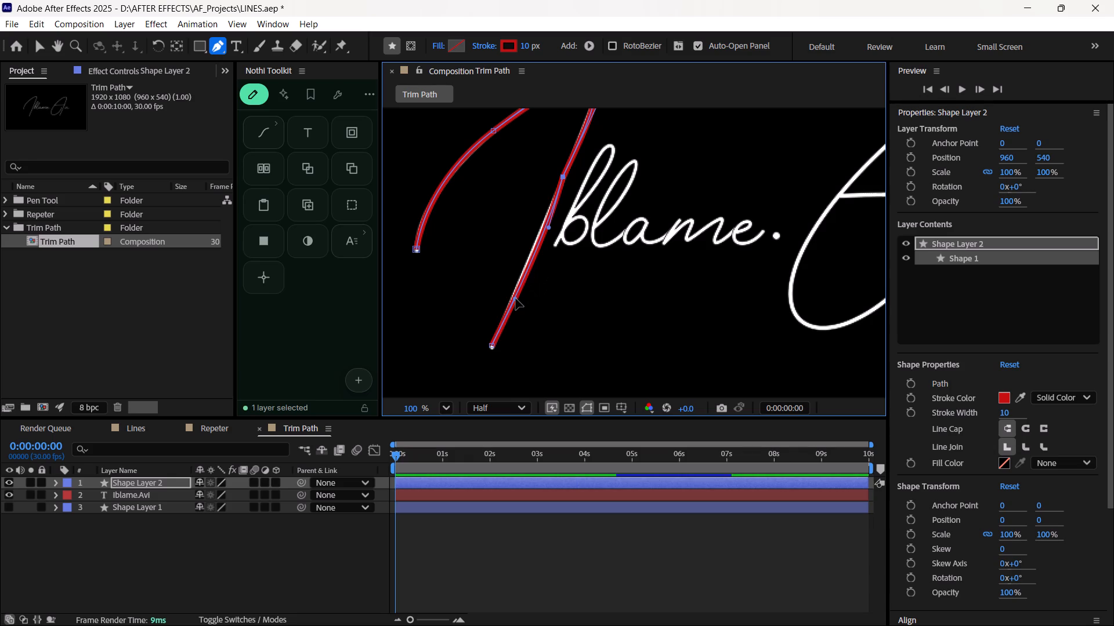
{"action": "left_click_drag", "start_coordinate": [516, 299], "coordinate": [514, 292], "text": "alt"}
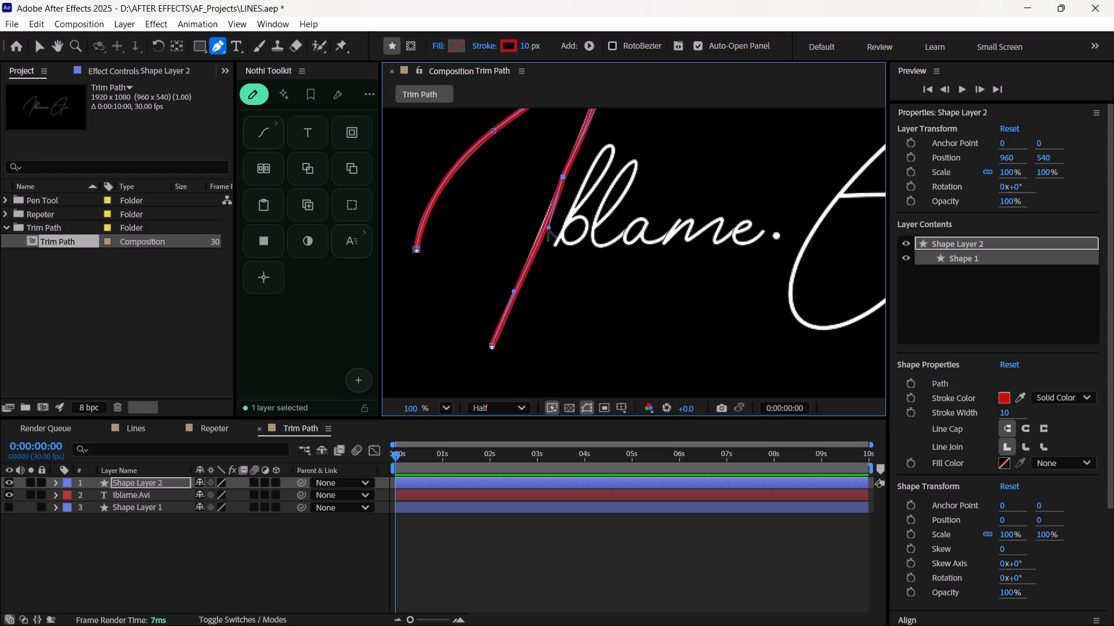
{"action": "left_click_drag", "start_coordinate": [548, 229], "coordinate": [540, 230], "text": "alt"}
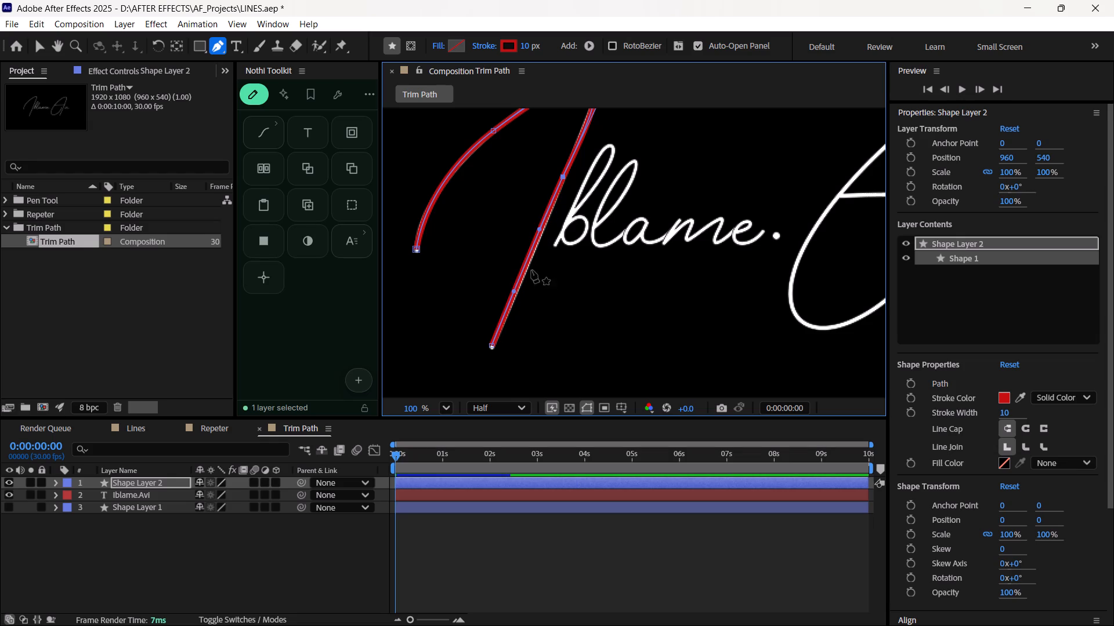
{"action": "left_click", "coordinate": [540, 229], "text": "alt"}
Examine how closely the red path follows the I along its stem and around its peak.
{"action": "scroll", "coordinate": [549, 234], "scroll_direction": "up", "scroll_amount": 4}
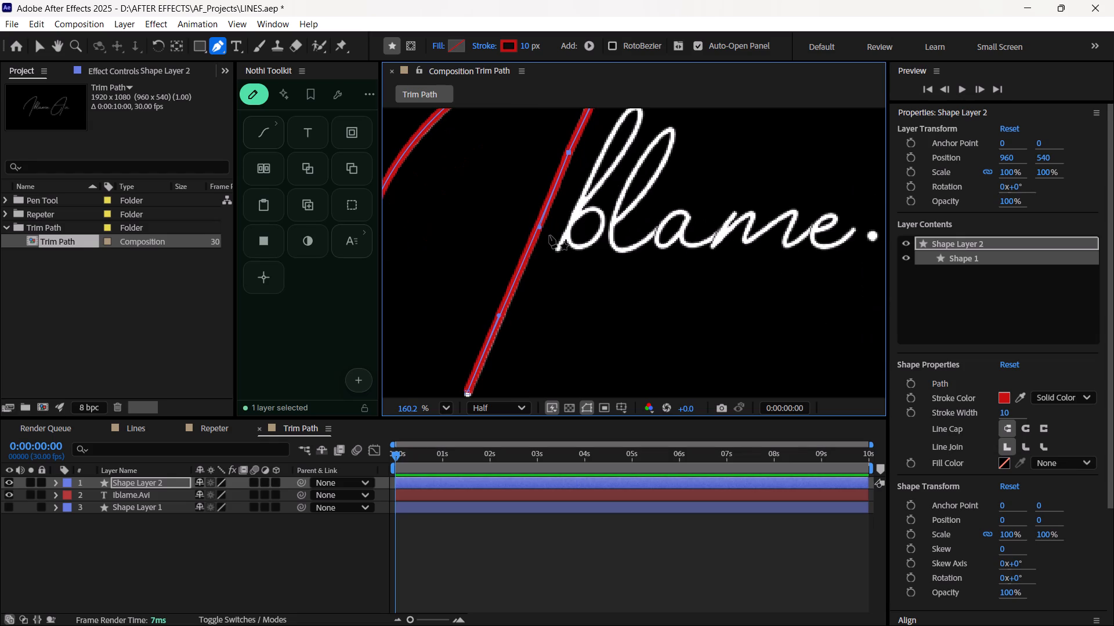
{"action": "key", "text": "space"}
{"action": "key", "text": "space"}
{"action": "key", "text": "space"}
{"action": "key", "text": "space"}
{"action": "key", "text": "space"}
{"action": "key", "text": "space"}
{"action": "key", "text": "space"}
{"action": "key", "text": "space"}
{"action": "key", "text": "space"}
{"action": "key", "text": "space"}
{"action": "key", "text": "space"}
{"action": "key", "text": "space"}
{"action": "key", "text": "space"}
{"action": "key", "text": "space"}
{"action": "key", "text": "space"}
{"action": "key", "text": "space"}
{"action": "key", "text": "space"}
{"action": "key", "text": "space"}
{"action": "key", "text": "space"}
{"action": "key", "text": "space"}
{"action": "left_click_drag", "start_coordinate": [544, 274], "coordinate": [627, 474]}
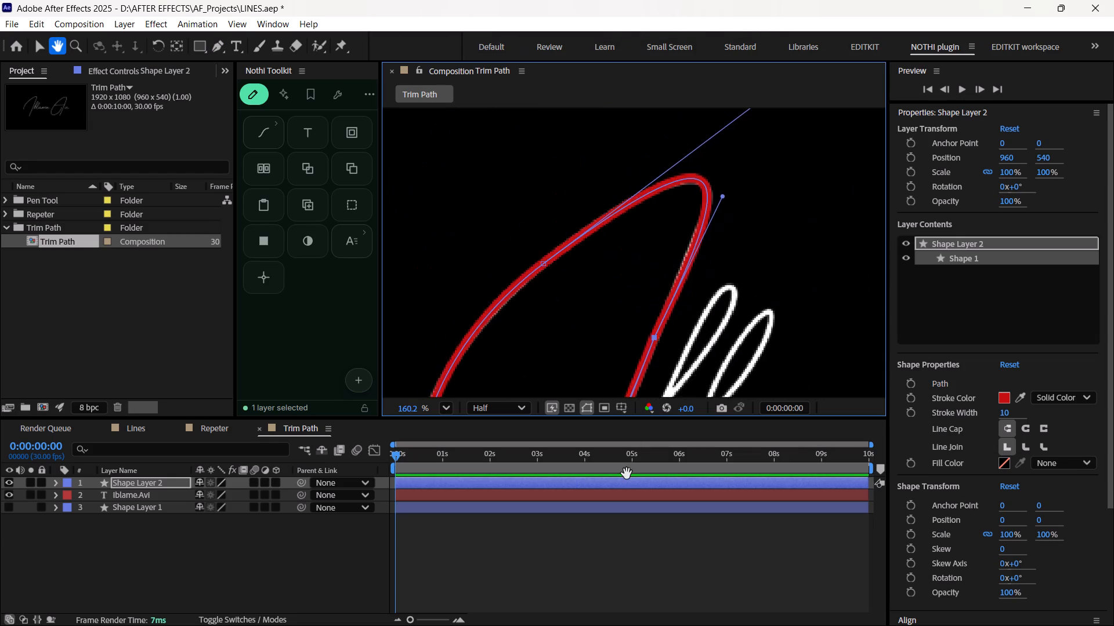
{"action": "left_click_drag", "start_coordinate": [627, 474], "coordinate": [607, 267]}
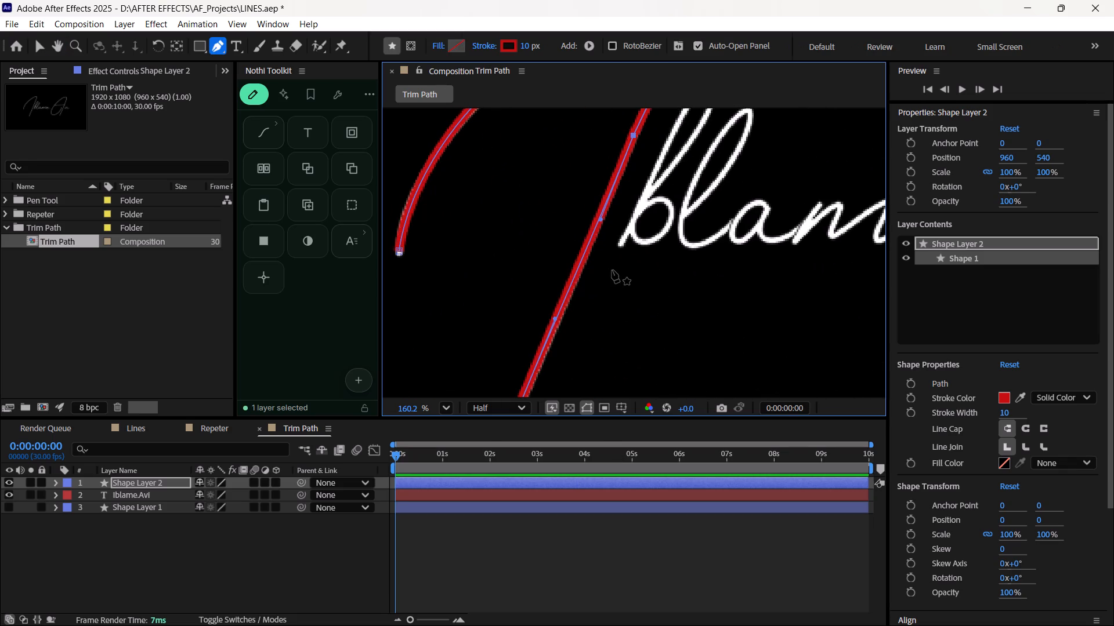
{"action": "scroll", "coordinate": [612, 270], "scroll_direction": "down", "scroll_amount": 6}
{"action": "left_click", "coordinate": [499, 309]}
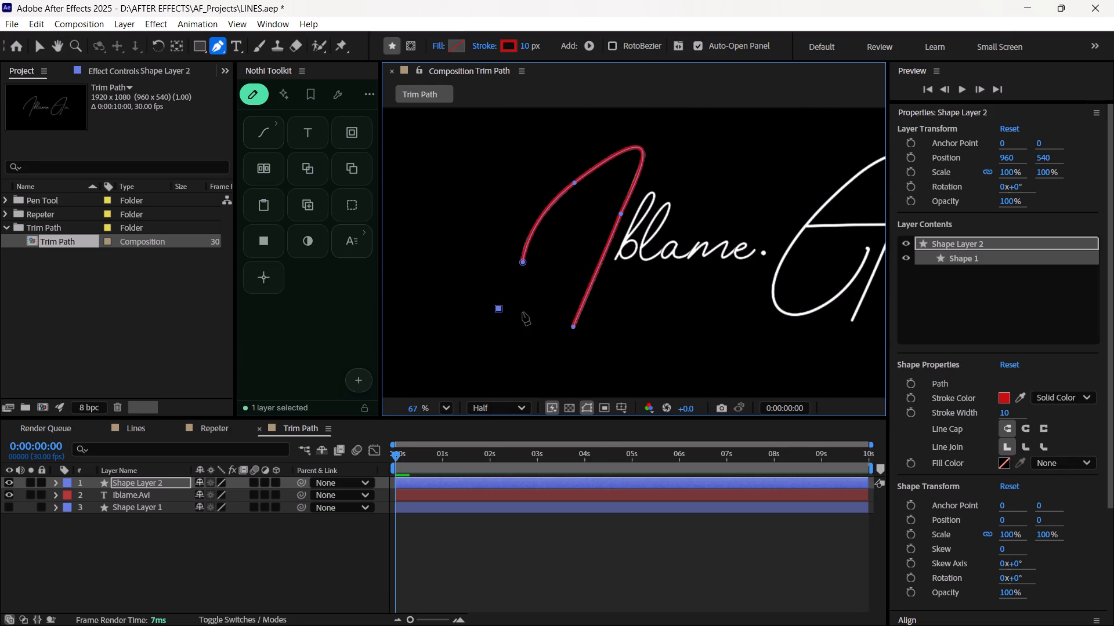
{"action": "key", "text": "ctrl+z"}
Switch to the Selection tool and hide the path and layer control overlays in the composition view.
{"action": "key", "text": "v"}
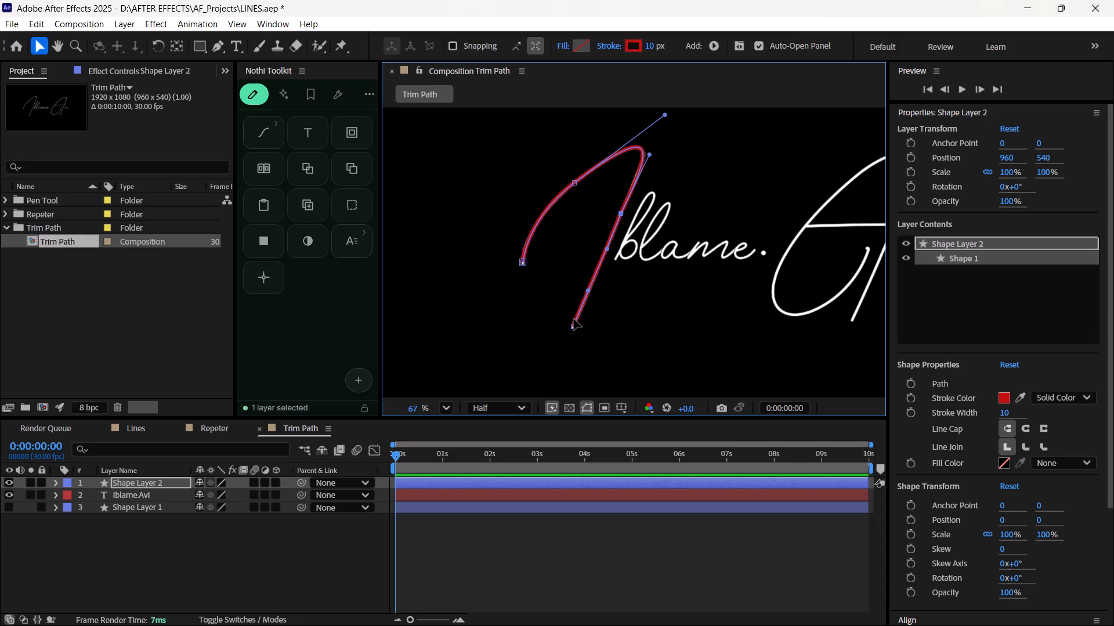
{"action": "key", "text": "ctrl+alt+h"}
{"action": "key", "text": "ctrl+shift+h"}
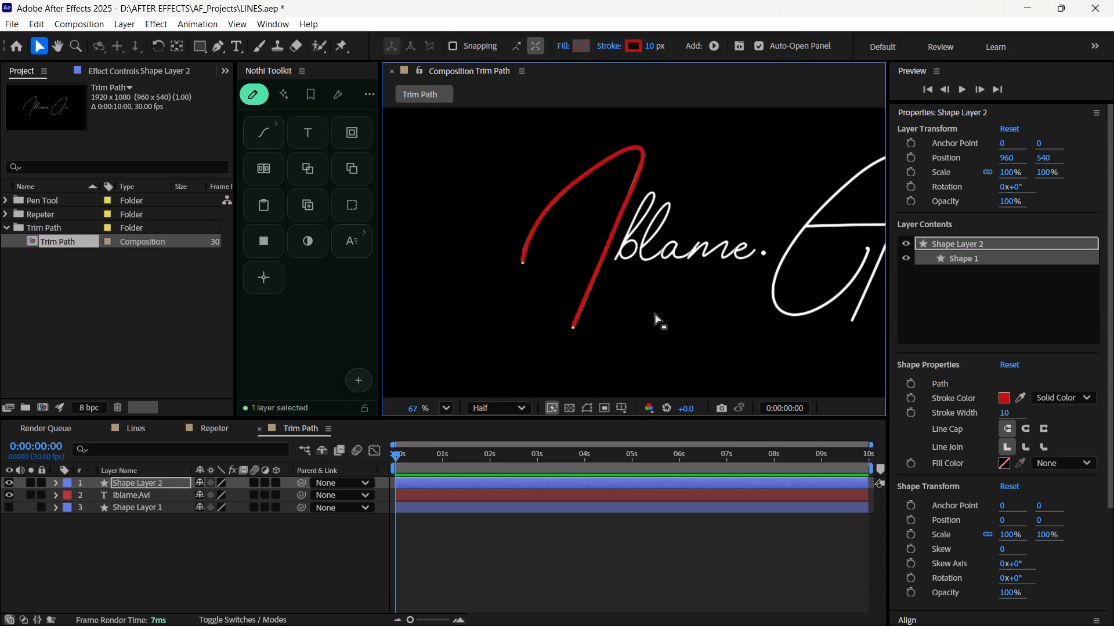
Examine the red stroke without its path overlay, checking the I's ends and its coverage against the rest of the signature.
{"action": "scroll", "coordinate": [558, 290], "scroll_direction": "up", "scroll_amount": 8}
{"action": "scroll", "coordinate": [552, 285], "scroll_direction": "down", "scroll_amount": 1}
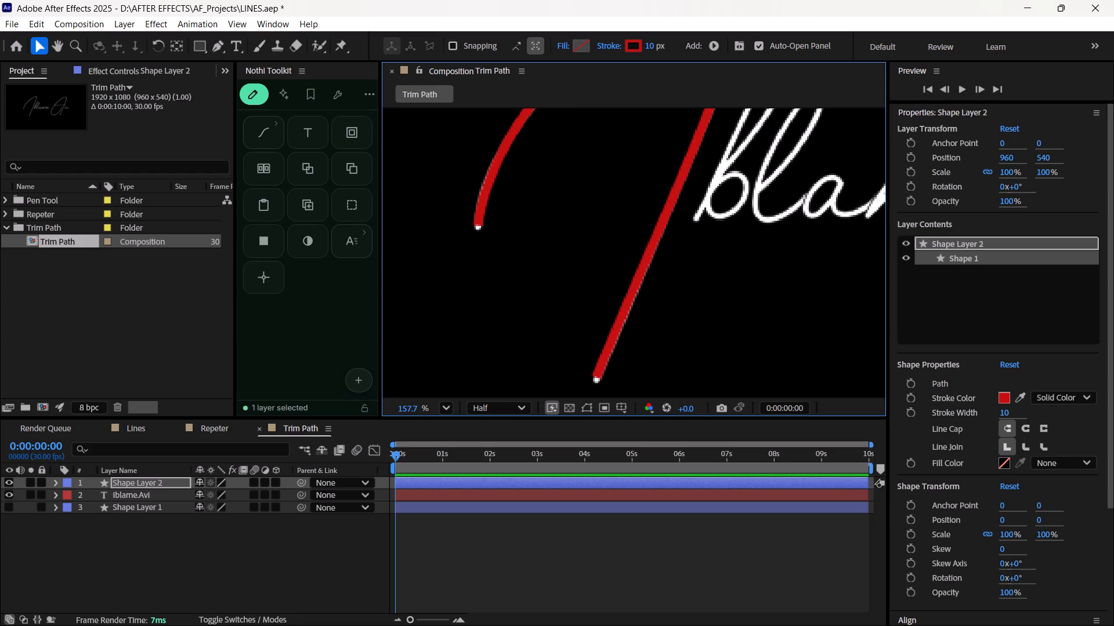
{"action": "scroll", "coordinate": [837, 268], "scroll_direction": "down", "scroll_amount": 6}
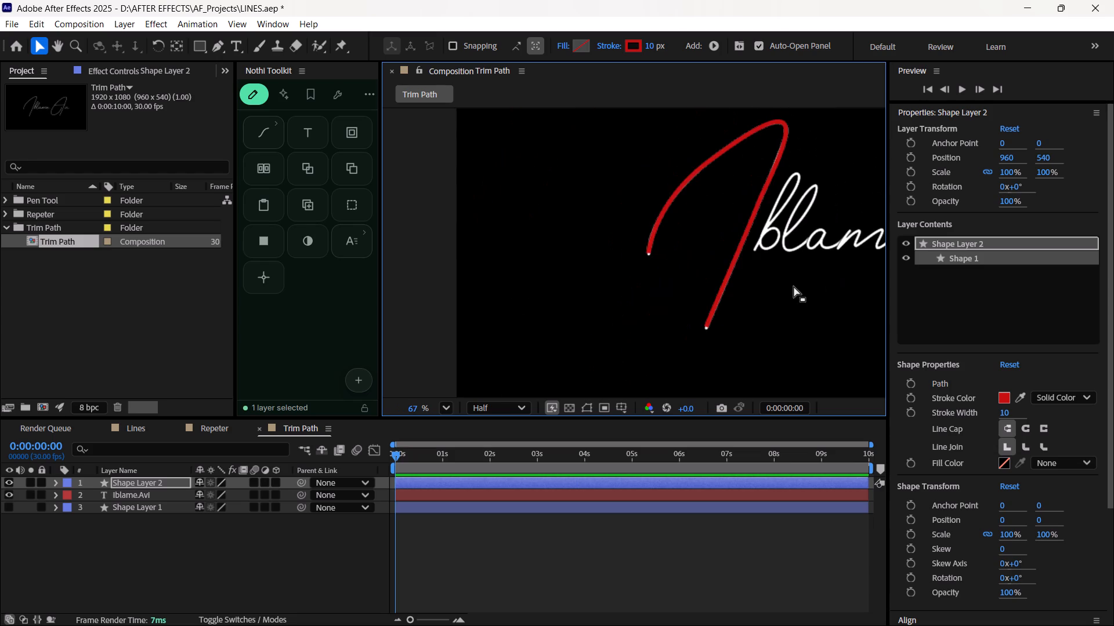
{"action": "key", "text": "space"}
{"action": "key", "text": "space"}
{"action": "key", "text": "space"}
{"action": "key", "text": "space"}
{"action": "key", "text": "space"}
{"action": "key", "text": "space"}
{"action": "key", "text": "space"}
{"action": "key", "text": "space"}
{"action": "key", "text": "space"}
{"action": "key", "text": "space"}
{"action": "key", "text": "space"}
{"action": "key", "text": "space"}
{"action": "key", "text": "space"}
{"action": "key", "text": "space"}
{"action": "key", "text": "space"}
{"action": "key", "text": "space"}
{"action": "key", "text": "space"}
{"action": "key", "text": "space"}
{"action": "key", "text": "space"}
{"action": "key", "text": "space"}
{"action": "left_click_drag", "start_coordinate": [777, 293], "coordinate": [515, 300]}
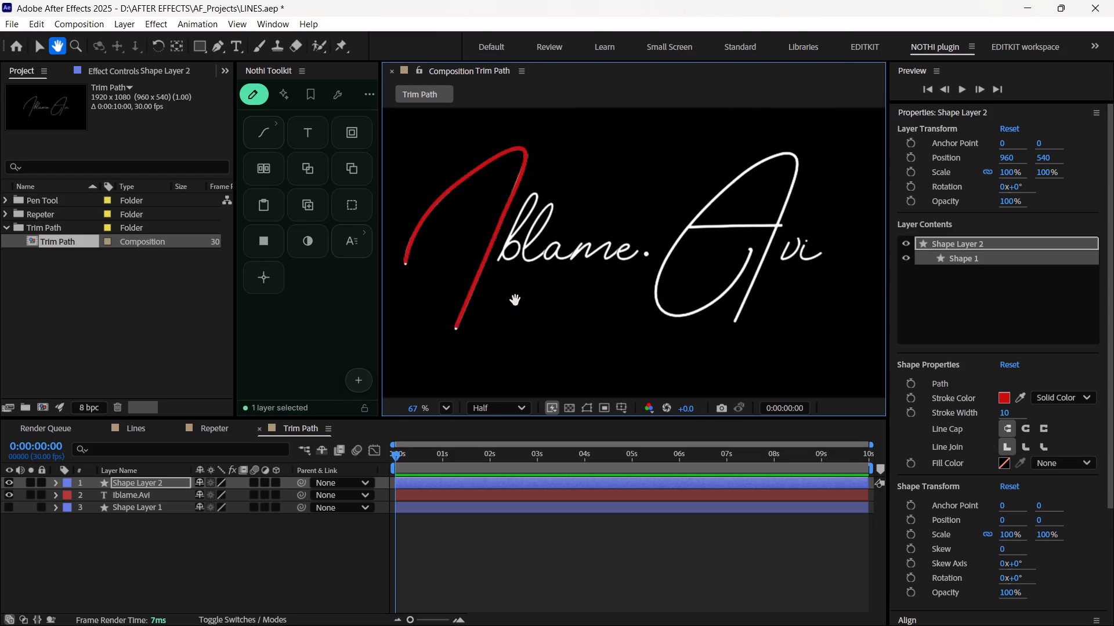
{"action": "left_click_drag", "start_coordinate": [515, 300], "coordinate": [520, 311]}
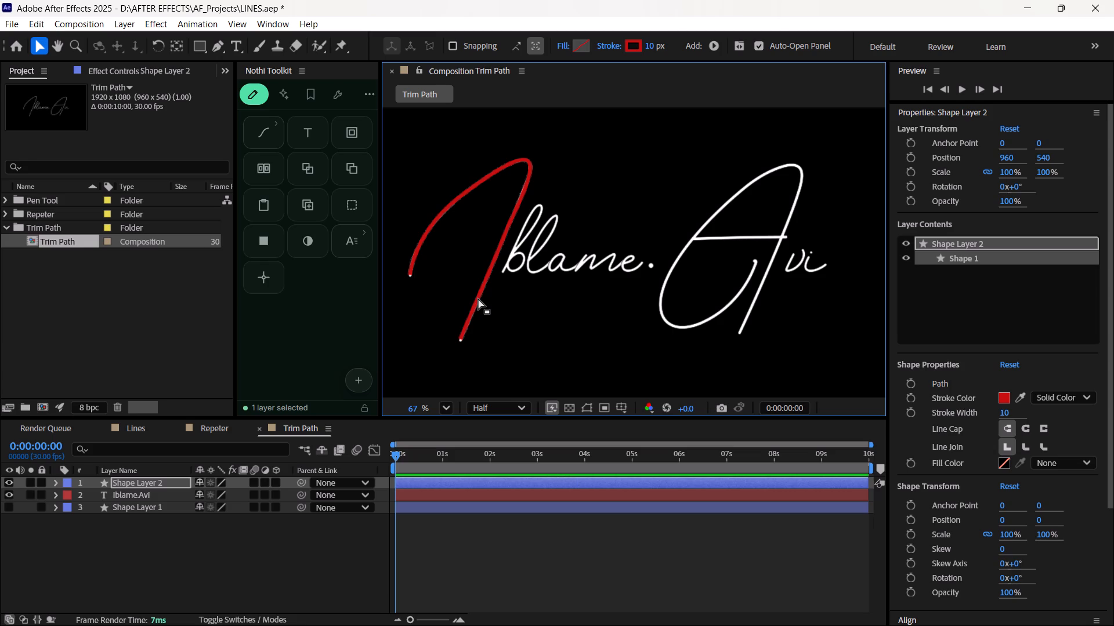
Filter Shape Layer 2's properties for "cap" and set the stroke's line cap to Round Cap.
{"action": "scroll", "coordinate": [514, 284], "scroll_direction": "up", "scroll_amount": 5}
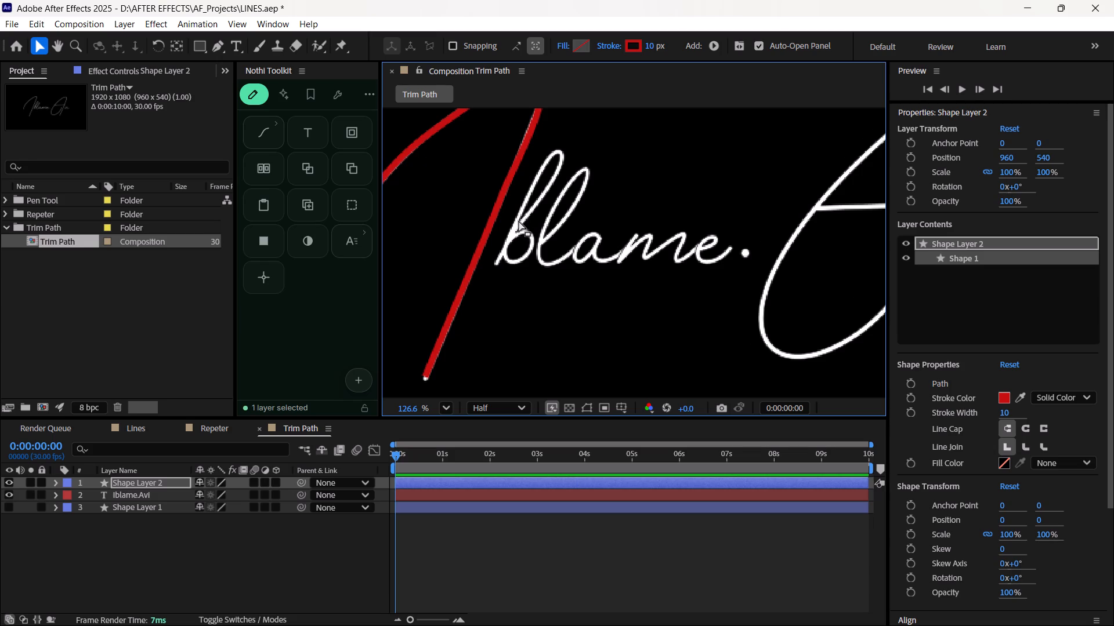
{"action": "key", "text": "g"}
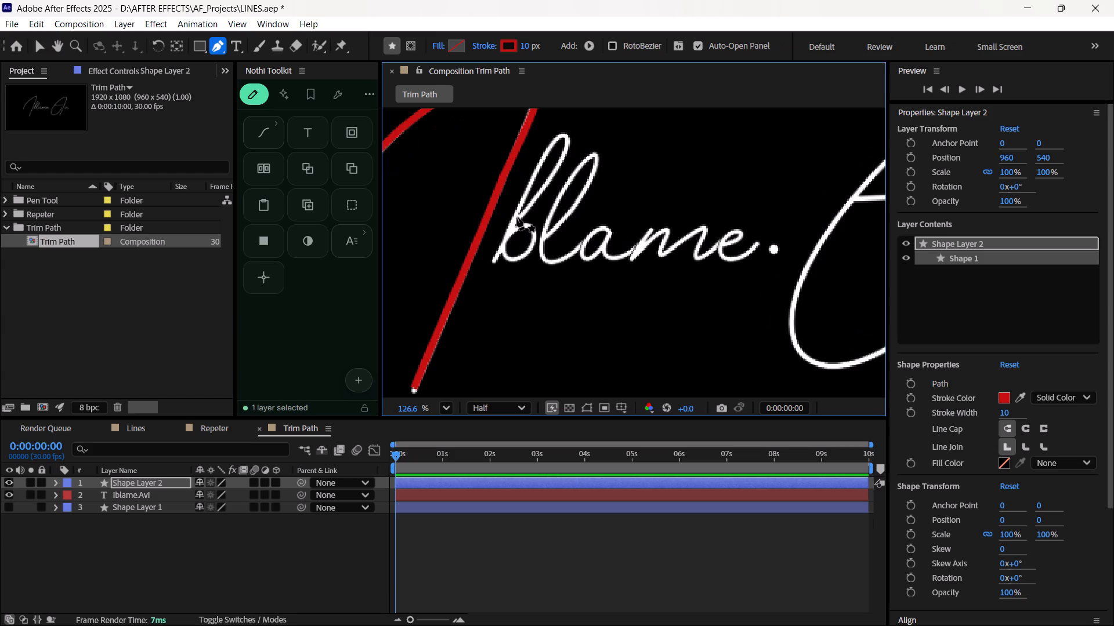
{"action": "scroll", "coordinate": [517, 217], "scroll_direction": "up", "scroll_amount": 1}
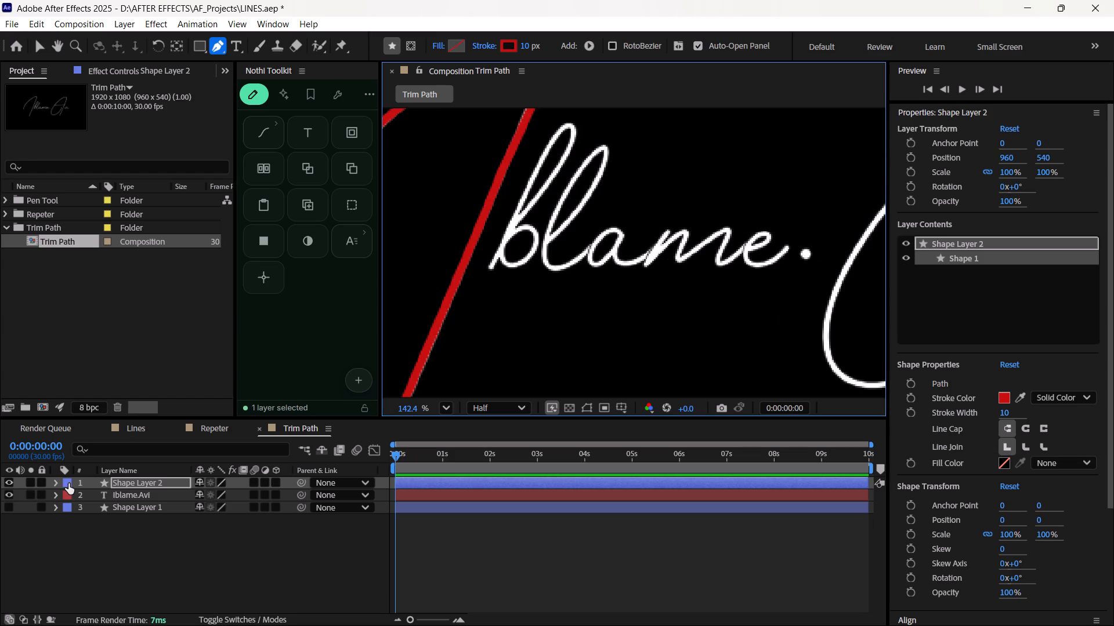
{"action": "left_click", "coordinate": [55, 485]}
{"action": "left_click", "coordinate": [126, 449]}
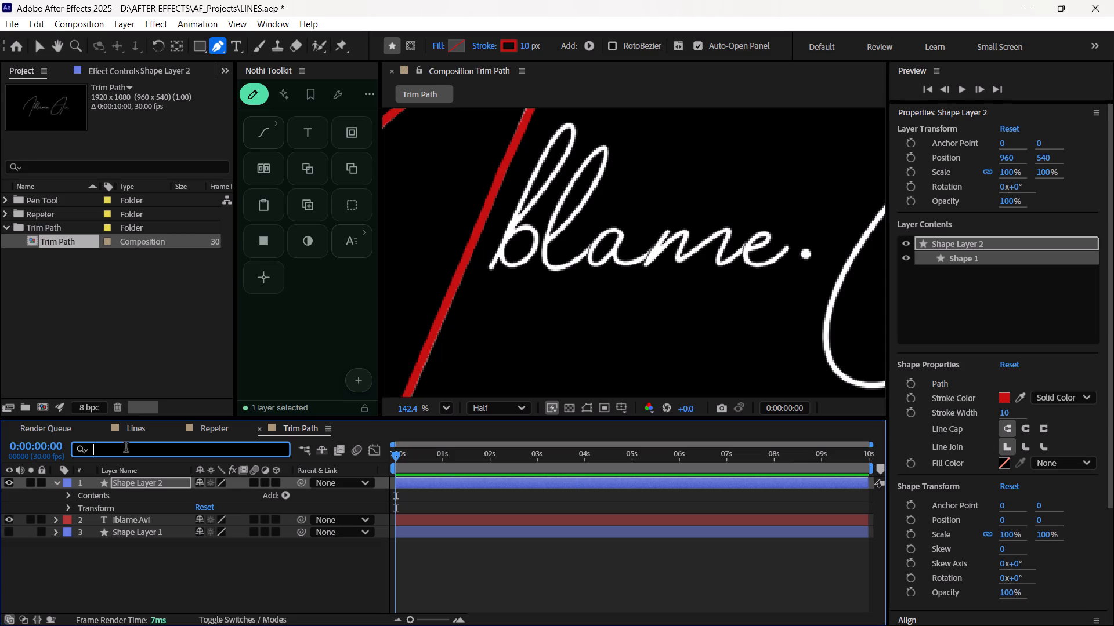
{"action": "type", "text": "cap"}
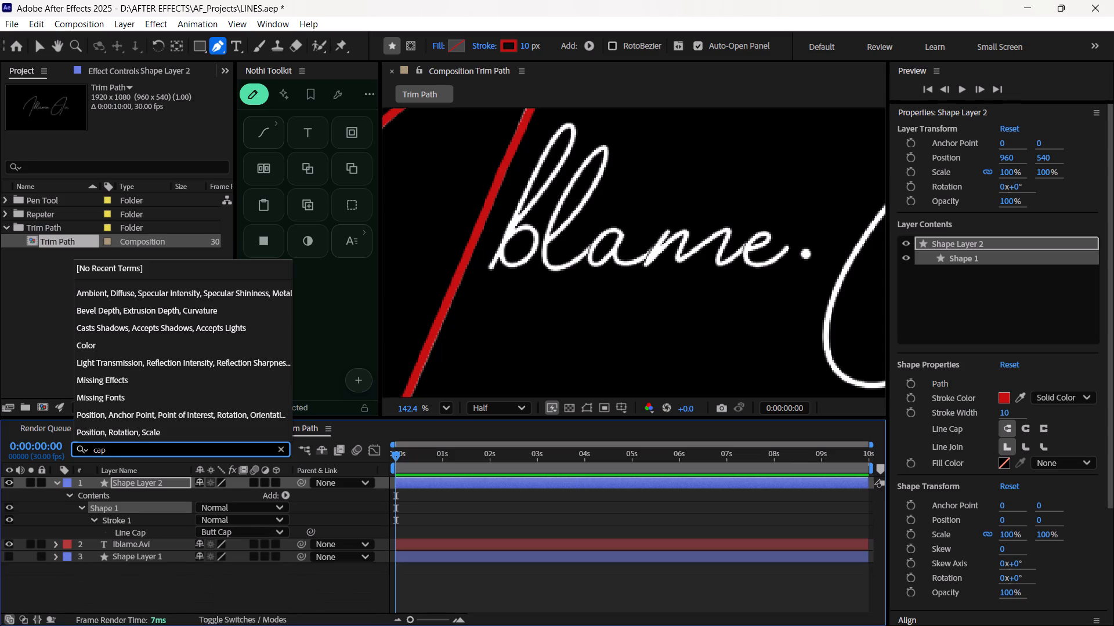
{"action": "key", "text": "Return"}
{"action": "left_click", "coordinate": [243, 530]}
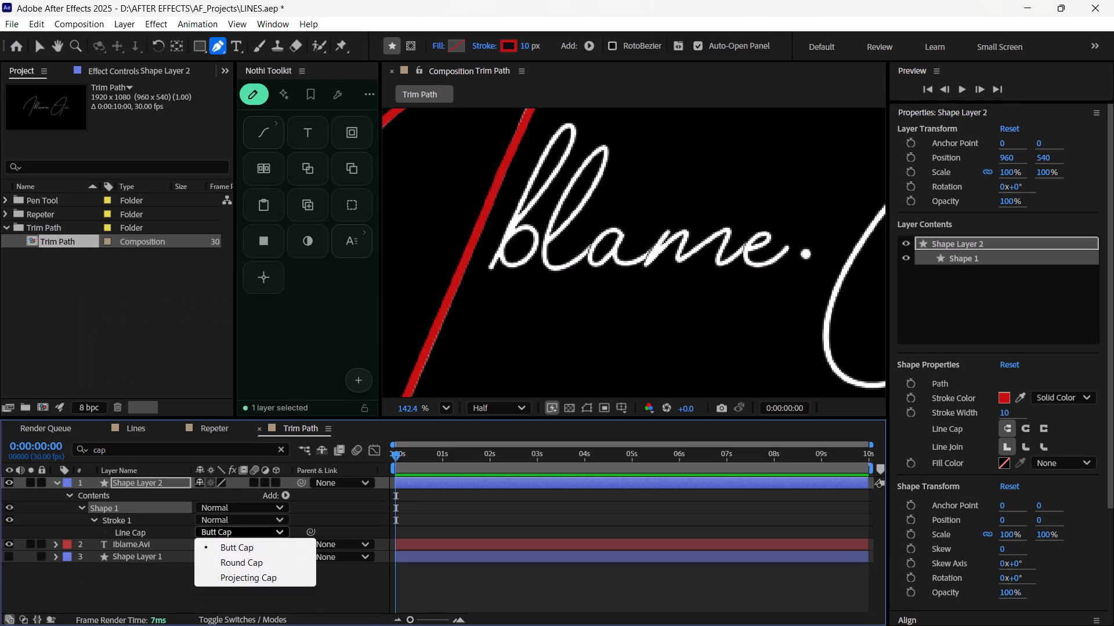
{"action": "left_click", "coordinate": [236, 562]}
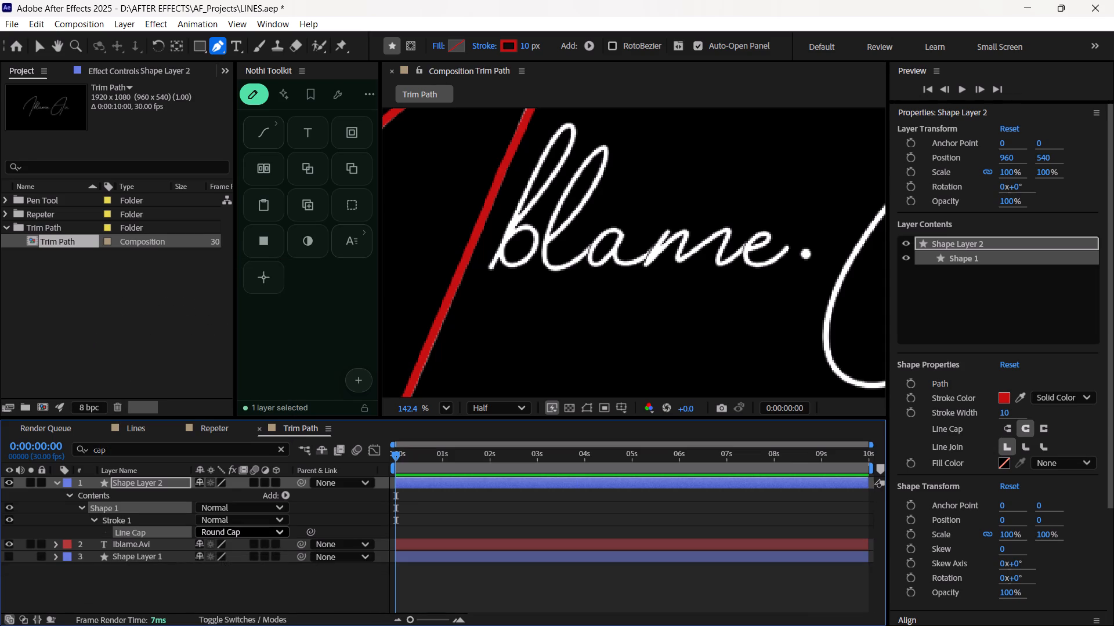
Examine the red stroke's ends and how fully it covers the white I from the foot to the peak.
{"action": "key", "text": "space"}
{"action": "key", "text": "space"}
{"action": "key", "text": "space"}
{"action": "key", "text": "space"}
{"action": "key", "text": "space"}
{"action": "key", "text": "space"}
{"action": "key", "text": "space"}
{"action": "key", "text": "space"}
{"action": "key", "text": "space"}
{"action": "key", "text": "space"}
{"action": "key", "text": "space"}
{"action": "key", "text": "space"}
{"action": "key", "text": "space"}
{"action": "key", "text": "space"}
{"action": "key", "text": "space"}
{"action": "key", "text": "space"}
{"action": "key", "text": "space"}
{"action": "key", "text": "space"}
{"action": "key", "text": "space"}
{"action": "key", "text": "space"}
{"action": "left_click_drag", "start_coordinate": [581, 316], "coordinate": [812, 262]}
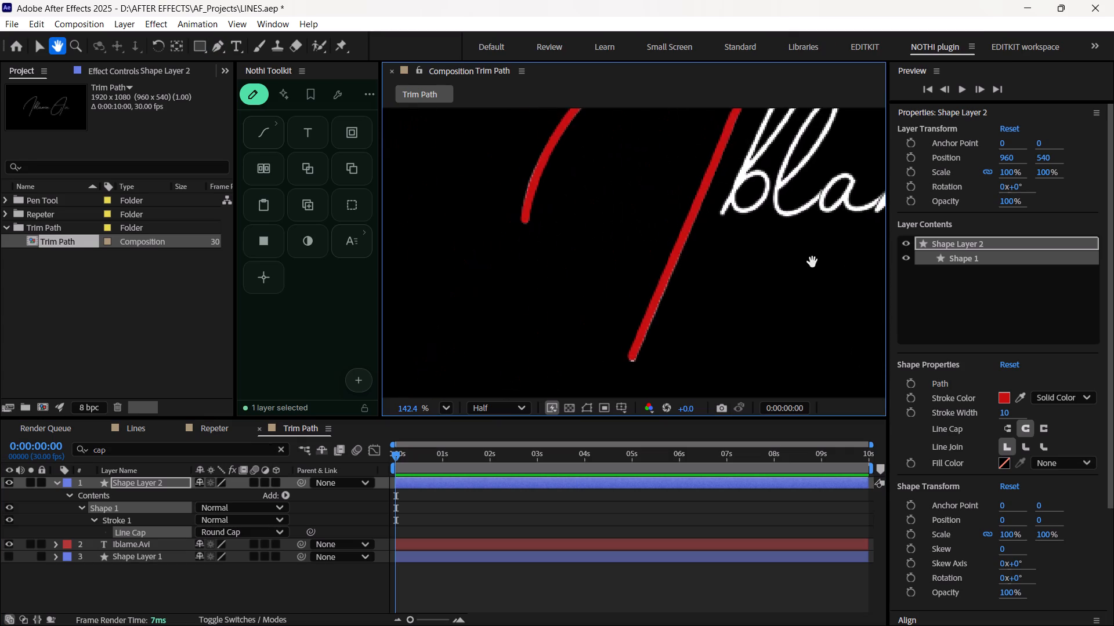
{"action": "left_click_drag", "start_coordinate": [812, 262], "coordinate": [702, 408]}
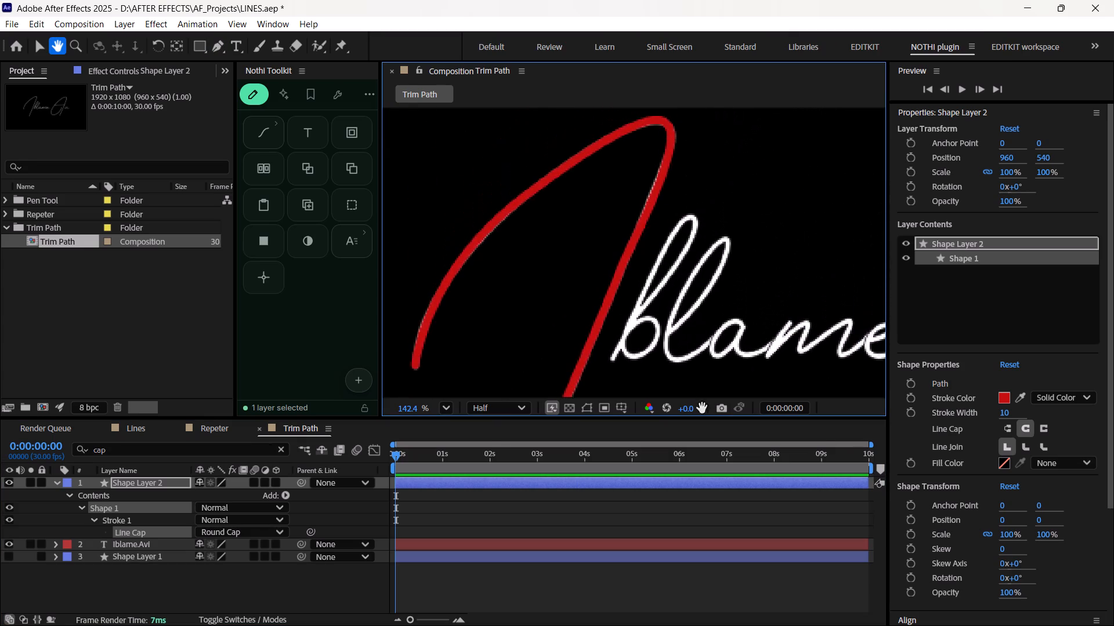
{"action": "left_click_drag", "start_coordinate": [702, 408], "coordinate": [655, 410]}
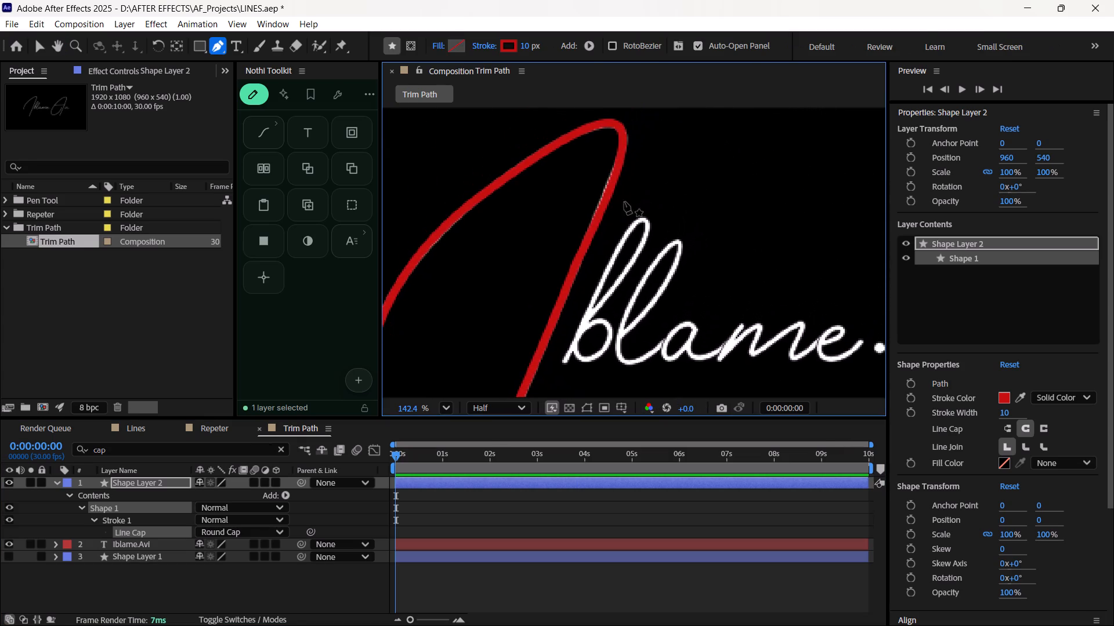
Set the red path's stroke width to 11 px.
{"action": "left_click", "coordinate": [526, 50]}
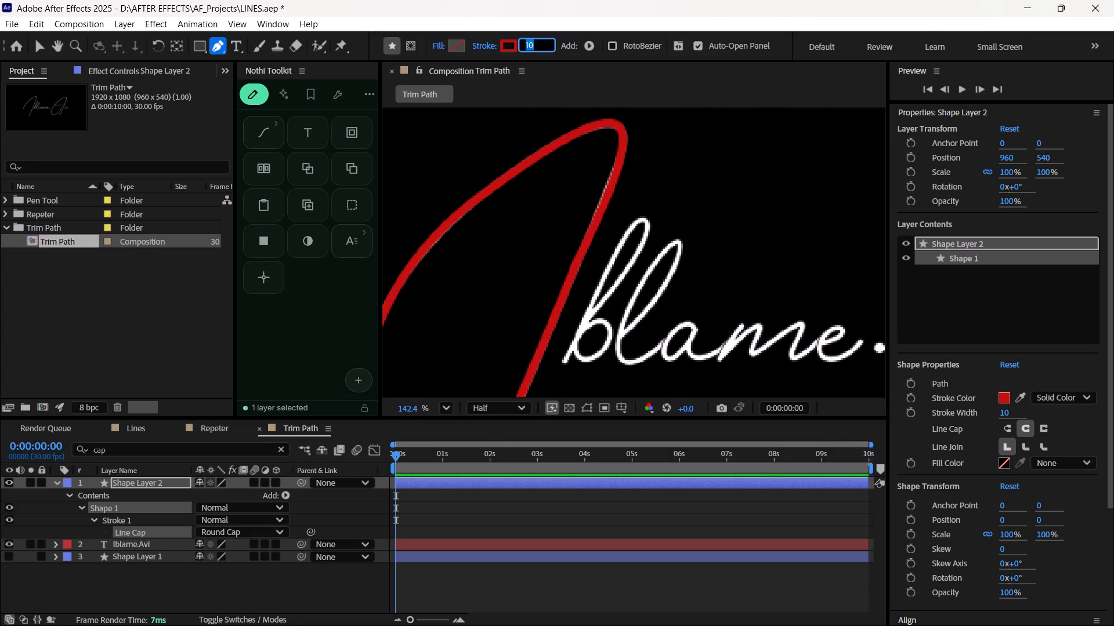
{"action": "key", "text": "BackSpace"}
{"action": "type", "text": "11"}
{"action": "key", "text": "Return"}
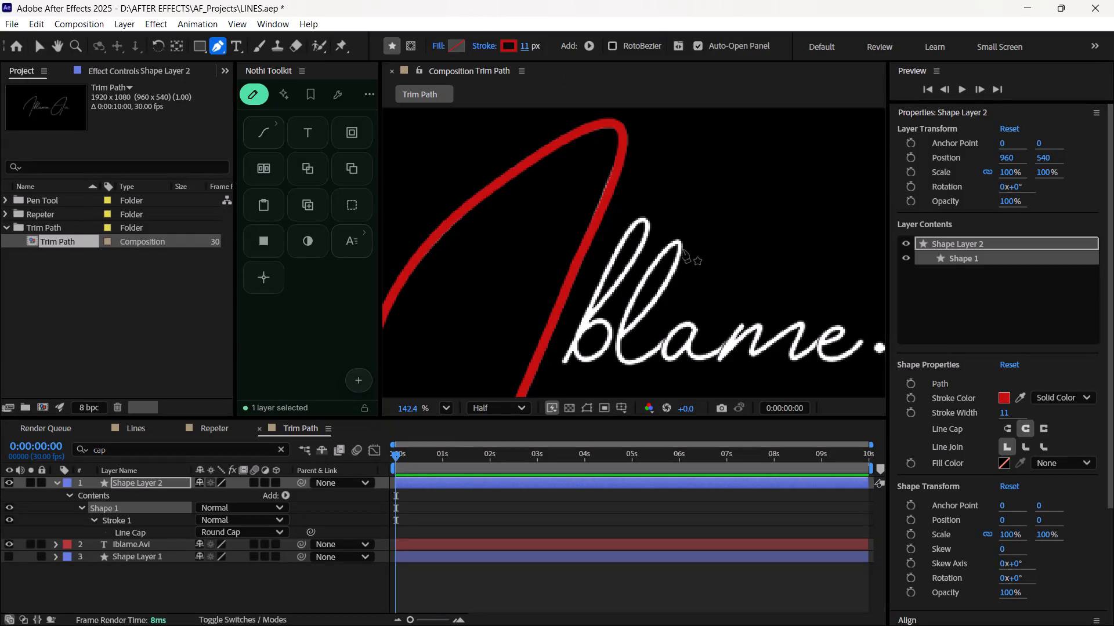
Examine the I's red stroke against the lettering, and inspect the start of the b closely.
{"action": "key", "text": "space"}
{"action": "key", "text": "space"}
{"action": "key", "text": "space"}
{"action": "key", "text": "space"}
{"action": "key", "text": "space"}
{"action": "key", "text": "space"}
{"action": "key", "text": "space"}
{"action": "key", "text": "space"}
{"action": "key", "text": "space"}
{"action": "key", "text": "space"}
{"action": "key", "text": "space"}
{"action": "key", "text": "space"}
{"action": "key", "text": "space"}
{"action": "key", "text": "space"}
{"action": "key", "text": "space"}
{"action": "key", "text": "space"}
{"action": "key", "text": "space"}
{"action": "key", "text": "space"}
{"action": "key", "text": "space"}
{"action": "key", "text": "space"}
{"action": "scroll", "coordinate": [697, 235], "scroll_direction": "down", "scroll_amount": 4}
{"action": "left_click_drag", "start_coordinate": [711, 294], "coordinate": [598, 252]}
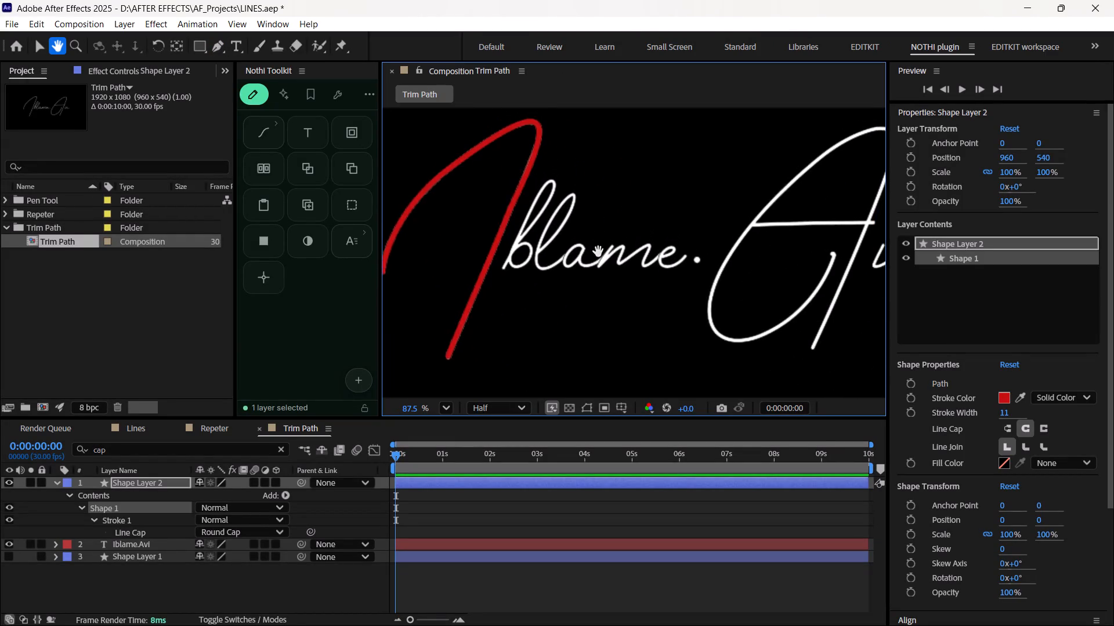
{"action": "left_click_drag", "start_coordinate": [598, 252], "coordinate": [584, 278]}
{"action": "scroll", "coordinate": [504, 267], "scroll_direction": "up", "scroll_amount": 7}
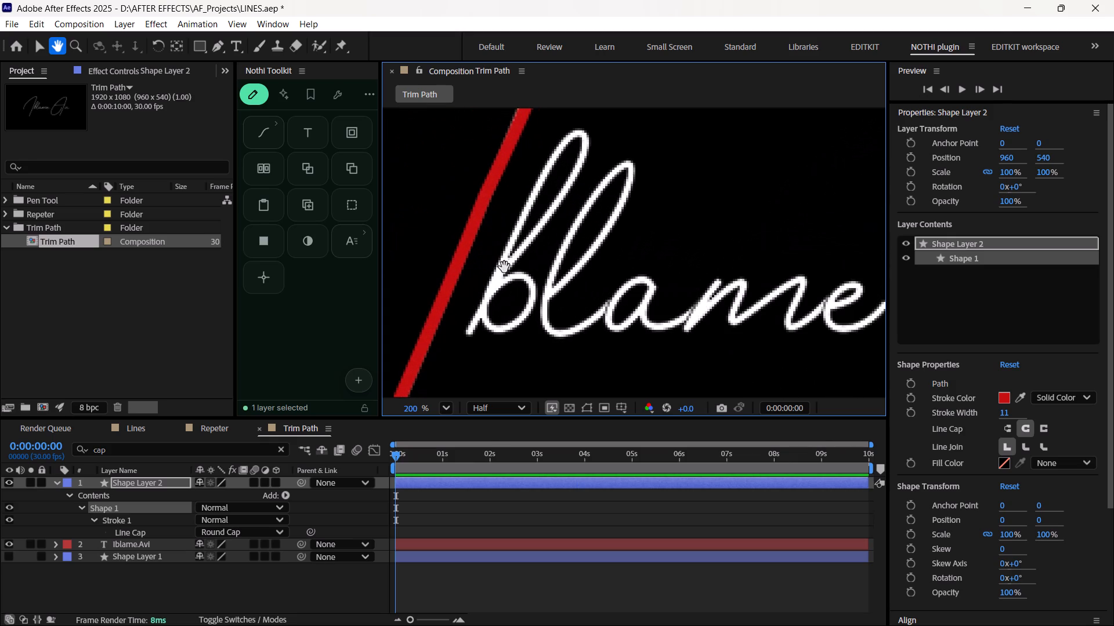
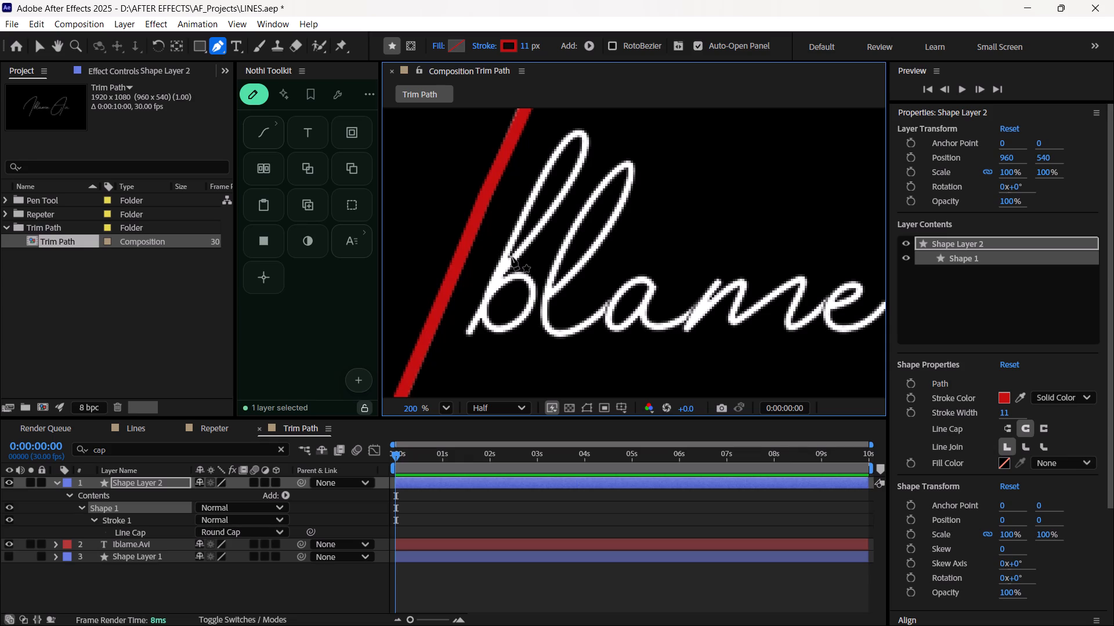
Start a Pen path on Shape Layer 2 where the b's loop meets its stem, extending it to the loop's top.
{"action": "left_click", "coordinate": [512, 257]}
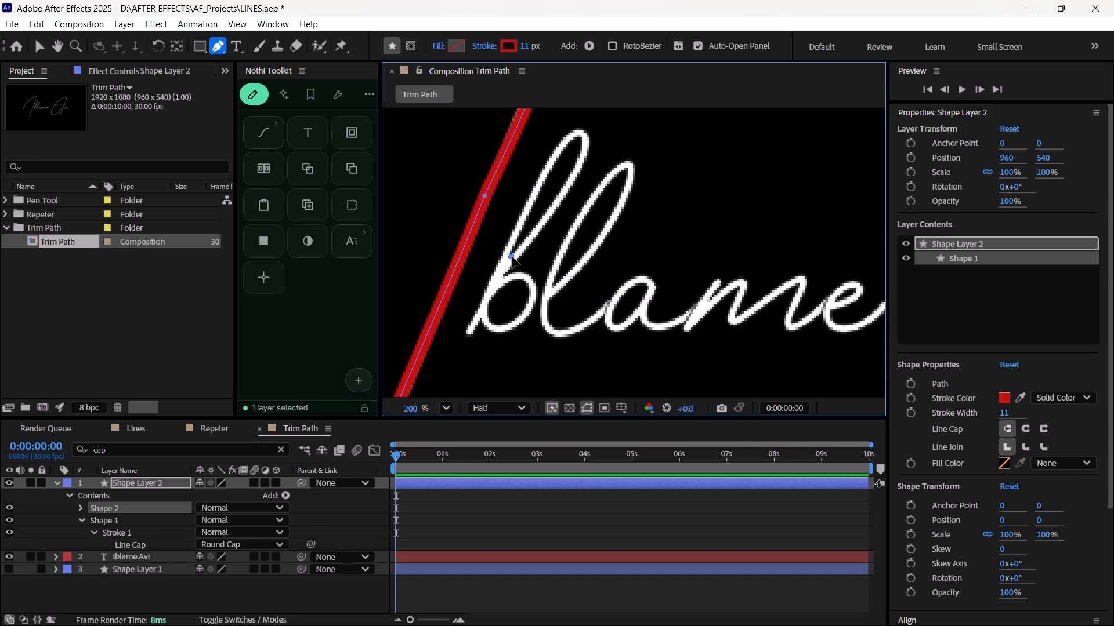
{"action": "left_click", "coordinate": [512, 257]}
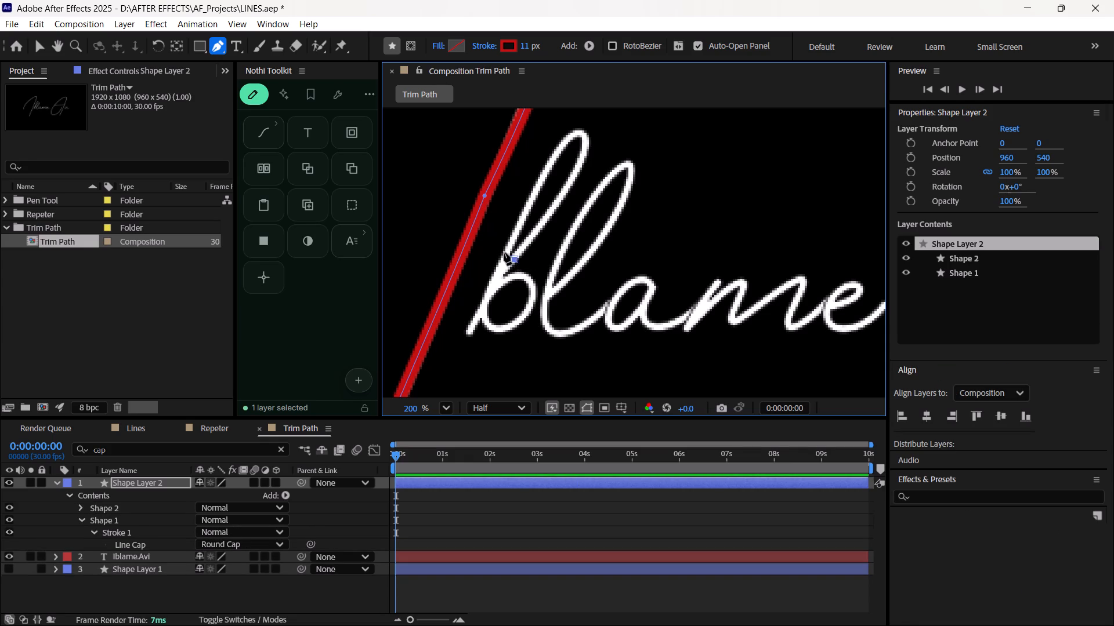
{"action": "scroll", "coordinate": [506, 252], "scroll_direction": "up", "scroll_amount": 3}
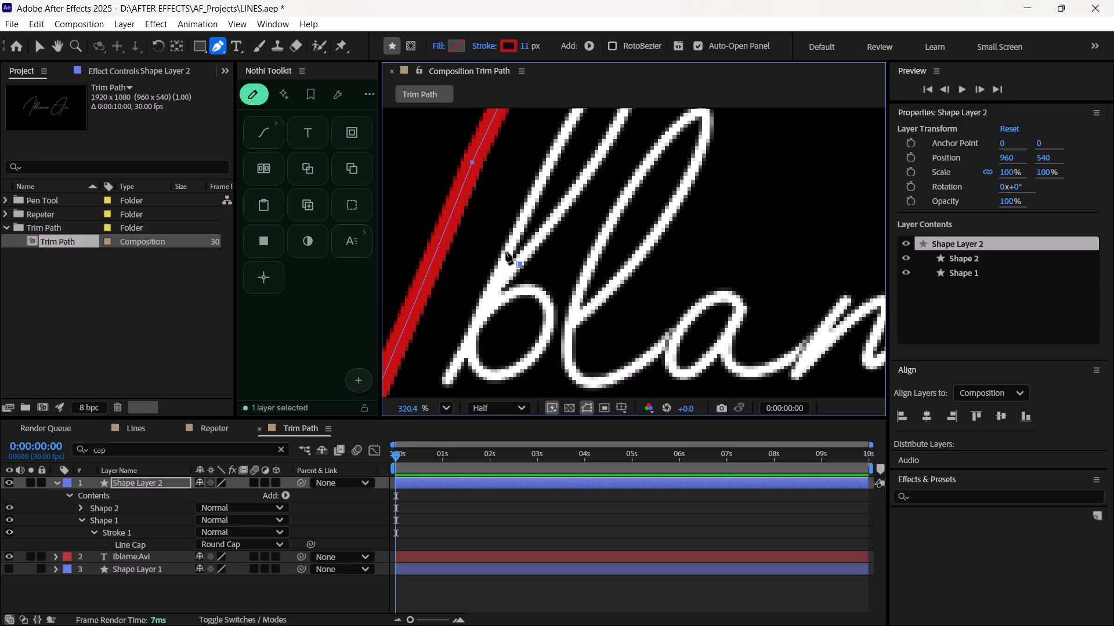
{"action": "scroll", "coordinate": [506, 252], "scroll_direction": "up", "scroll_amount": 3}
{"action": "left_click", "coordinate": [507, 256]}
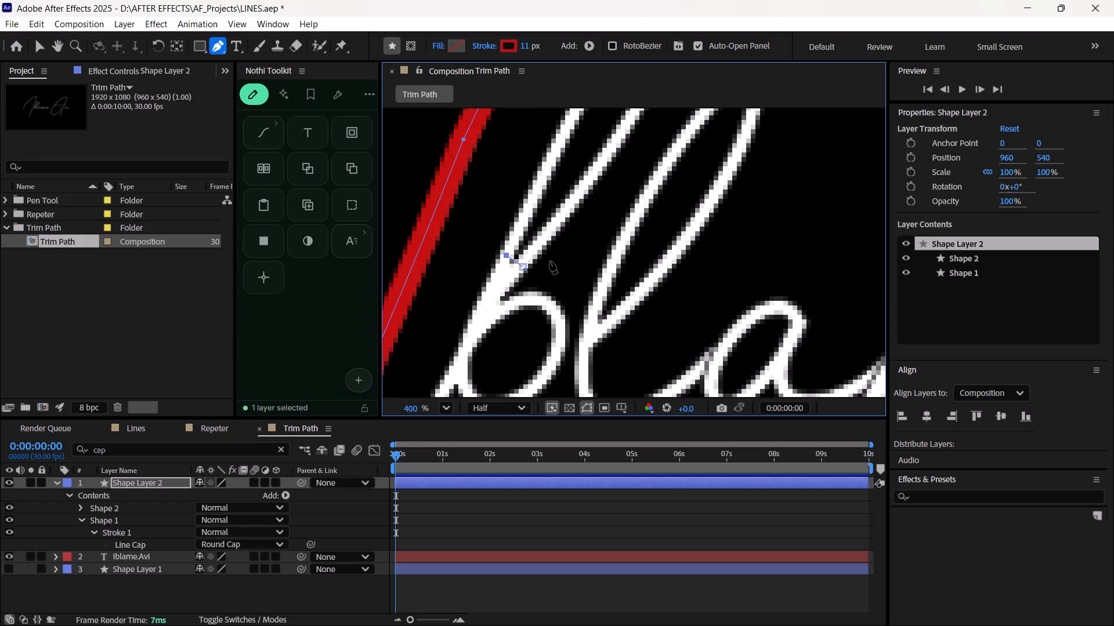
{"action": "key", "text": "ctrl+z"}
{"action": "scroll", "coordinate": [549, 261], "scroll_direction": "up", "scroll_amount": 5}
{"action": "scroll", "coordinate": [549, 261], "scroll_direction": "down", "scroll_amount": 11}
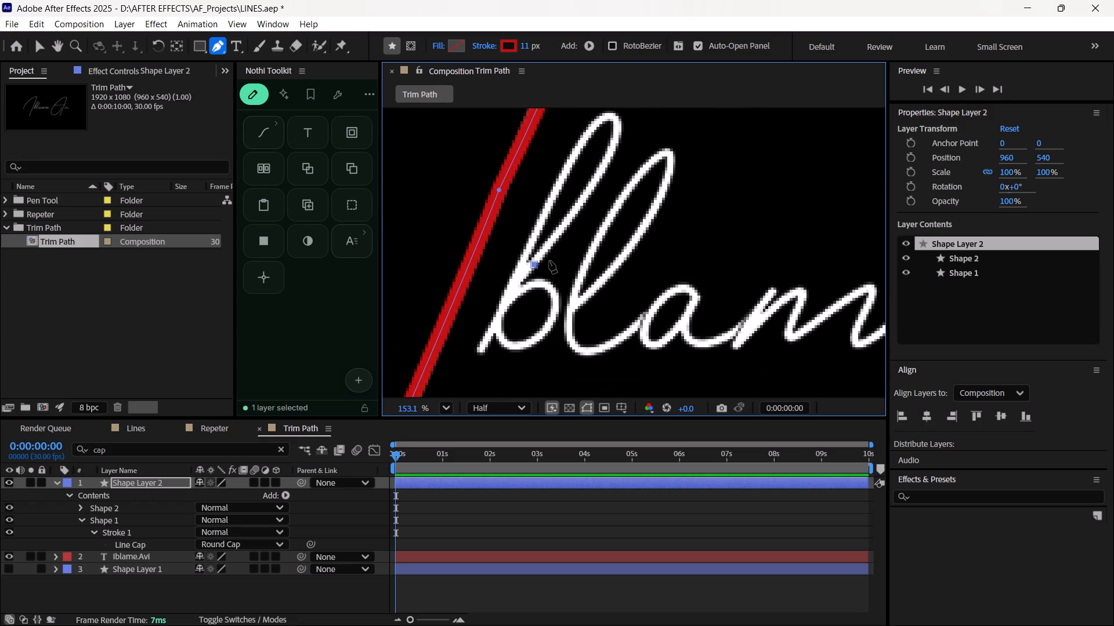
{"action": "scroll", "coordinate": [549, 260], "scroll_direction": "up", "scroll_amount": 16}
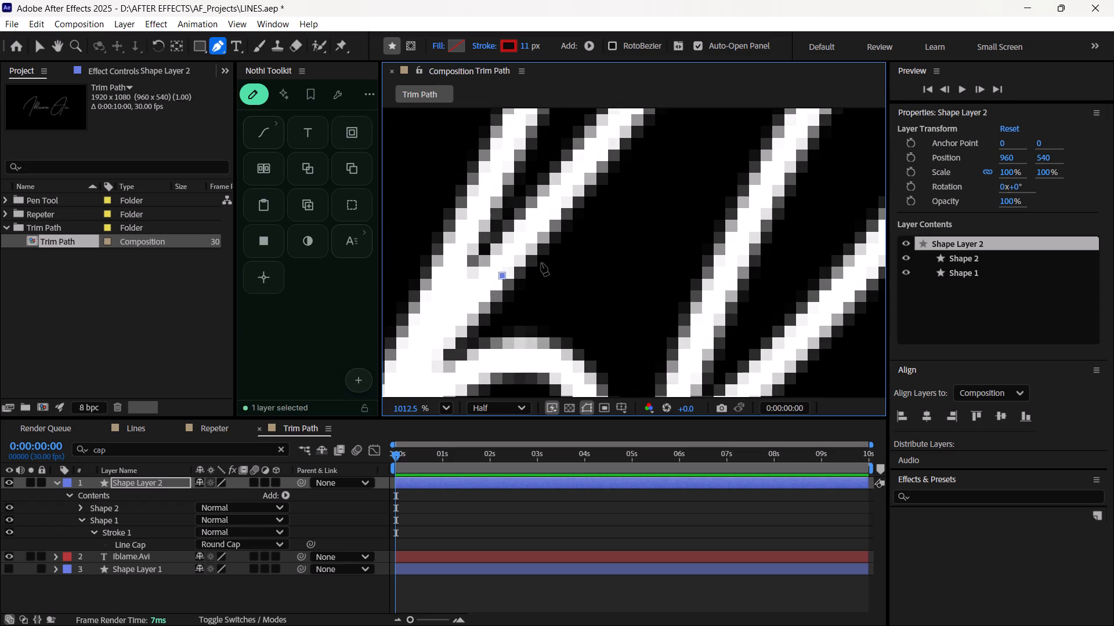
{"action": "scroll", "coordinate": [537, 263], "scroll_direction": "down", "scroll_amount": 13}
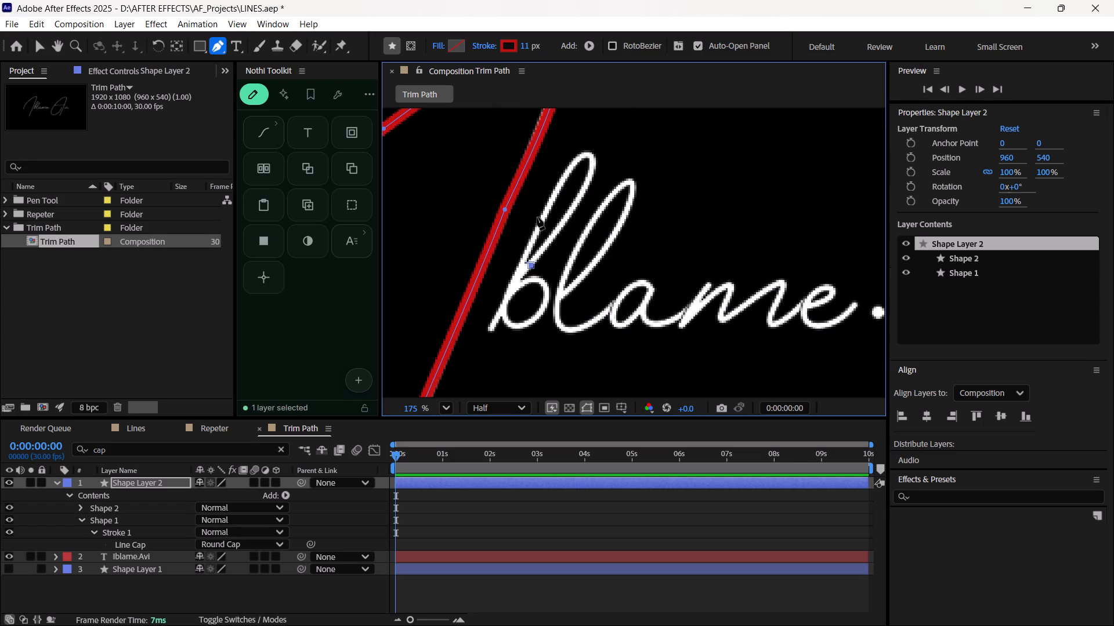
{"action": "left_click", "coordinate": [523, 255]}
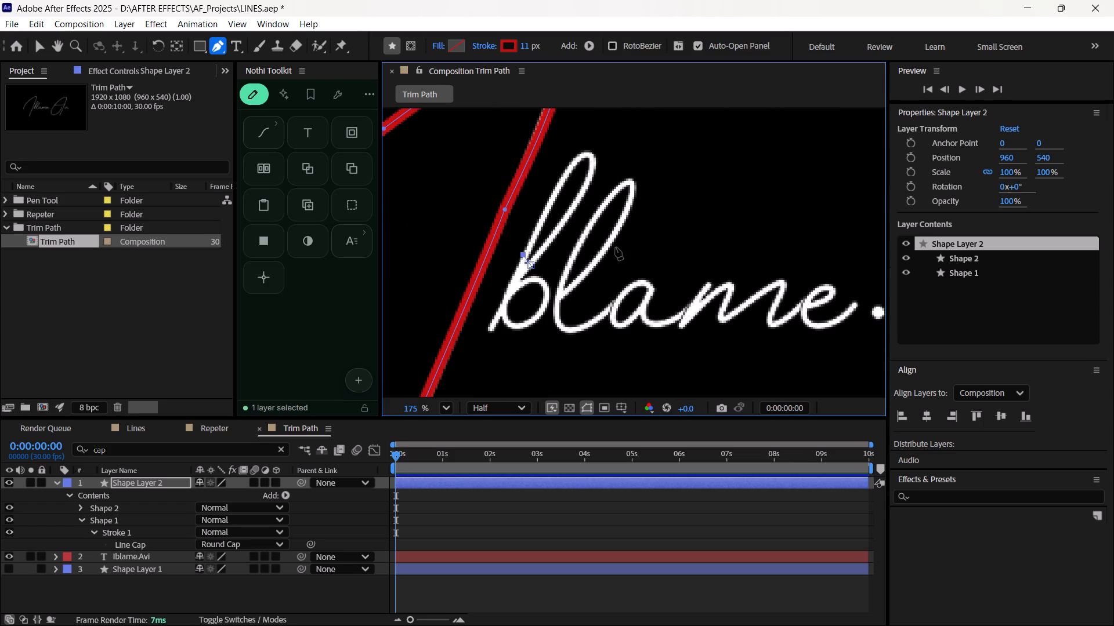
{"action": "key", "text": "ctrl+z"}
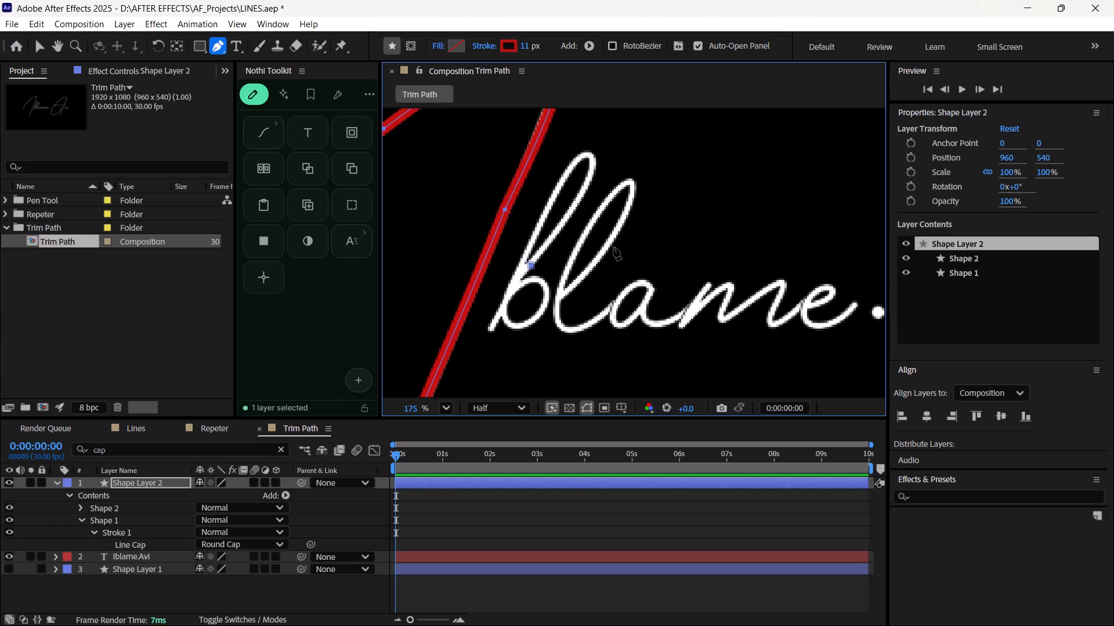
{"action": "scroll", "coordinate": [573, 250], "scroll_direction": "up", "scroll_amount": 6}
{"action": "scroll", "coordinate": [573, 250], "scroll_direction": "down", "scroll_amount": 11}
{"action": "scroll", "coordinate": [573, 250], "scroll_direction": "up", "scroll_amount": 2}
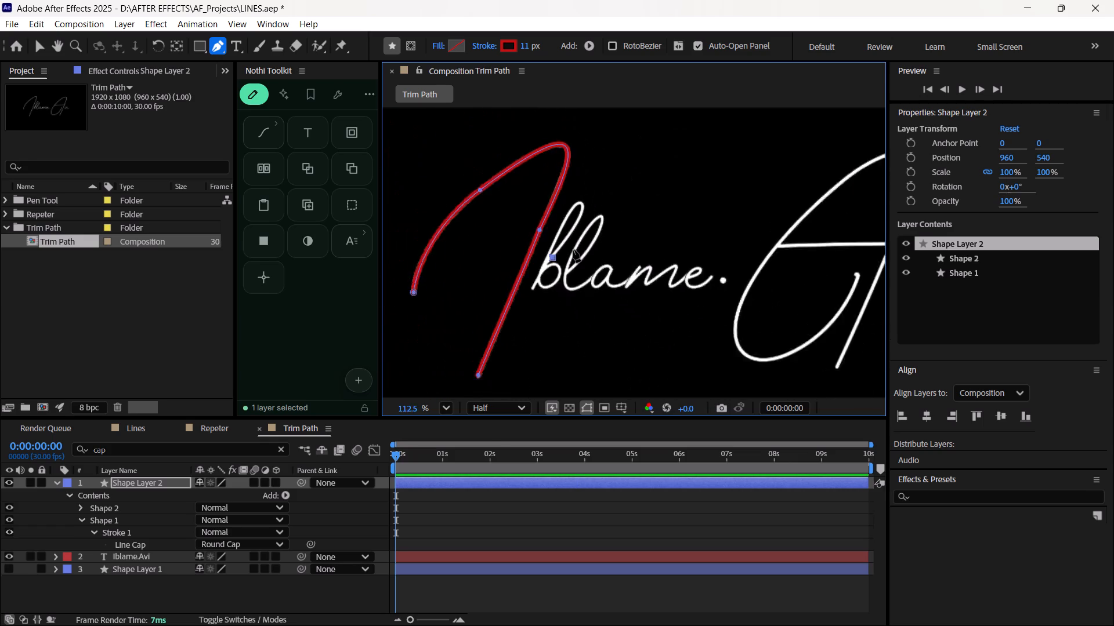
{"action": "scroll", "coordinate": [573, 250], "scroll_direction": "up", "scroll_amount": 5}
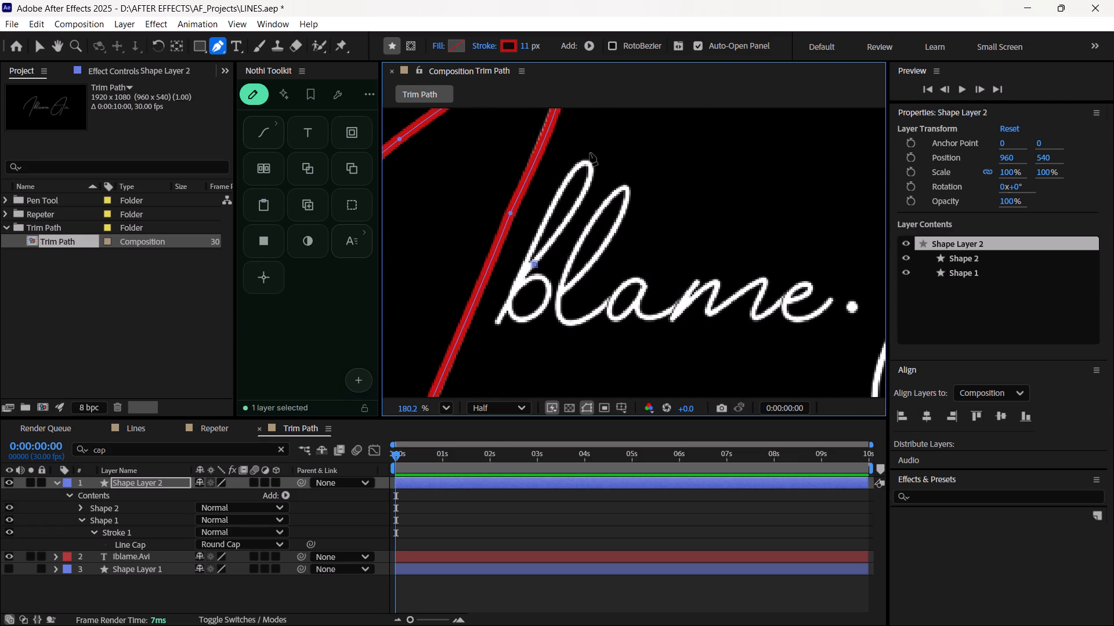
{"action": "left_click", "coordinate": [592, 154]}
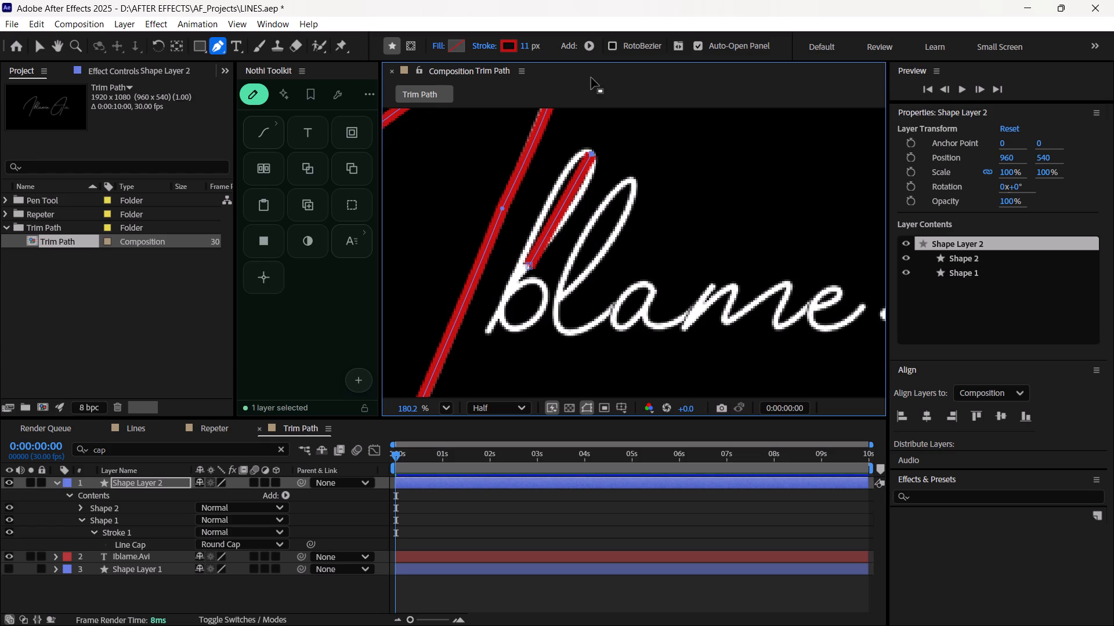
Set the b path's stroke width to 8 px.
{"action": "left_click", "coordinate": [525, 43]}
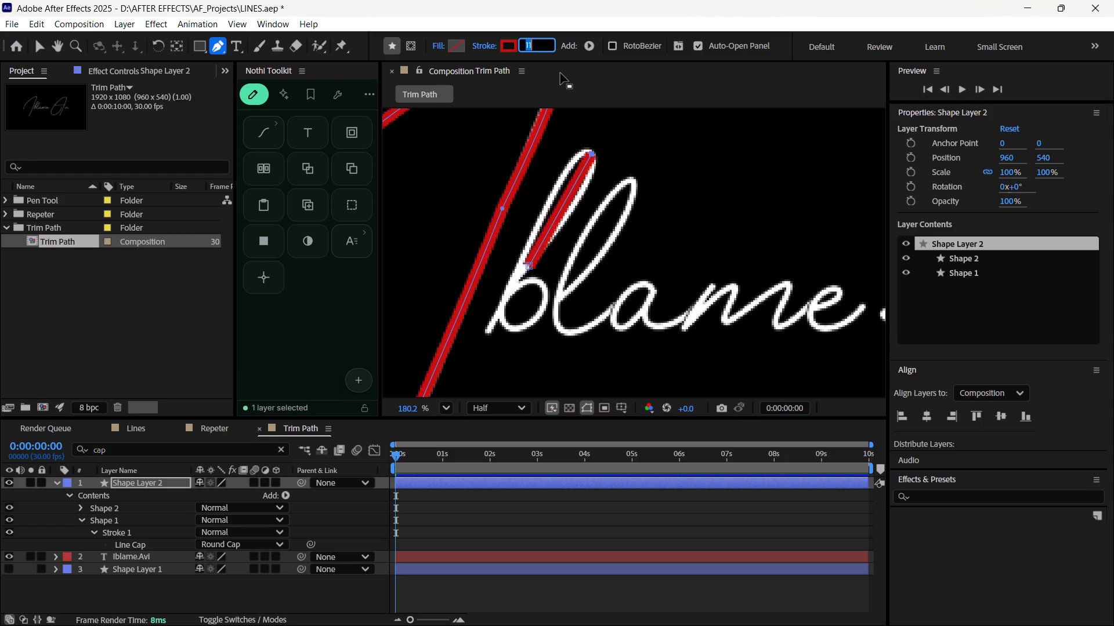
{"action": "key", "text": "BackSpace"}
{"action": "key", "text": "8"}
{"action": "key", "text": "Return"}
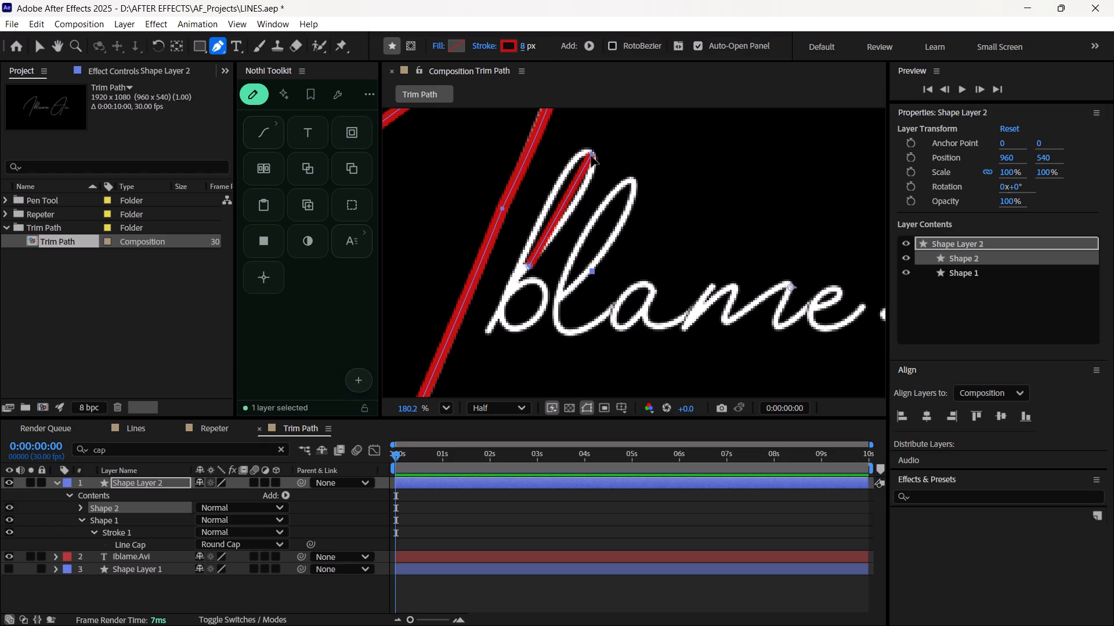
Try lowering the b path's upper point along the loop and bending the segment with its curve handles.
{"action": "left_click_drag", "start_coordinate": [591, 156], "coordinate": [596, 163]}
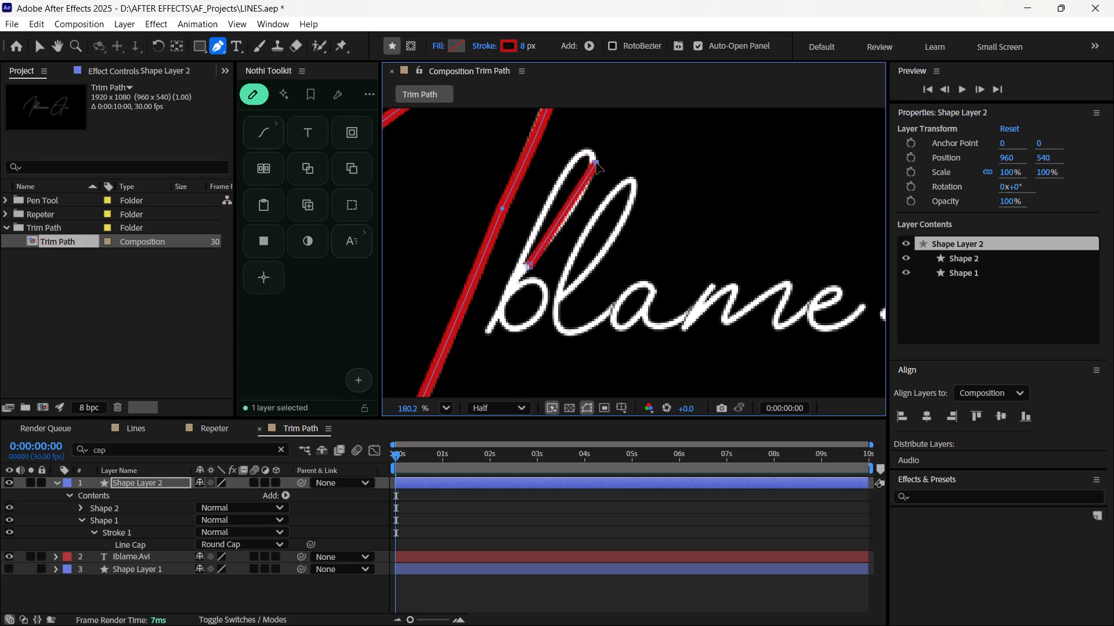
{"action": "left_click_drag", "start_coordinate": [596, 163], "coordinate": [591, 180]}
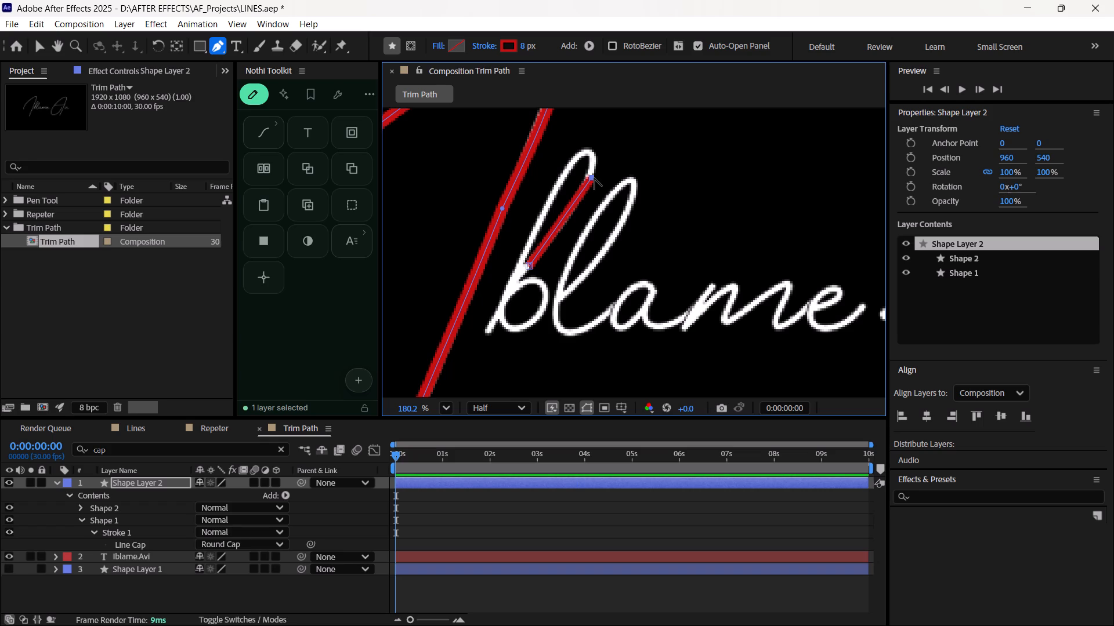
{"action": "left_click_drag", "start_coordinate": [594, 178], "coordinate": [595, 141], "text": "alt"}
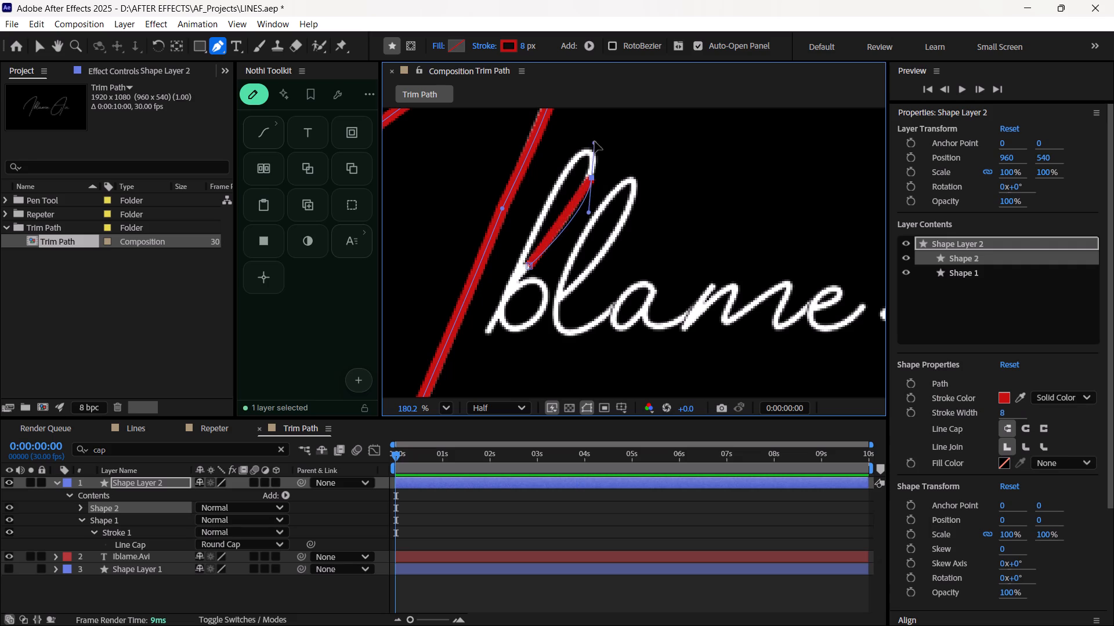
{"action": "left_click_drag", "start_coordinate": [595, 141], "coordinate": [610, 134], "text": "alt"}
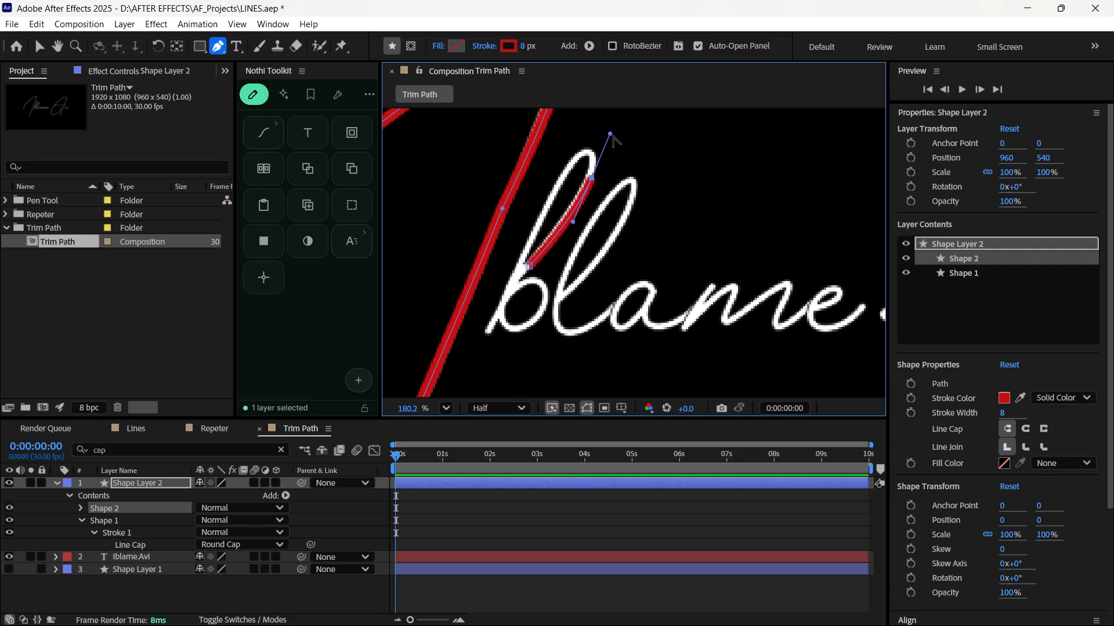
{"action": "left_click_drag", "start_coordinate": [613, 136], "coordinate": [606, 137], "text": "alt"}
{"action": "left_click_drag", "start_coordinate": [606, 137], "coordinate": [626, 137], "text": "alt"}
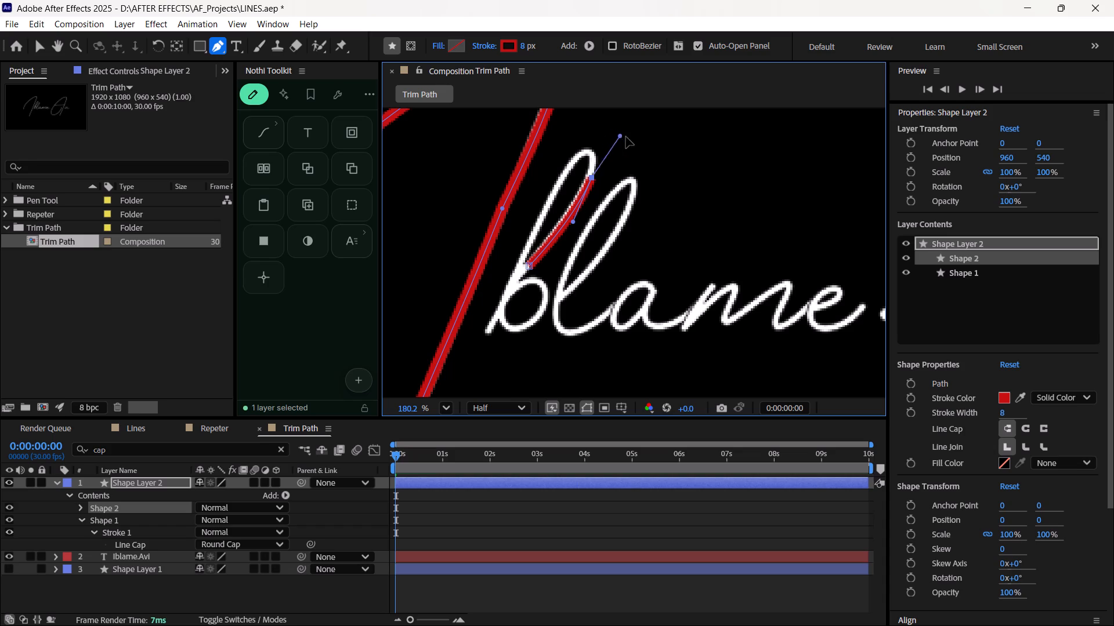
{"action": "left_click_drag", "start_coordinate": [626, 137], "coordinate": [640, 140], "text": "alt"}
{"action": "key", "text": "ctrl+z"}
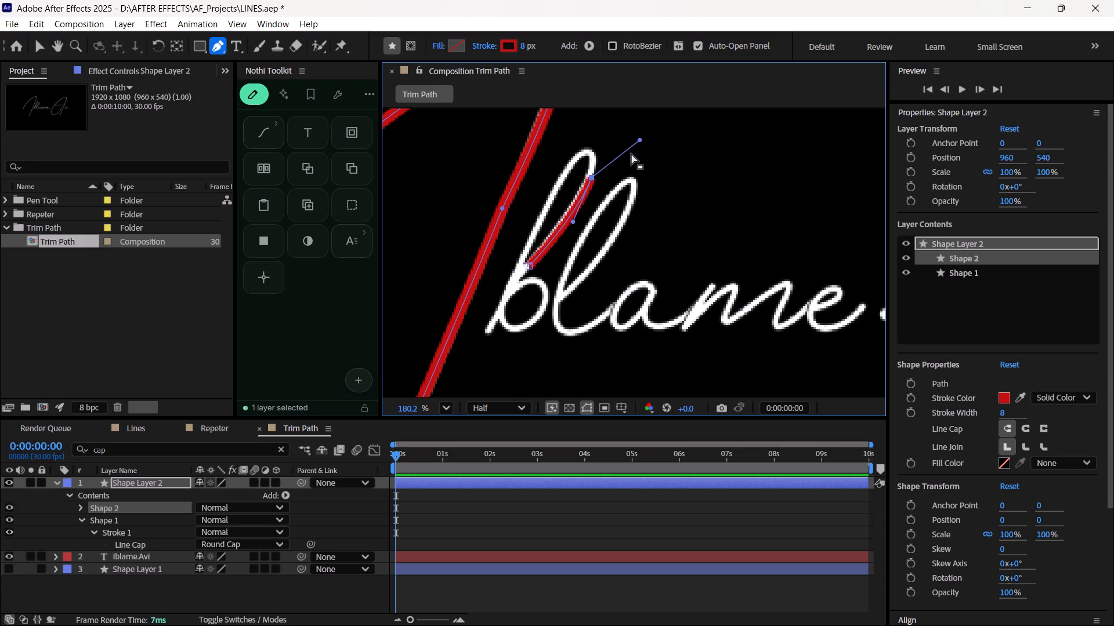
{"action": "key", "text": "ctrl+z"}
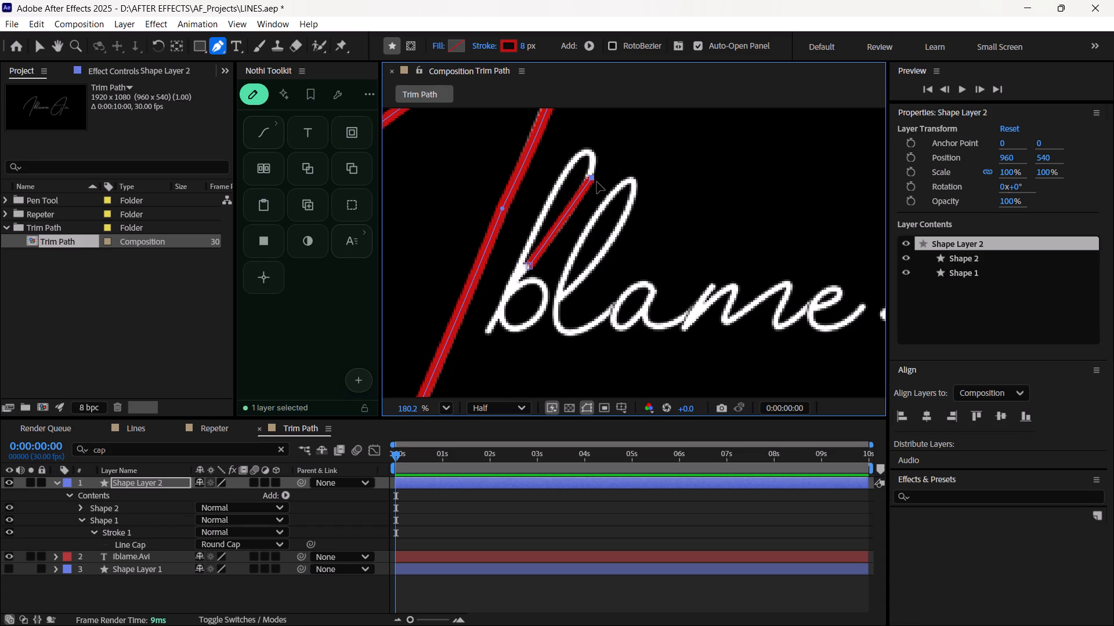
Undo the whole b path and the I path's last stroke width change.
{"action": "scroll", "coordinate": [580, 195], "scroll_direction": "up", "scroll_amount": 5}
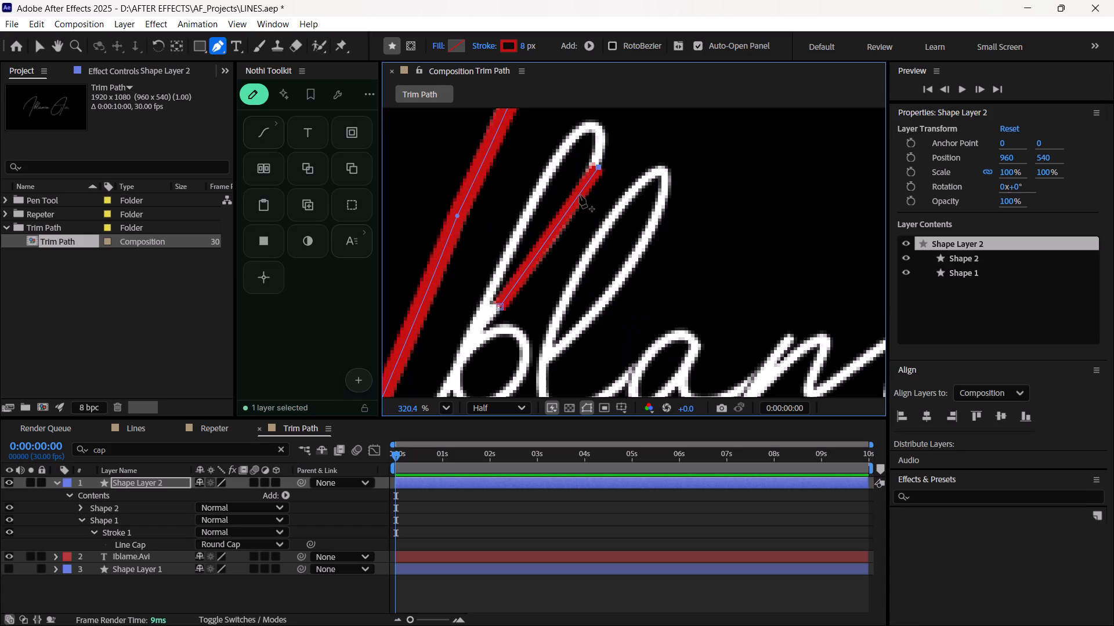
{"action": "key", "text": "ctrl+z"}
{"action": "key", "text": "ctrl+z"}
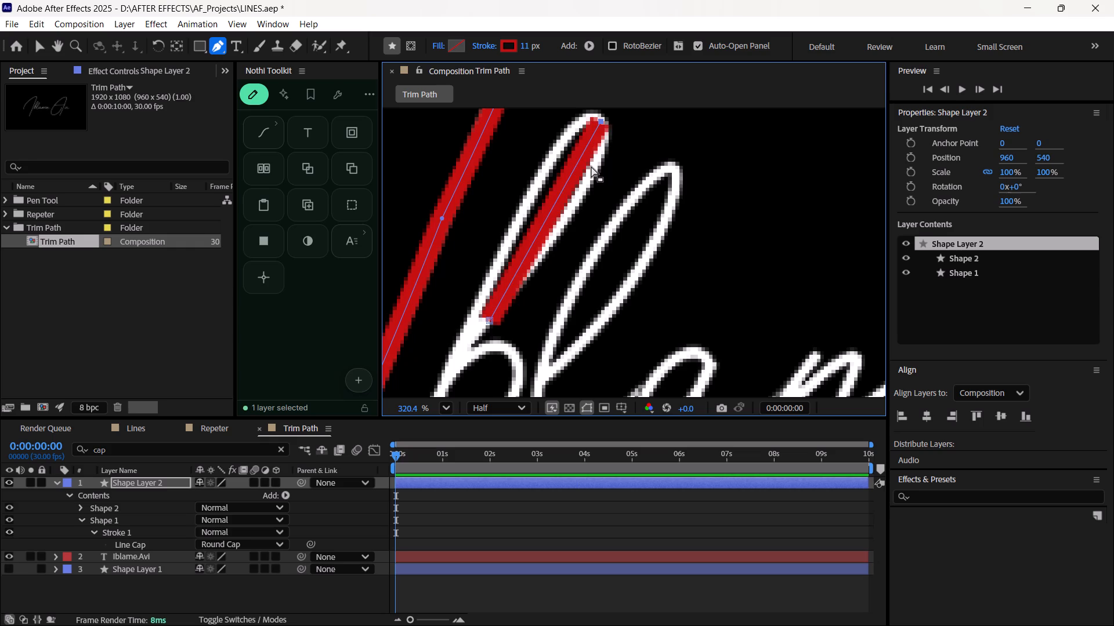
{"action": "key", "text": "ctrl+z"}
{"action": "key", "text": "ctrl+z"}
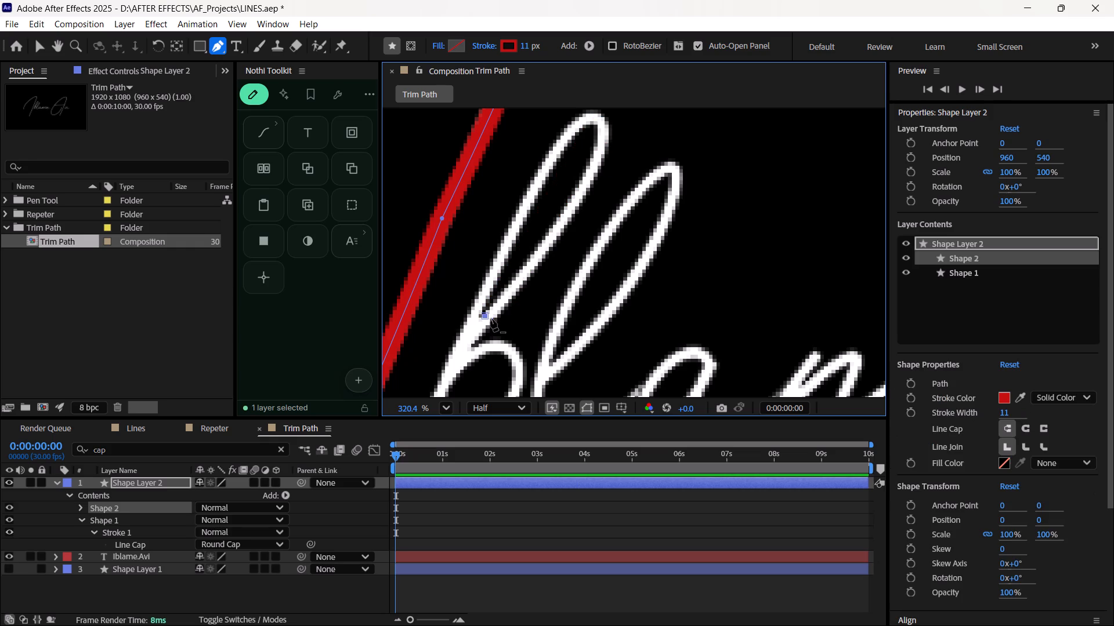
{"action": "key", "text": "ctrl+z"}
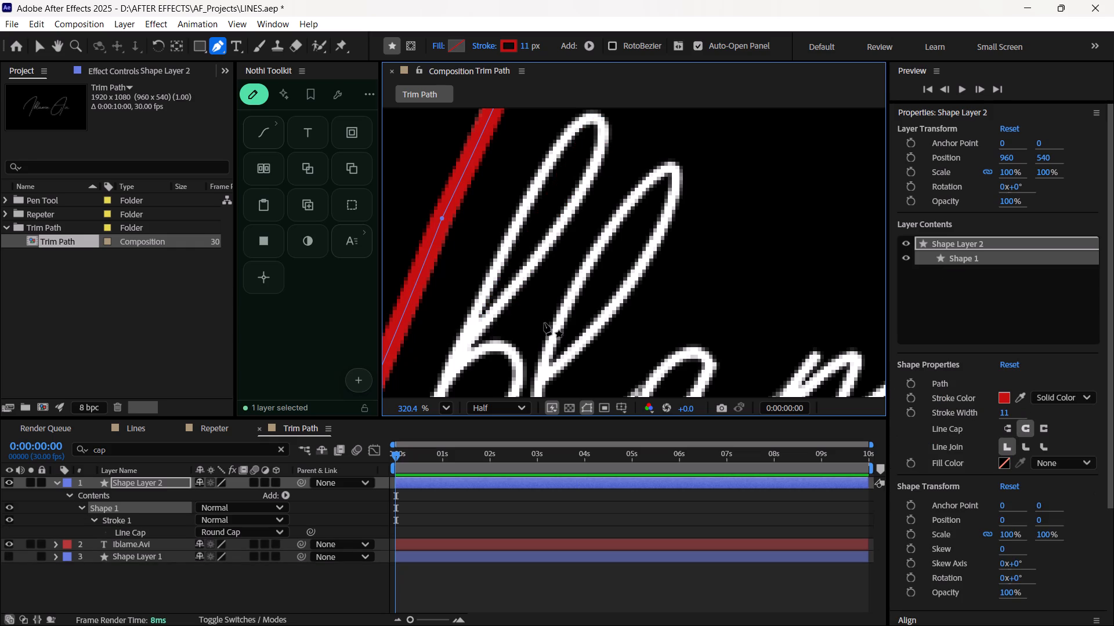
{"action": "key", "text": "ctrl+z"}
Draw a Pen path on Shape Layer 2 from where the b's loop meets its stem to the top of the loop.
{"action": "scroll", "coordinate": [562, 319], "scroll_direction": "down", "scroll_amount": 11}
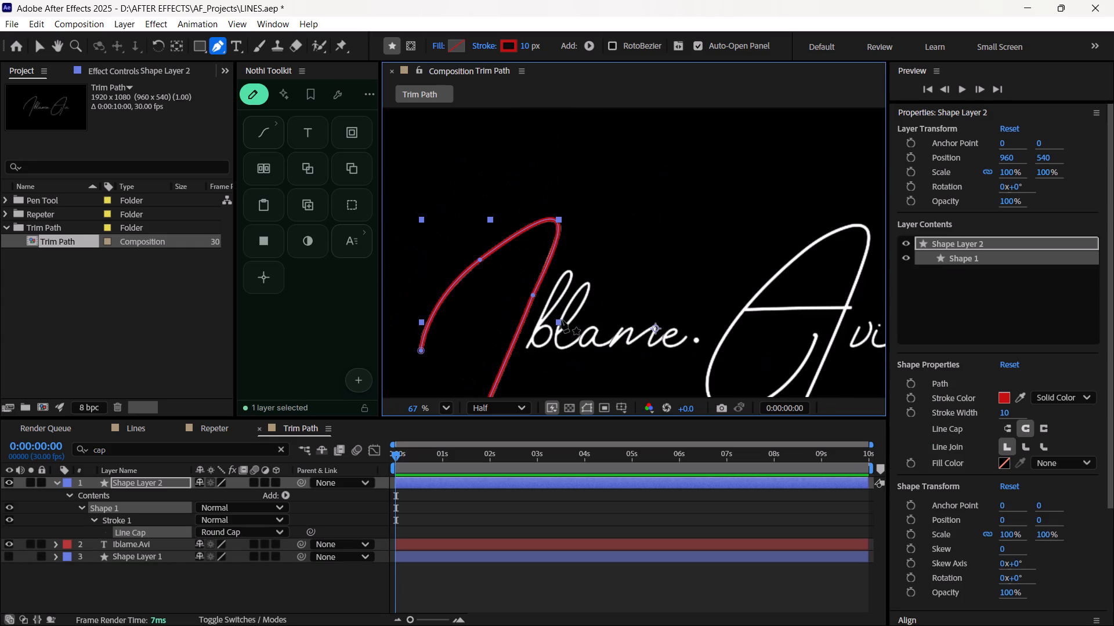
{"action": "key", "text": "space"}
{"action": "key", "text": "space"}
{"action": "key", "text": "space"}
{"action": "key", "text": "space"}
{"action": "key", "text": "space"}
{"action": "key", "text": "space"}
{"action": "key", "text": "space"}
{"action": "key", "text": "space"}
{"action": "key", "text": "space"}
{"action": "key", "text": "space"}
{"action": "key", "text": "space"}
{"action": "key", "text": "space"}
{"action": "key", "text": "space"}
{"action": "key", "text": "space"}
{"action": "key", "text": "space"}
{"action": "key", "text": "space"}
{"action": "key", "text": "space"}
{"action": "key", "text": "space"}
{"action": "key", "text": "space"}
{"action": "key", "text": "space"}
{"action": "left_click_drag", "start_coordinate": [567, 316], "coordinate": [561, 283]}
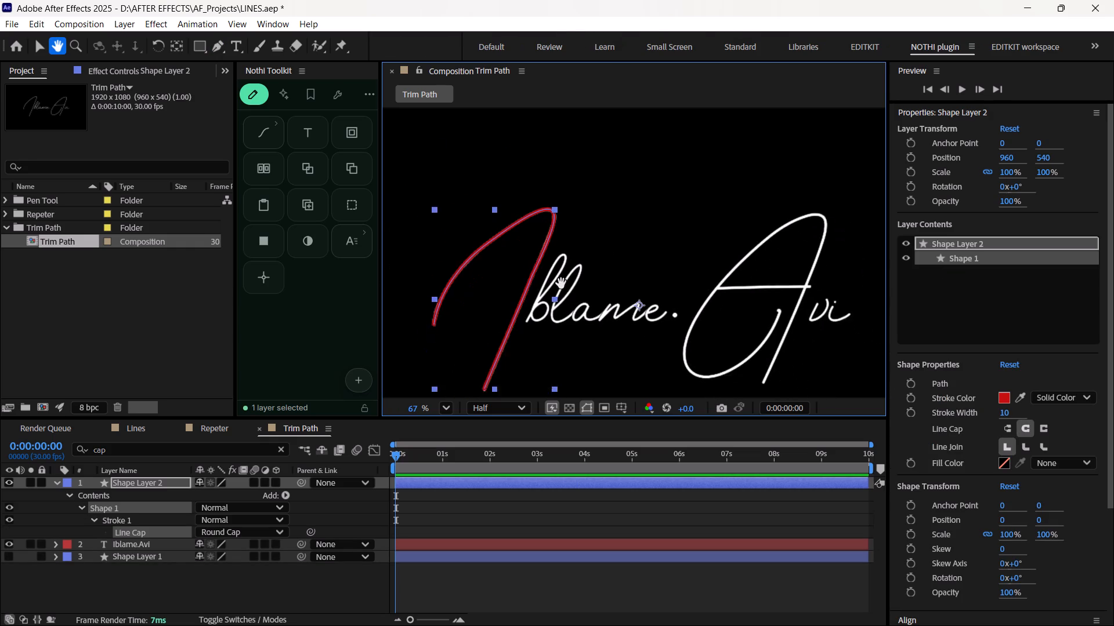
{"action": "left_click_drag", "start_coordinate": [561, 283], "coordinate": [560, 264]}
{"action": "scroll", "coordinate": [529, 290], "scroll_direction": "up", "scroll_amount": 5}
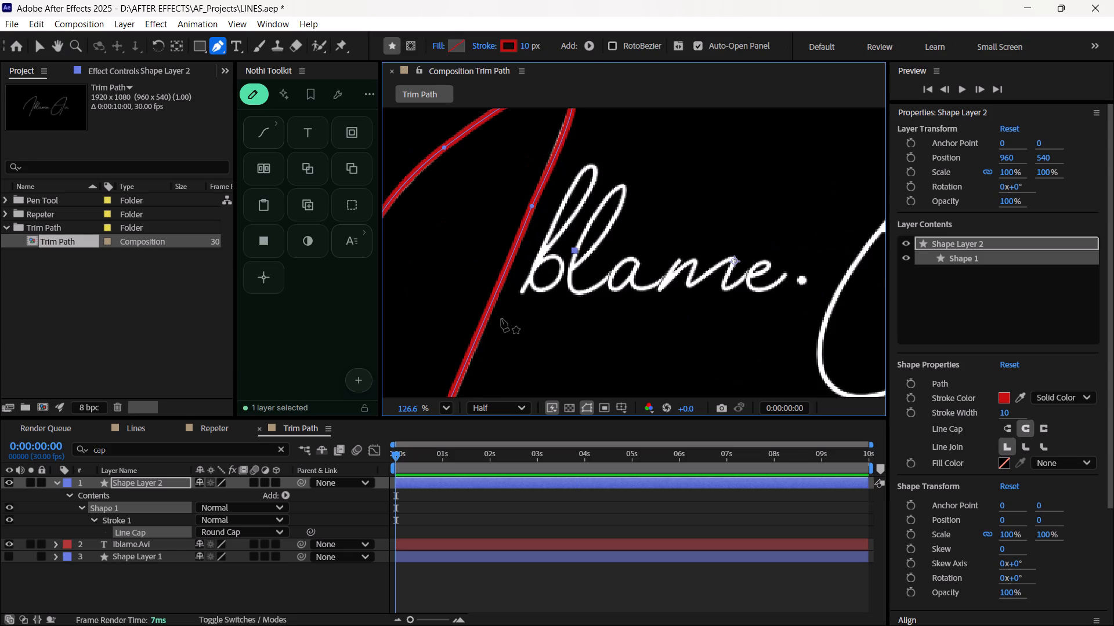
{"action": "key", "text": "space"}
{"action": "key", "text": "space"}
{"action": "key", "text": "space"}
{"action": "key", "text": "space"}
{"action": "key", "text": "space"}
{"action": "key", "text": "space"}
{"action": "key", "text": "space"}
{"action": "key", "text": "space"}
{"action": "key", "text": "space"}
{"action": "key", "text": "space"}
{"action": "key", "text": "space"}
{"action": "key", "text": "space"}
{"action": "key", "text": "space"}
{"action": "key", "text": "space"}
{"action": "key", "text": "space"}
{"action": "key", "text": "space"}
{"action": "key", "text": "space"}
{"action": "key", "text": "space"}
{"action": "key", "text": "space"}
{"action": "key", "text": "space"}
{"action": "left_click_drag", "start_coordinate": [642, 212], "coordinate": [642, 214]}
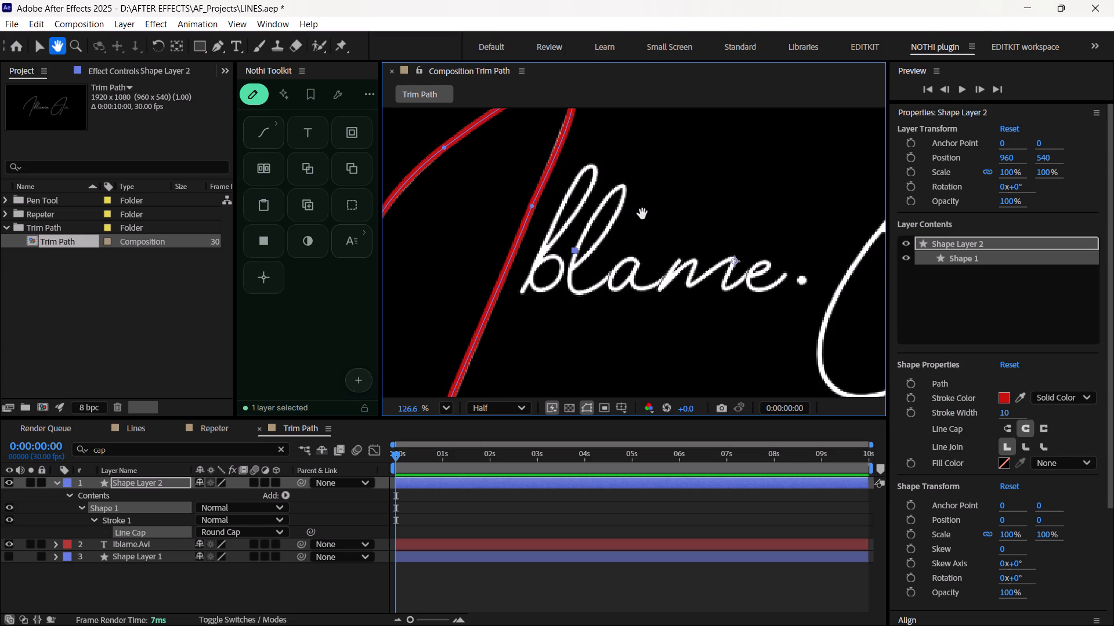
{"action": "left_click_drag", "start_coordinate": [642, 214], "coordinate": [627, 274]}
{"action": "scroll", "coordinate": [569, 327], "scroll_direction": "up", "scroll_amount": 5}
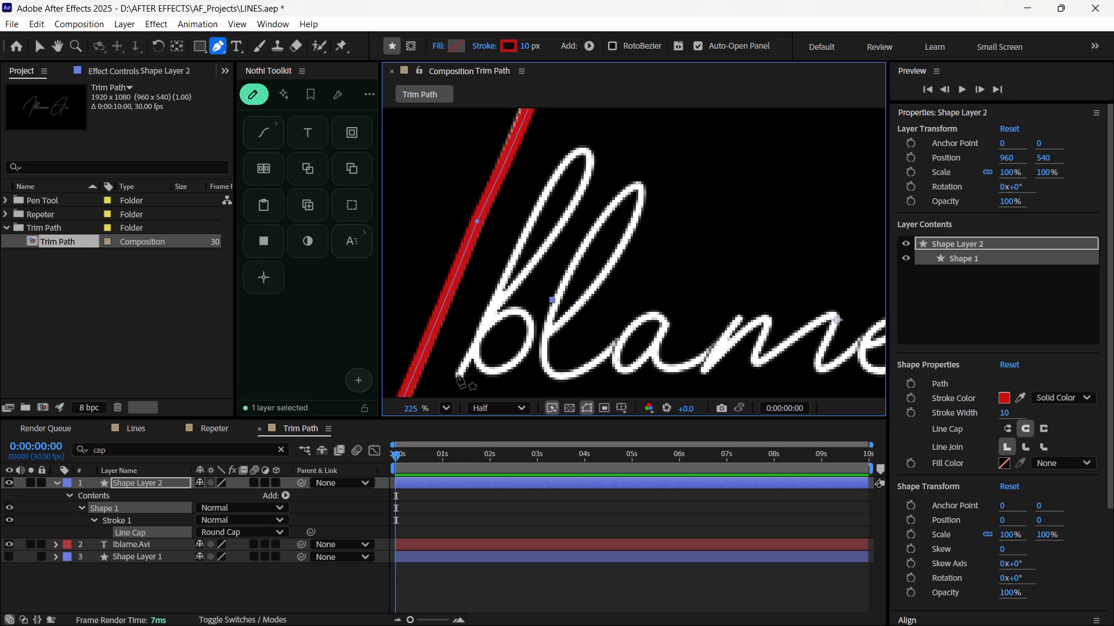
{"action": "left_click", "coordinate": [458, 374]}
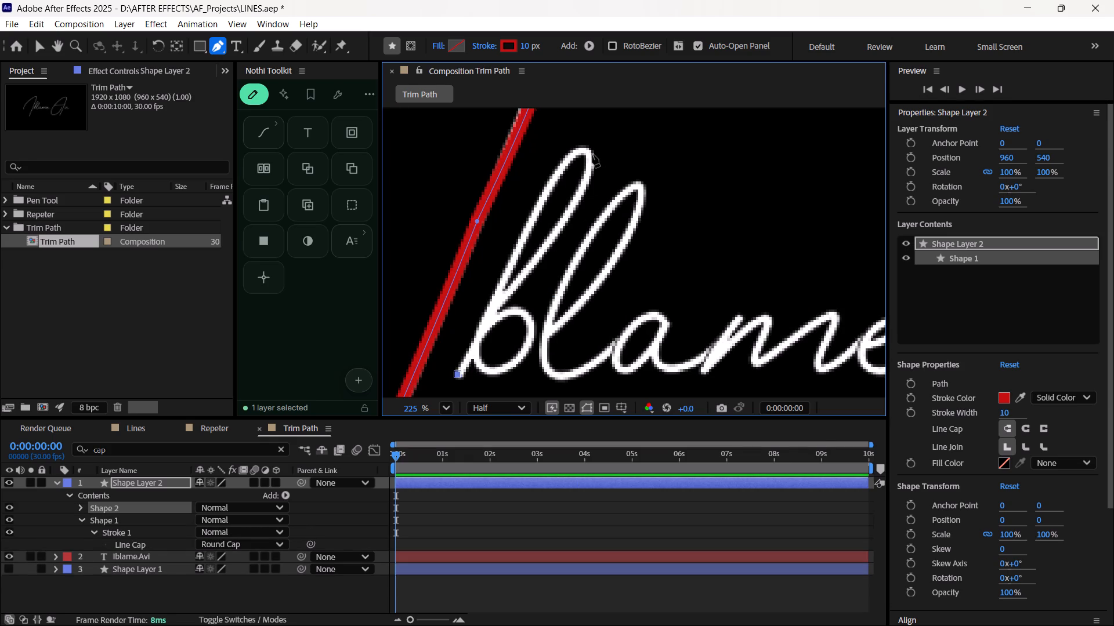
{"action": "key", "text": "ctrl+z"}
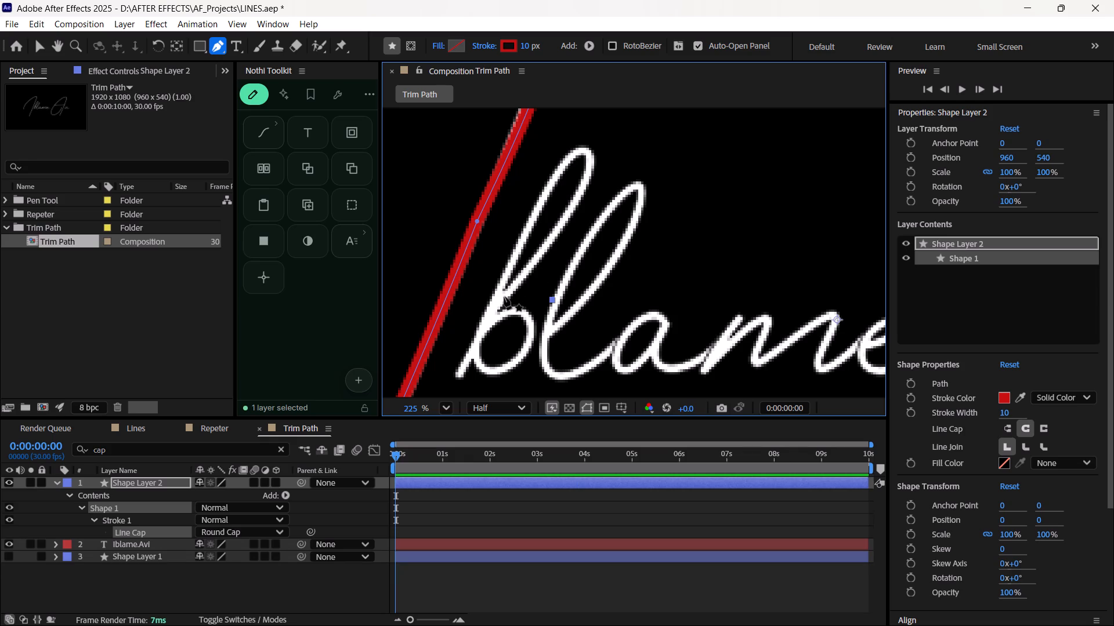
{"action": "left_click", "coordinate": [508, 292]}
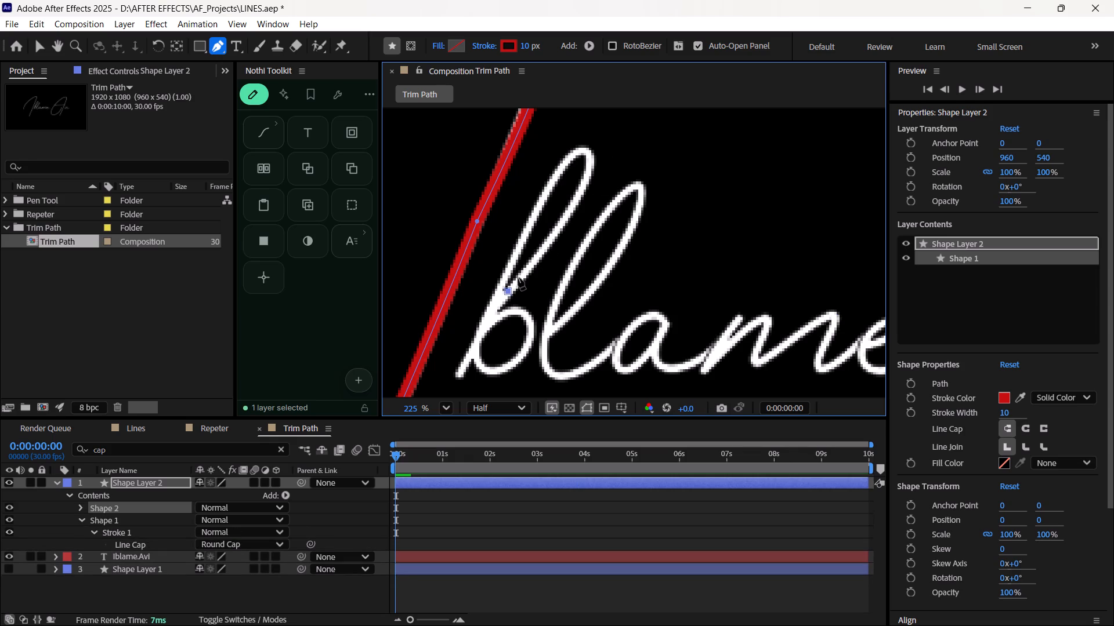
{"action": "left_click", "coordinate": [508, 291]}
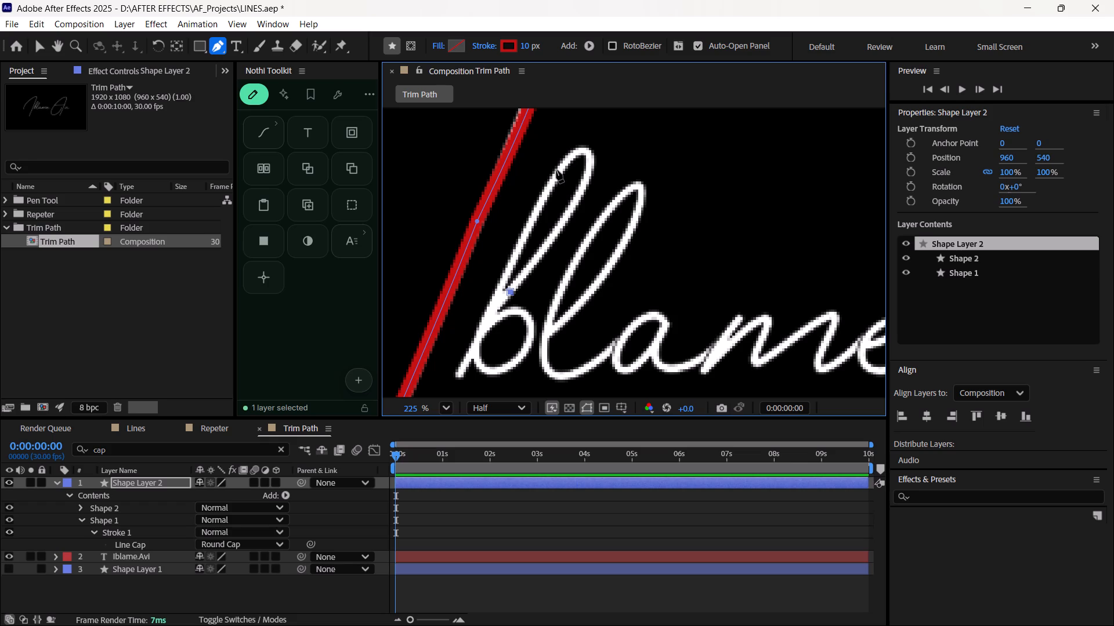
{"action": "left_click", "coordinate": [520, 242]}
{"action": "key", "text": "ctrl+z"}
{"action": "left_click", "coordinate": [578, 150]}
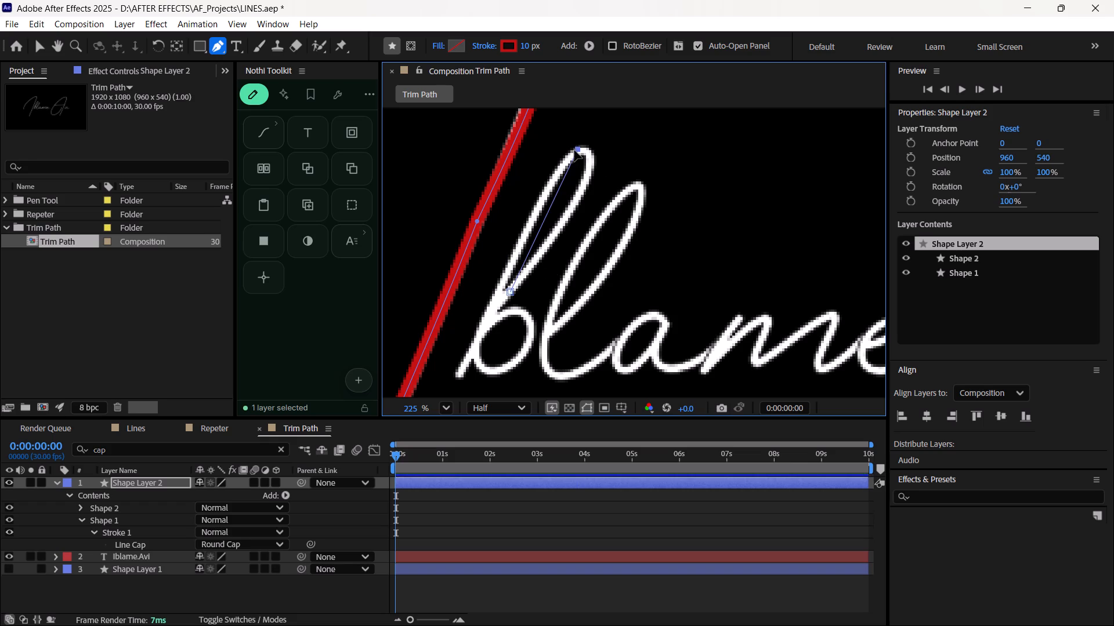
{"action": "key", "text": "ctrl+z"}
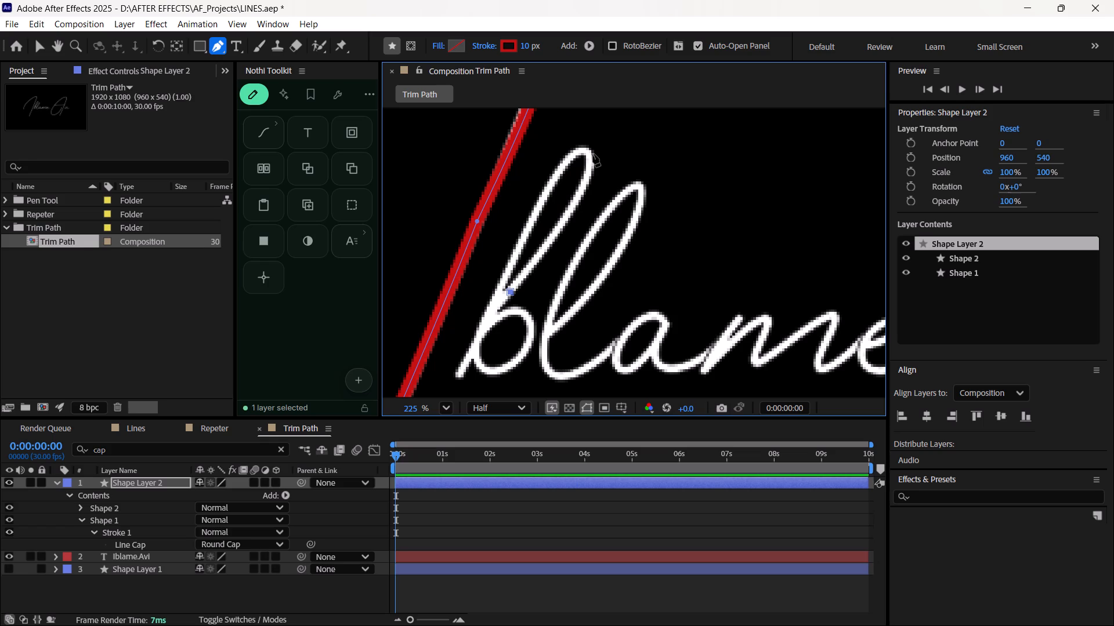
{"action": "left_click", "coordinate": [591, 156]}
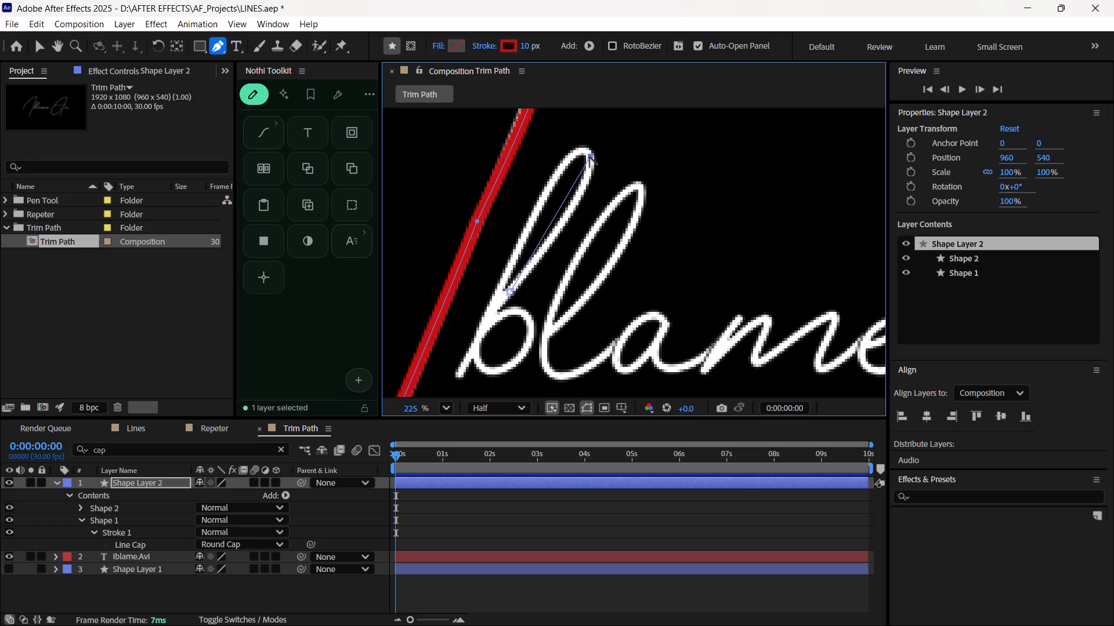
{"action": "left_click", "coordinate": [592, 155], "text": "alt"}
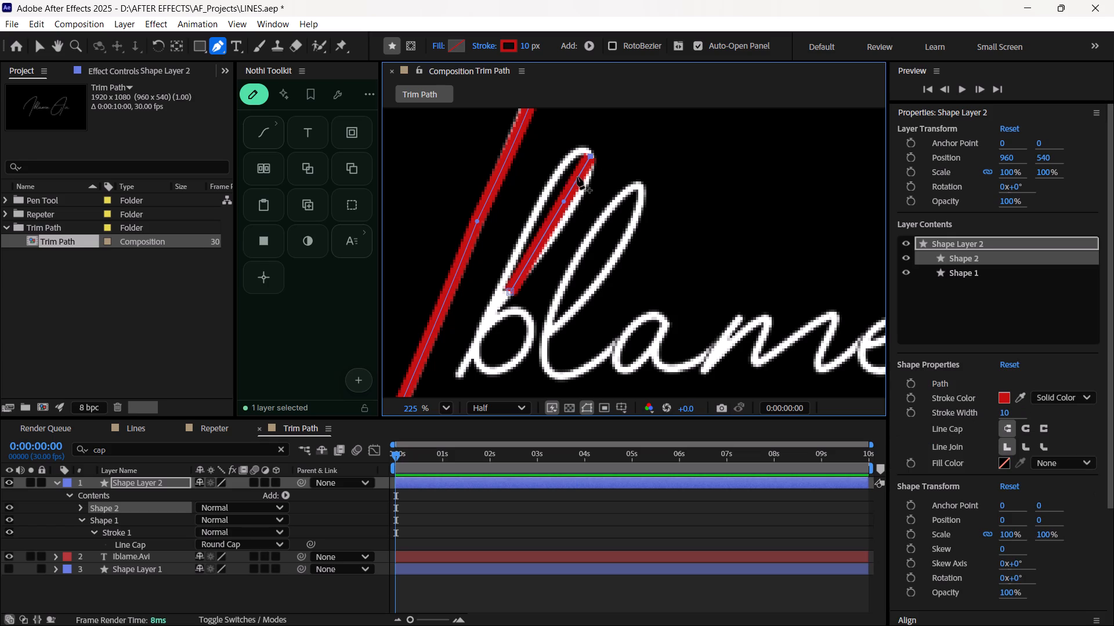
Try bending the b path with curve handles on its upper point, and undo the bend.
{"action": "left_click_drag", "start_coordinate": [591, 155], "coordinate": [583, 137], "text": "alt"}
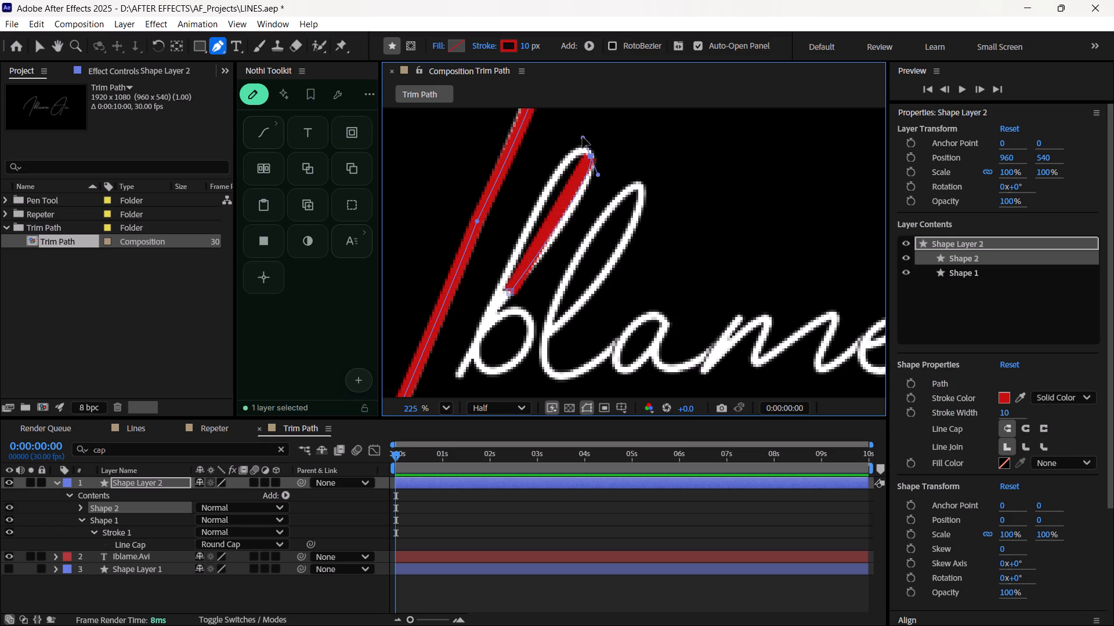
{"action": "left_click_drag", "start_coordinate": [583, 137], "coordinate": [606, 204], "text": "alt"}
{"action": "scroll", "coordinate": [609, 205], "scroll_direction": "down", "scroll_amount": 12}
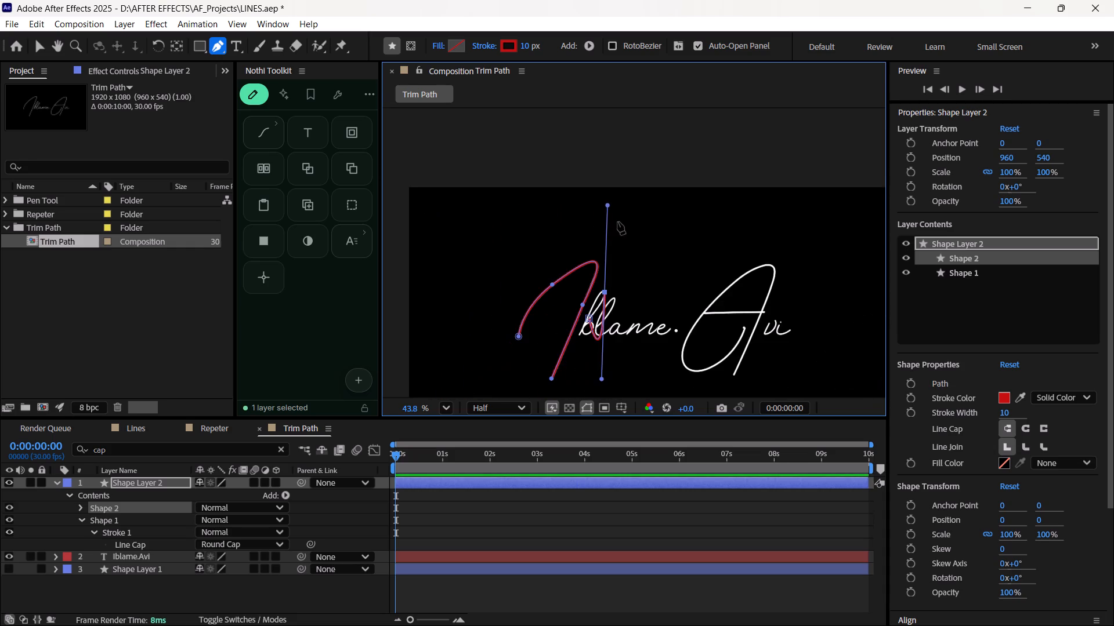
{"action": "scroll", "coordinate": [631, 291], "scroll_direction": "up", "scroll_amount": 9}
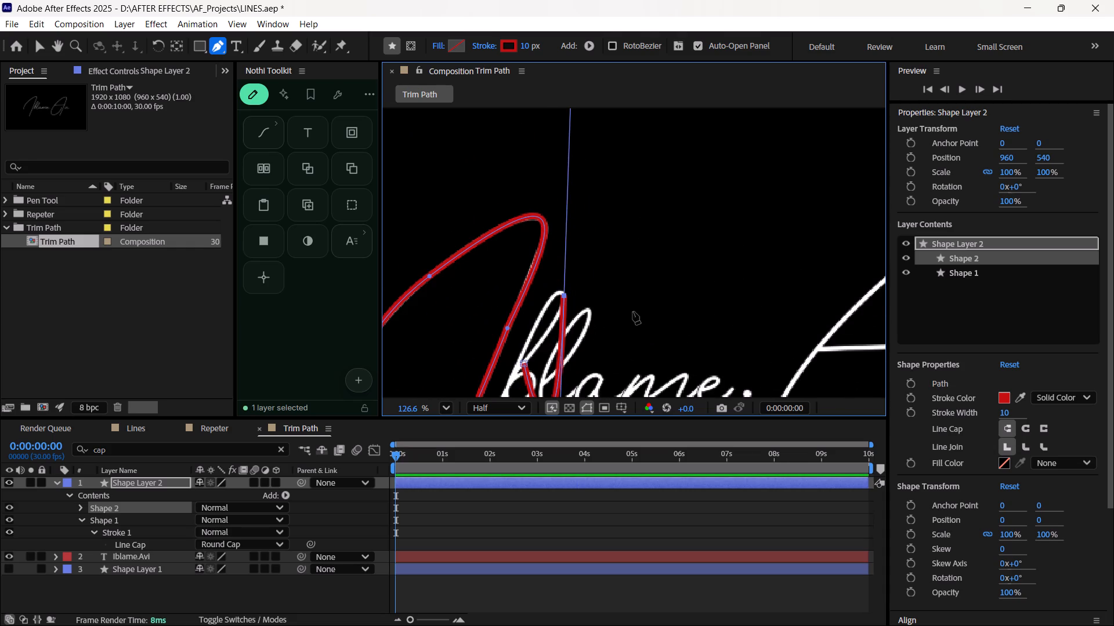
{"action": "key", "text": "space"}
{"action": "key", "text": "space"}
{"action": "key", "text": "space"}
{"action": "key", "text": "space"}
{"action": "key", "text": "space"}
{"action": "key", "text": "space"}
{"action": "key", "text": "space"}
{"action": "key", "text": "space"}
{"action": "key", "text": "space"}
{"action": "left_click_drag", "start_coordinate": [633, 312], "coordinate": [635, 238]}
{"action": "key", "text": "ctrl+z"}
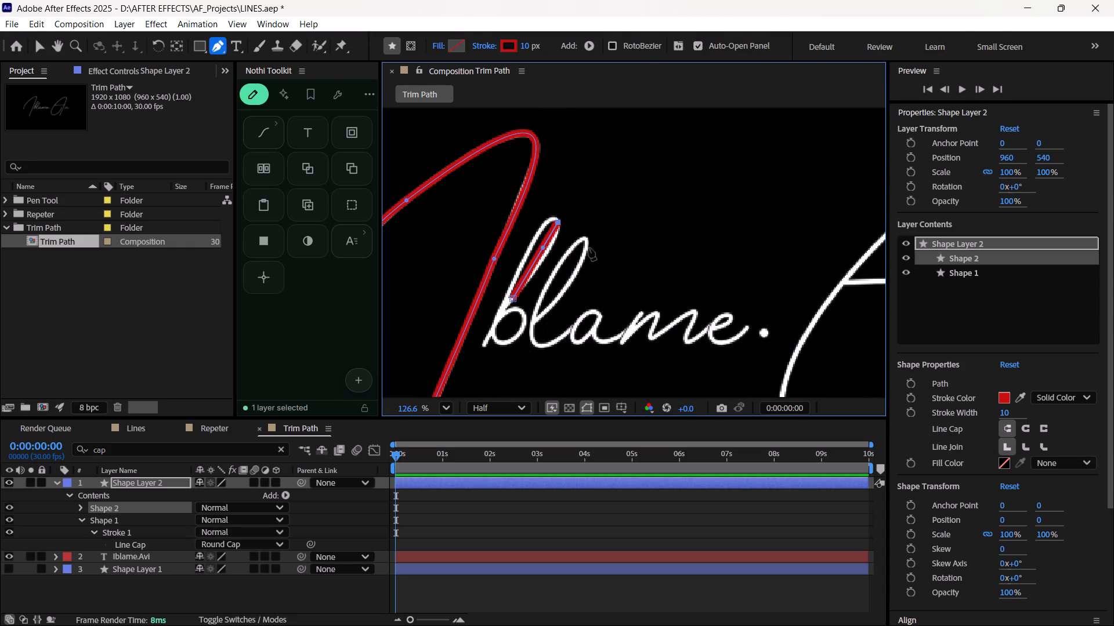
Pull curve handles from the b path's top point and refine them so the path follows both sides of the loop.
{"action": "left_click", "coordinate": [559, 222], "text": "ctrl"}
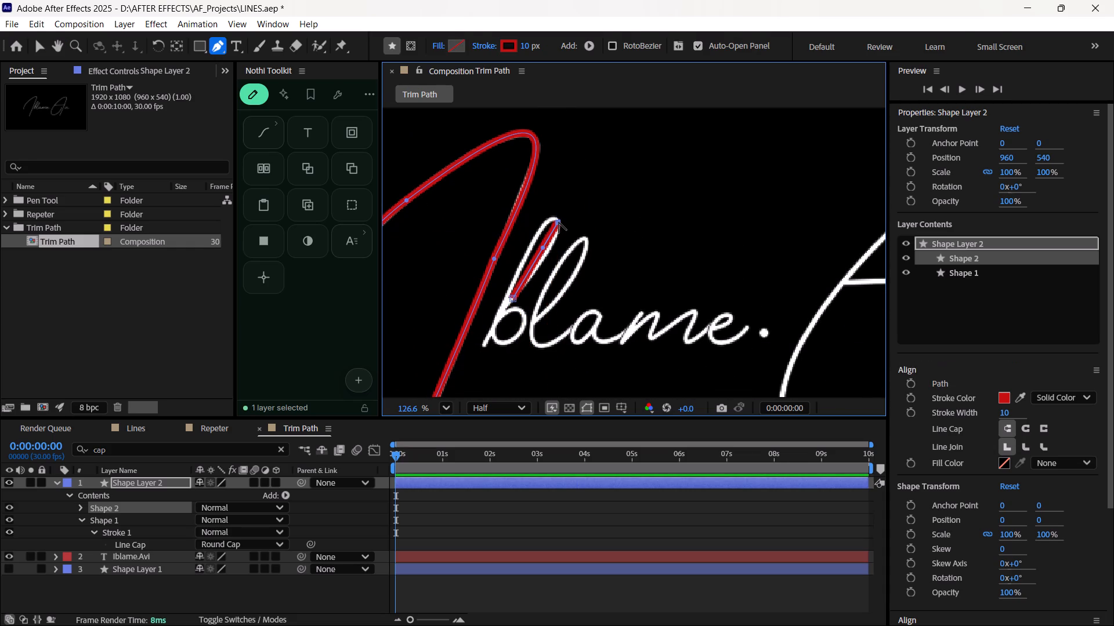
{"action": "double_click", "coordinate": [559, 222], "text": "ctrl"}
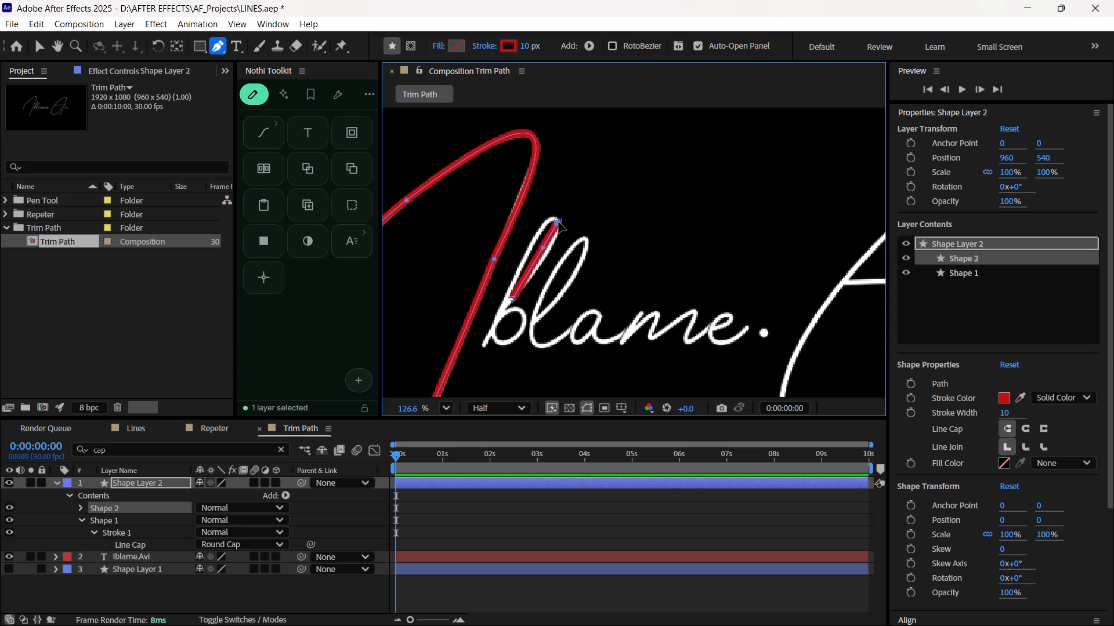
{"action": "left_click", "coordinate": [559, 221], "text": "alt"}
{"action": "left_click_drag", "start_coordinate": [560, 221], "coordinate": [560, 209], "text": "alt"}
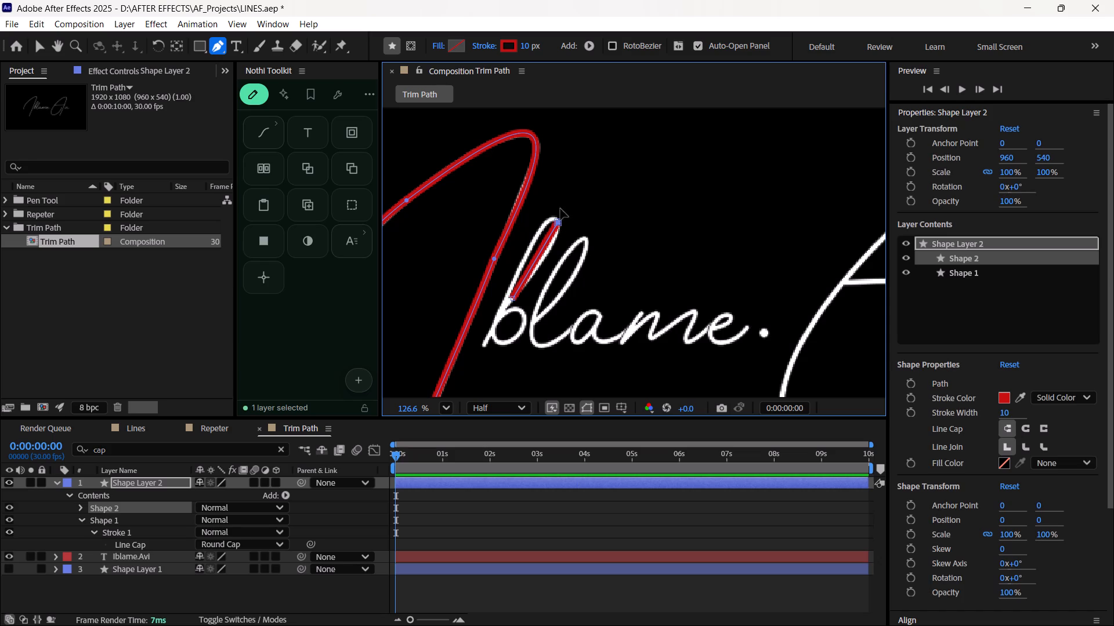
{"action": "left_click_drag", "start_coordinate": [560, 209], "coordinate": [569, 177], "text": "alt"}
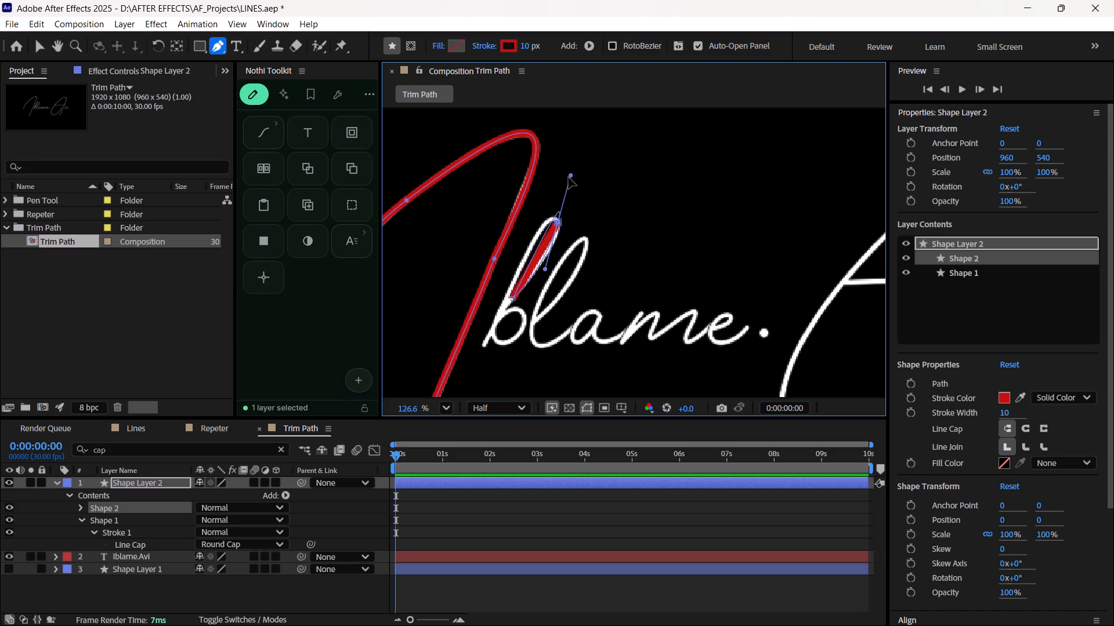
{"action": "left_click_drag", "start_coordinate": [569, 177], "coordinate": [545, 190], "text": "alt"}
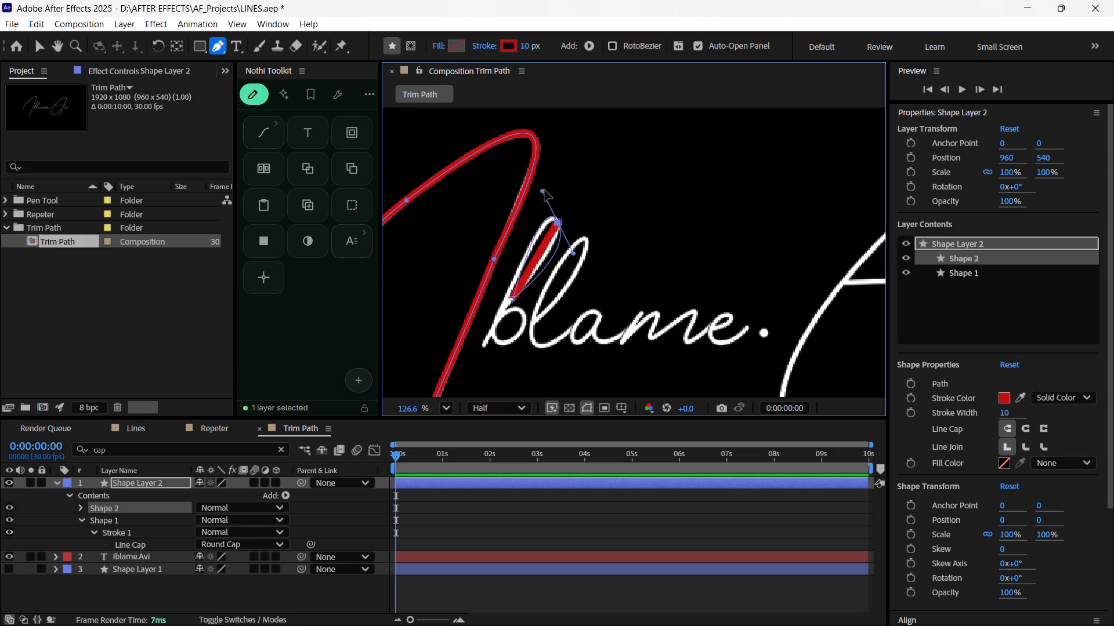
{"action": "left_click_drag", "start_coordinate": [545, 190], "coordinate": [544, 200], "text": "alt"}
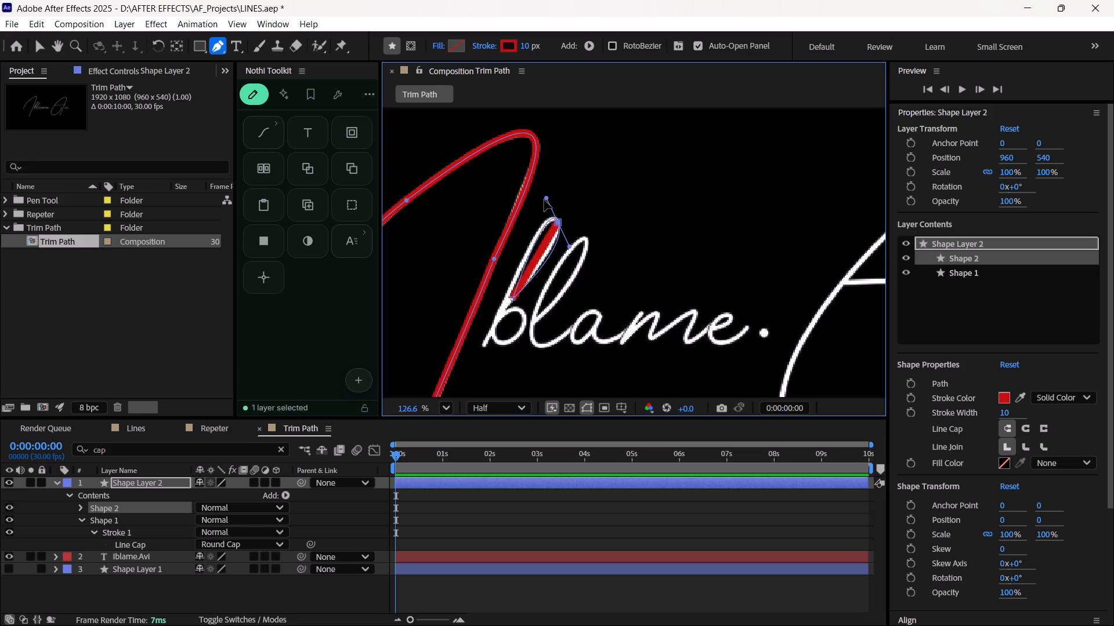
{"action": "left_click_drag", "start_coordinate": [544, 200], "coordinate": [544, 200], "text": "alt"}
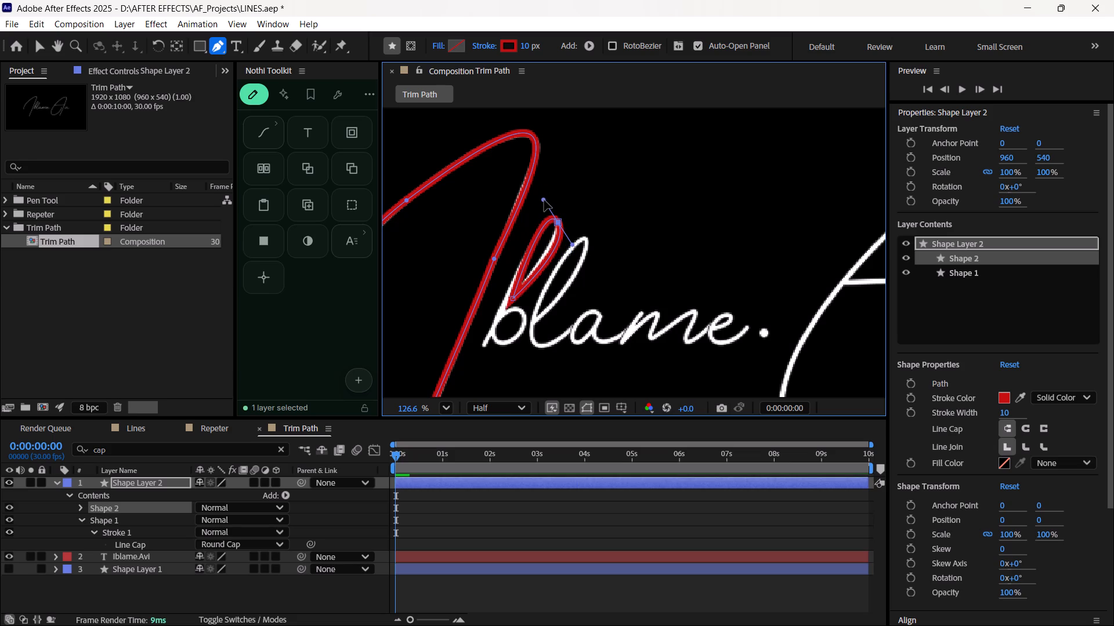
{"action": "left_click", "coordinate": [514, 299]}
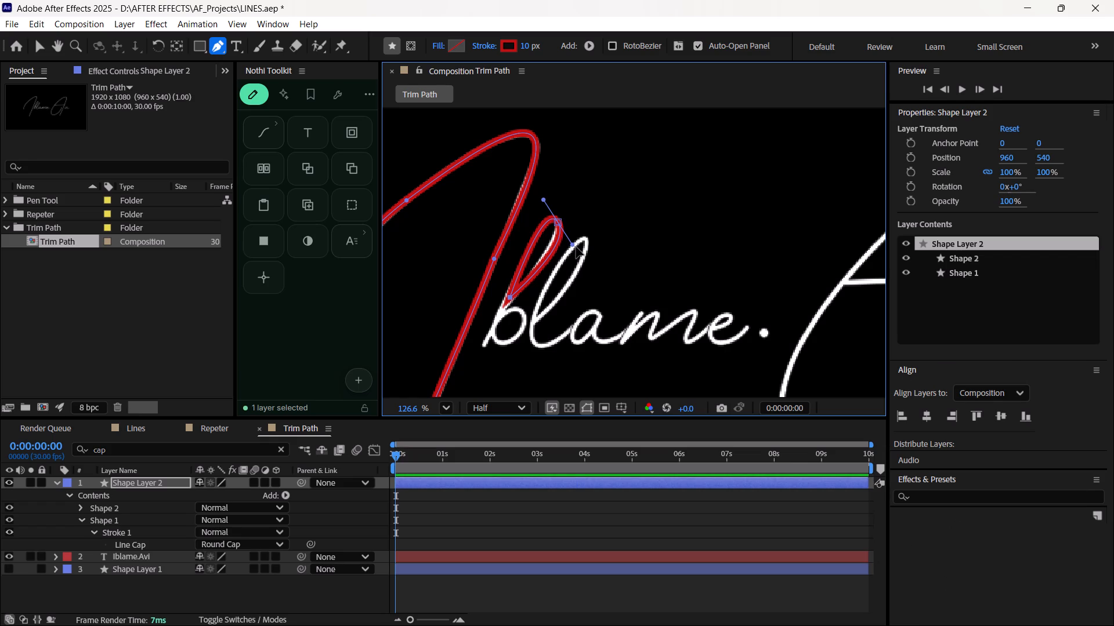
{"action": "left_click_drag", "start_coordinate": [573, 246], "coordinate": [566, 245]}
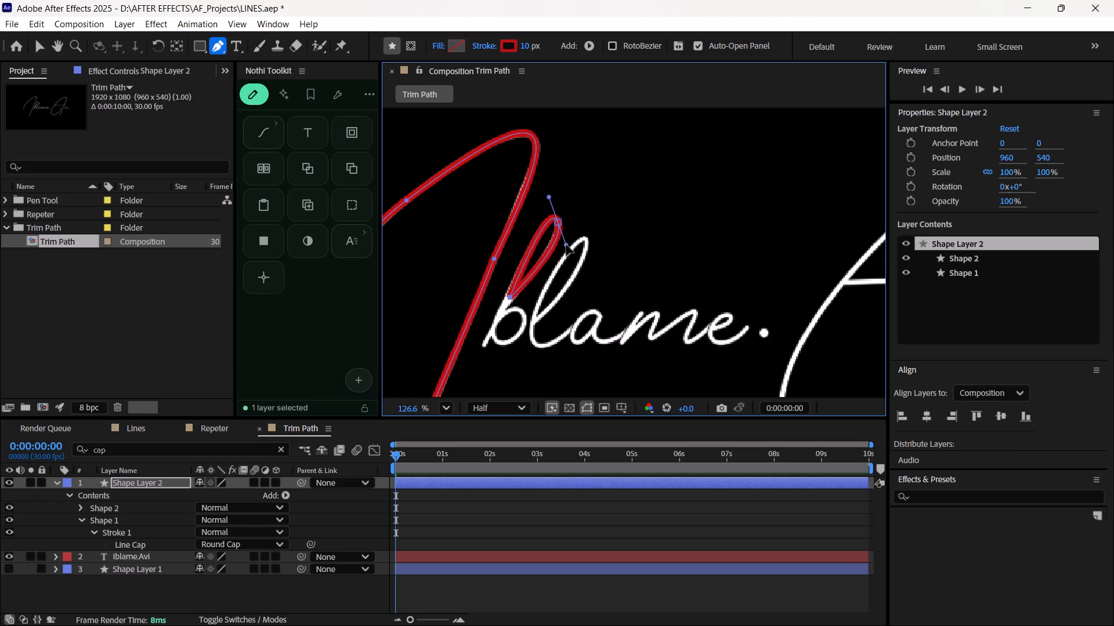
{"action": "left_click_drag", "start_coordinate": [566, 245], "coordinate": [565, 243]}
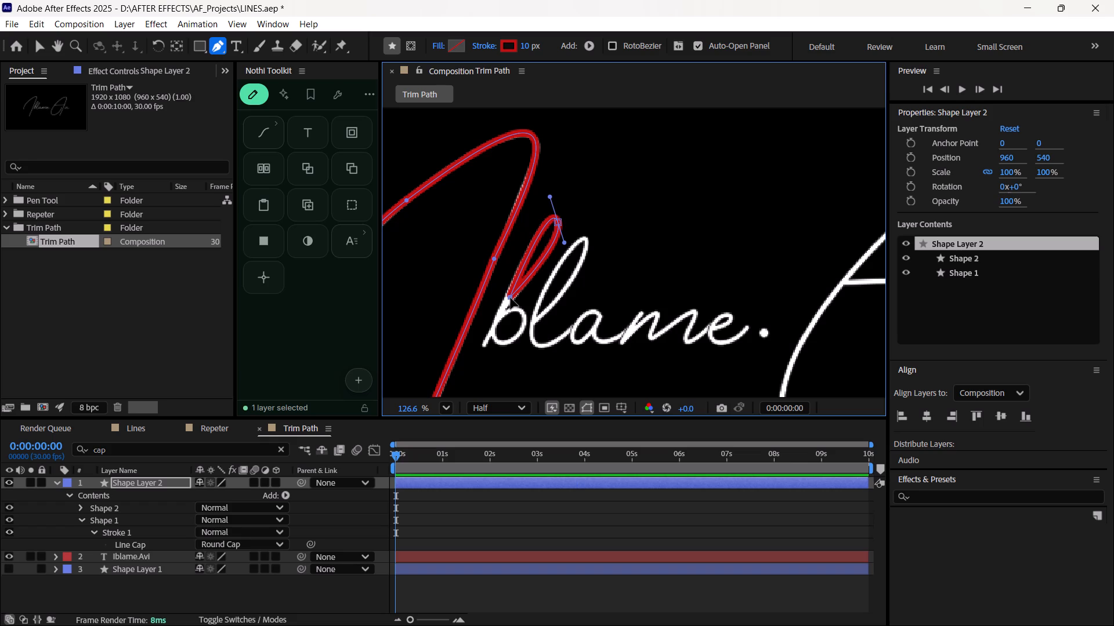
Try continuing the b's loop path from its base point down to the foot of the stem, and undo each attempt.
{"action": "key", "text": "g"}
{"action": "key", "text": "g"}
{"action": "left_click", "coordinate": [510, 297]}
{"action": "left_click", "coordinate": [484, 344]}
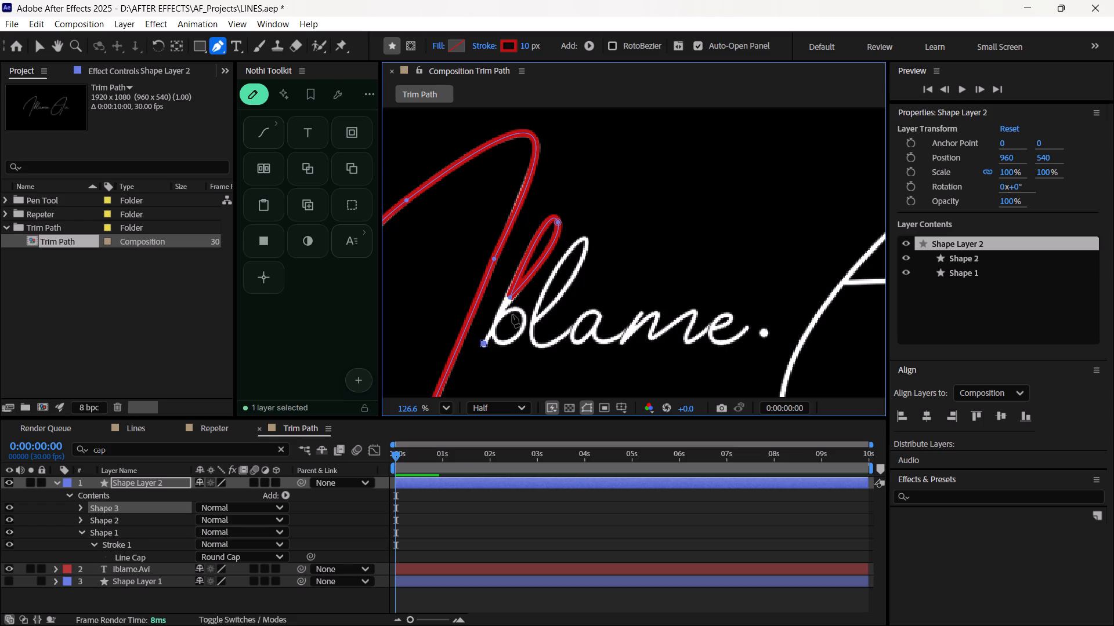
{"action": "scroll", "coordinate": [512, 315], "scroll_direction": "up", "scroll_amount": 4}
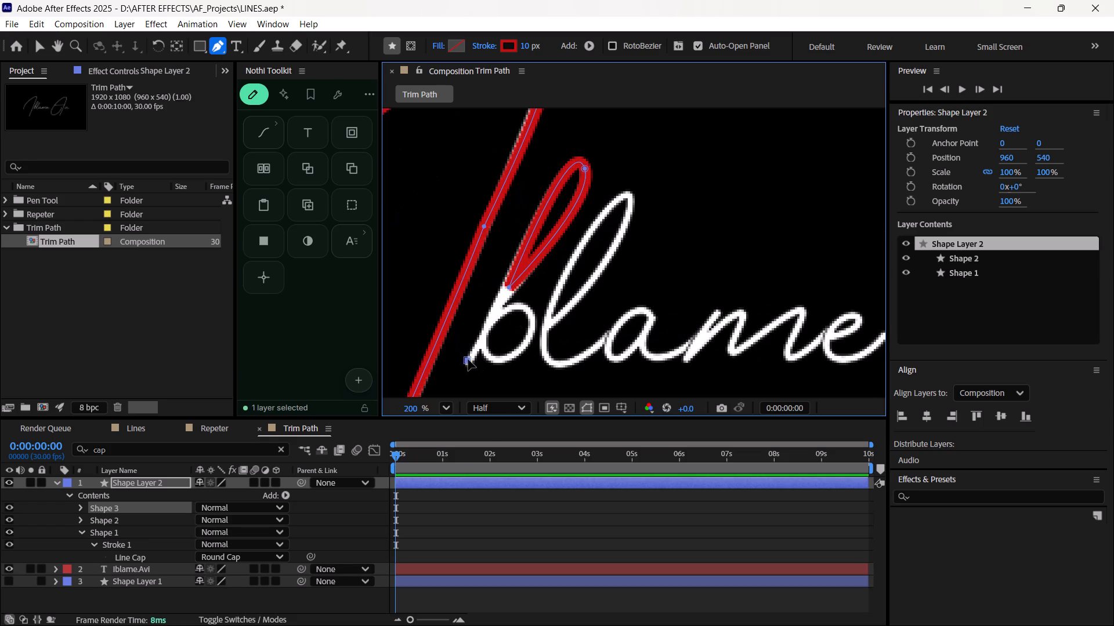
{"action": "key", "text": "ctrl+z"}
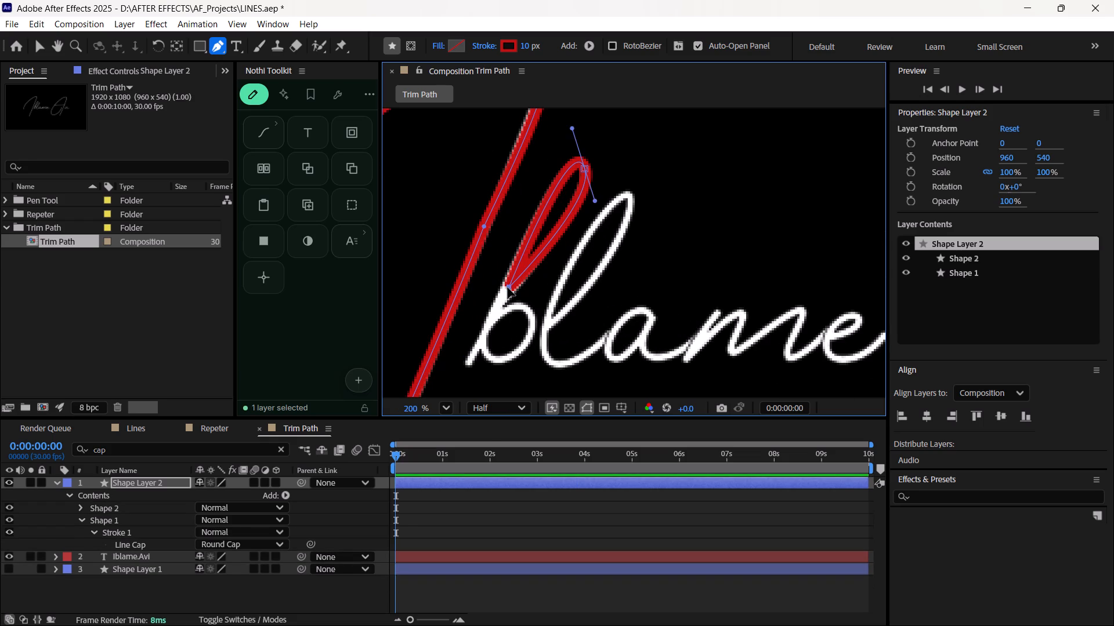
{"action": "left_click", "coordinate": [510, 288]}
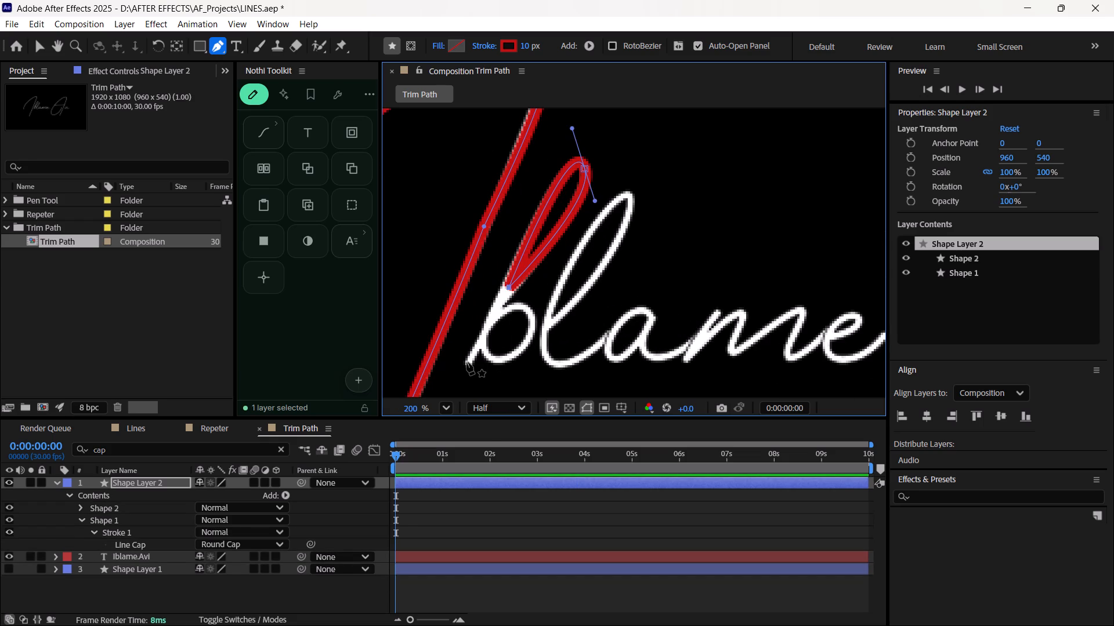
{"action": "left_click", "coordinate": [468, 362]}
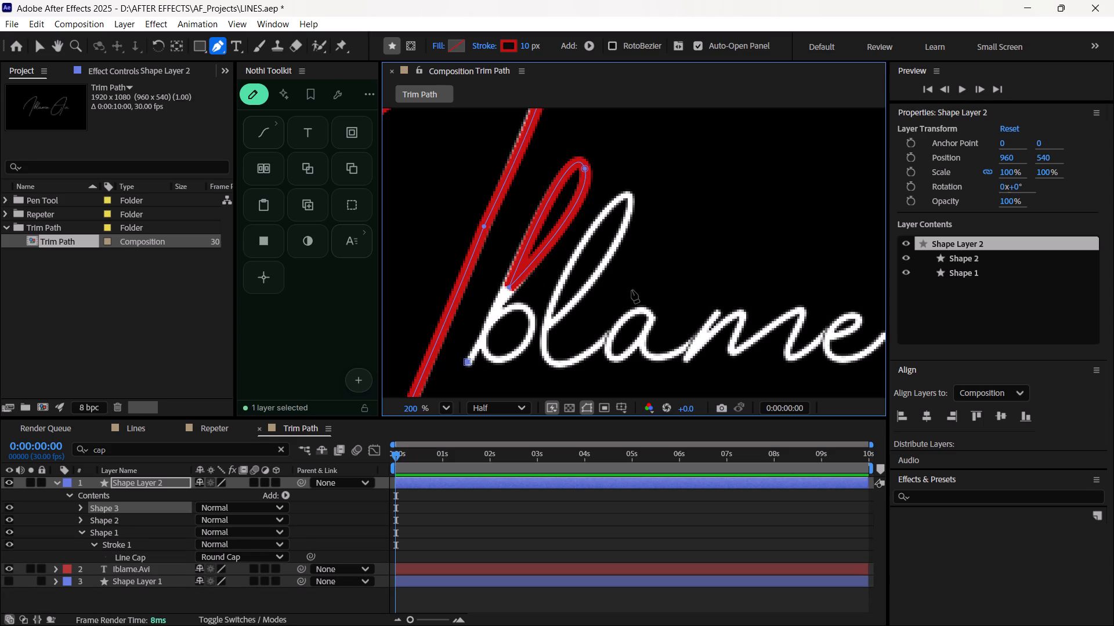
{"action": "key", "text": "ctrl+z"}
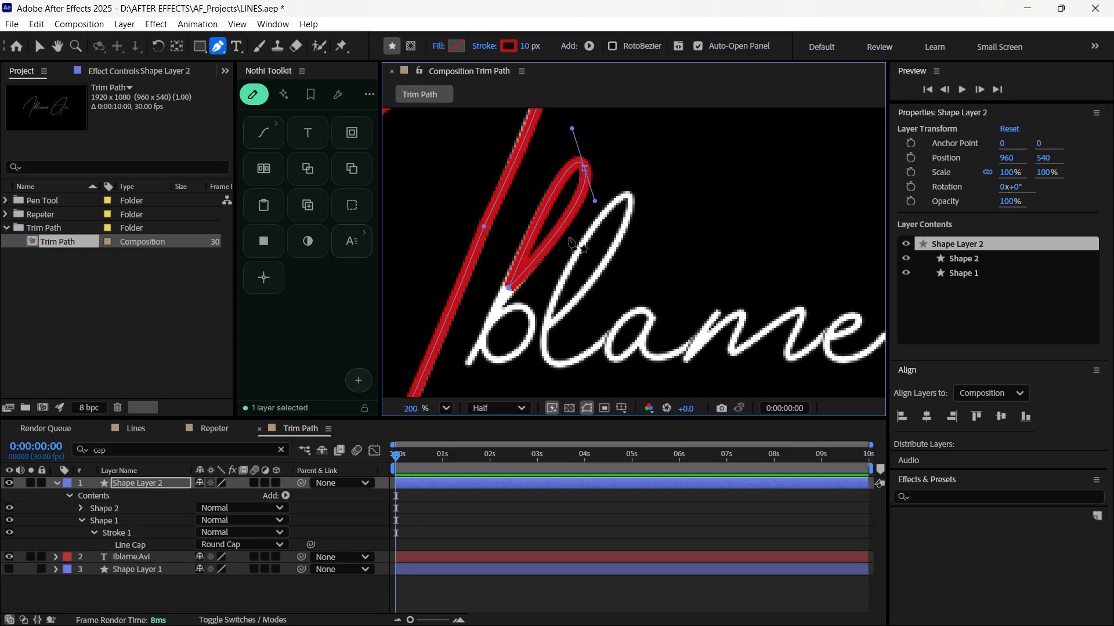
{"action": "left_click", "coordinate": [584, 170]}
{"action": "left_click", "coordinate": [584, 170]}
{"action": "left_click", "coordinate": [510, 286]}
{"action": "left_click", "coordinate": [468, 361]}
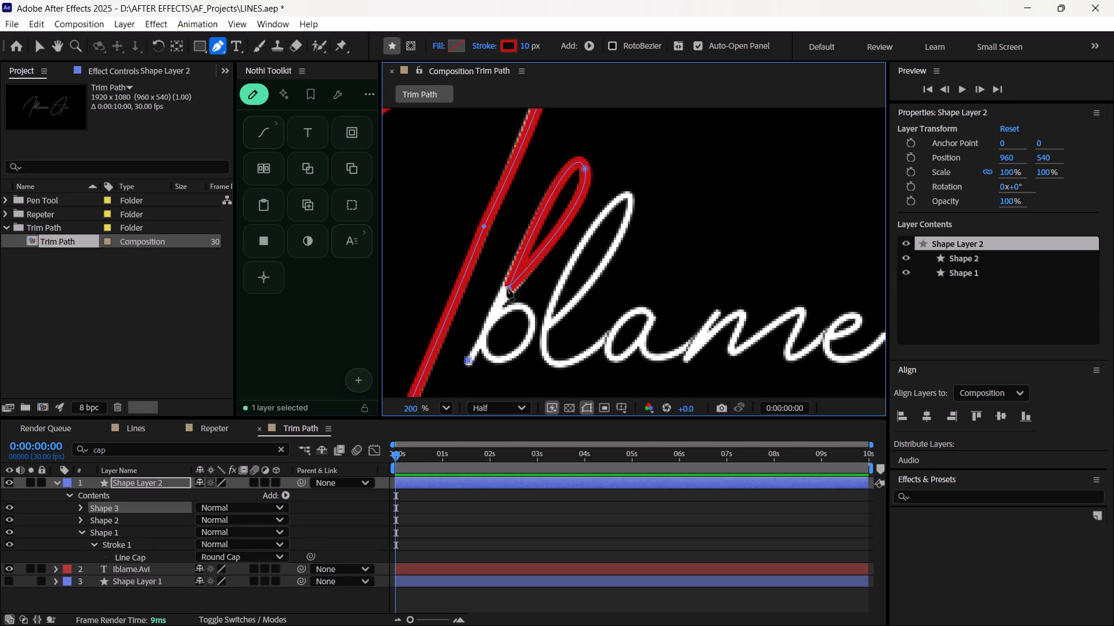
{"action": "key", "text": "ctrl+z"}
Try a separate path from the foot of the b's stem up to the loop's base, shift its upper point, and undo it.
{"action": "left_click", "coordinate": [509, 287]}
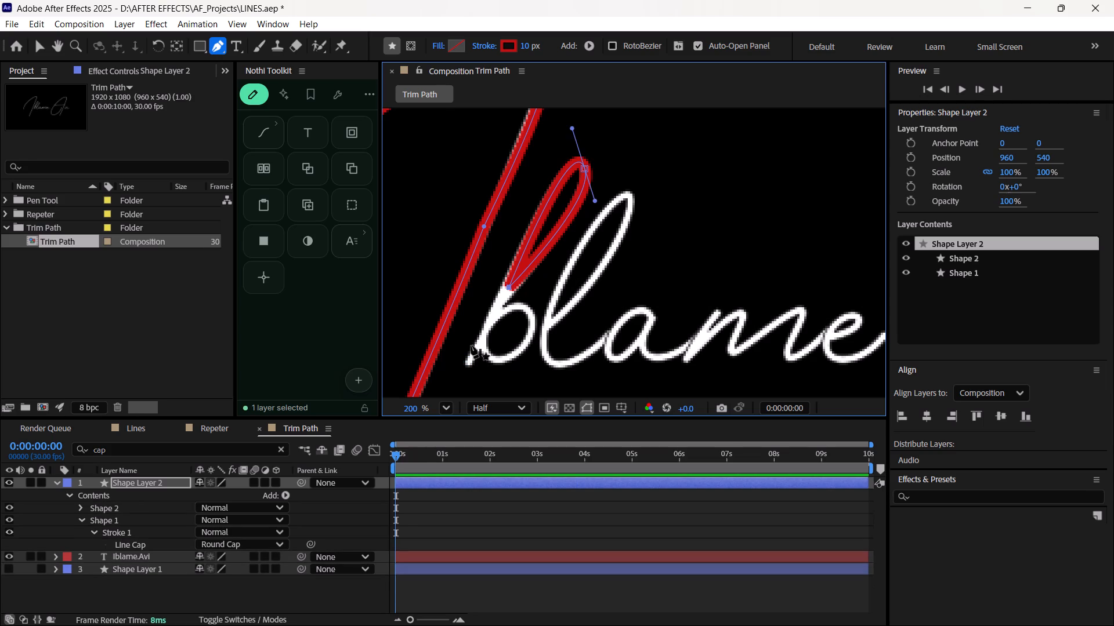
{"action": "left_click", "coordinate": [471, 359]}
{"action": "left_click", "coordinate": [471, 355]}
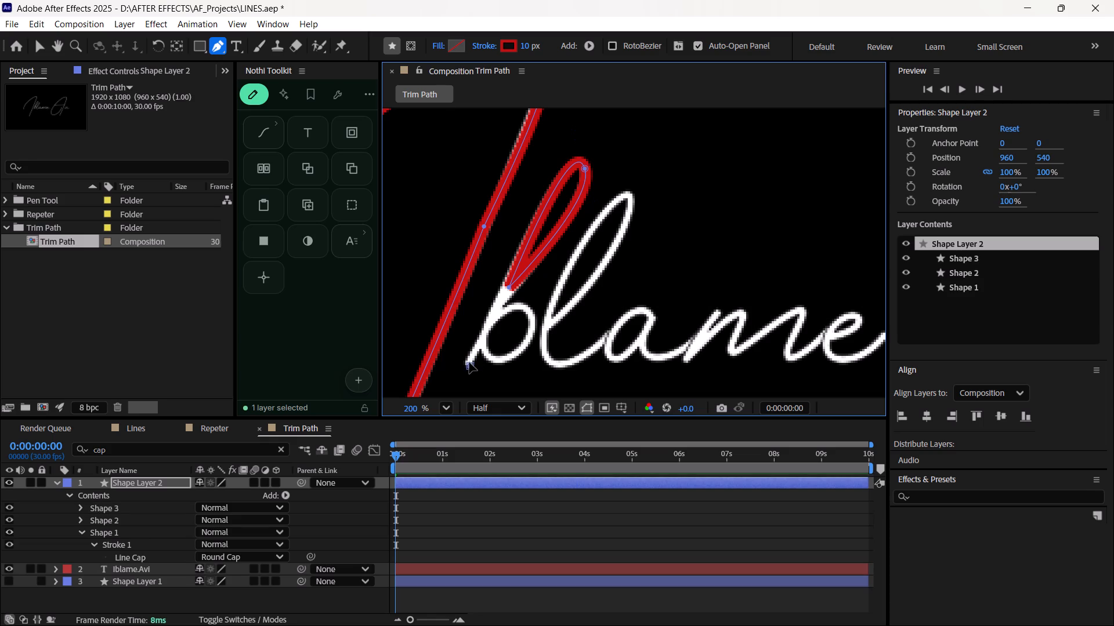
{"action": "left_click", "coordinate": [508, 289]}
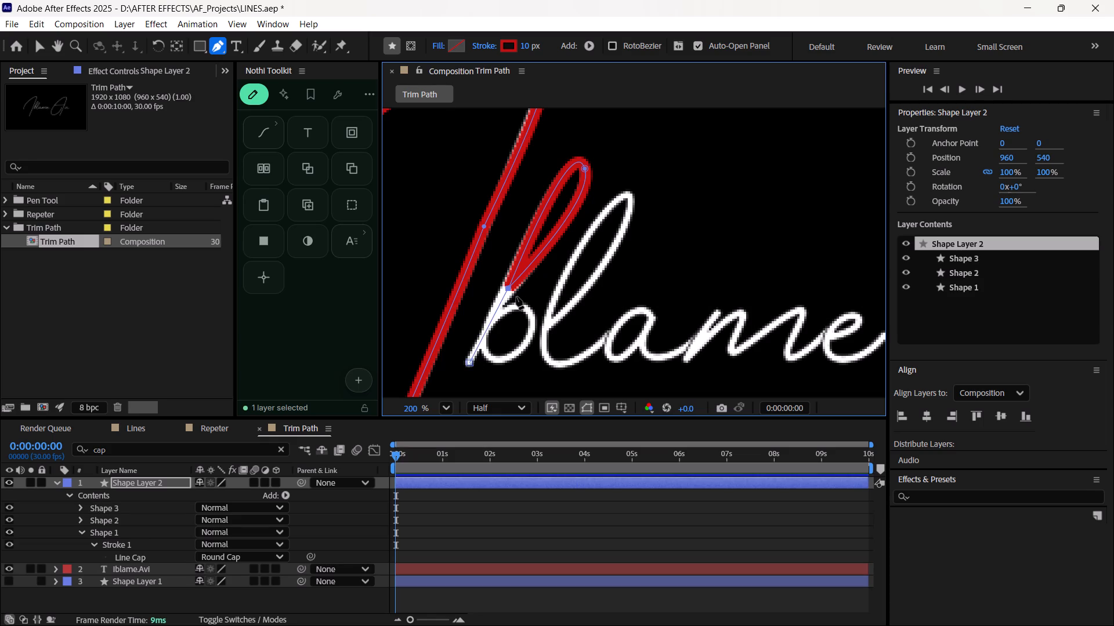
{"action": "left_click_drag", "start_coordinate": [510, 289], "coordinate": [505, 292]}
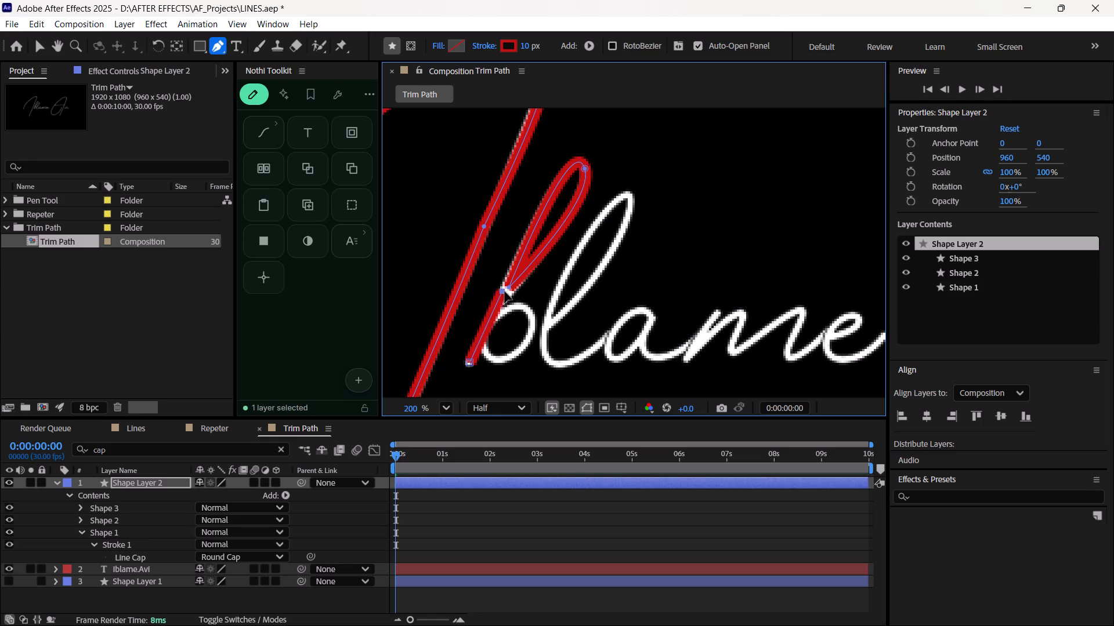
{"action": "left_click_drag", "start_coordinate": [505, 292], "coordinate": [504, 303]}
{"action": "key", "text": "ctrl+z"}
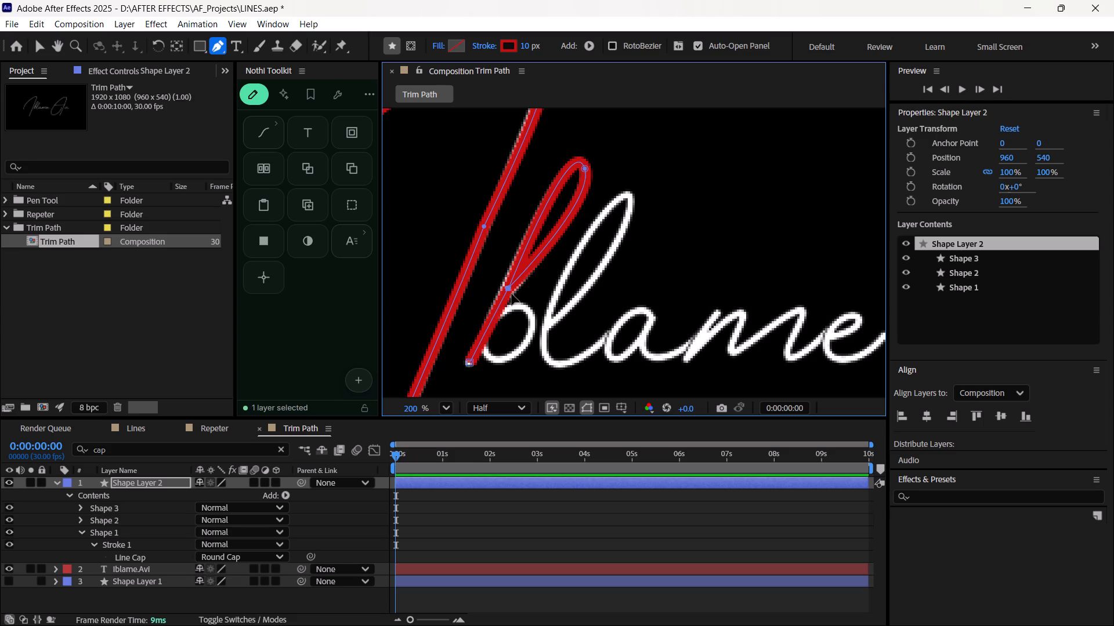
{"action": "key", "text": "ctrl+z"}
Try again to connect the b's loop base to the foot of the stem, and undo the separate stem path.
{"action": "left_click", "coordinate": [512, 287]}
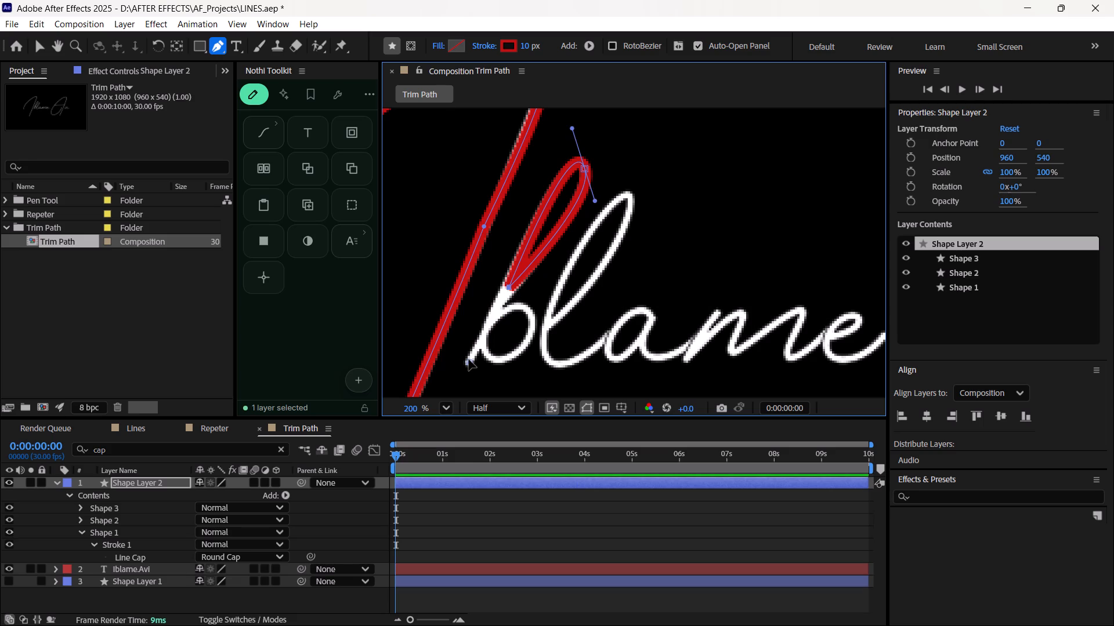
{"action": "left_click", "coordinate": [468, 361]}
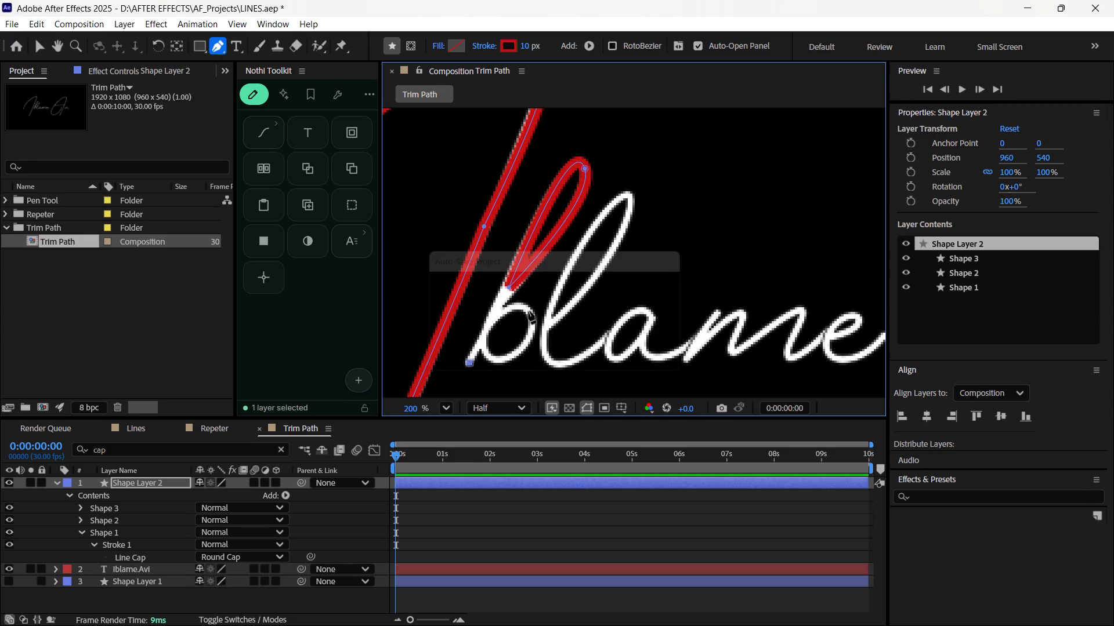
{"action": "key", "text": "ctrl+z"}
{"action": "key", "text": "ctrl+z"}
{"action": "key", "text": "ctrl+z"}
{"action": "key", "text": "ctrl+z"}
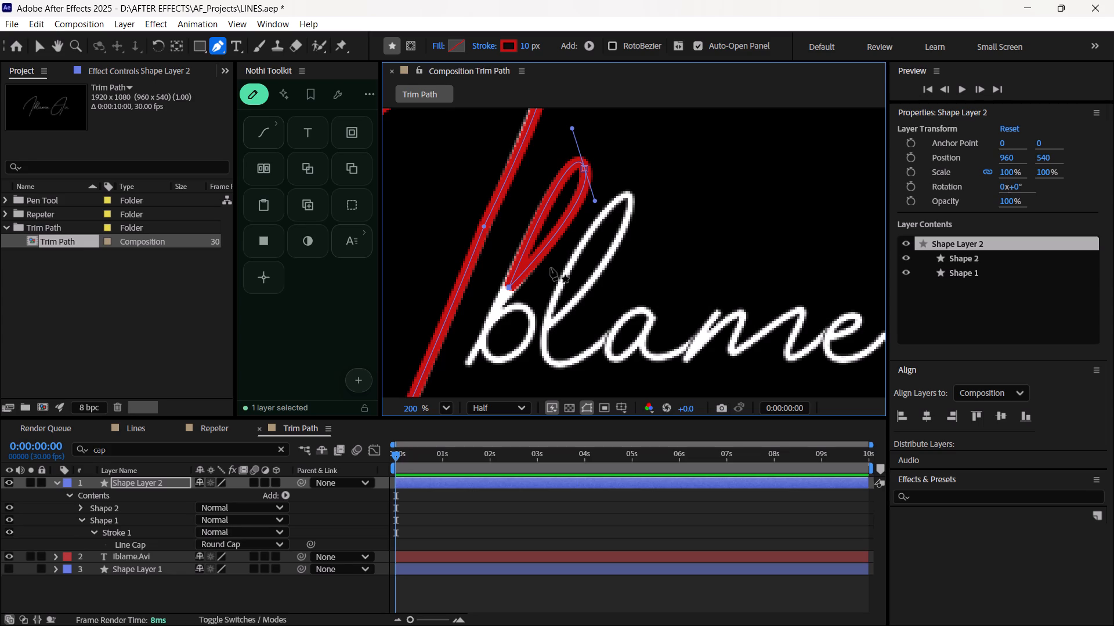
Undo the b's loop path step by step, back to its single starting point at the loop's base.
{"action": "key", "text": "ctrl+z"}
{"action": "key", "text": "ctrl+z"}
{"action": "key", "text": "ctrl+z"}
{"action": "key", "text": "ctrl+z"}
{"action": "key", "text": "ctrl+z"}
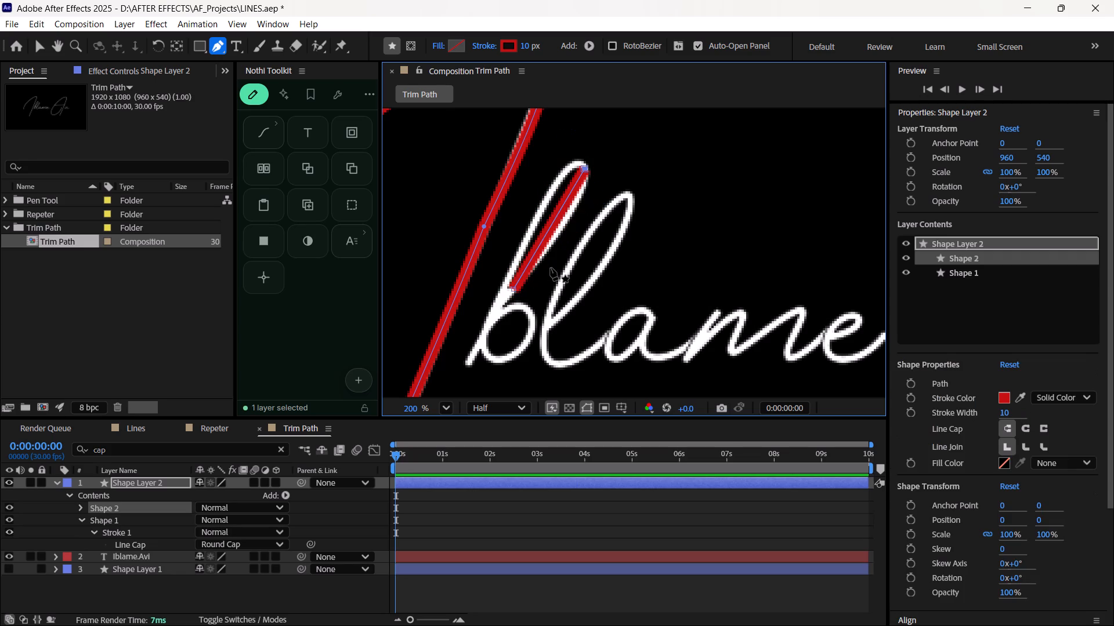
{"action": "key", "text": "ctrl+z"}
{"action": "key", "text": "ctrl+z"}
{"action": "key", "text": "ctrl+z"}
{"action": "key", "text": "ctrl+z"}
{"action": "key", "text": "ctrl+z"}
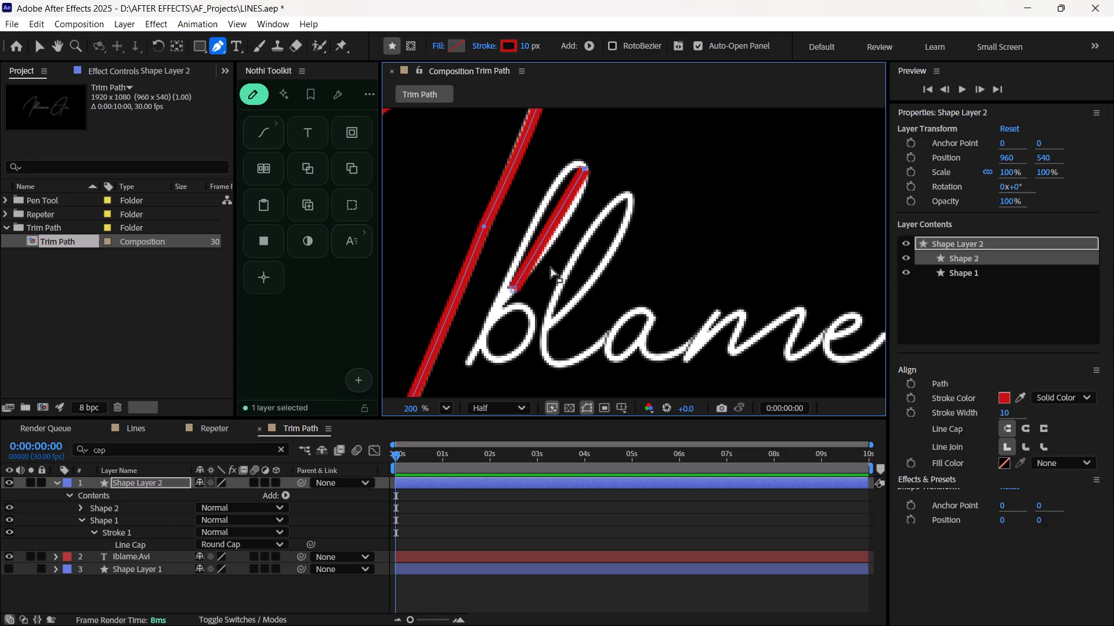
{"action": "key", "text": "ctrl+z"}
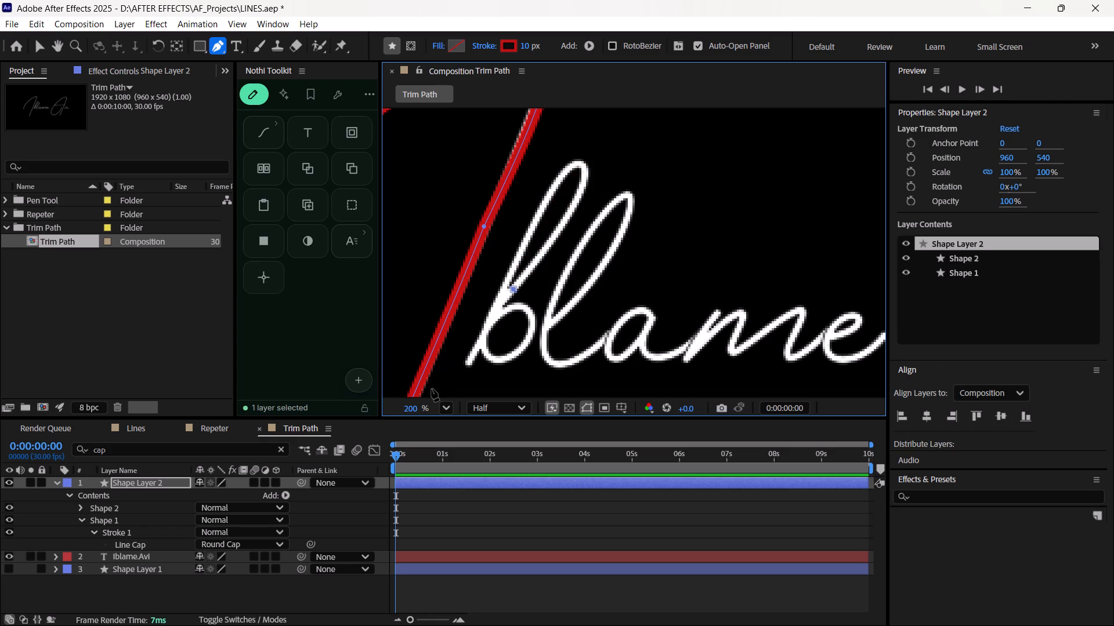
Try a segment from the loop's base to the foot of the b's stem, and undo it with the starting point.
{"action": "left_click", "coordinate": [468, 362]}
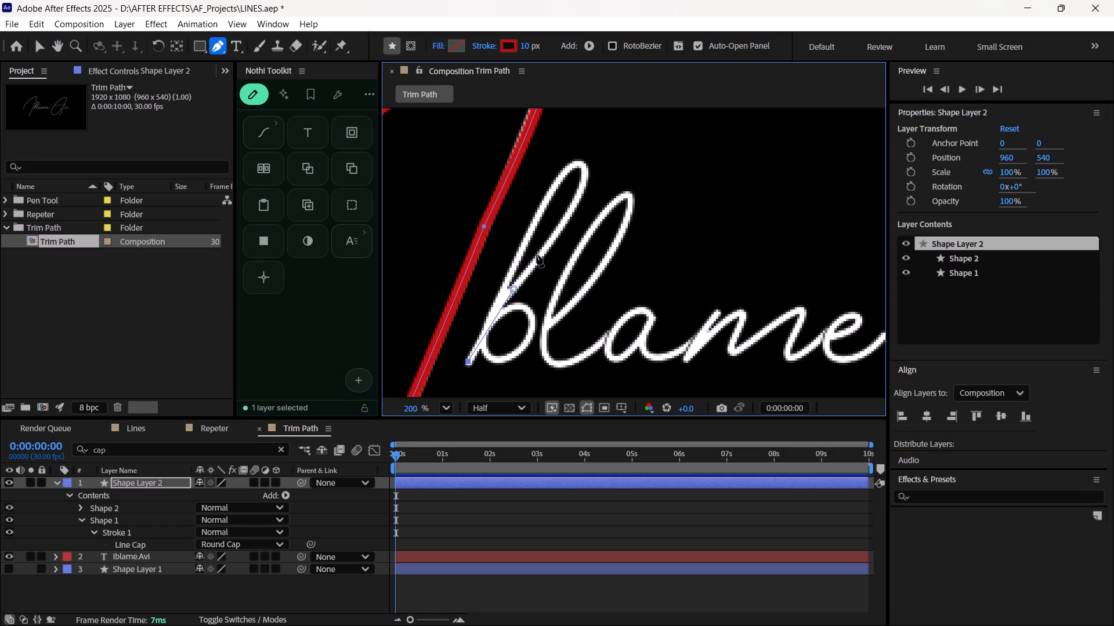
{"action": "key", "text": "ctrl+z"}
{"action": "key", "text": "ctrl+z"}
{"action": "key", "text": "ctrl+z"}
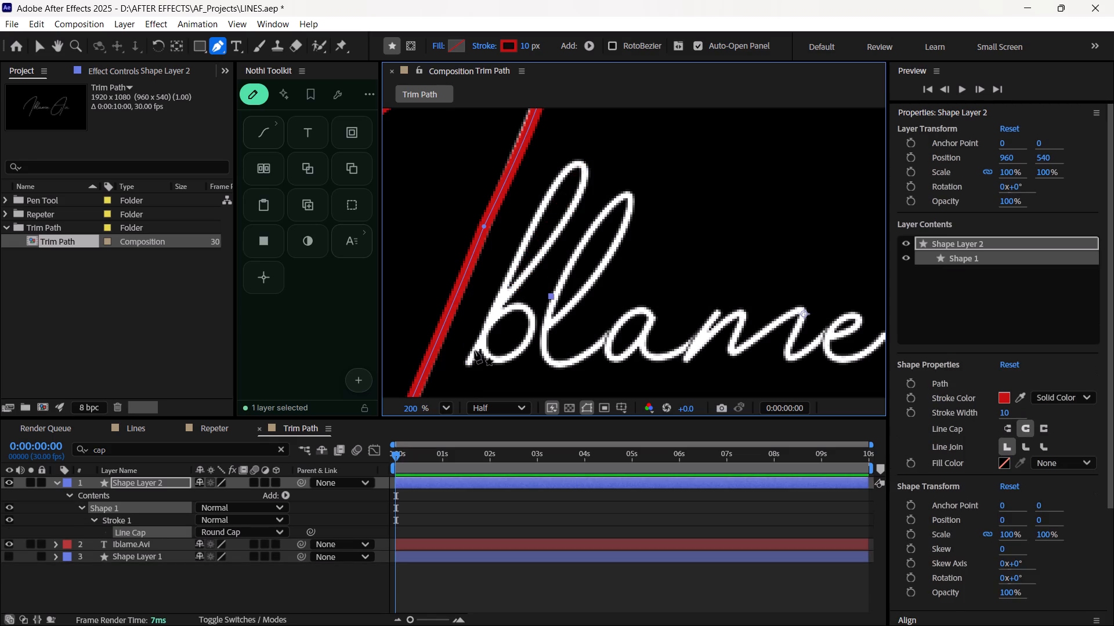
Draw a Pen path on Shape Layer 2 from the foot of the b's stem to the loop's top, curving it with handles at the top point.
{"action": "left_click", "coordinate": [468, 362]}
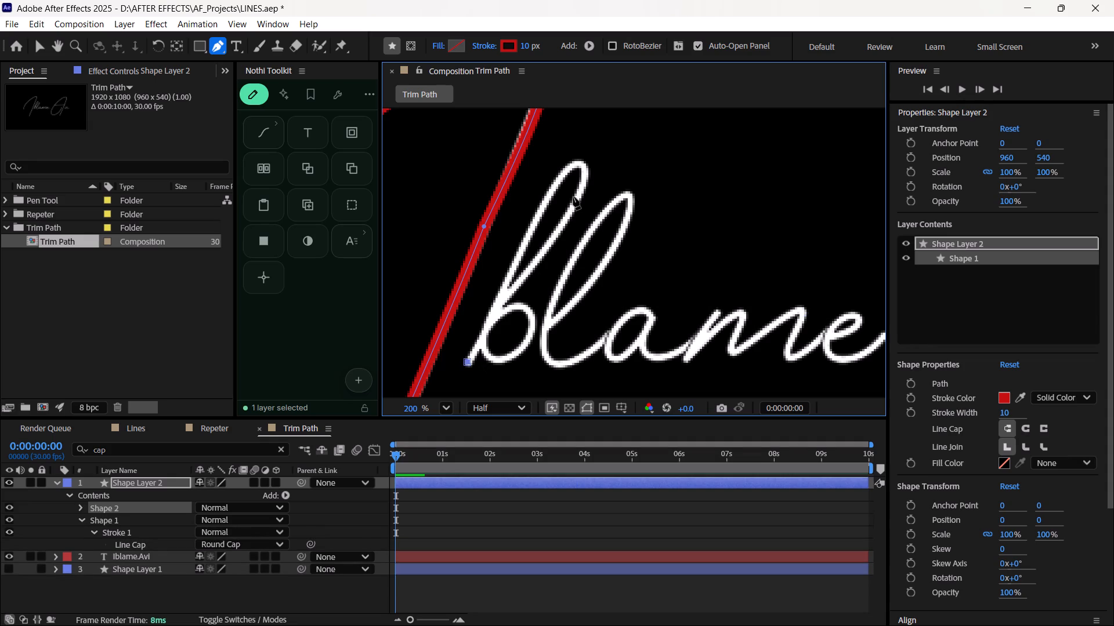
{"action": "left_click", "coordinate": [582, 163]}
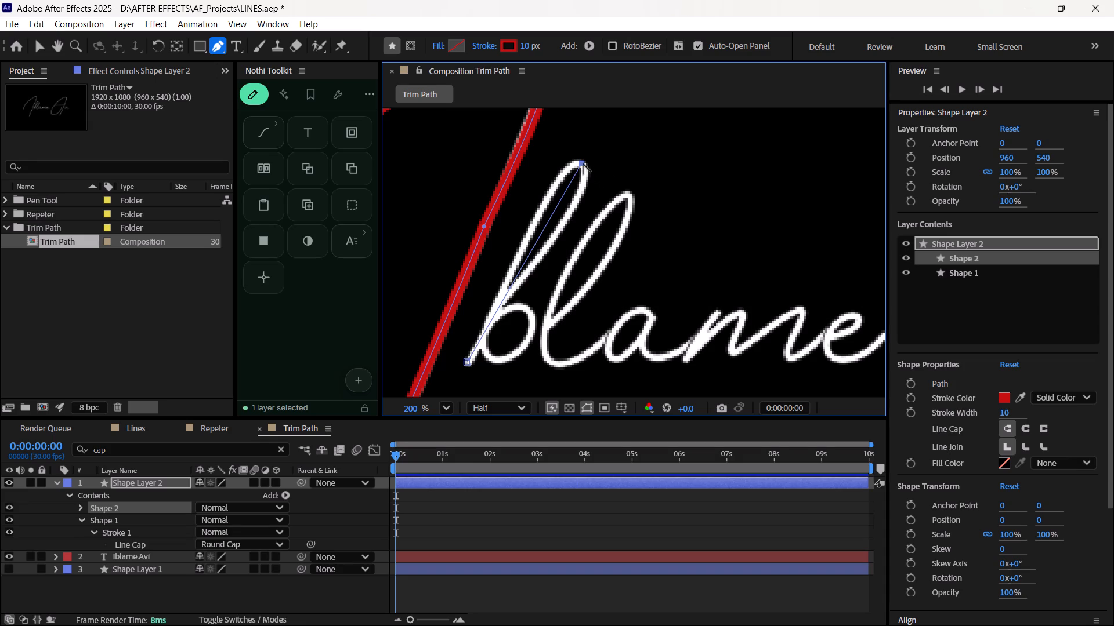
{"action": "left_click", "coordinate": [583, 163], "text": "alt"}
{"action": "left_click_drag", "start_coordinate": [582, 162], "coordinate": [540, 126], "text": "alt"}
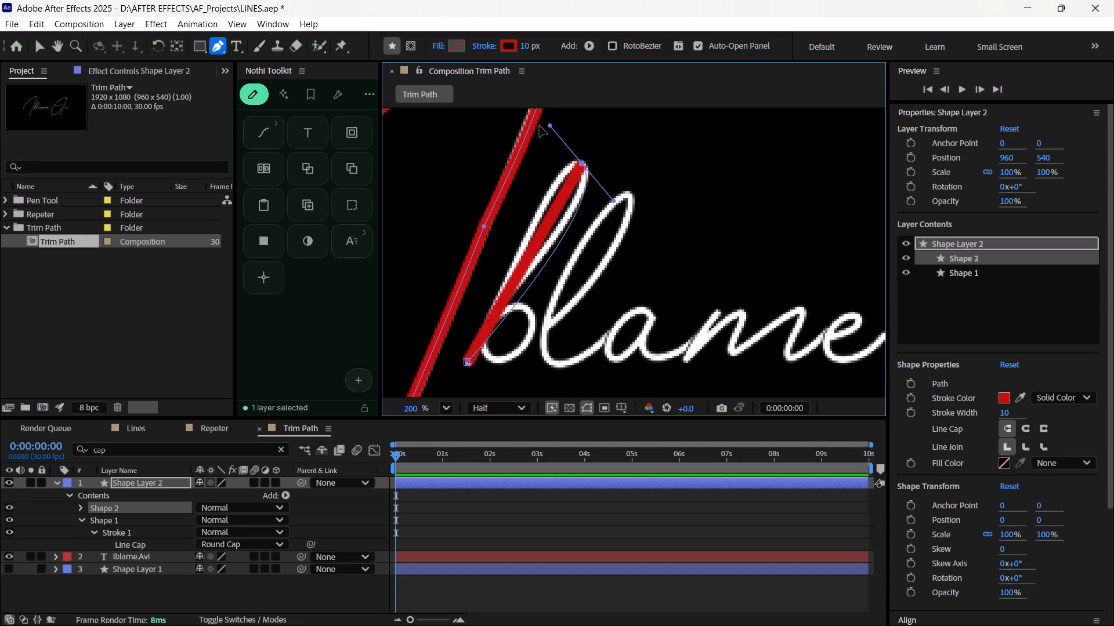
{"action": "left_click_drag", "start_coordinate": [540, 126], "coordinate": [567, 133], "text": "alt"}
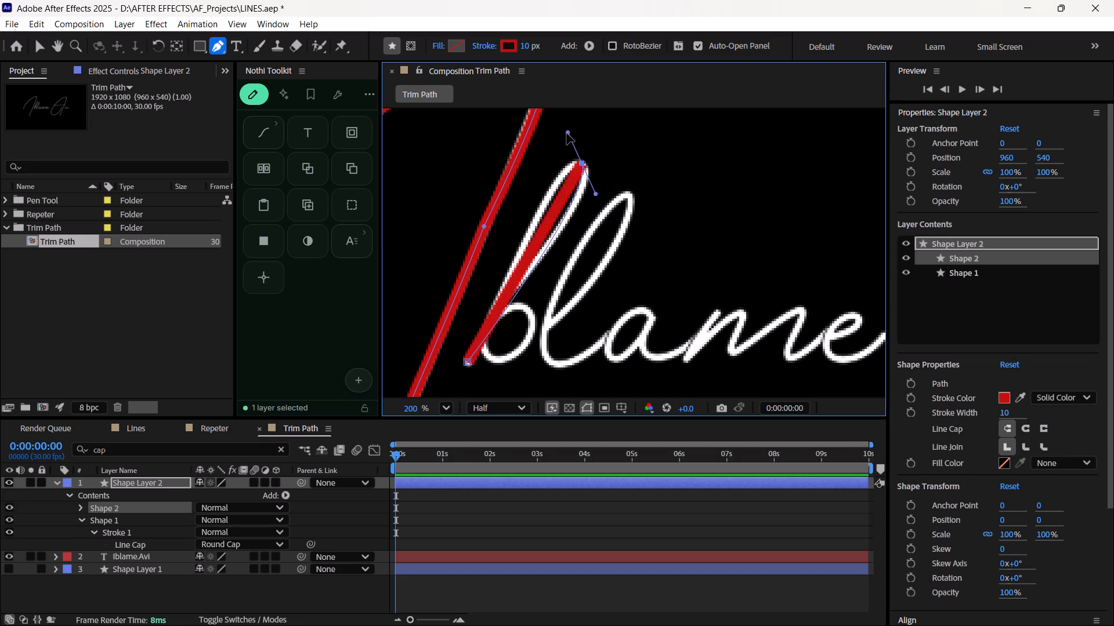
{"action": "left_click_drag", "start_coordinate": [567, 133], "coordinate": [553, 150], "text": "alt"}
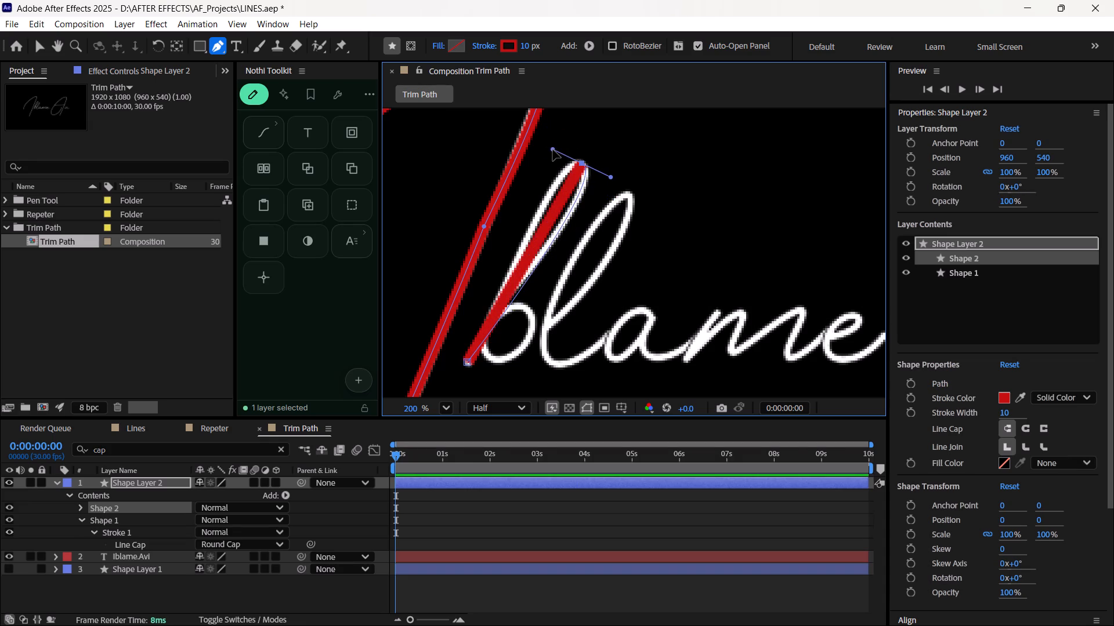
{"action": "left_click_drag", "start_coordinate": [553, 150], "coordinate": [554, 150], "text": "alt"}
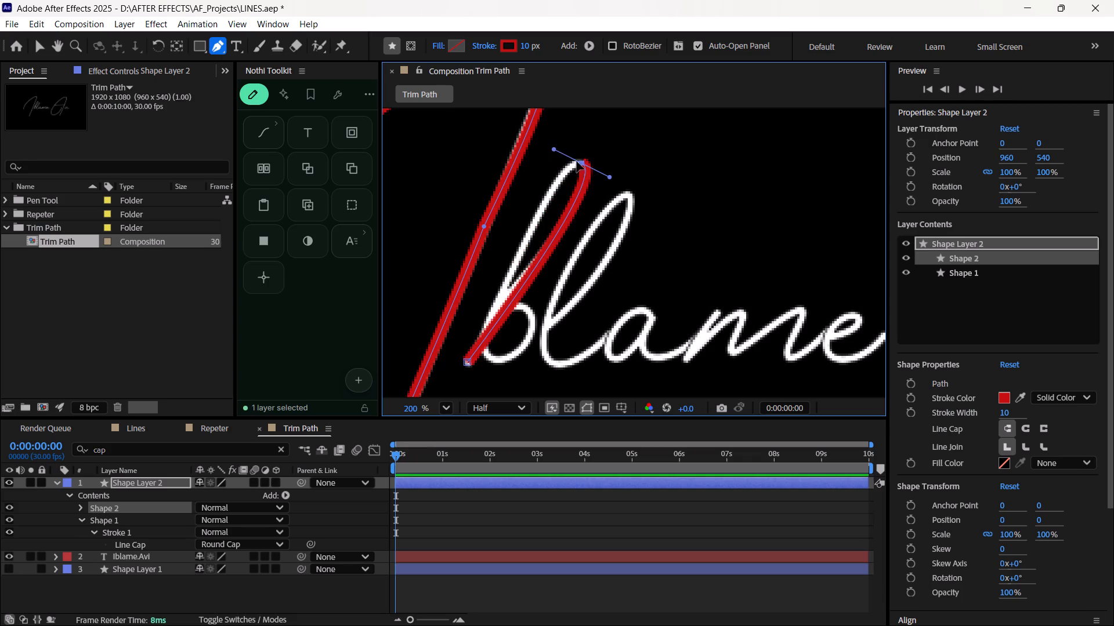
{"action": "left_click", "coordinate": [554, 149]}
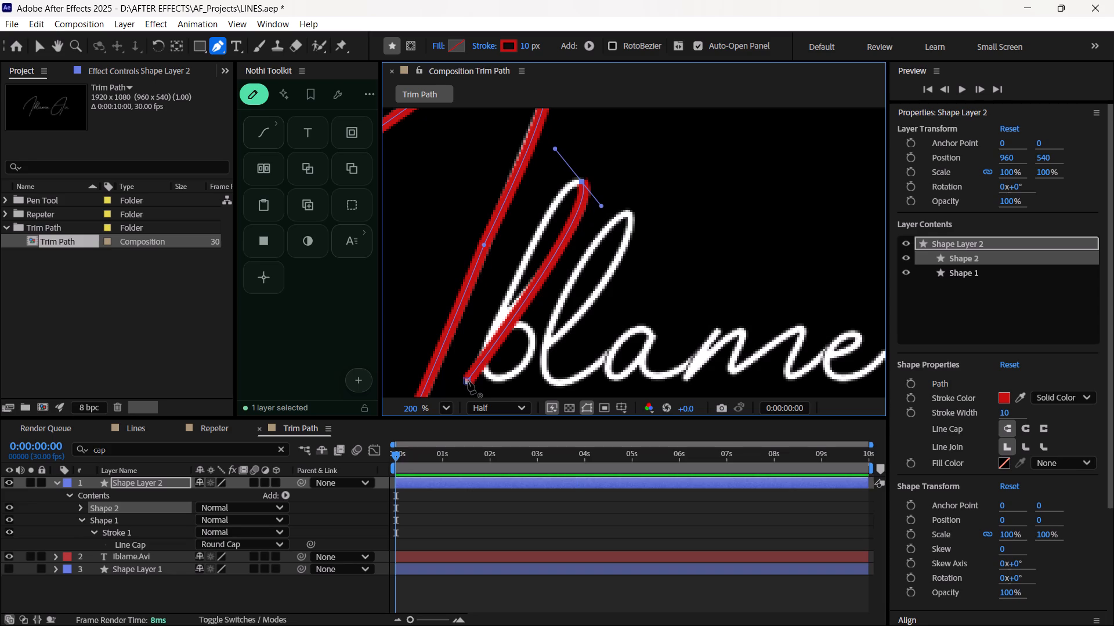
Set the new b path's stroke width to 9 px.
{"action": "left_click", "coordinate": [525, 48]}
{"action": "key", "text": "BackSpace"}
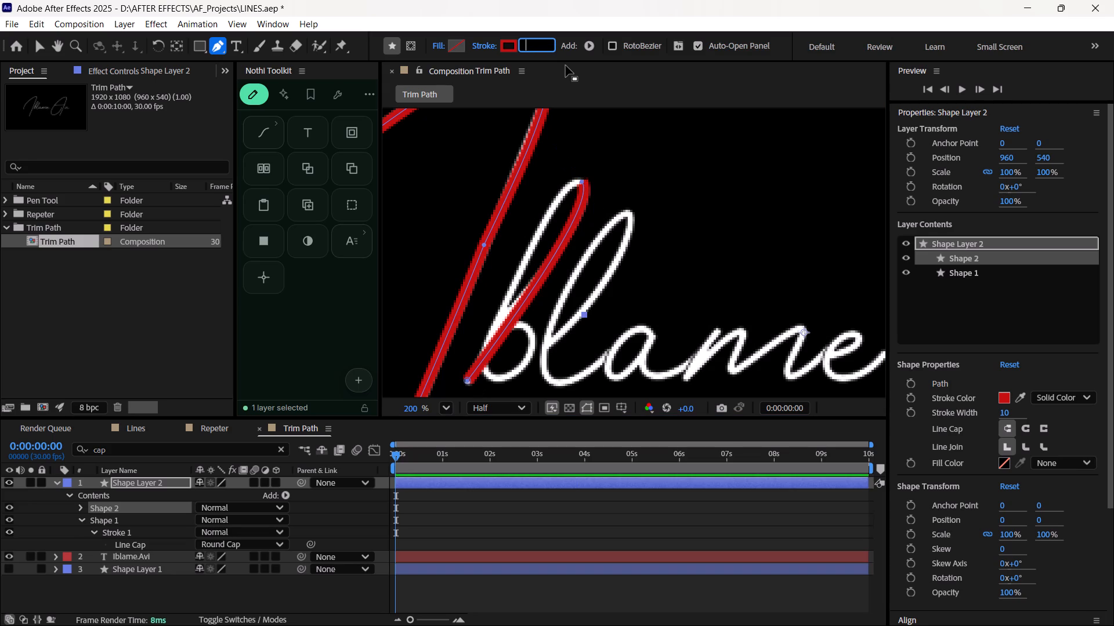
{"action": "key", "text": "9"}
{"action": "key", "text": "Return"}
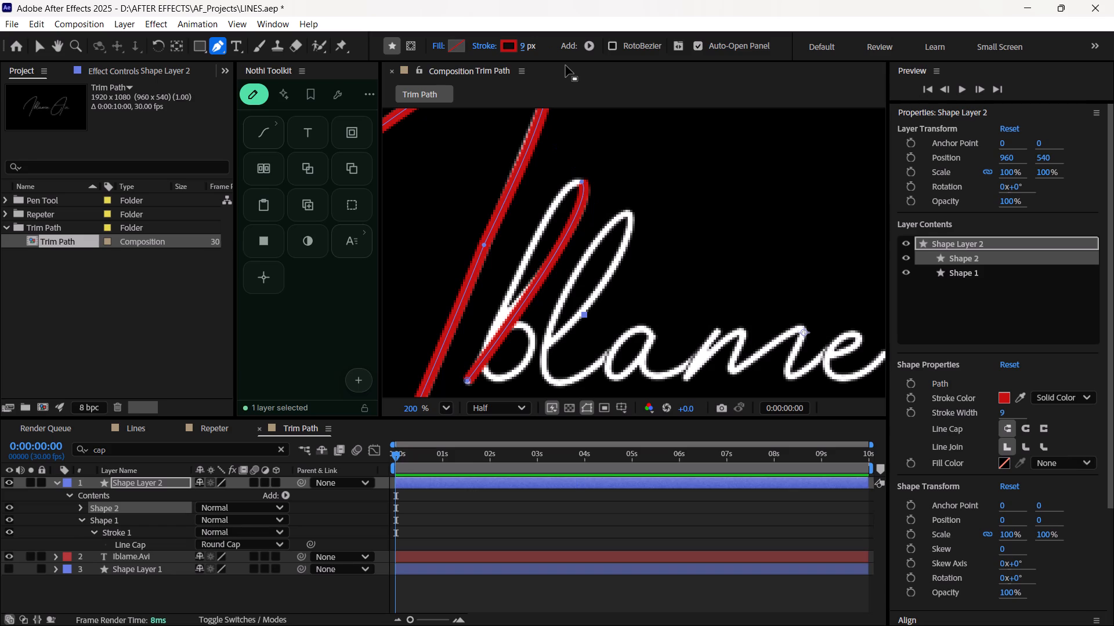
Set the b path's stroke width to 8 px.
{"action": "left_click", "coordinate": [524, 48]}
{"action": "key", "text": "BackSpace"}
{"action": "key", "text": "9"}
{"action": "key", "text": "BackSpace"}
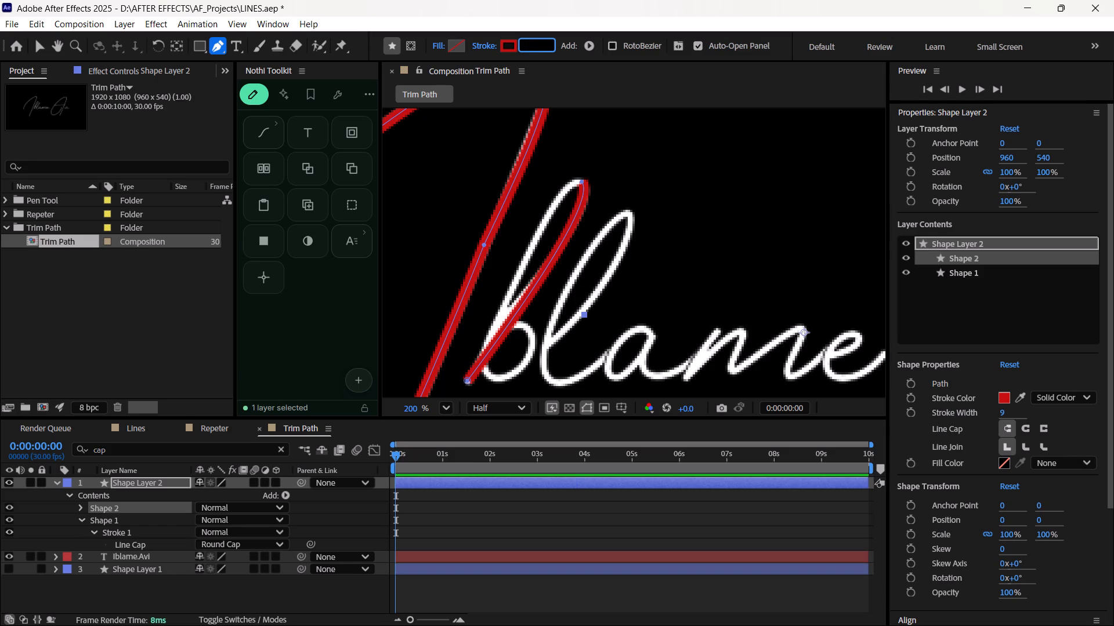
{"action": "key", "text": "8"}
{"action": "key", "text": "Return"}
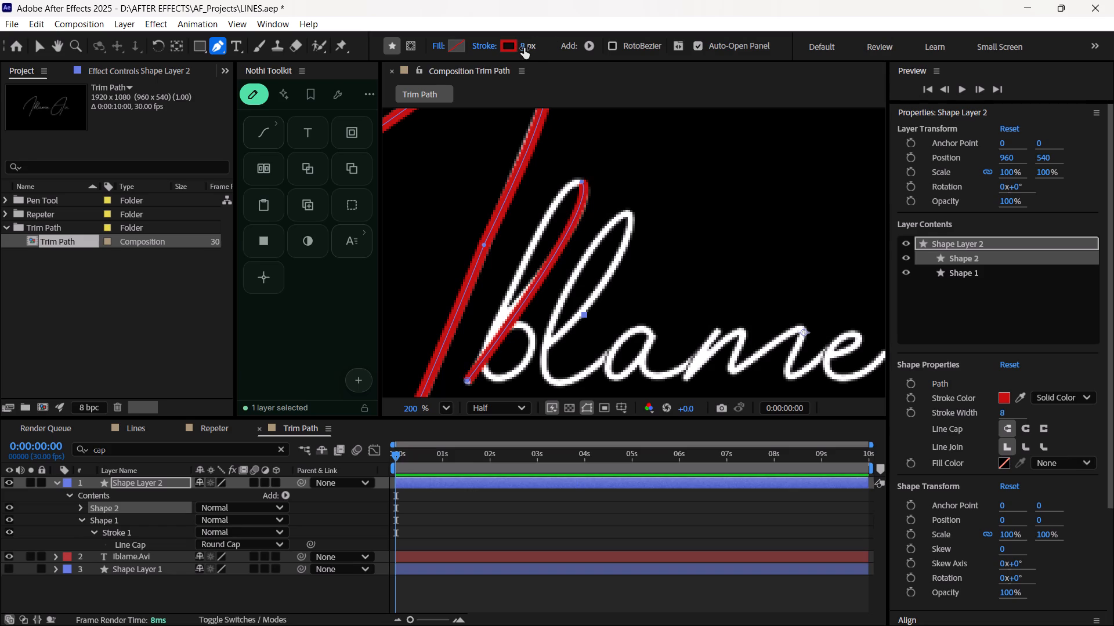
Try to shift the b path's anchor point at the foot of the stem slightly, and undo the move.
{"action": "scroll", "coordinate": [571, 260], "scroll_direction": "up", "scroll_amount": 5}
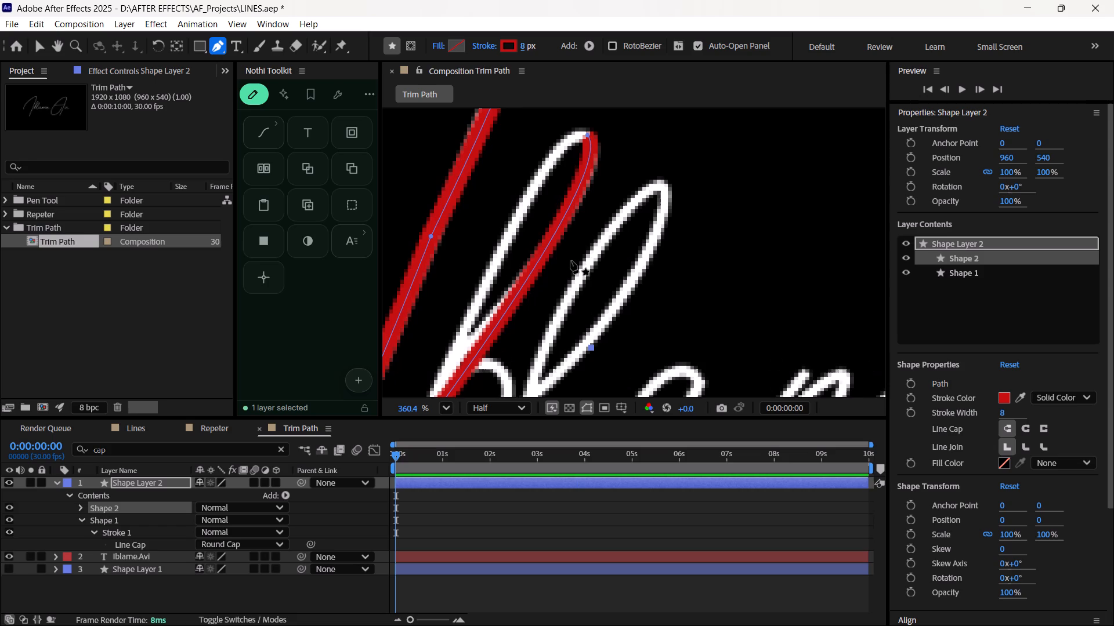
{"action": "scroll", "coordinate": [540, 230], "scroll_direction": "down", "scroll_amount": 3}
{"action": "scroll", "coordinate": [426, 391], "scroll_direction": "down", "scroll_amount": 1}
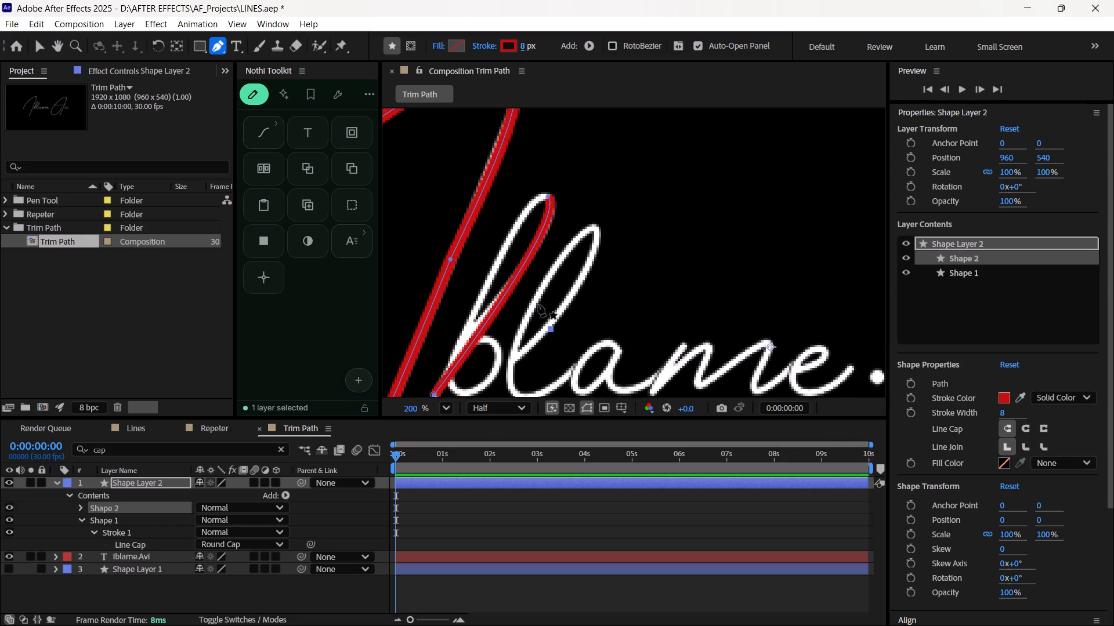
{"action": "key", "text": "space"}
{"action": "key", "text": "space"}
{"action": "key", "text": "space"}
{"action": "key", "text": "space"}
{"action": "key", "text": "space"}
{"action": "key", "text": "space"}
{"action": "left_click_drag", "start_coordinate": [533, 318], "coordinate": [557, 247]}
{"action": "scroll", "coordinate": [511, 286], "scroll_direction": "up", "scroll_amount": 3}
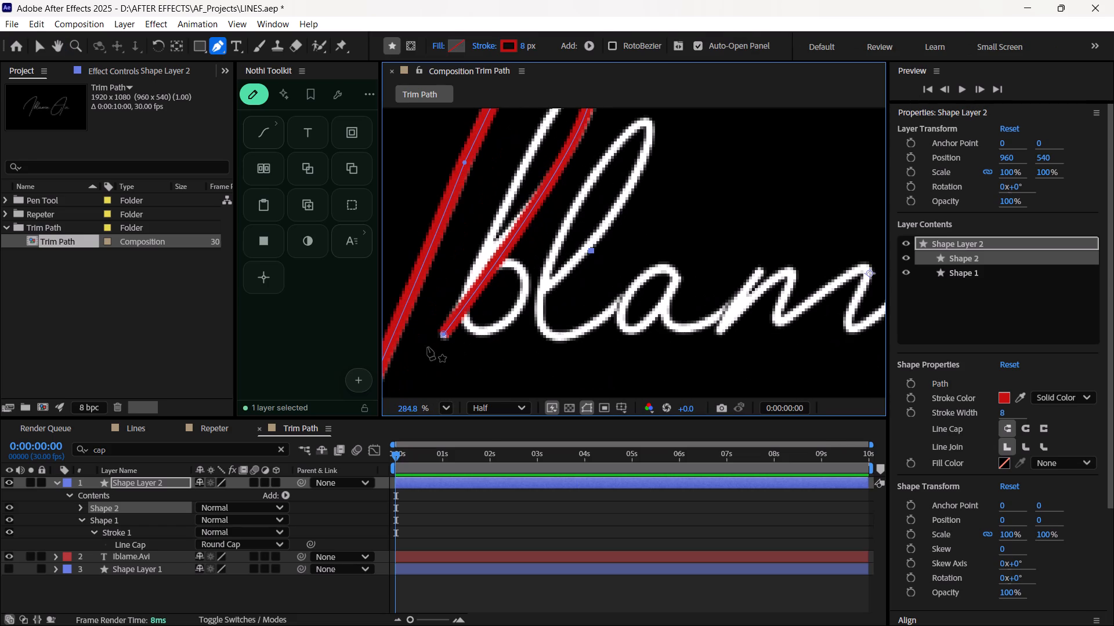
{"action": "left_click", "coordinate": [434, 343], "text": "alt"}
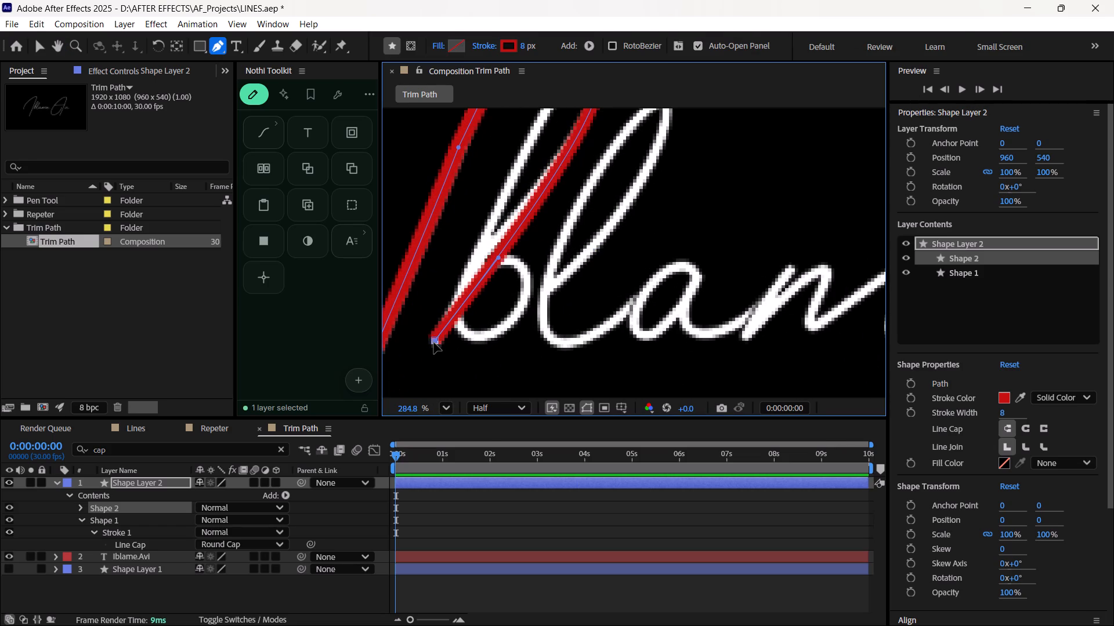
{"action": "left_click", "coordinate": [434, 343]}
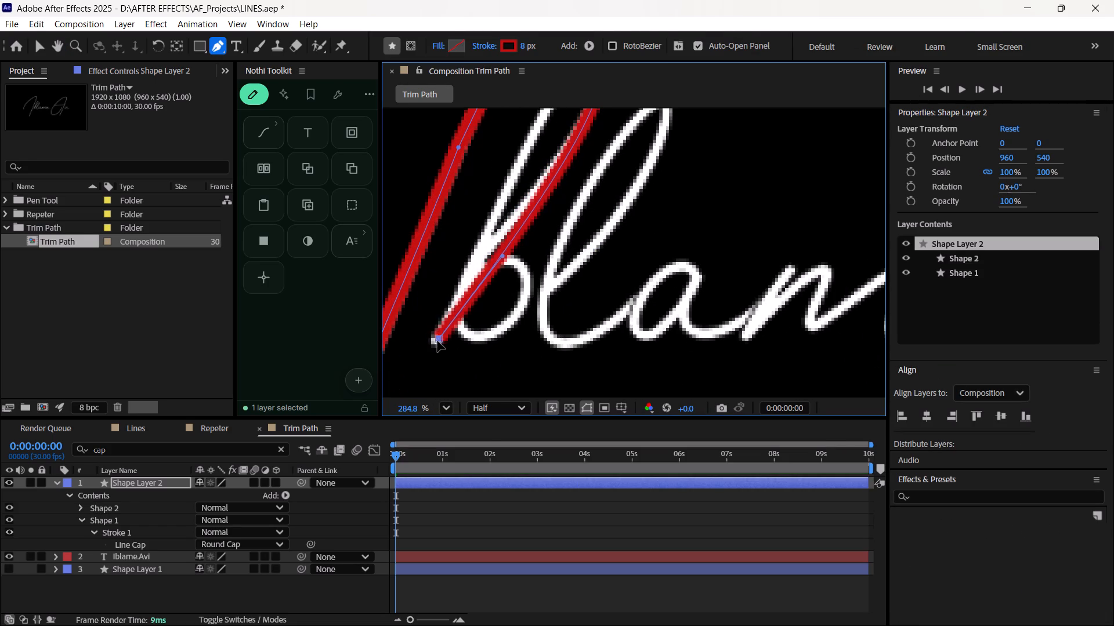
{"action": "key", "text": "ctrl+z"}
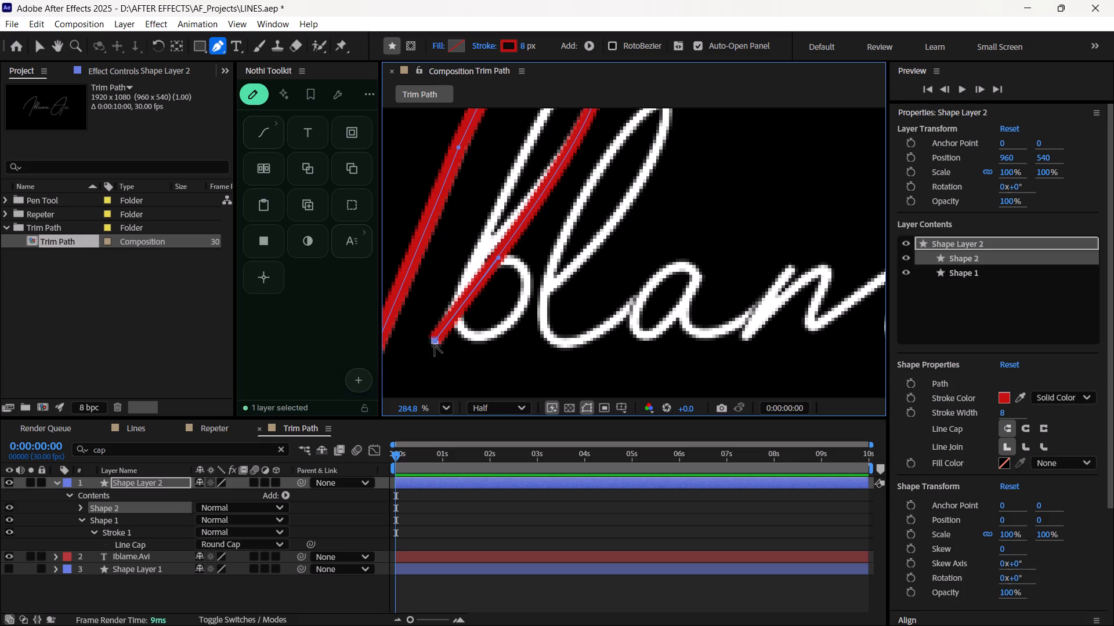
Pull handles out of the anchor at the b stem's foot and align them with the stem's slant, fitting the curve to the letter.
{"action": "left_click", "coordinate": [433, 340], "text": "alt"}
{"action": "left_click_drag", "start_coordinate": [432, 341], "coordinate": [421, 353], "text": "alt"}
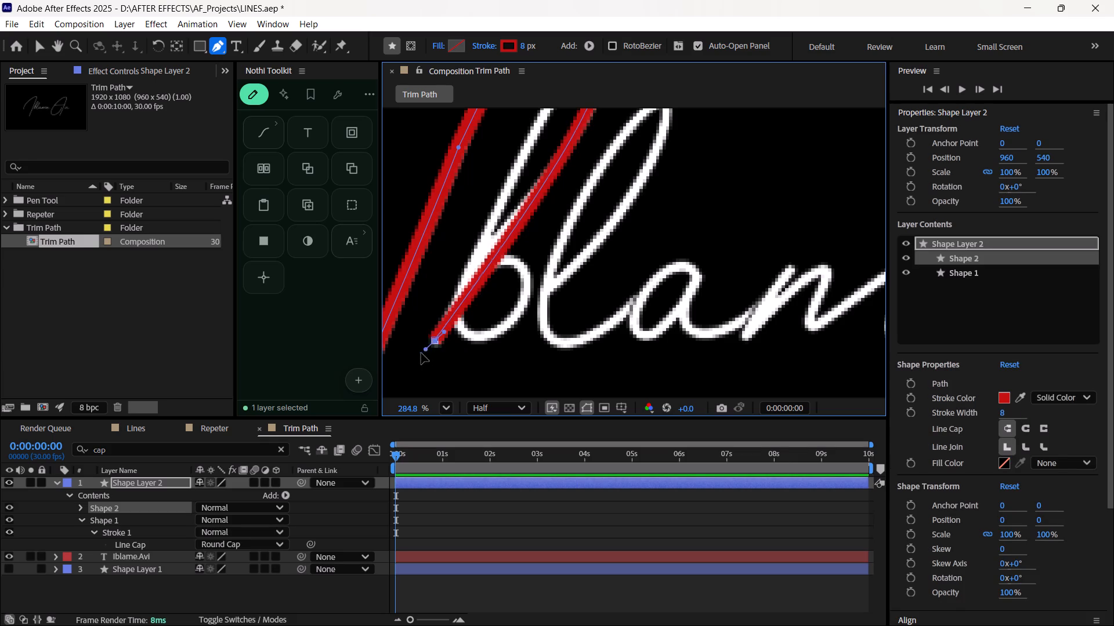
{"action": "left_click_drag", "start_coordinate": [421, 353], "coordinate": [405, 350], "text": "alt"}
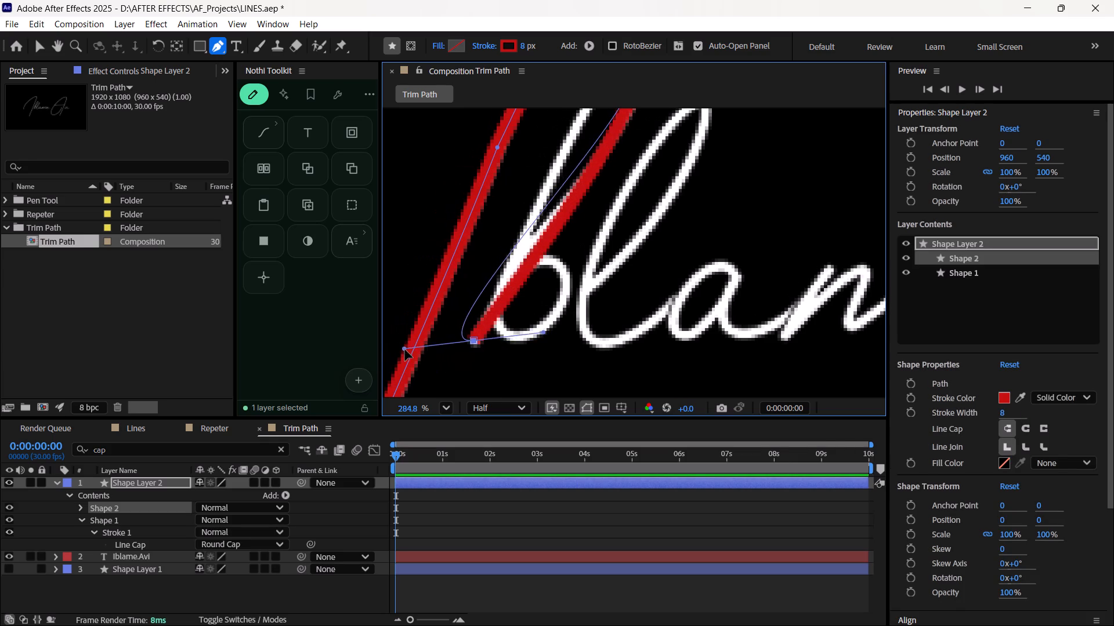
{"action": "left_click_drag", "start_coordinate": [405, 350], "coordinate": [450, 347], "text": "alt"}
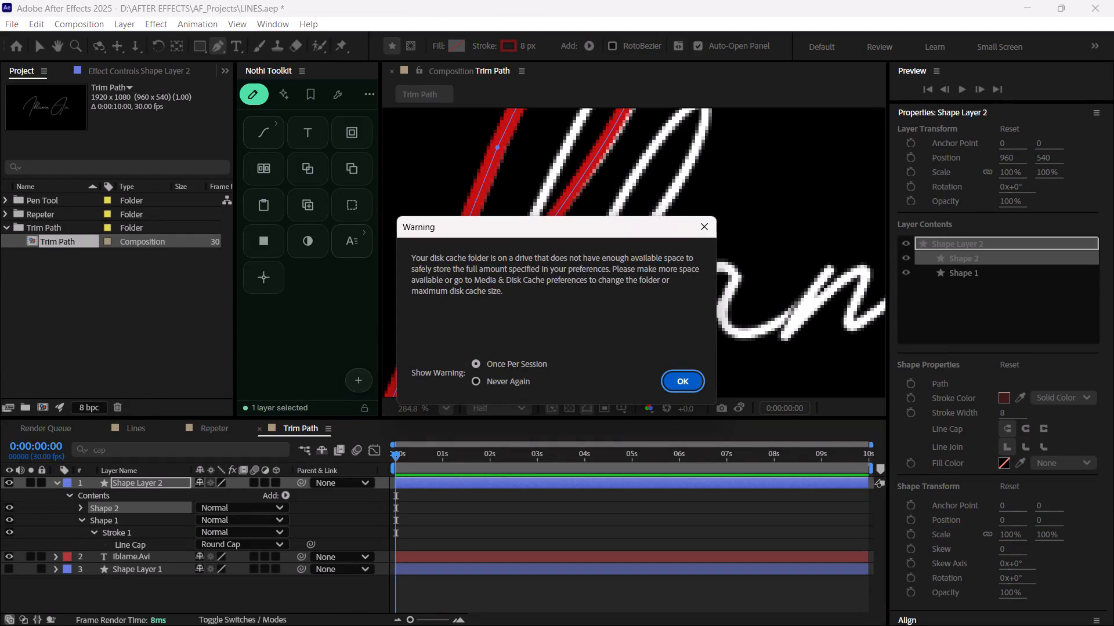
{"action": "left_click", "coordinate": [672, 376]}
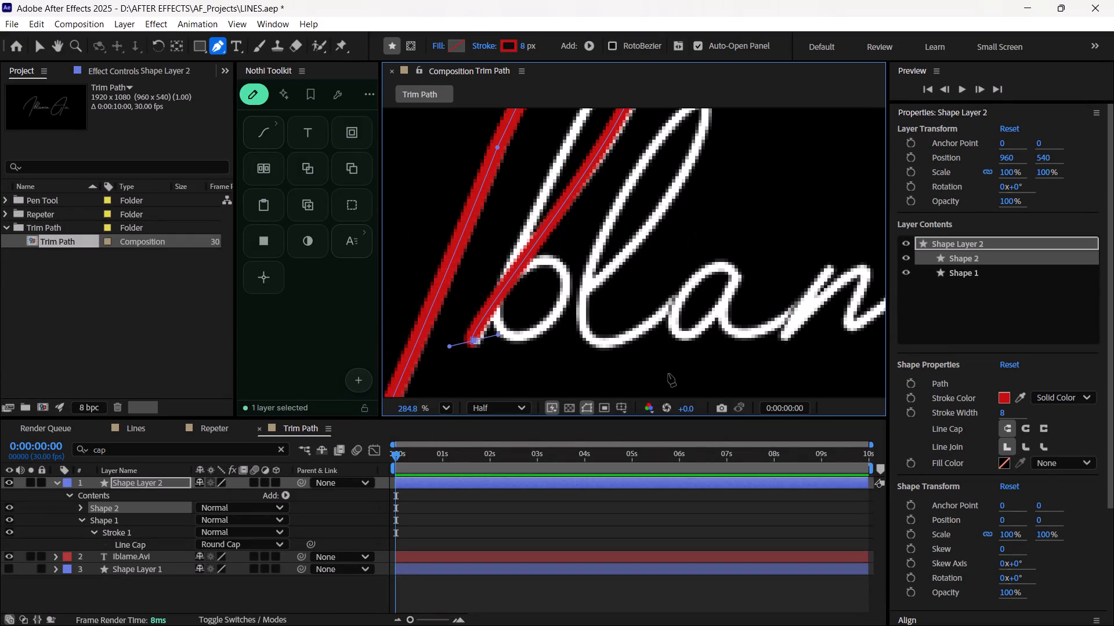
{"action": "scroll", "coordinate": [587, 292], "scroll_direction": "up", "scroll_amount": 4}
{"action": "scroll", "coordinate": [587, 292], "scroll_direction": "down", "scroll_amount": 6}
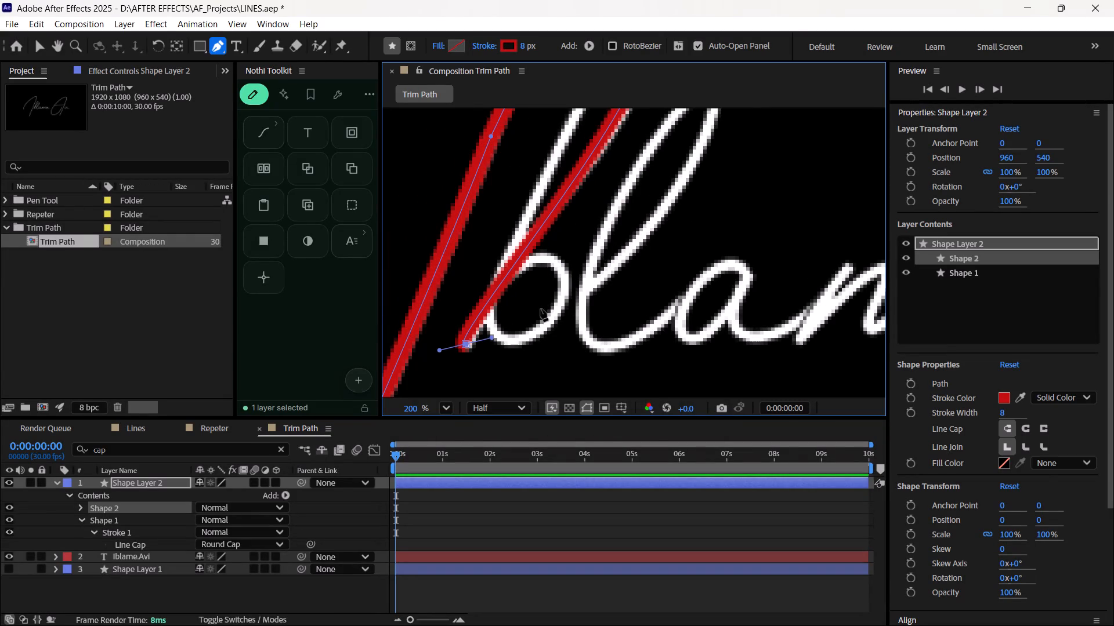
{"action": "left_click_drag", "start_coordinate": [491, 331], "coordinate": [500, 327]}
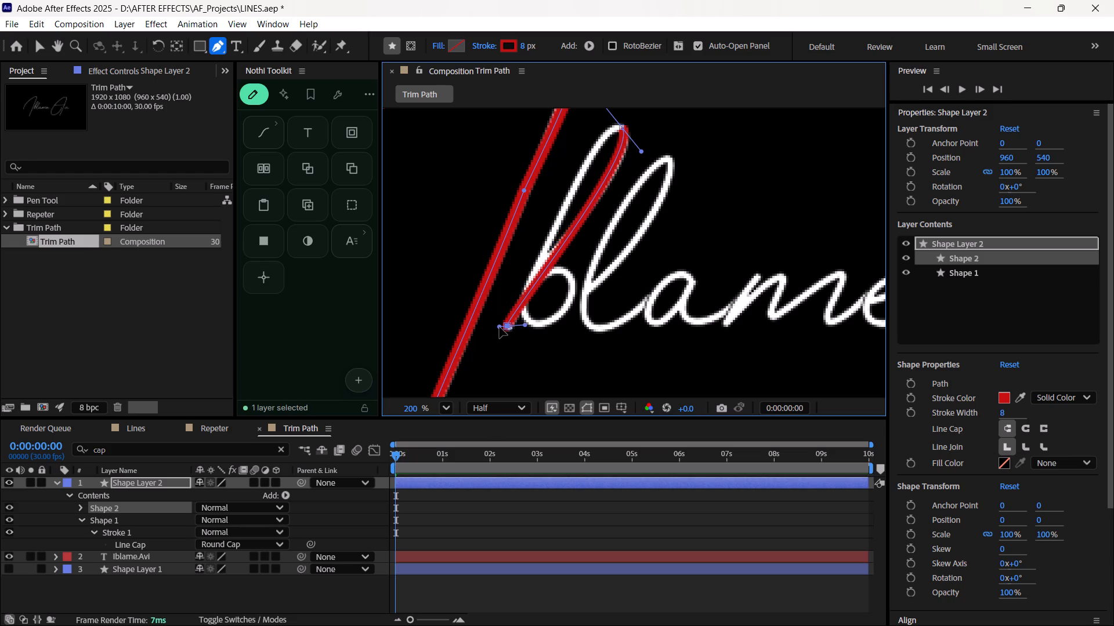
{"action": "left_click_drag", "start_coordinate": [500, 327], "coordinate": [509, 327]}
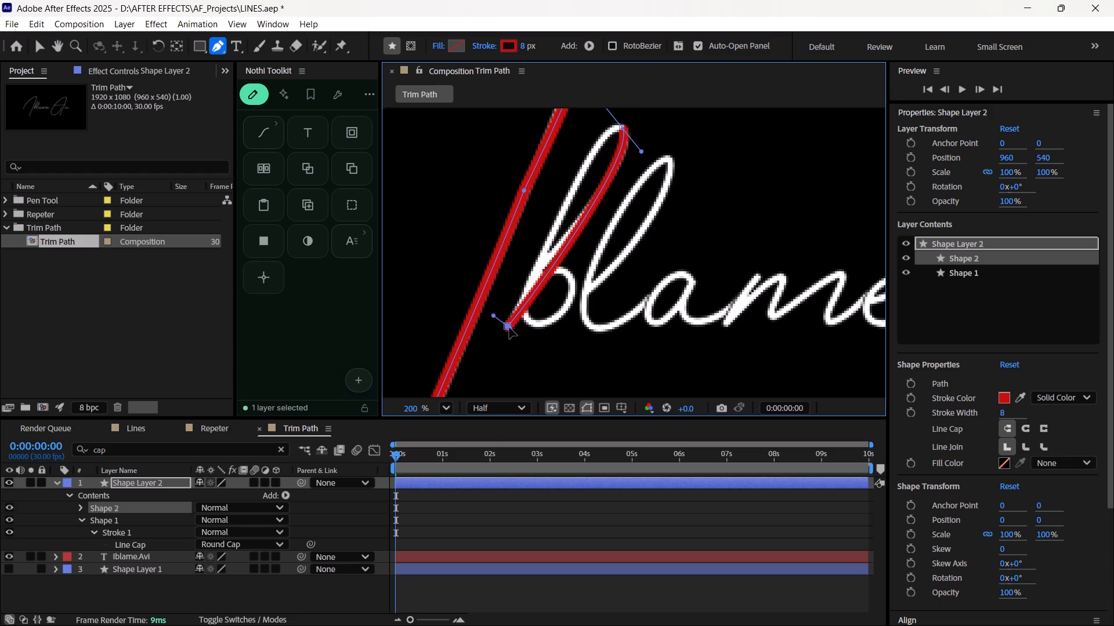
{"action": "left_click_drag", "start_coordinate": [509, 327], "coordinate": [501, 323]}
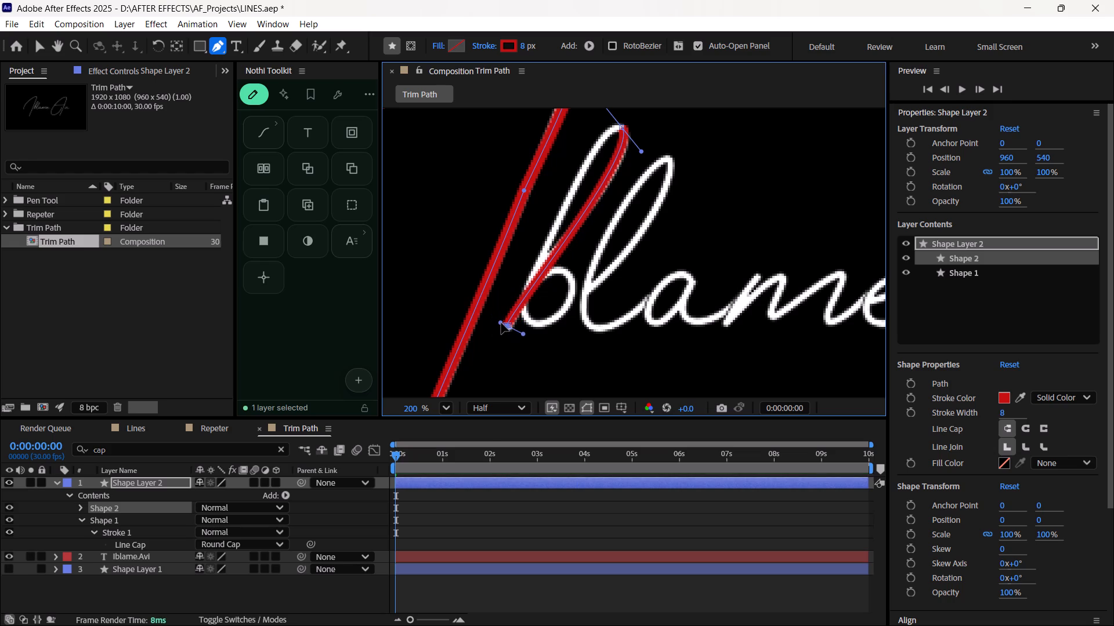
{"action": "left_click_drag", "start_coordinate": [501, 323], "coordinate": [520, 296]}
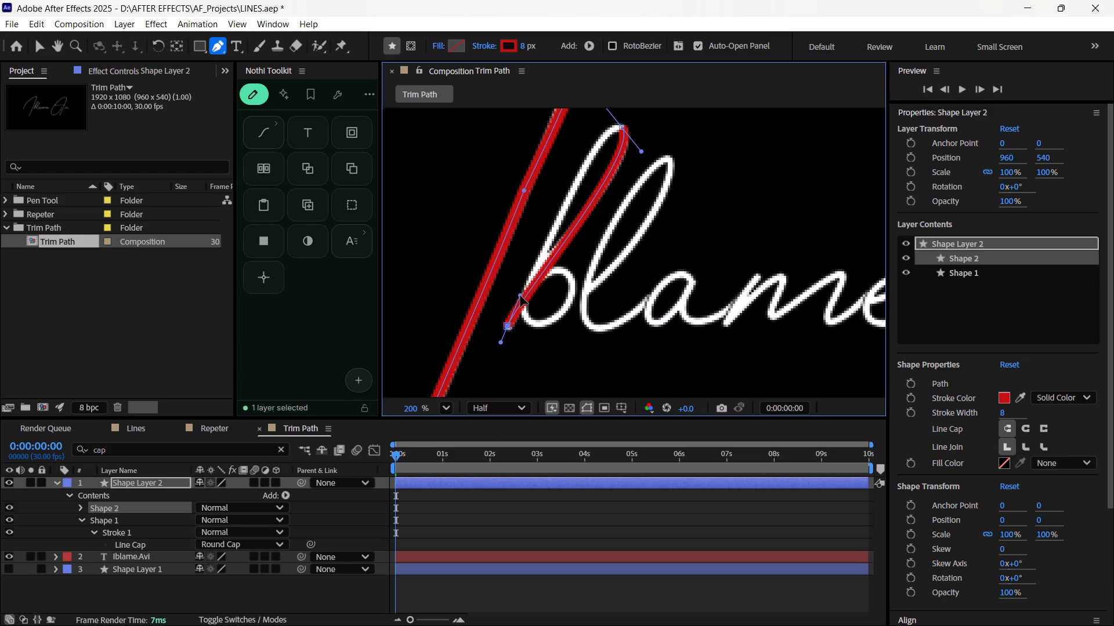
{"action": "left_click_drag", "start_coordinate": [520, 296], "coordinate": [519, 295]}
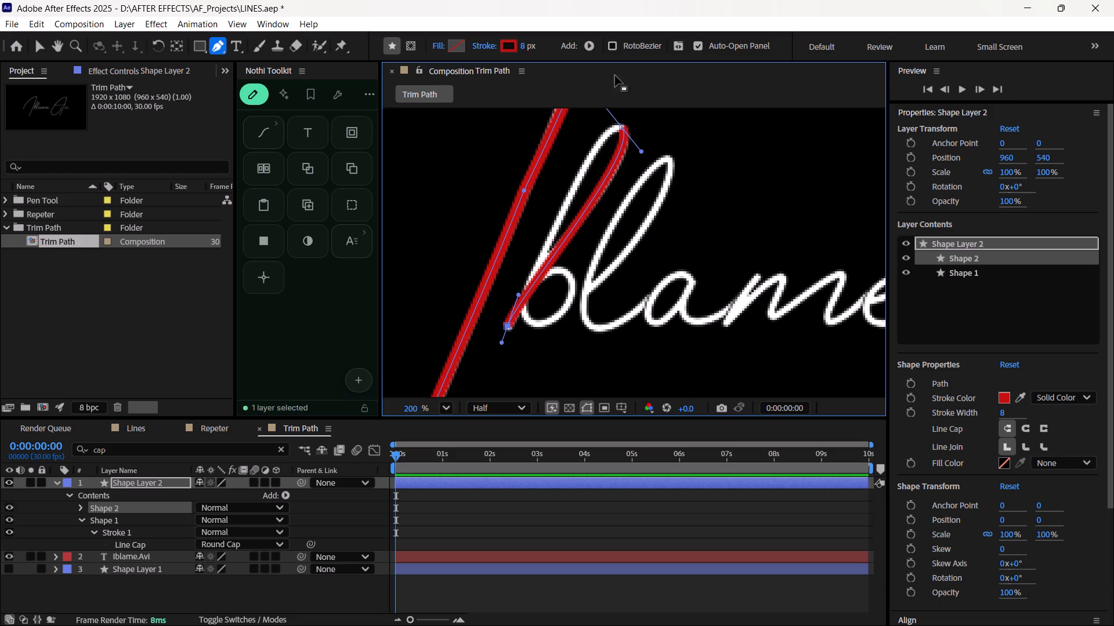
Lengthen and tilt the handles at the b loop's top anchor to refine the curve along its right side.
{"action": "scroll", "coordinate": [639, 158], "scroll_direction": "up", "scroll_amount": 3}
{"action": "scroll", "coordinate": [639, 158], "scroll_direction": "down", "scroll_amount": 3}
{"action": "key", "text": "space"}
{"action": "key", "text": "space"}
{"action": "key", "text": "space"}
{"action": "key", "text": "space"}
{"action": "key", "text": "space"}
{"action": "key", "text": "space"}
{"action": "key", "text": "space"}
{"action": "key", "text": "space"}
{"action": "left_click_drag", "start_coordinate": [639, 161], "coordinate": [617, 244]}
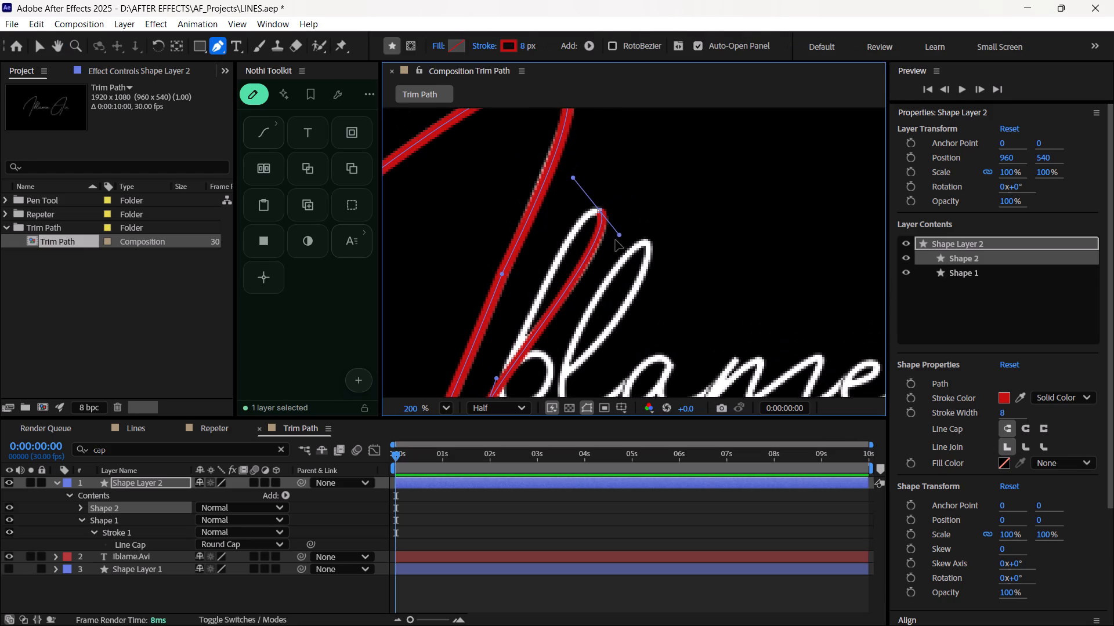
{"action": "left_click_drag", "start_coordinate": [574, 177], "coordinate": [563, 175]}
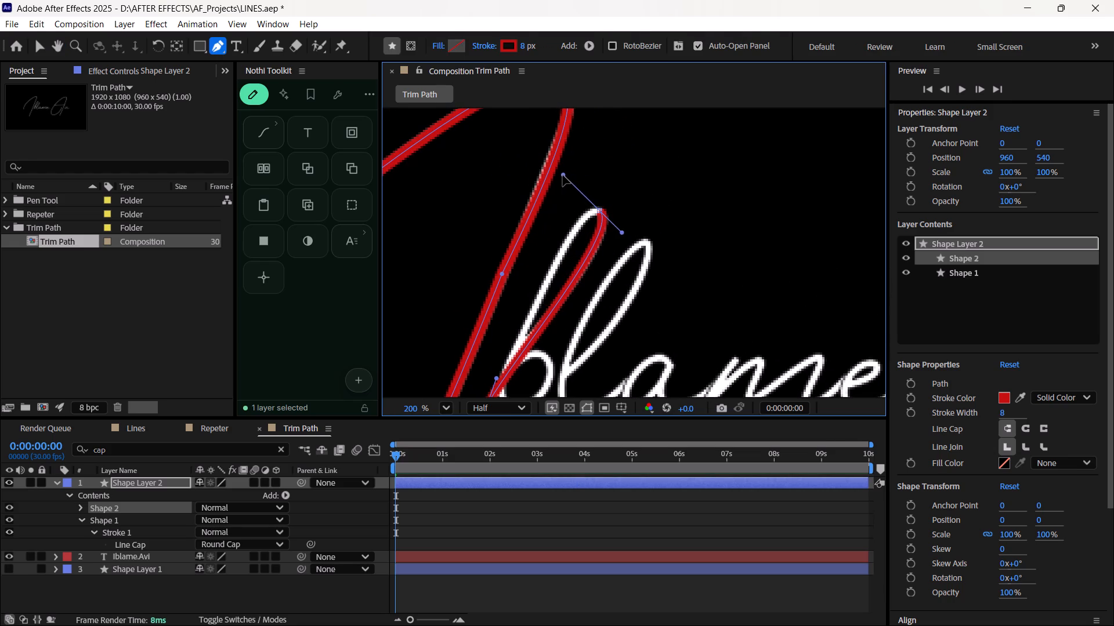
{"action": "left_click_drag", "start_coordinate": [563, 175], "coordinate": [554, 181]}
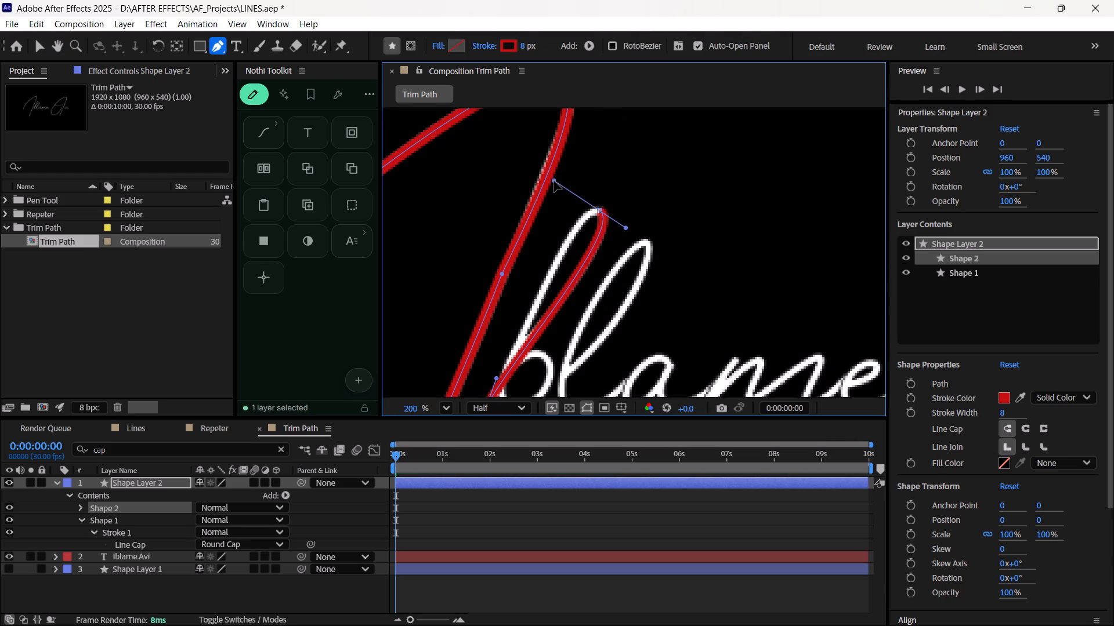
Close the b path at the loop's top anchor and adjust that anchor's handle so the curve follows the loop's left side.
{"action": "scroll", "coordinate": [606, 225], "scroll_direction": "up", "scroll_amount": 10}
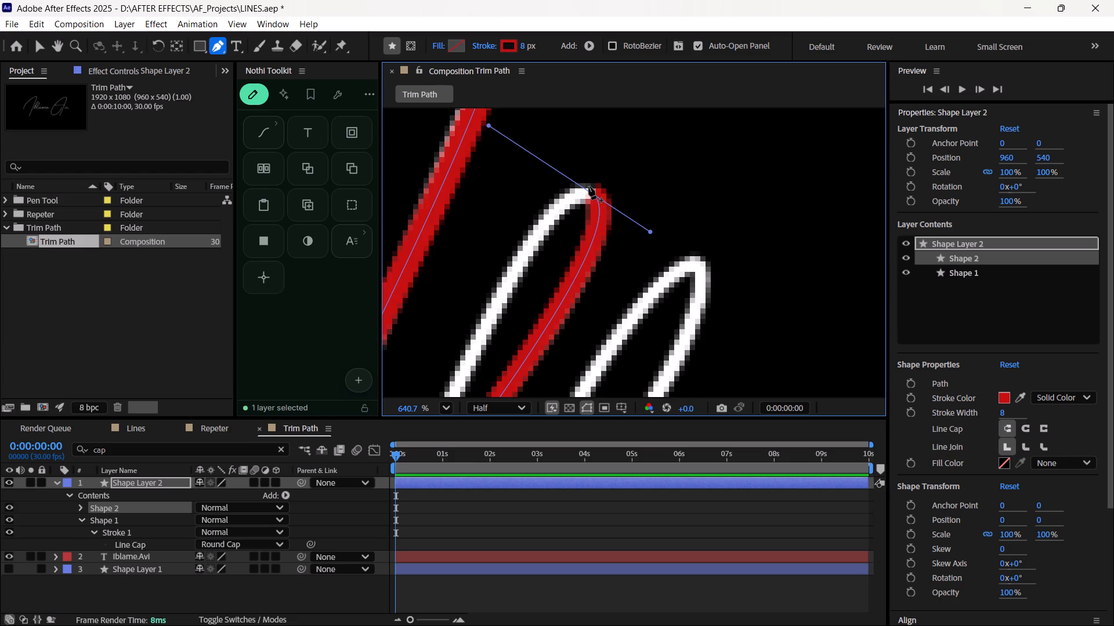
{"action": "scroll", "coordinate": [589, 187], "scroll_direction": "up", "scroll_amount": 14}
{"action": "scroll", "coordinate": [589, 187], "scroll_direction": "down", "scroll_amount": 9}
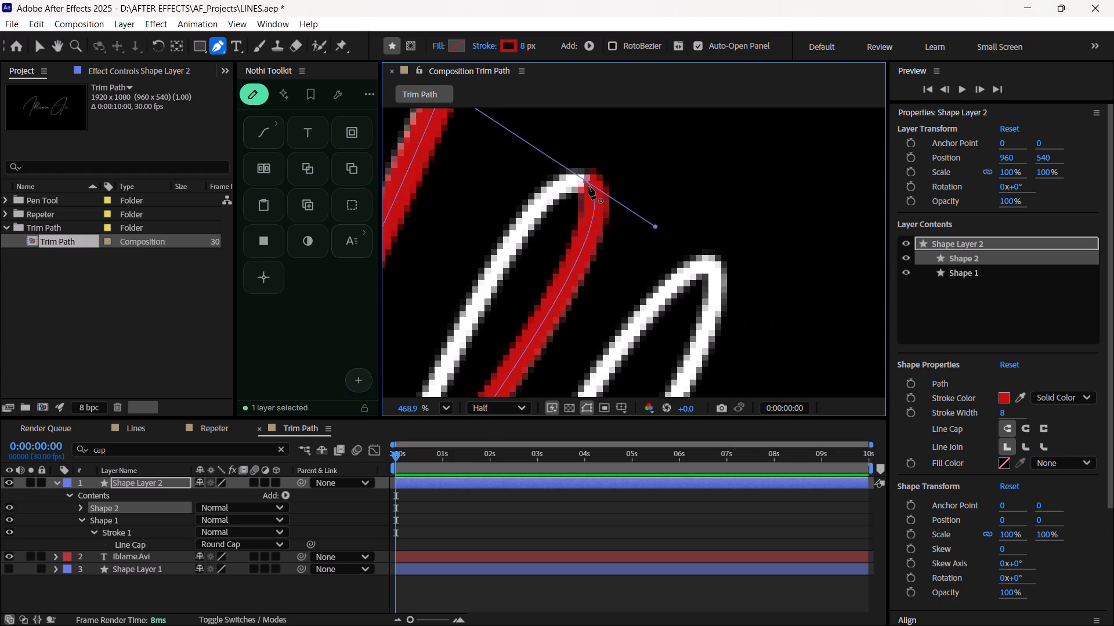
{"action": "scroll", "coordinate": [589, 187], "scroll_direction": "down", "scroll_amount": 4}
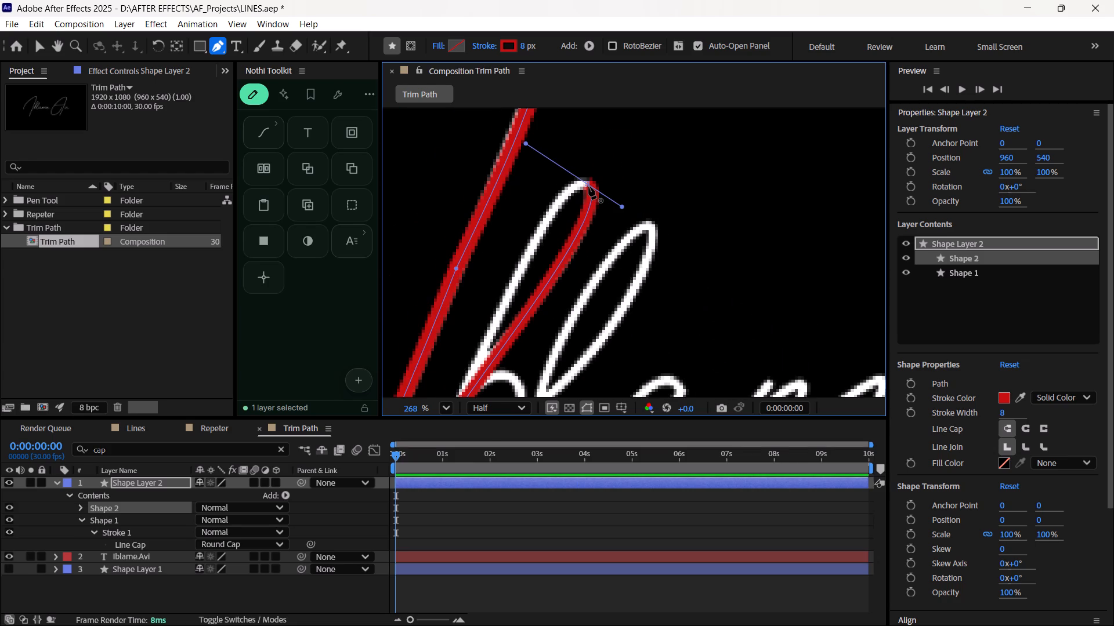
{"action": "scroll", "coordinate": [589, 187], "scroll_direction": "up", "scroll_amount": 4}
{"action": "scroll", "coordinate": [589, 187], "scroll_direction": "down", "scroll_amount": 9}
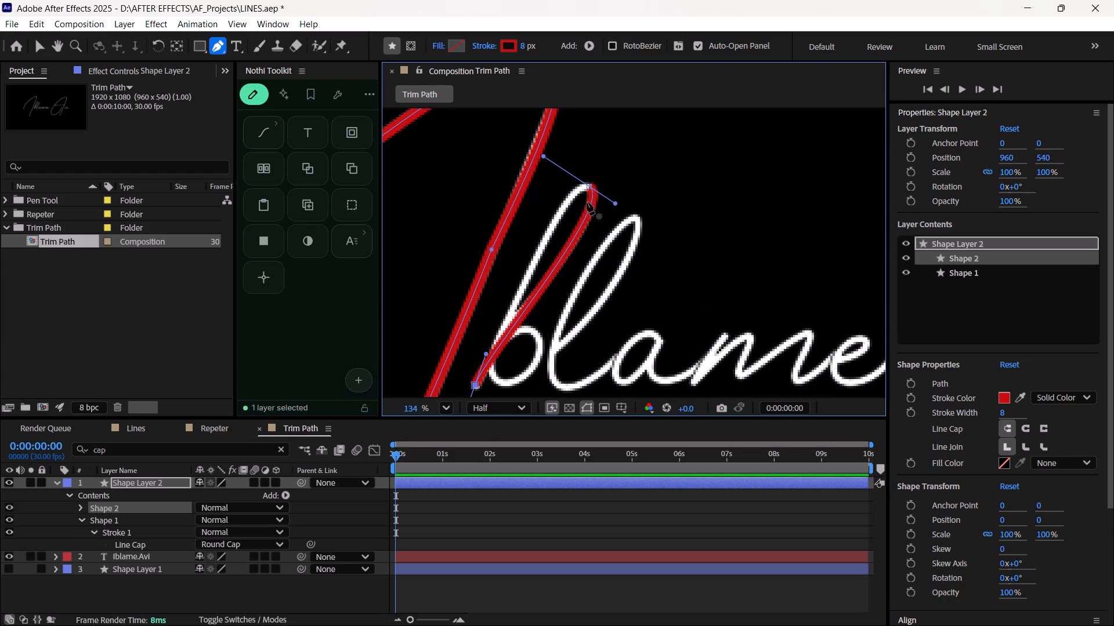
{"action": "left_click", "coordinate": [585, 202]}
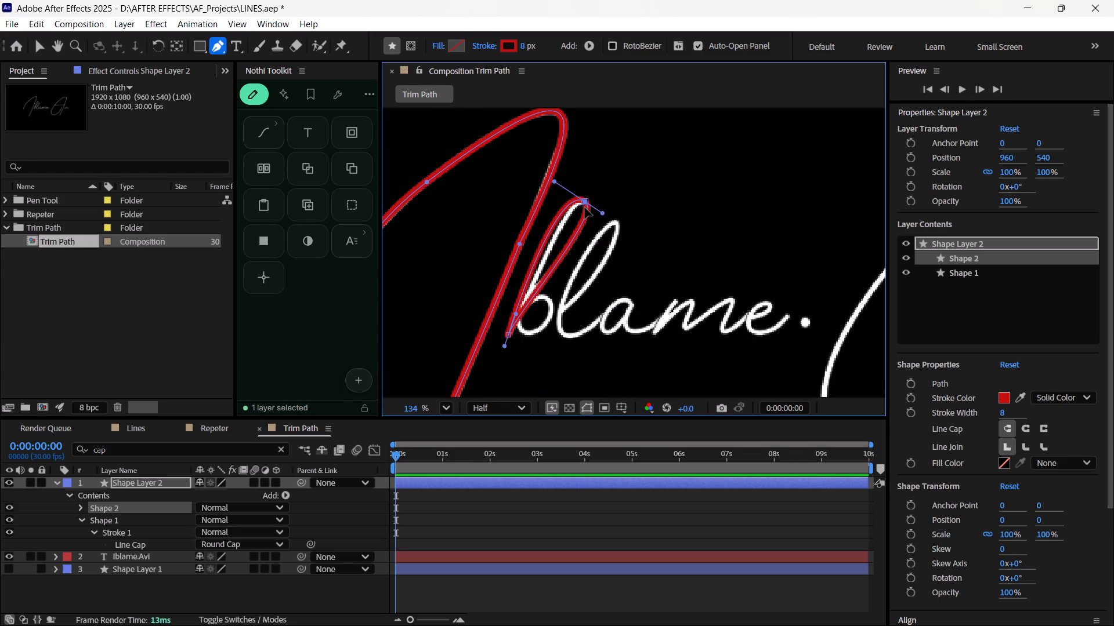
{"action": "left_click_drag", "start_coordinate": [554, 179], "coordinate": [556, 195]}
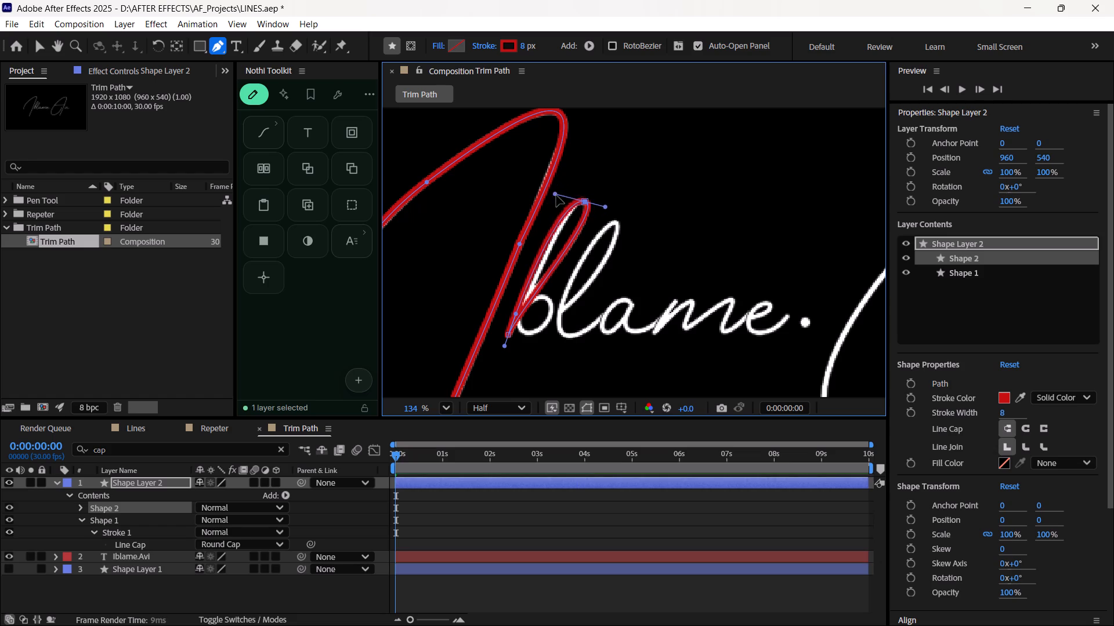
{"action": "left_click_drag", "start_coordinate": [556, 195], "coordinate": [569, 197]}
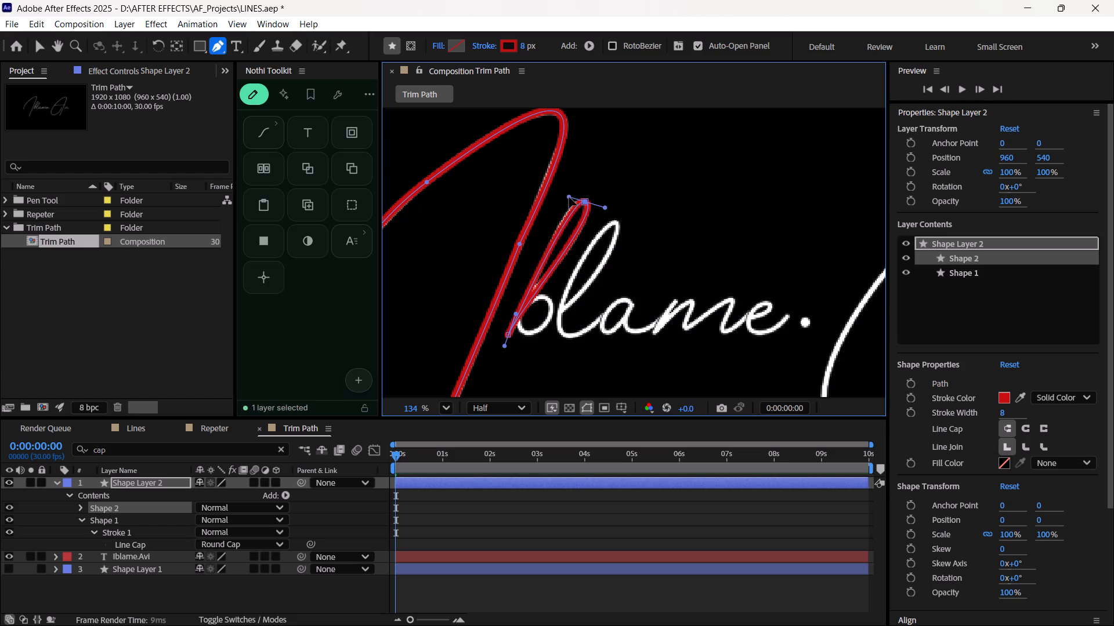
{"action": "left_click_drag", "start_coordinate": [569, 197], "coordinate": [567, 196]}
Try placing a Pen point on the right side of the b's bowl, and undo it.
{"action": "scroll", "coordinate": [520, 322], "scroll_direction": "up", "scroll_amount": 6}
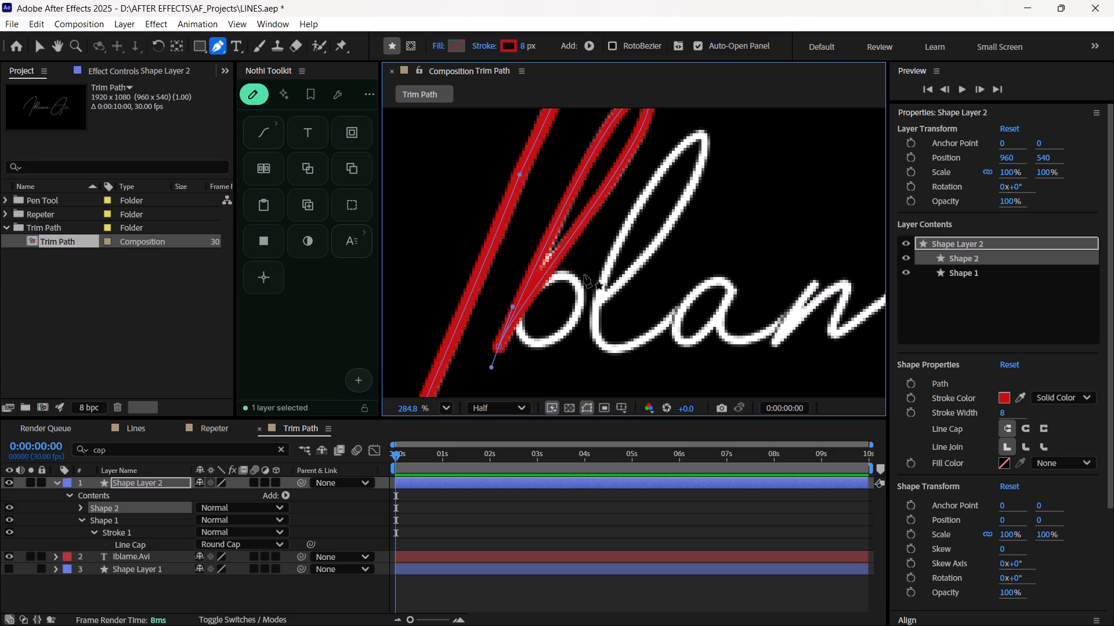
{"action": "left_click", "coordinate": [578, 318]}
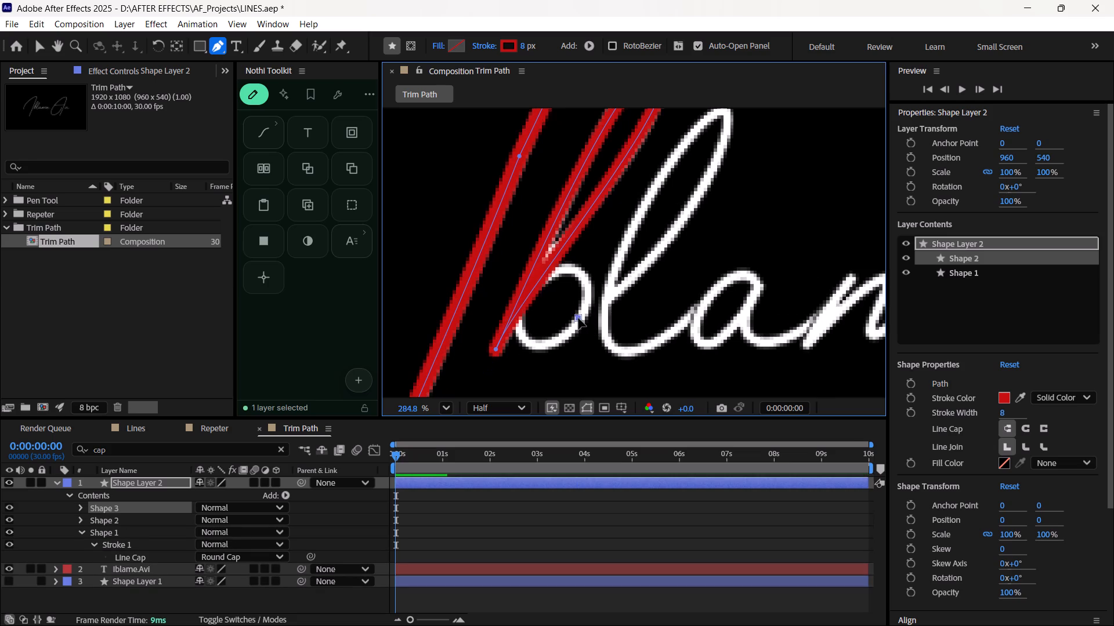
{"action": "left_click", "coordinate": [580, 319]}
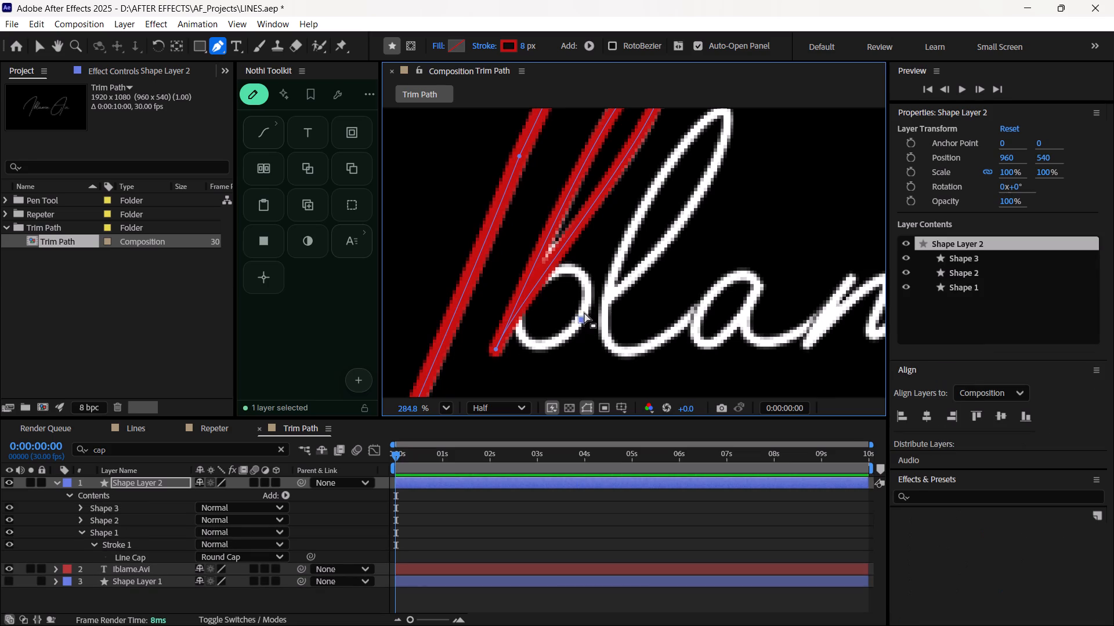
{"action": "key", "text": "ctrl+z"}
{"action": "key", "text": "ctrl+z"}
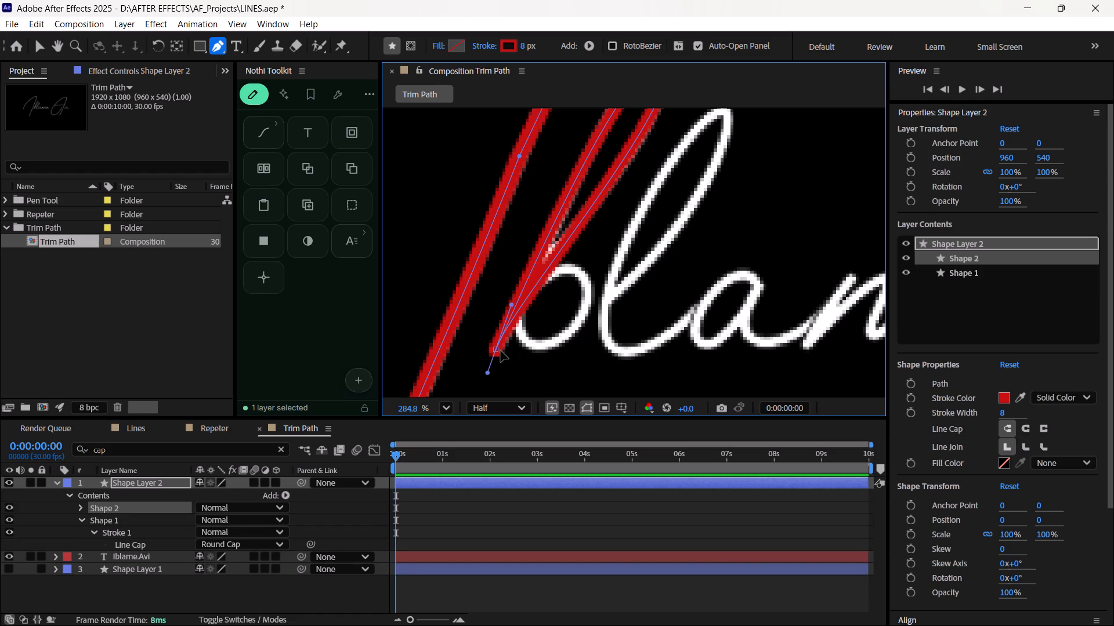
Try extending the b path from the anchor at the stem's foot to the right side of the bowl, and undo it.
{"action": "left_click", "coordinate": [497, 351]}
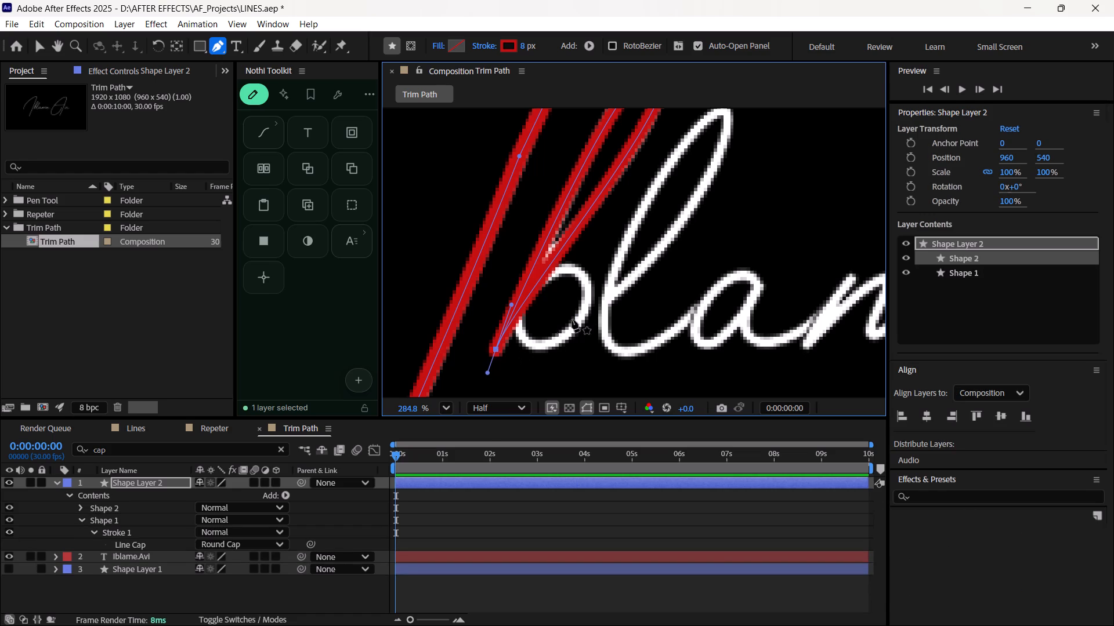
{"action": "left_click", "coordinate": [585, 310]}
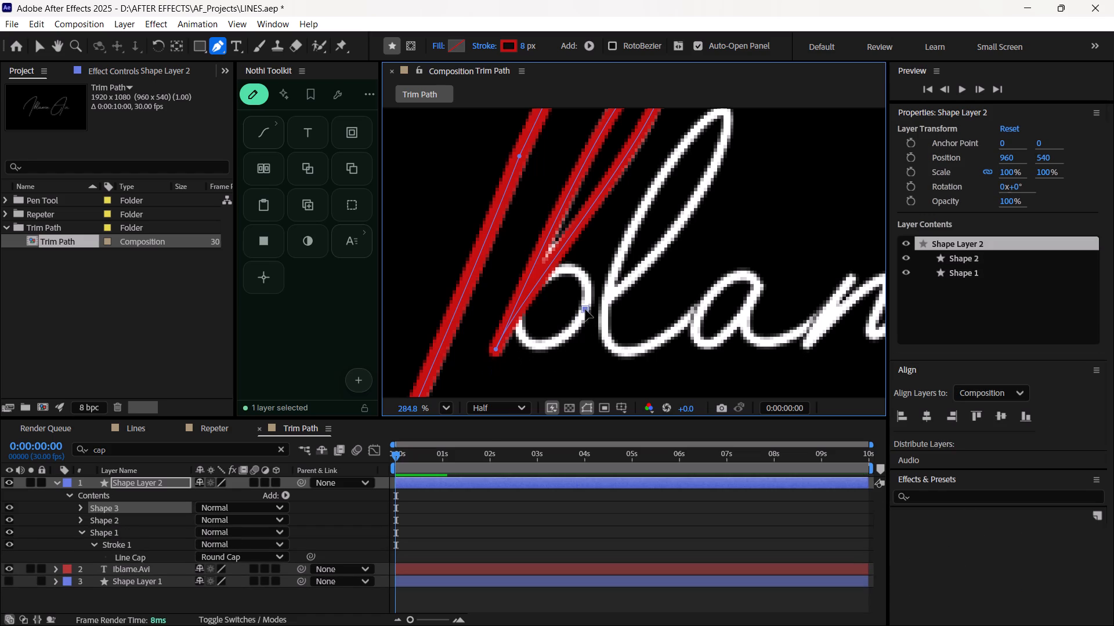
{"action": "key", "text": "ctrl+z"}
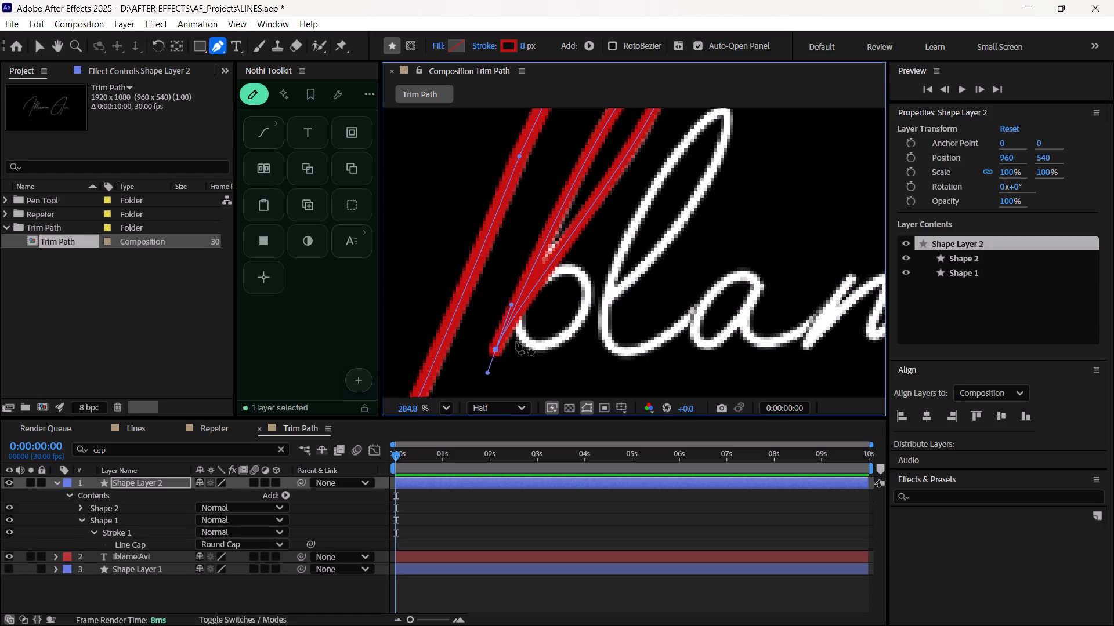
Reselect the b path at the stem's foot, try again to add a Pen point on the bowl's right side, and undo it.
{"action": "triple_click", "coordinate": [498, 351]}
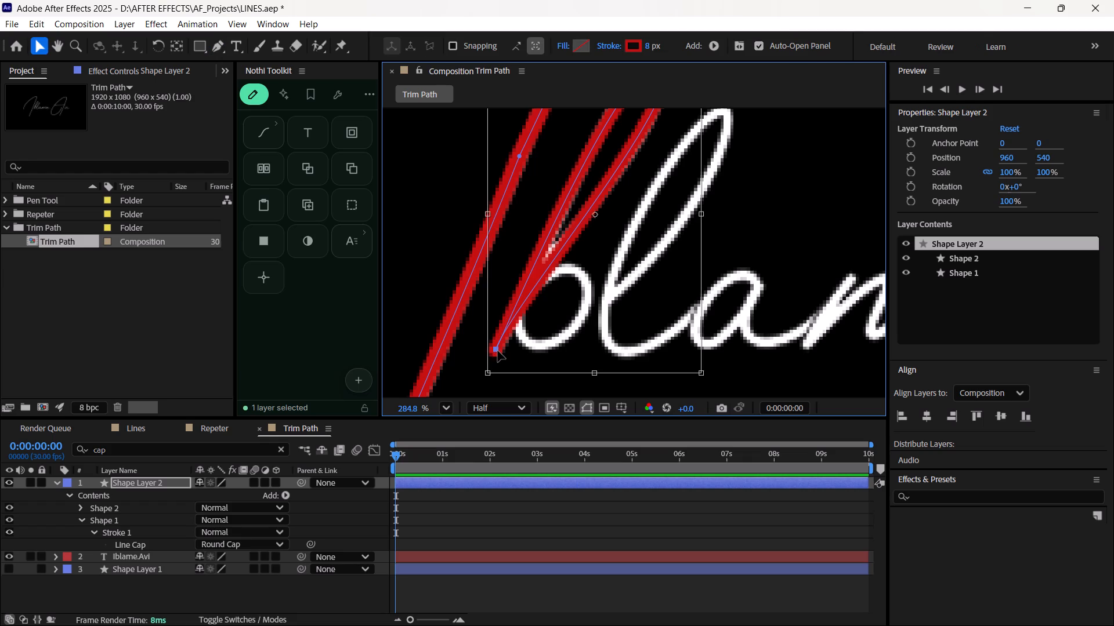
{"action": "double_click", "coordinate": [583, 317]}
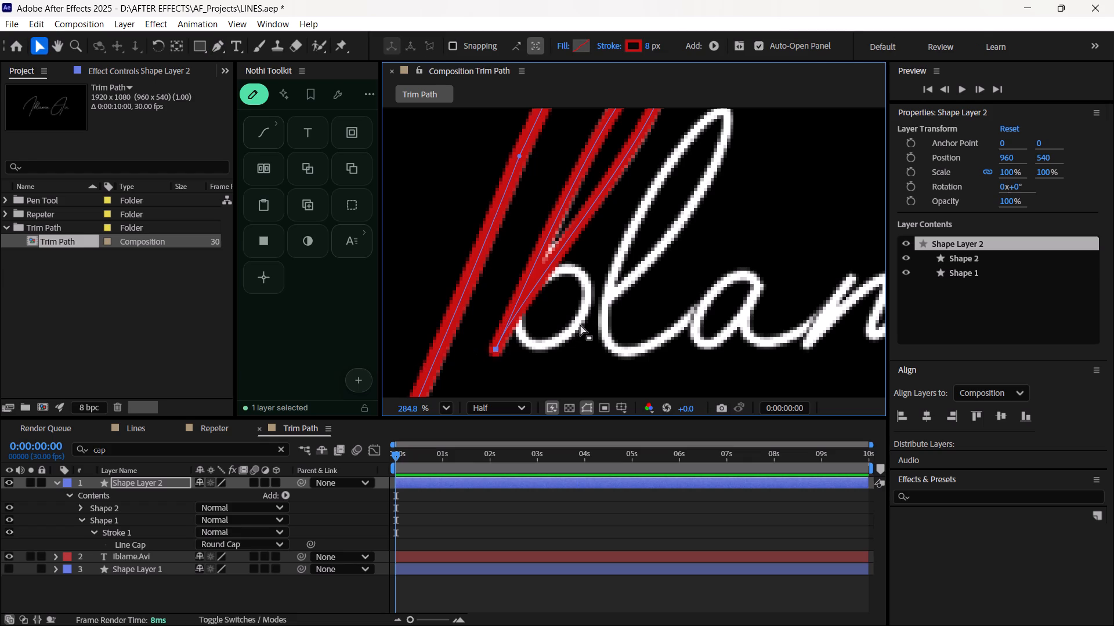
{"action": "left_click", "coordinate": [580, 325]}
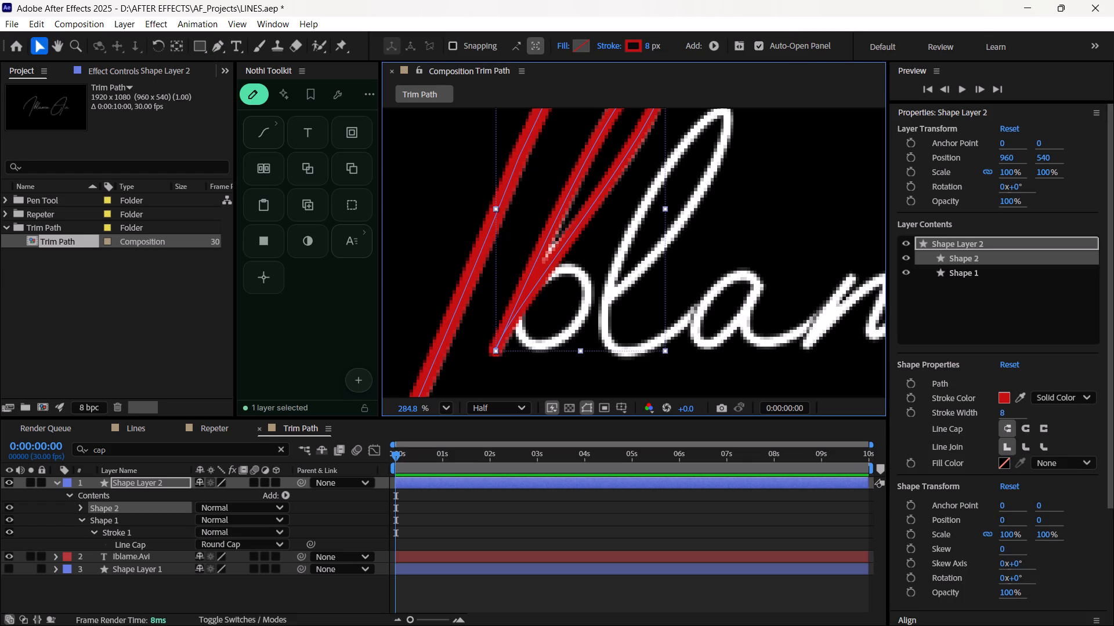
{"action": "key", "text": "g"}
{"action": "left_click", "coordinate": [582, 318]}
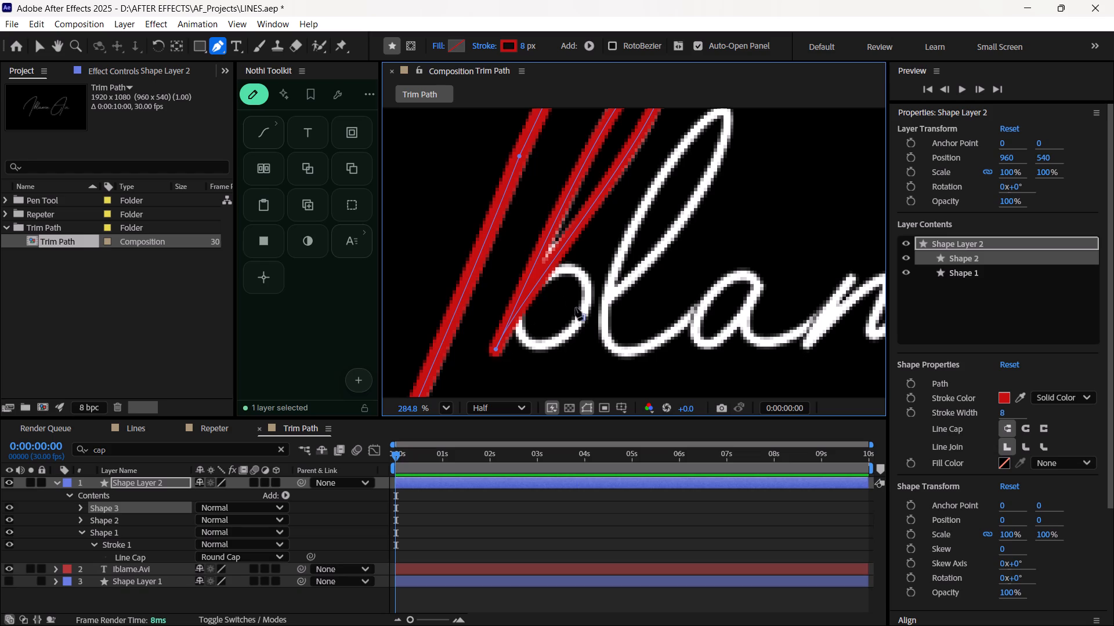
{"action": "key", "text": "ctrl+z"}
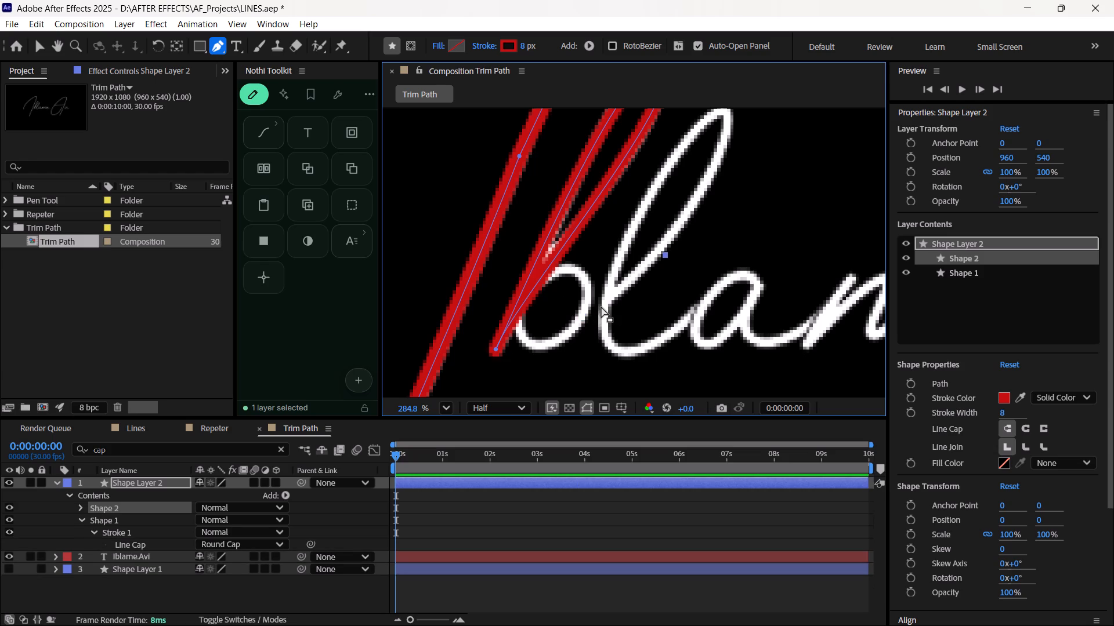
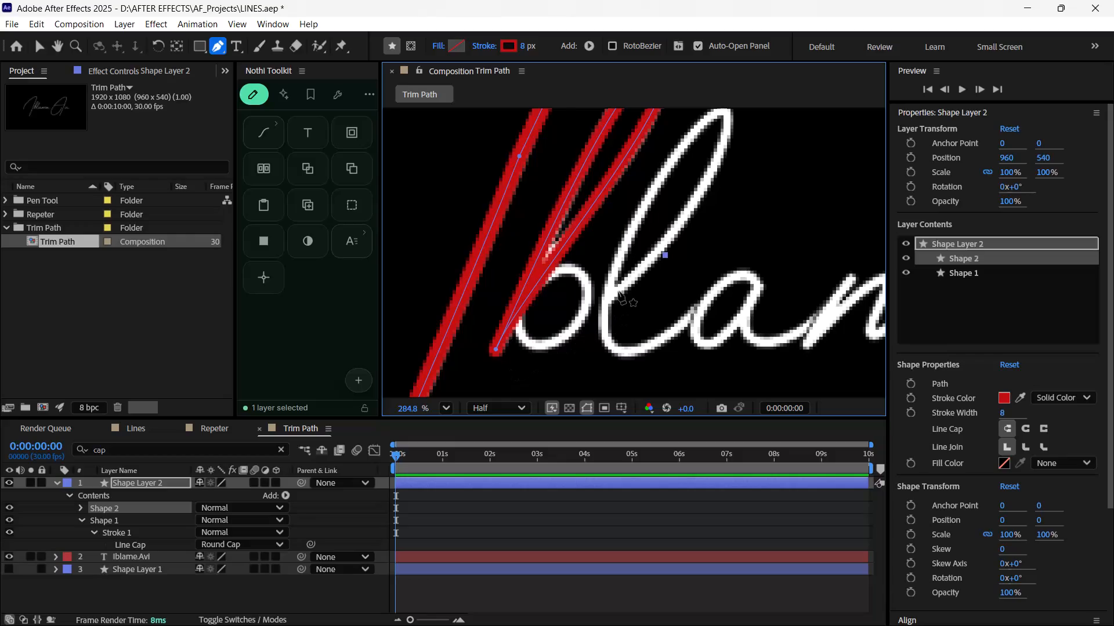
Undo the b path's edits and stroke width change until only its starting anchor at the stem's foot remains.
{"action": "scroll", "coordinate": [619, 291], "scroll_direction": "down", "scroll_amount": 4}
{"action": "key", "text": "ctrl+z"}
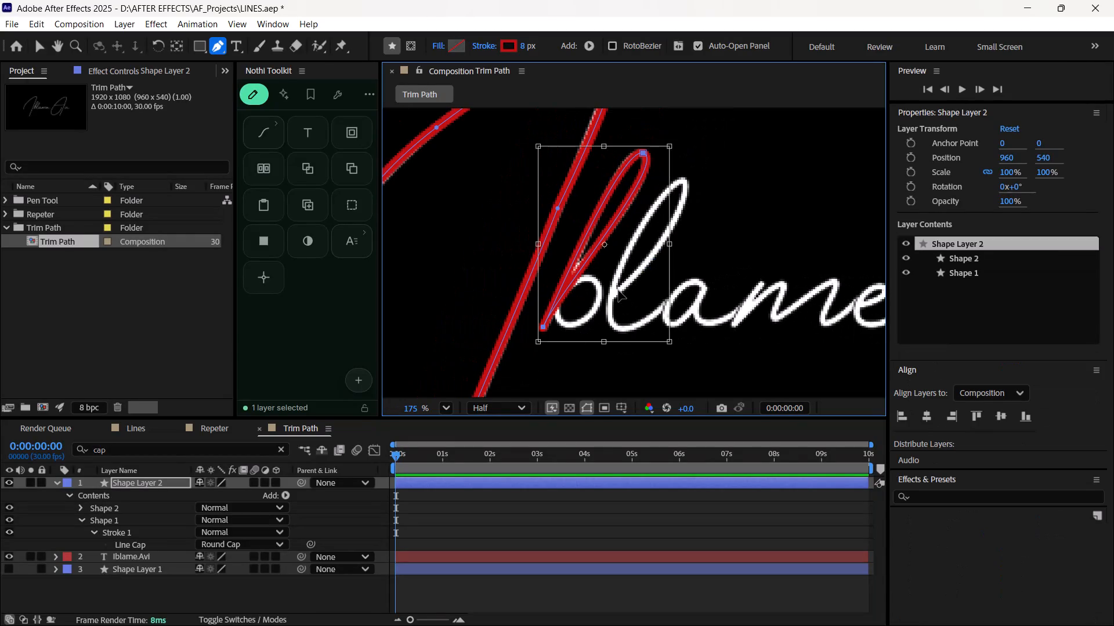
{"action": "key", "text": "ctrl+z"}
{"action": "key", "text": "ctrl+z"}
{"action": "key", "text": "ctrl+z"}
{"action": "key", "text": "ctrl+z"}
{"action": "key", "text": "ctrl+z"}
{"action": "key", "text": "ctrl+z"}
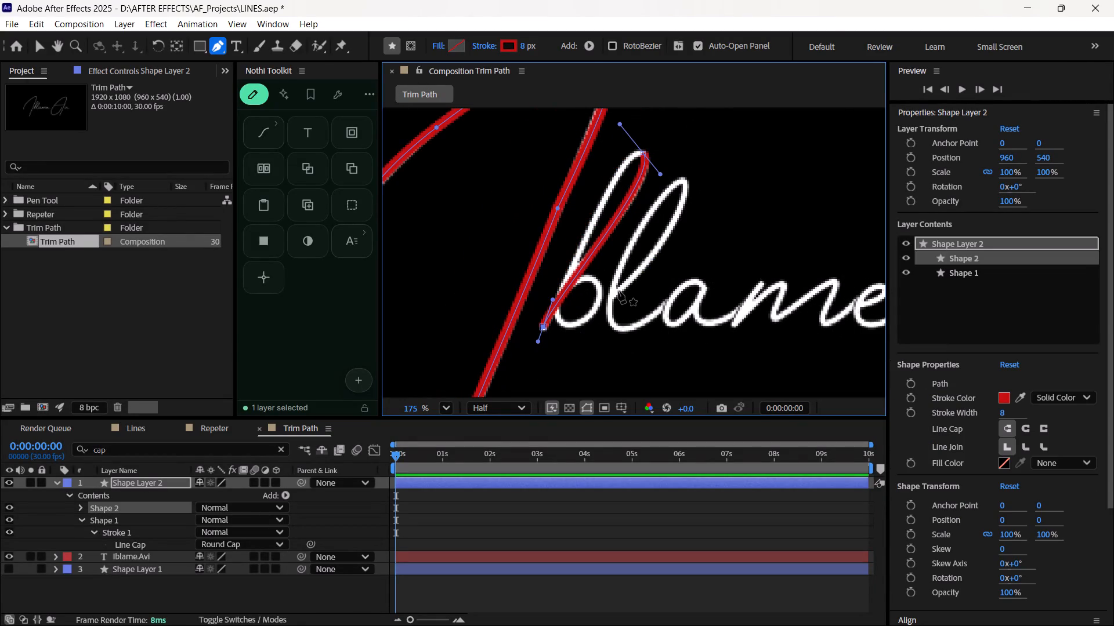
{"action": "key", "text": "ctrl+z"}
{"action": "key", "text": "ctrl+z"}
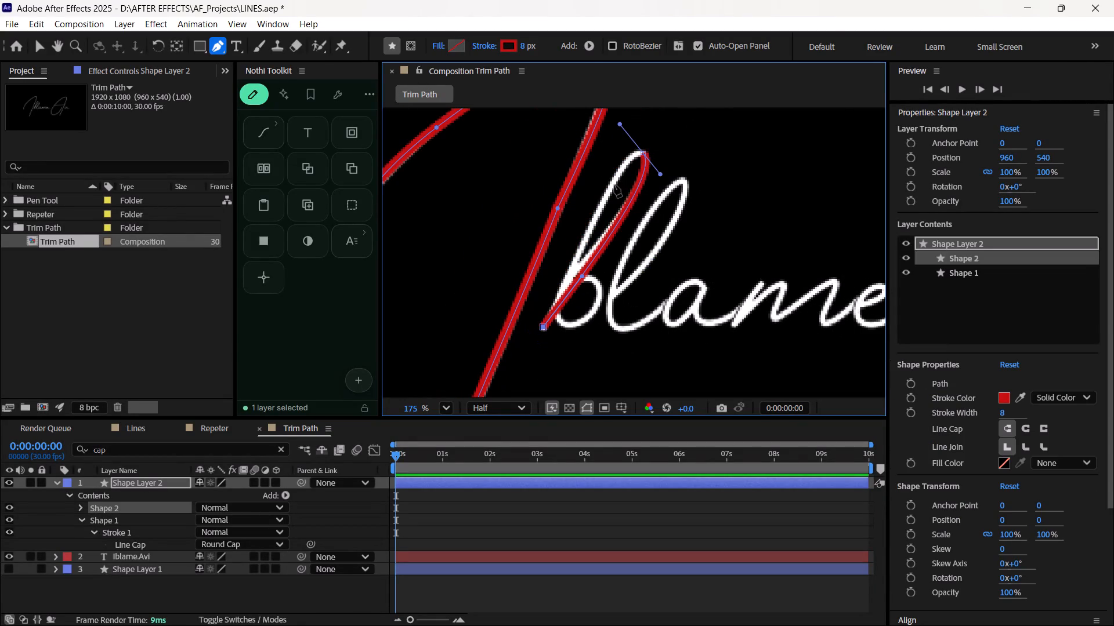
{"action": "key", "text": "ctrl+z"}
{"action": "key", "text": "ctrl+z"}
{"action": "key", "text": "ctrl+z"}
{"action": "key", "text": "ctrl+z"}
{"action": "key", "text": "ctrl+z"}
{"action": "key", "text": "ctrl+z"}
{"action": "key", "text": "ctrl+z"}
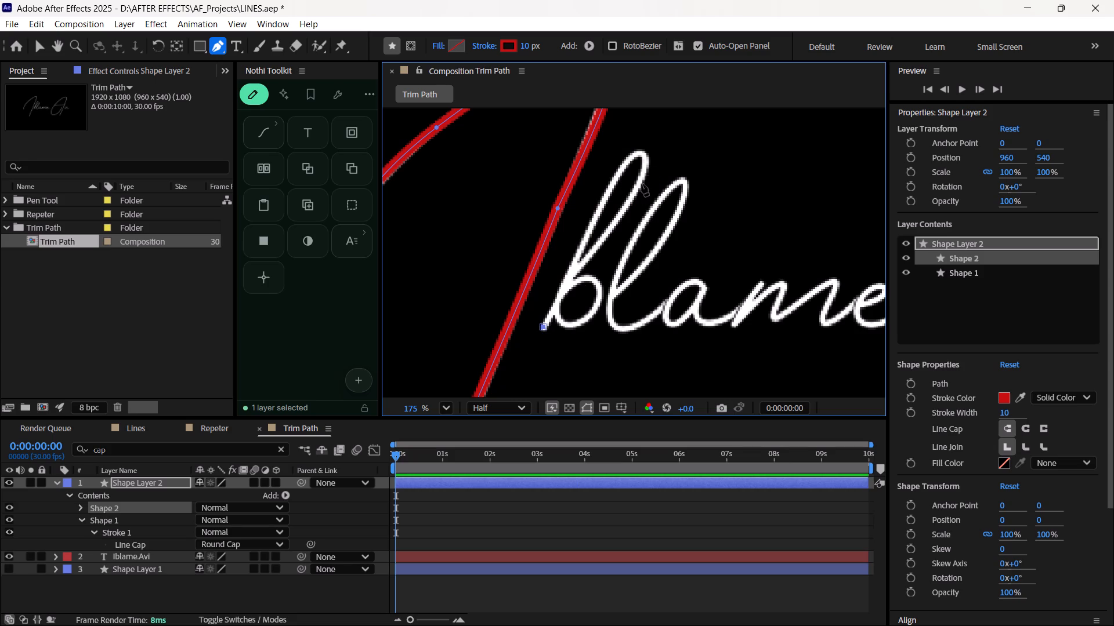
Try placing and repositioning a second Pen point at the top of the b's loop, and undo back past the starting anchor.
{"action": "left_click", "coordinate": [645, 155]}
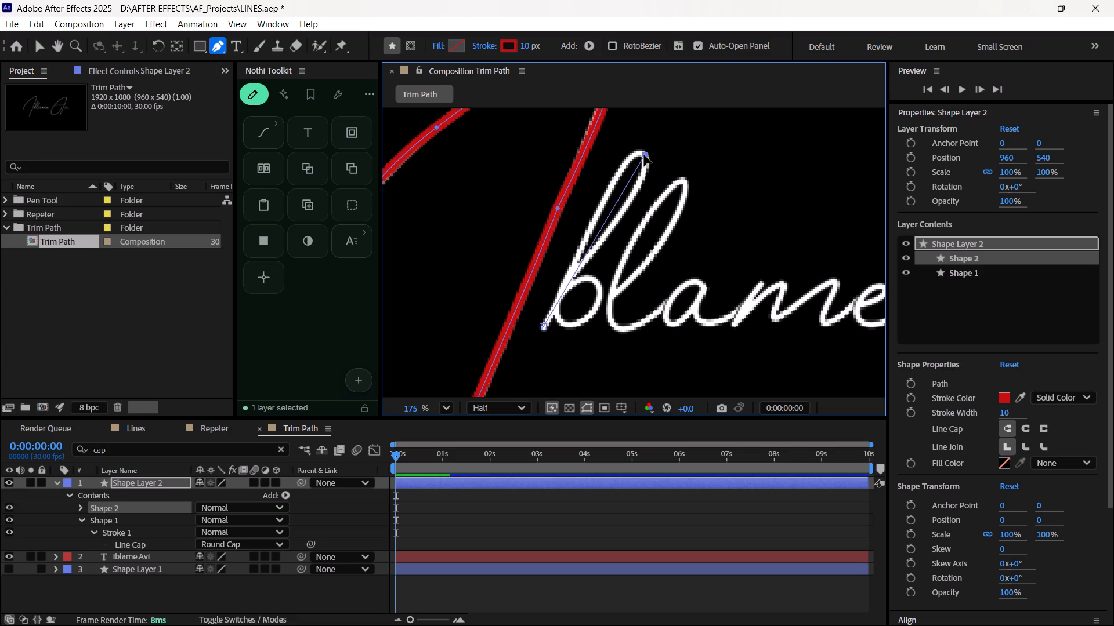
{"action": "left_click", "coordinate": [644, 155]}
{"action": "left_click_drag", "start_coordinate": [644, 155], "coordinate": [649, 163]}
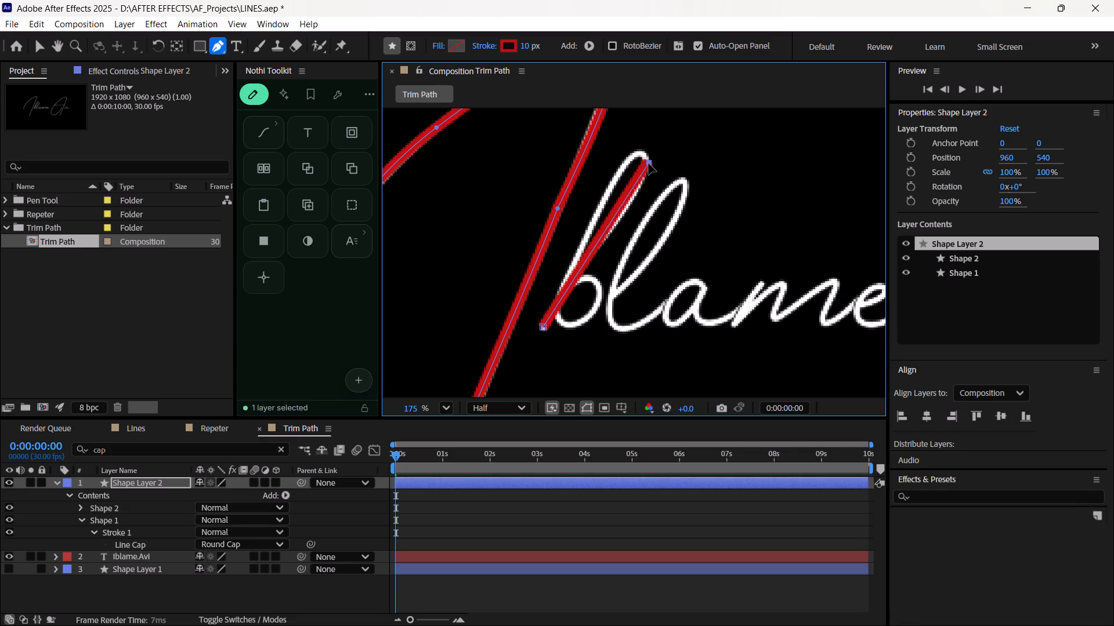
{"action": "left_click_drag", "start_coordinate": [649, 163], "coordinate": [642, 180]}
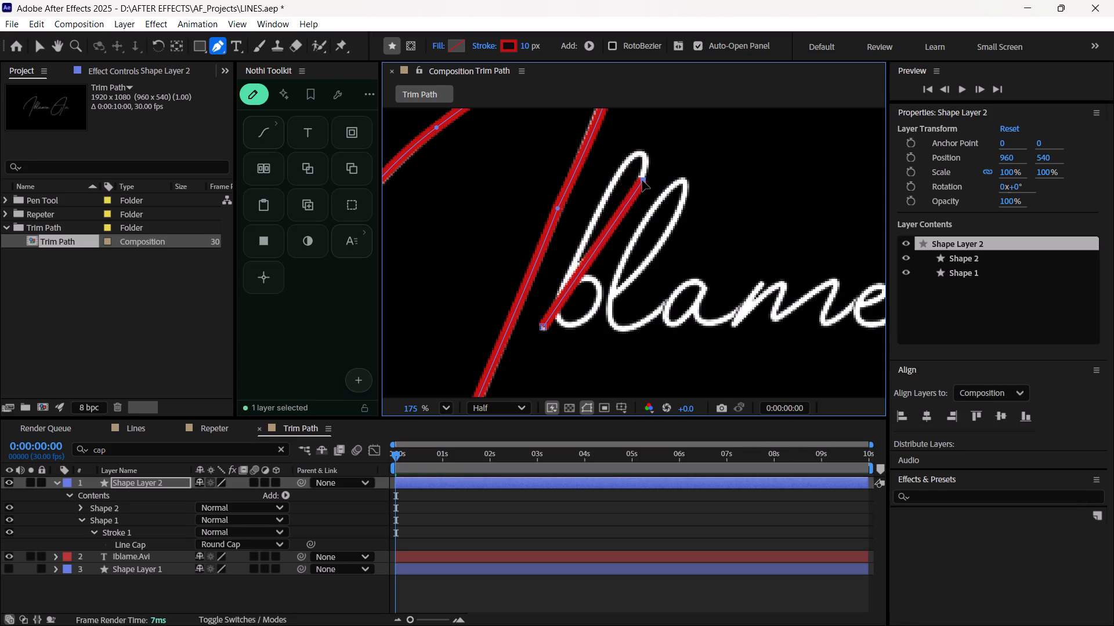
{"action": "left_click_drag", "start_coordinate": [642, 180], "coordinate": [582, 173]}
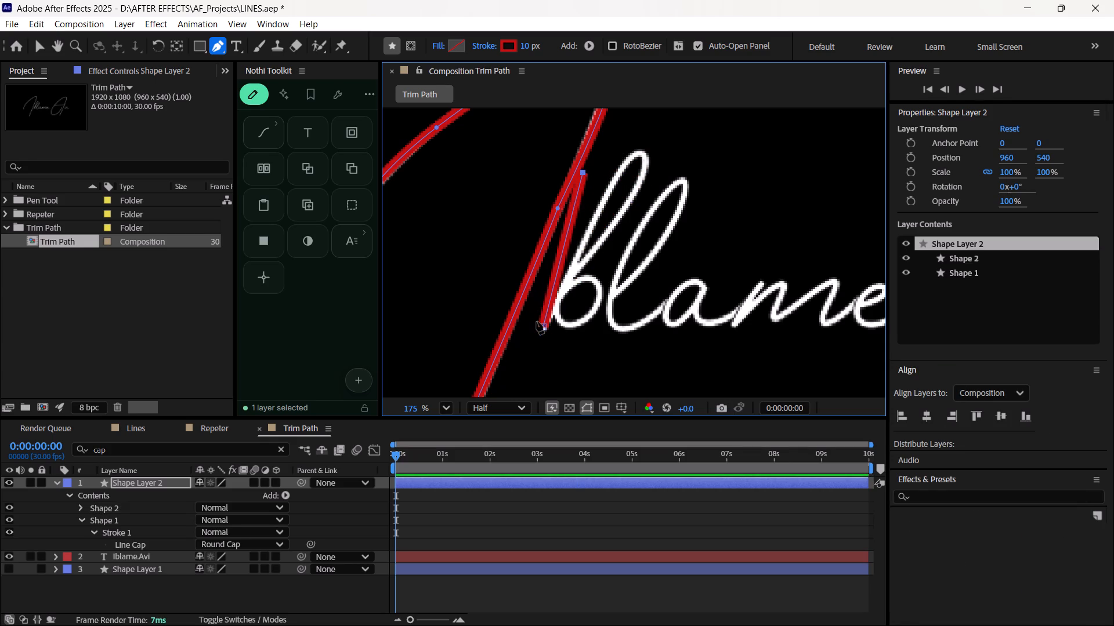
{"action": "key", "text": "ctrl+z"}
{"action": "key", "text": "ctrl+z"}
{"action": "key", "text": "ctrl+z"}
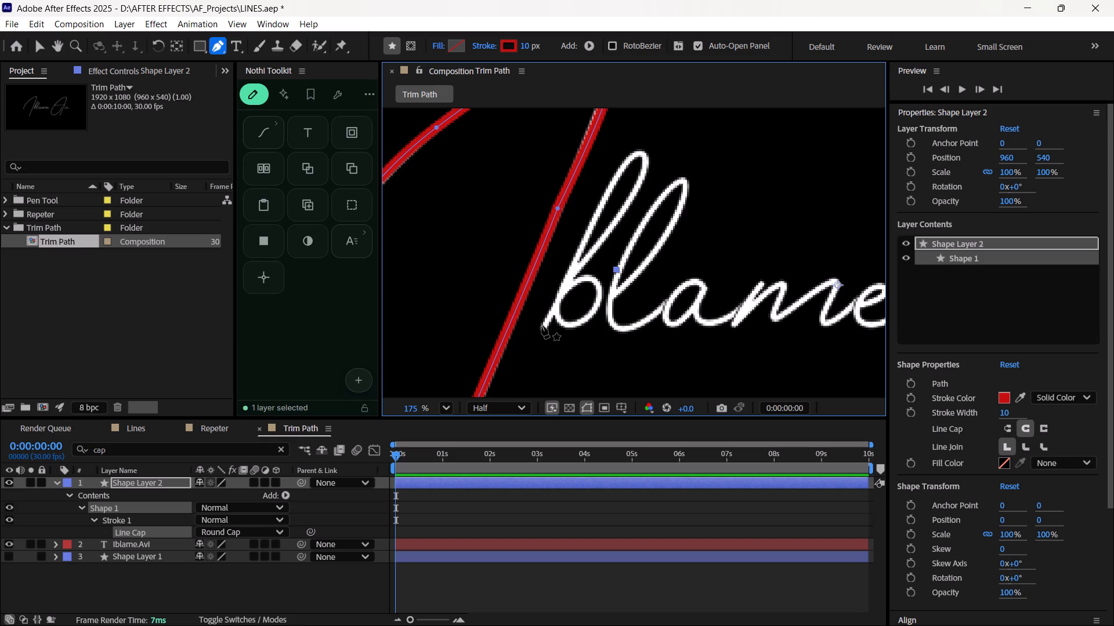
Draw a new Pen path from the b's stem foot to the top of its loop, closing it back at the foot.
{"action": "left_click", "coordinate": [543, 327]}
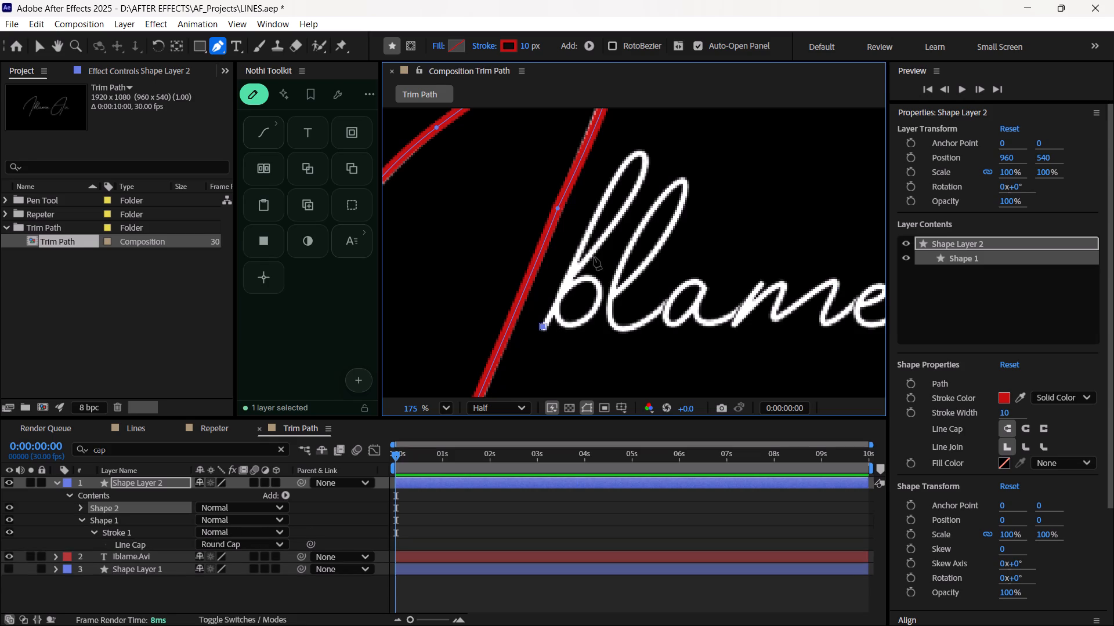
{"action": "left_click", "coordinate": [645, 156]}
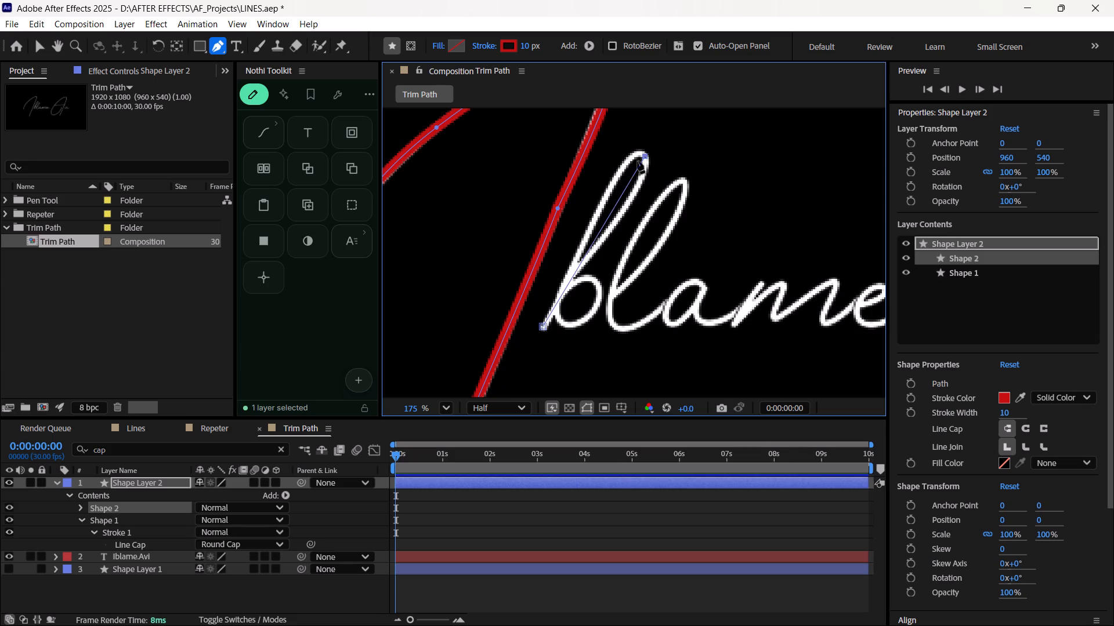
{"action": "left_click", "coordinate": [544, 327]}
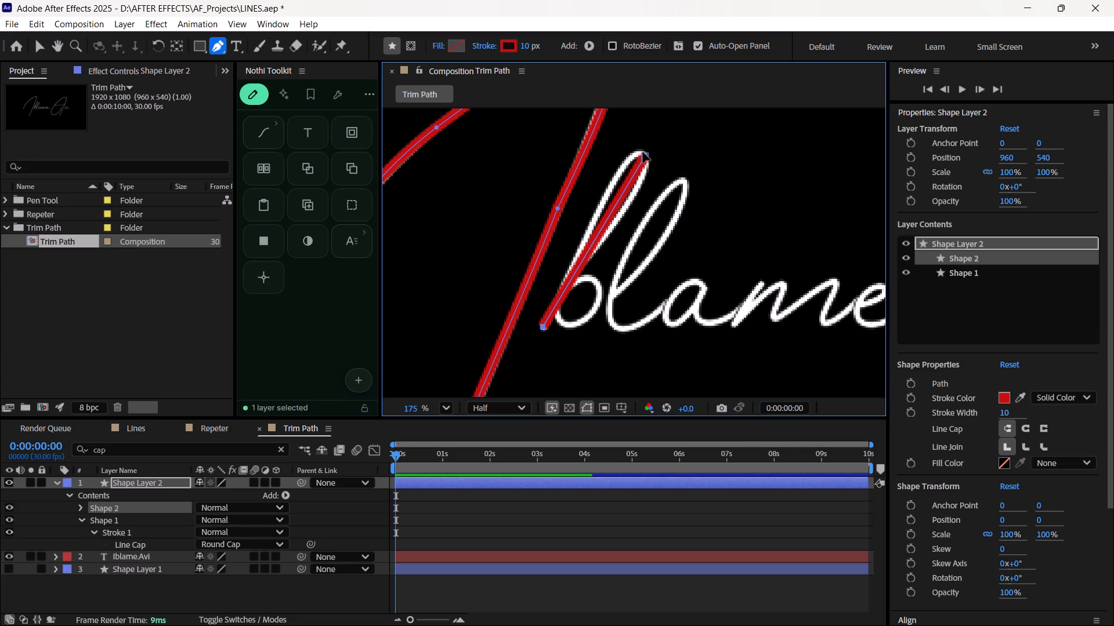
Pull curve handles from the anchor at the b's loop top so both sides of the path bend along the letter.
{"action": "left_click_drag", "start_coordinate": [646, 155], "coordinate": [618, 151], "text": "alt"}
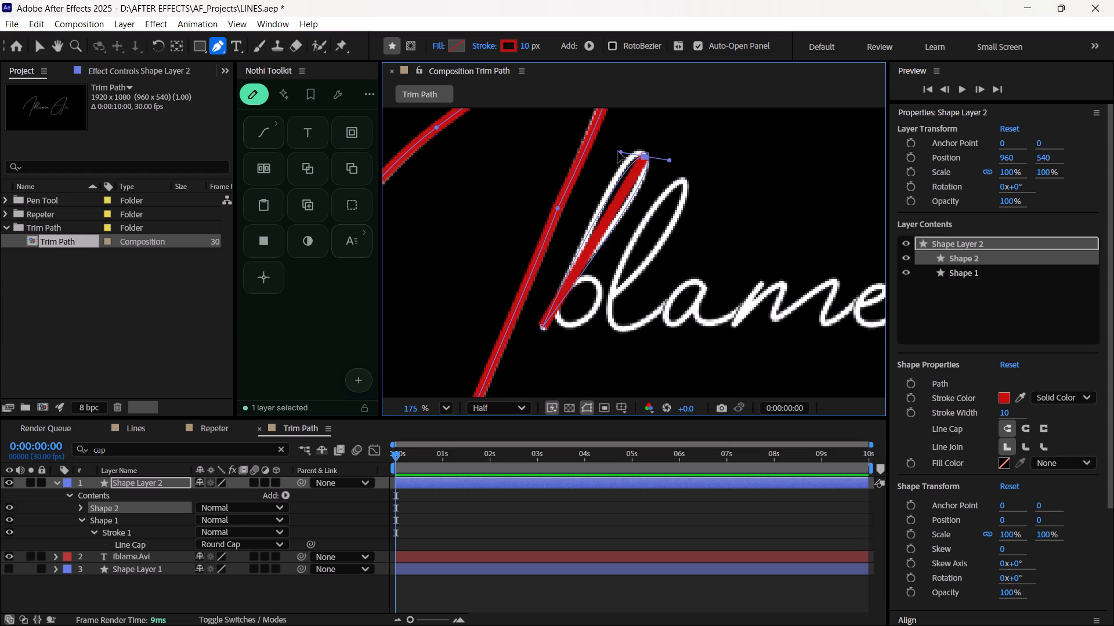
{"action": "left_click_drag", "start_coordinate": [618, 151], "coordinate": [617, 157], "text": "alt"}
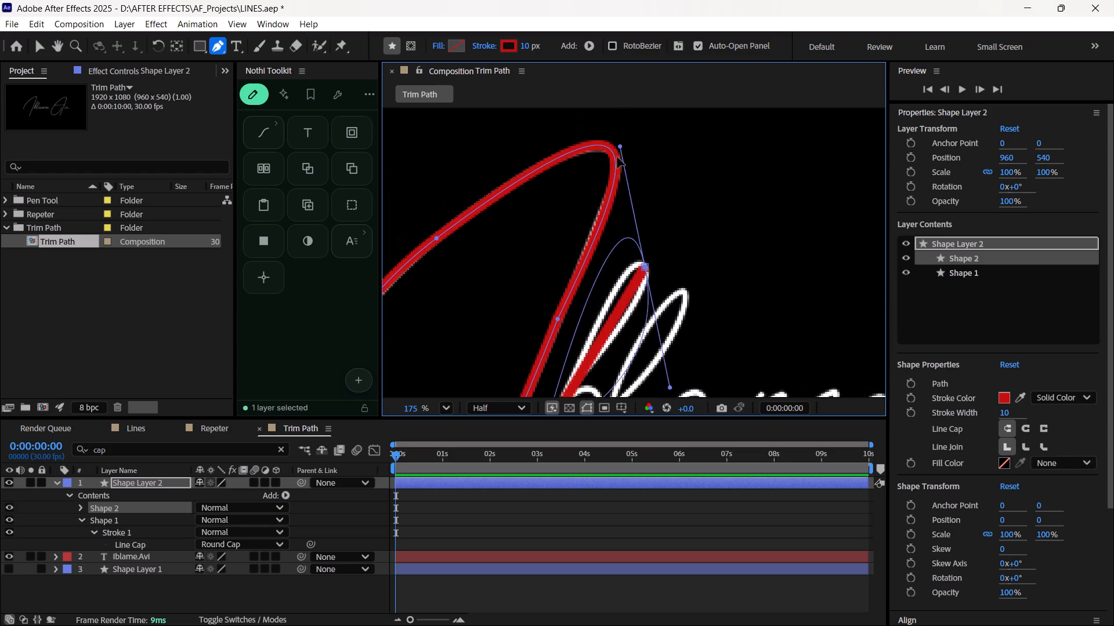
{"action": "left_click_drag", "start_coordinate": [617, 157], "coordinate": [644, 203], "text": "alt"}
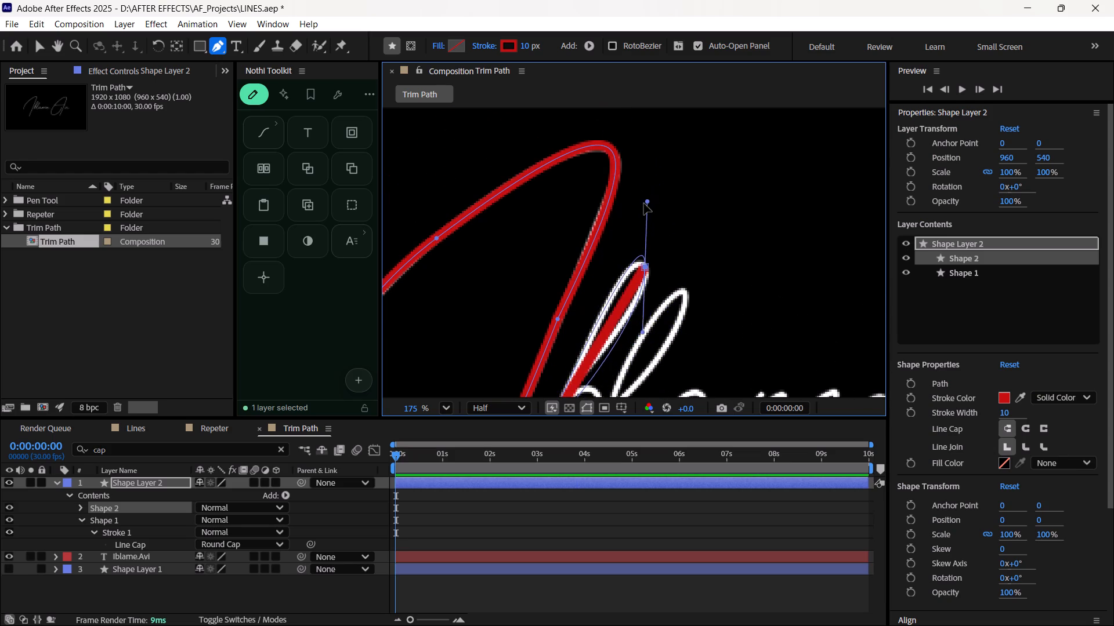
{"action": "left_click_drag", "start_coordinate": [644, 203], "coordinate": [642, 219], "text": "alt"}
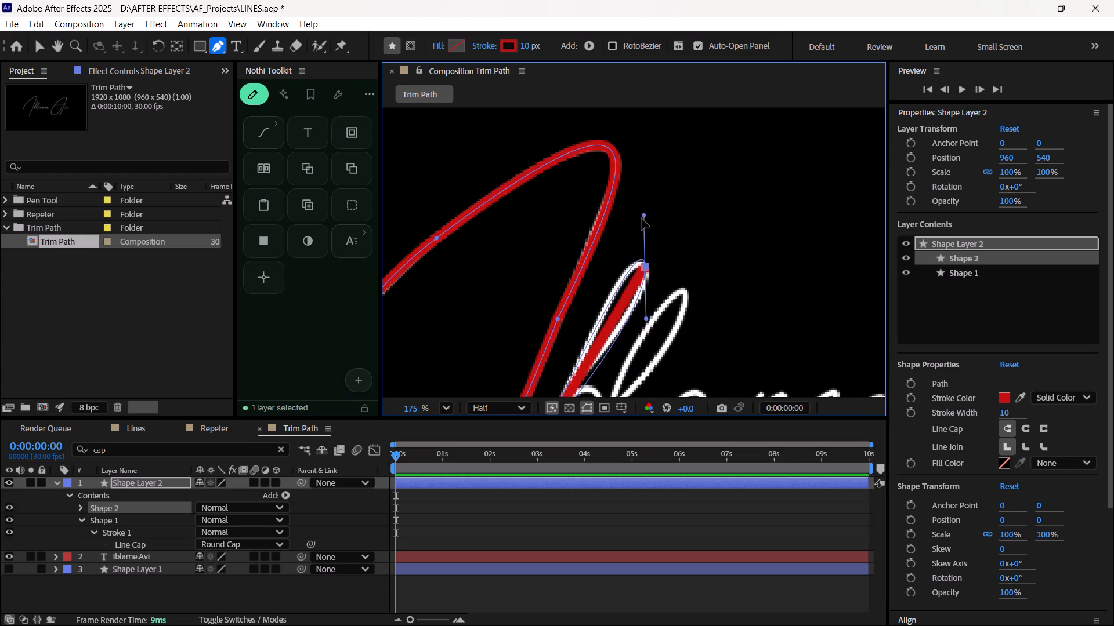
{"action": "left_click_drag", "start_coordinate": [642, 219], "coordinate": [638, 222], "text": "alt"}
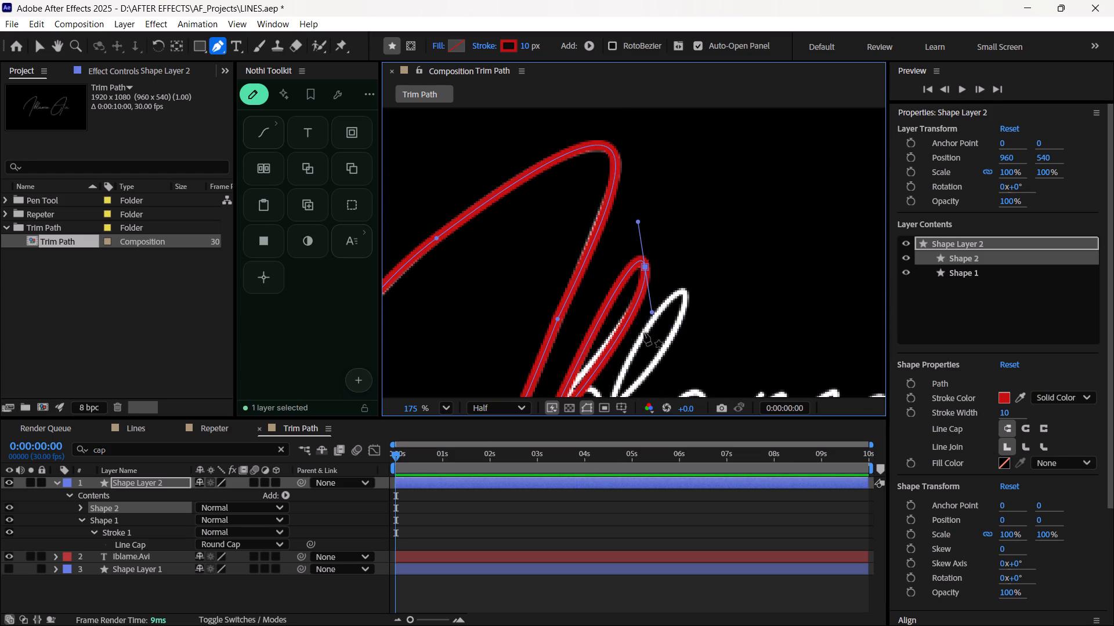
Adjust the lower handle of the b's top anchor to fit the curve to the right side of the loop.
{"action": "scroll", "coordinate": [645, 331], "scroll_direction": "down", "scroll_amount": 3}
{"action": "scroll", "coordinate": [645, 331], "scroll_direction": "up", "scroll_amount": 3}
{"action": "key", "text": "space"}
{"action": "key", "text": "space"}
{"action": "key", "text": "space"}
{"action": "key", "text": "space"}
{"action": "key", "text": "space"}
{"action": "key", "text": "space"}
{"action": "key", "text": "space"}
{"action": "key", "text": "space"}
{"action": "key", "text": "space"}
{"action": "key", "text": "space"}
{"action": "key", "text": "space"}
{"action": "left_click_drag", "start_coordinate": [646, 341], "coordinate": [635, 275]}
{"action": "left_click_drag", "start_coordinate": [641, 248], "coordinate": [624, 246], "text": "ctrl"}
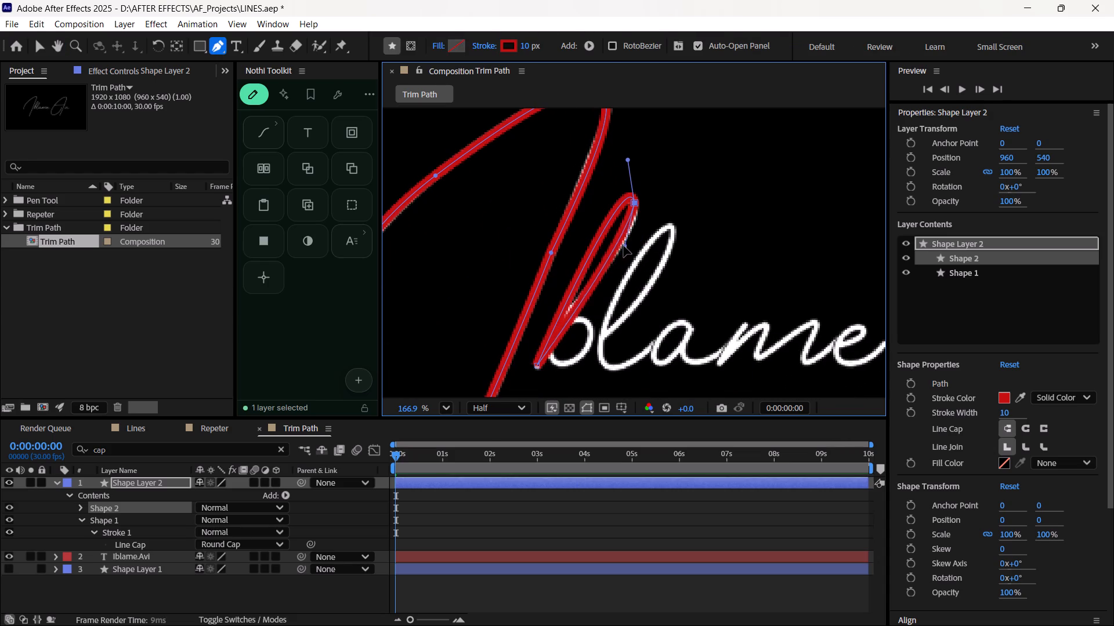
{"action": "left_click_drag", "start_coordinate": [624, 246], "coordinate": [636, 236], "text": "ctrl"}
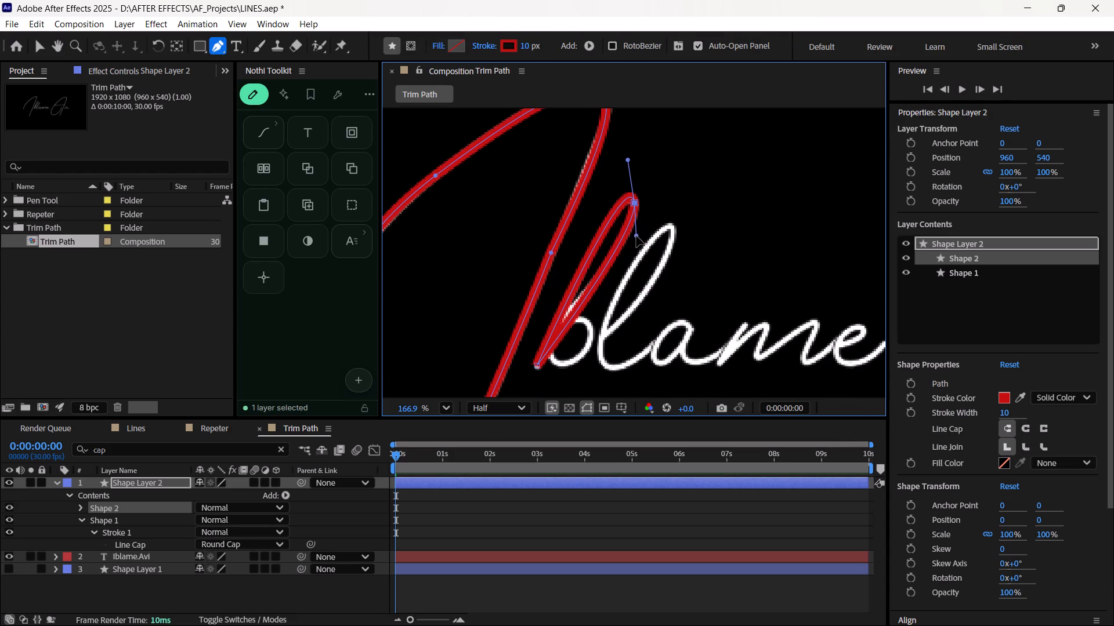
{"action": "left_click_drag", "start_coordinate": [636, 236], "coordinate": [638, 232], "text": "ctrl"}
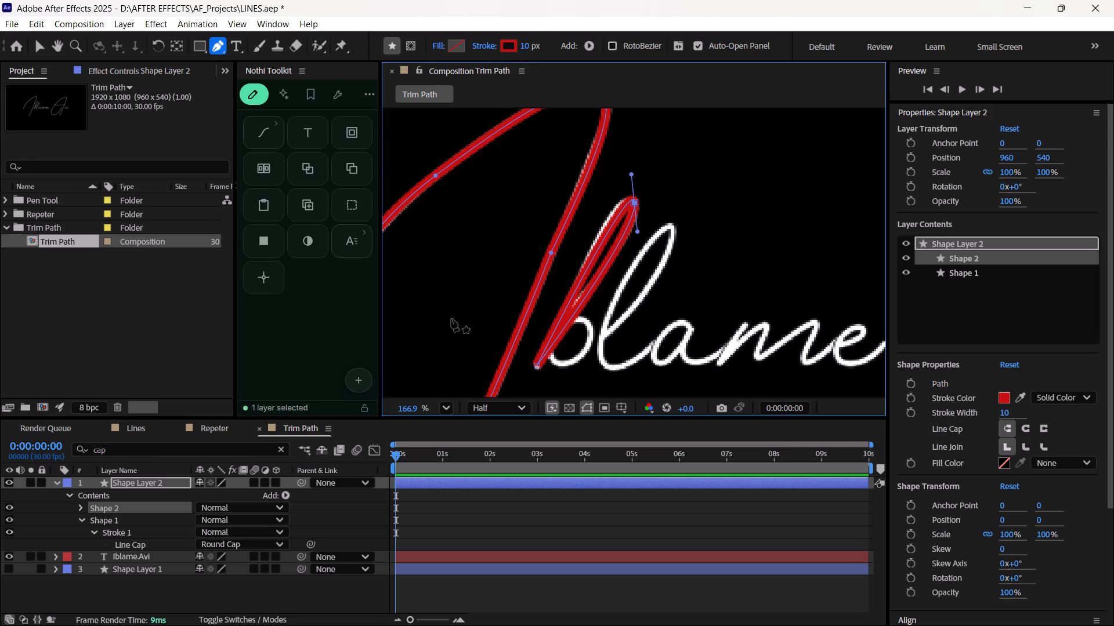
Set the b path's stroke width to 8 px.
{"action": "left_click", "coordinate": [527, 43]}
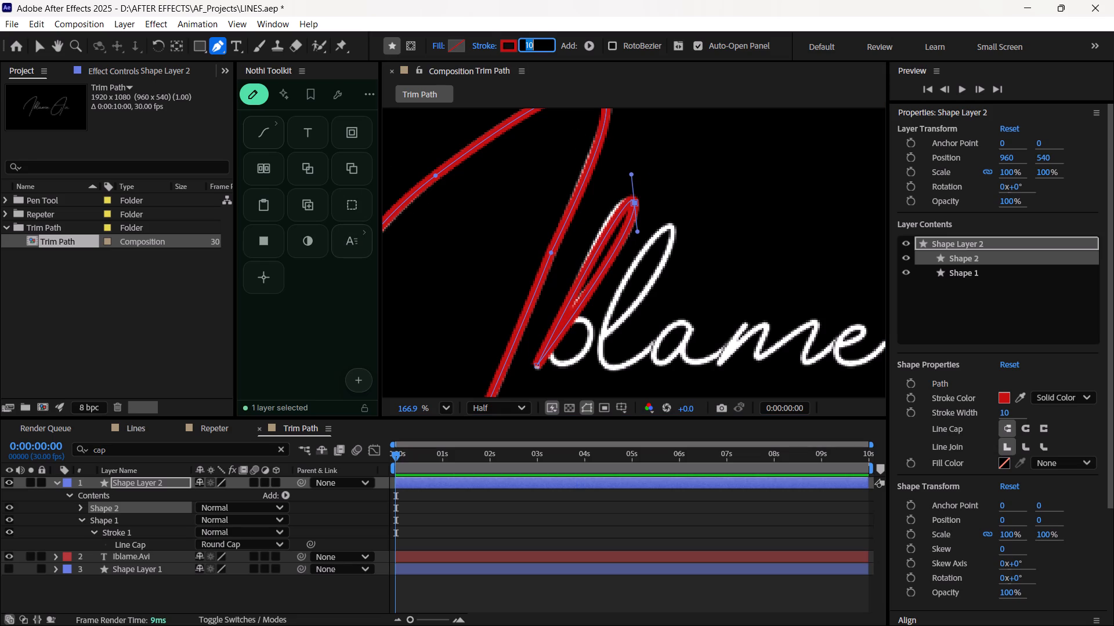
{"action": "key", "text": "BackSpace"}
{"action": "key", "text": "8"}
{"action": "key", "text": "Return"}
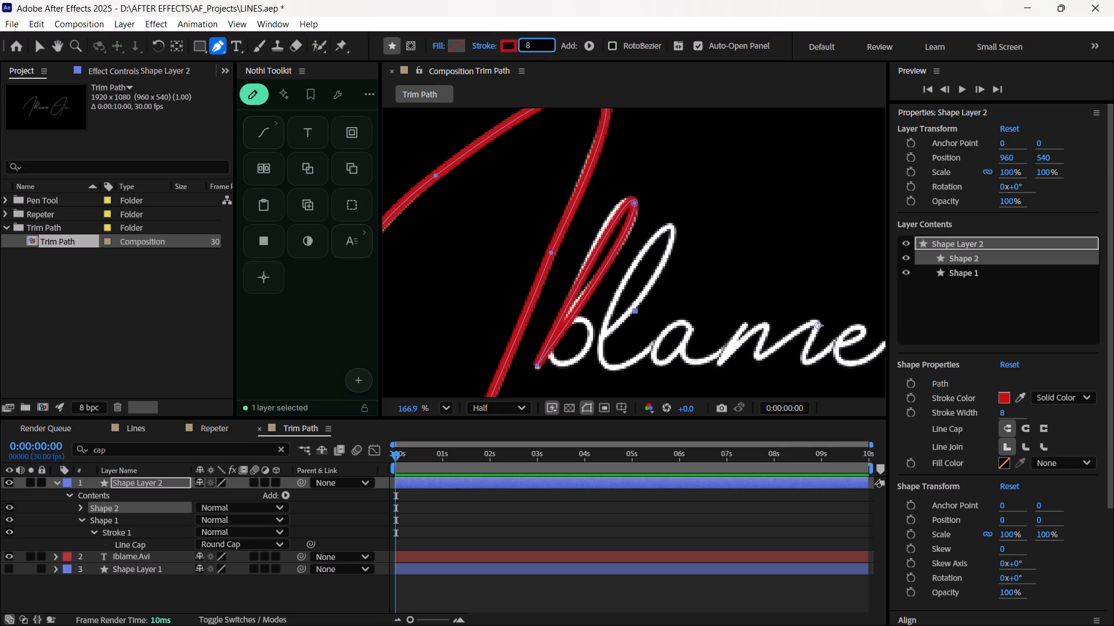
Reposition the b's top anchor and adjust its two handles separately so the path follows the rounded top of the loop.
{"action": "left_click", "coordinate": [634, 202]}
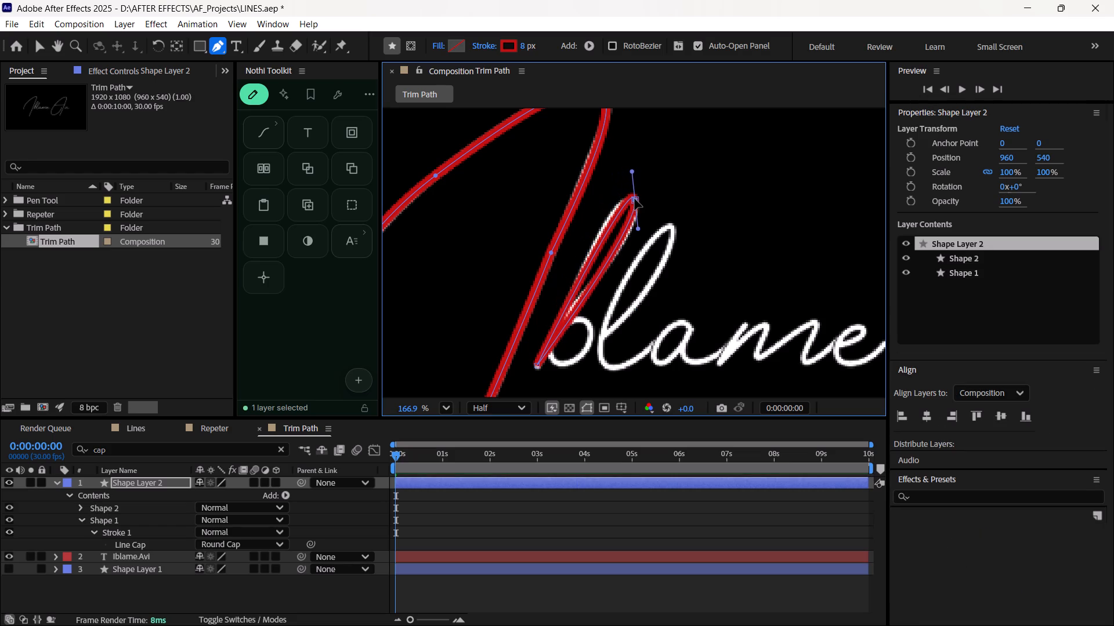
{"action": "left_click", "coordinate": [638, 228], "text": "ctrl"}
{"action": "left_click", "coordinate": [634, 199]}
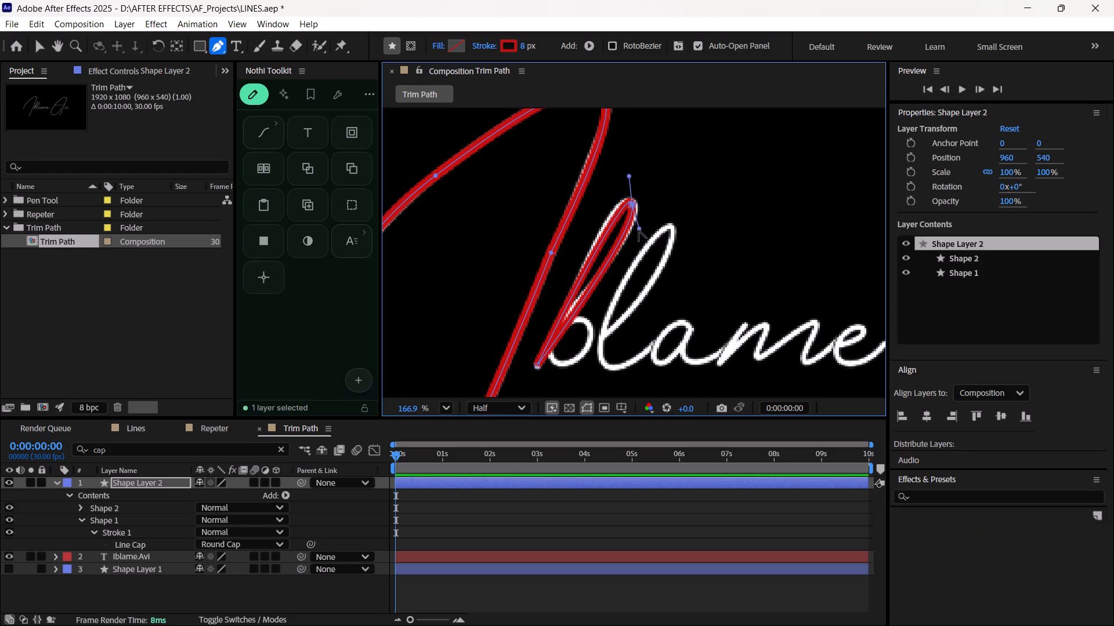
{"action": "scroll", "coordinate": [638, 230], "scroll_direction": "up", "scroll_amount": 4, "text": "ctrl"}
{"action": "left_click_drag", "start_coordinate": [641, 227], "coordinate": [652, 211], "text": "ctrl"}
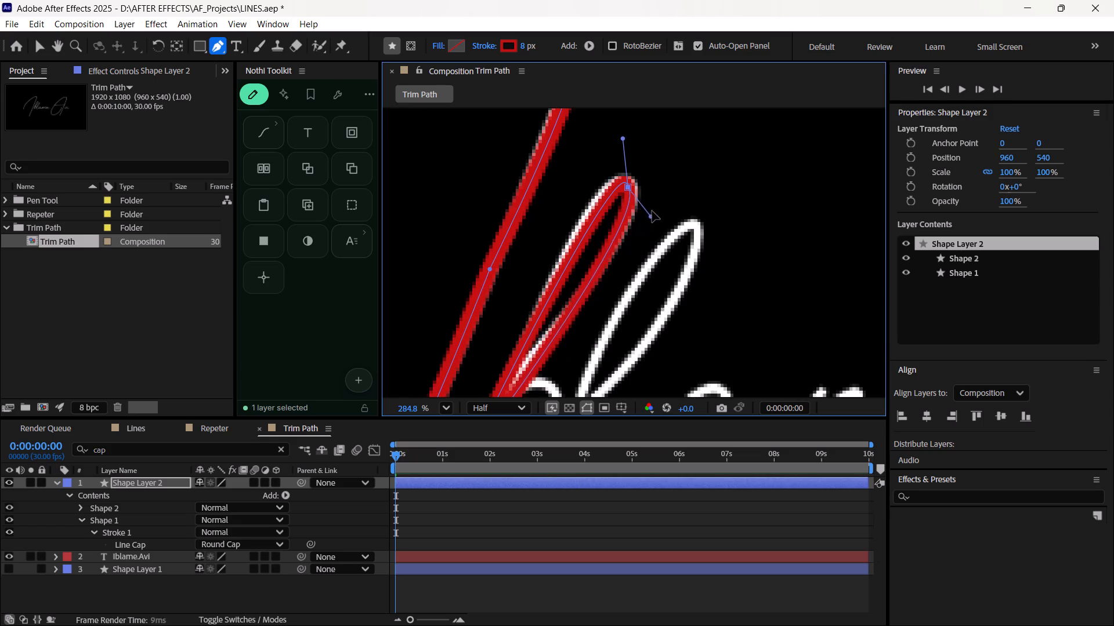
{"action": "left_click_drag", "start_coordinate": [652, 211], "coordinate": [665, 197], "text": "ctrl"}
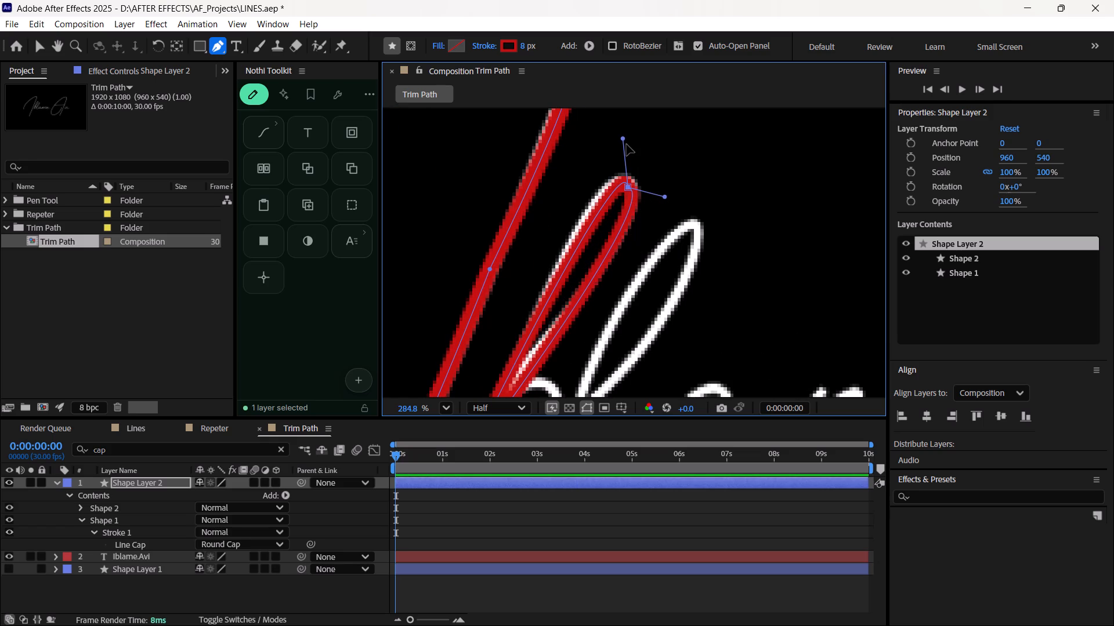
{"action": "left_click_drag", "start_coordinate": [624, 140], "coordinate": [602, 143]}
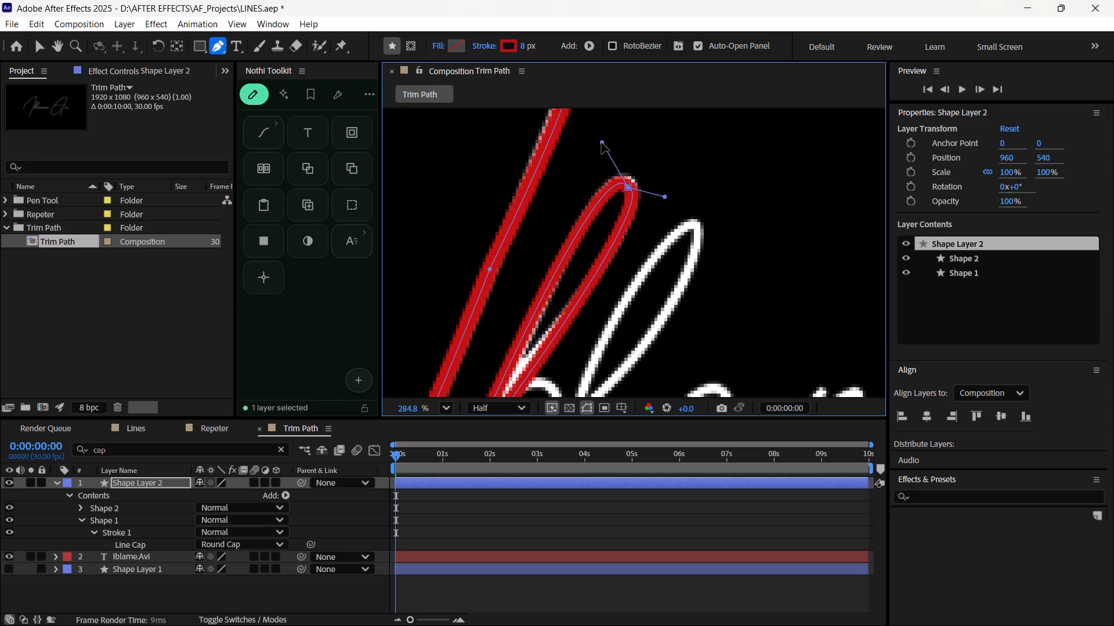
{"action": "left_click_drag", "start_coordinate": [602, 143], "coordinate": [602, 143]}
{"action": "left_click", "coordinate": [627, 184]}
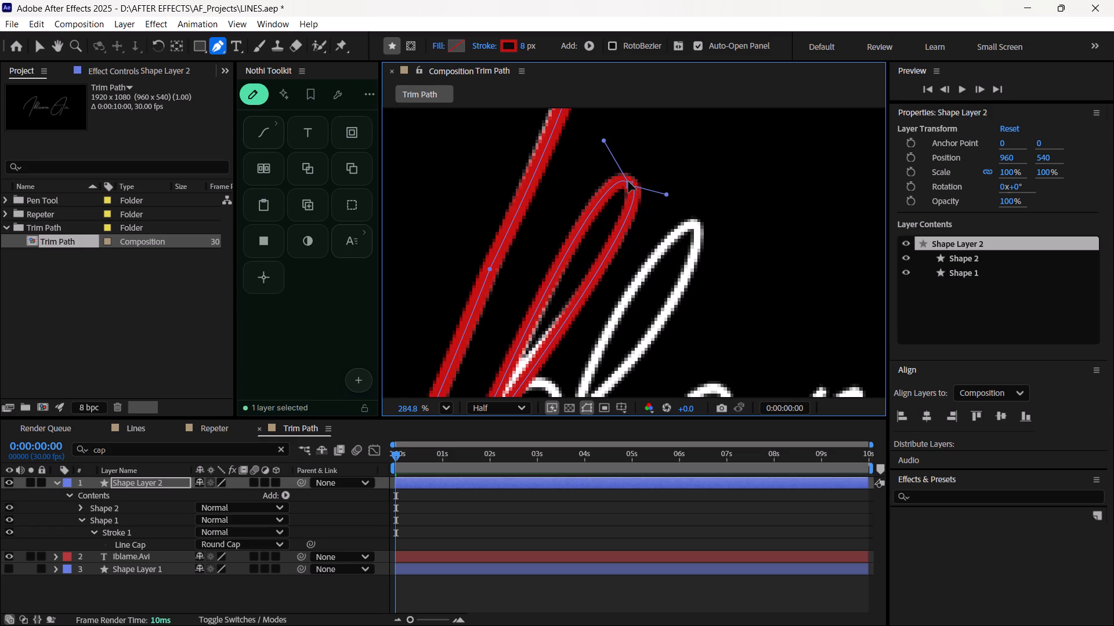
Nudge the b path's bottom anchor to align it with the foot of the stem.
{"action": "scroll", "coordinate": [580, 319], "scroll_direction": "down", "scroll_amount": 2}
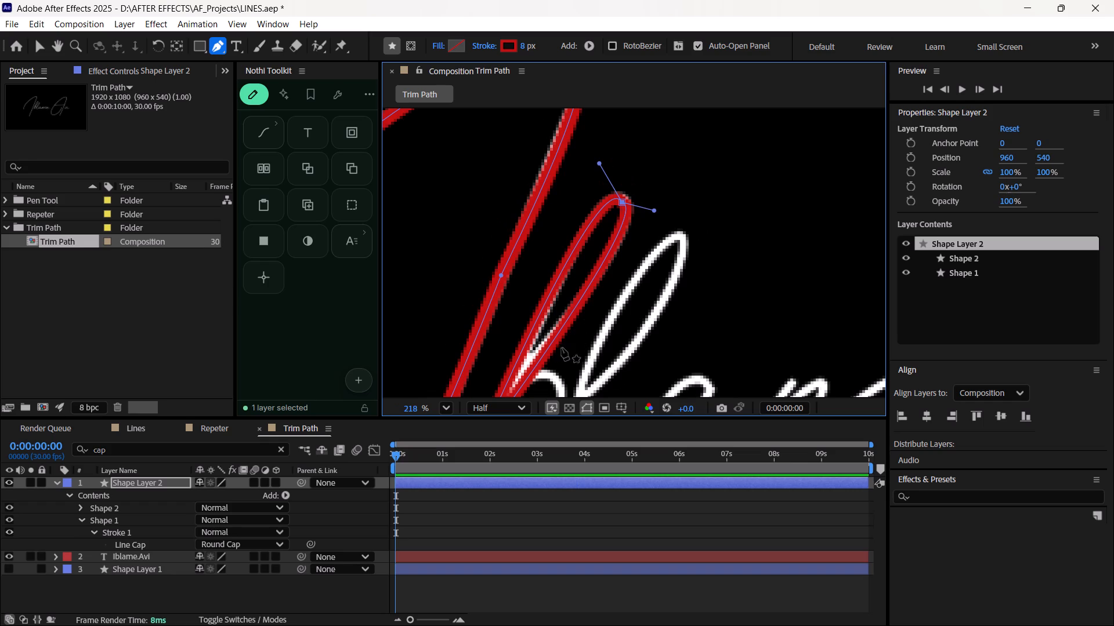
{"action": "key", "text": "space"}
{"action": "key", "text": "space"}
{"action": "key", "text": "space"}
{"action": "key", "text": "space"}
{"action": "key", "text": "space"}
{"action": "key", "text": "space"}
{"action": "key", "text": "space"}
{"action": "key", "text": "space"}
{"action": "key", "text": "space"}
{"action": "key", "text": "space"}
{"action": "key", "text": "space"}
{"action": "left_click_drag", "start_coordinate": [573, 344], "coordinate": [584, 267]}
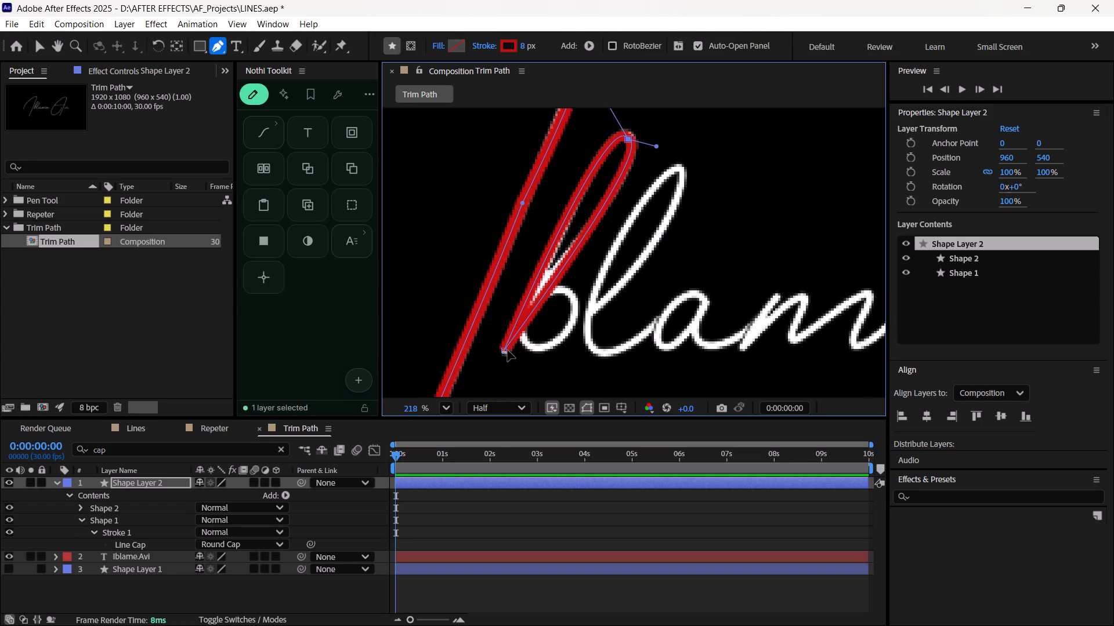
{"action": "left_click", "coordinate": [504, 352]}
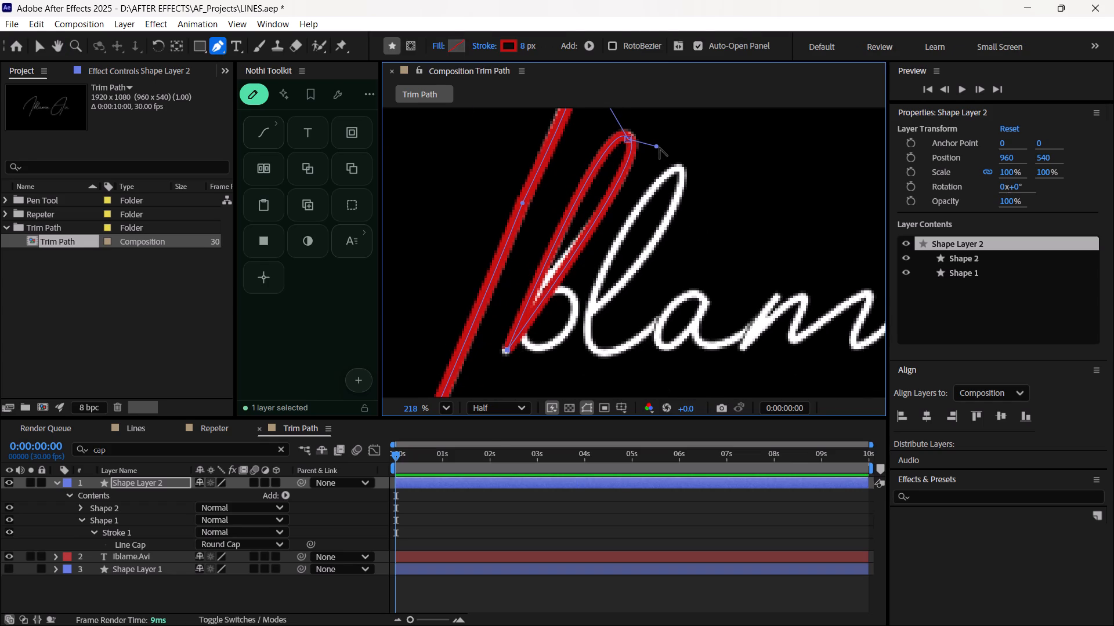
Adjust the right-hand handle of the b's top anchor so the path follows the right side of the loop.
{"action": "left_click_drag", "start_coordinate": [660, 147], "coordinate": [605, 231], "text": "alt"}
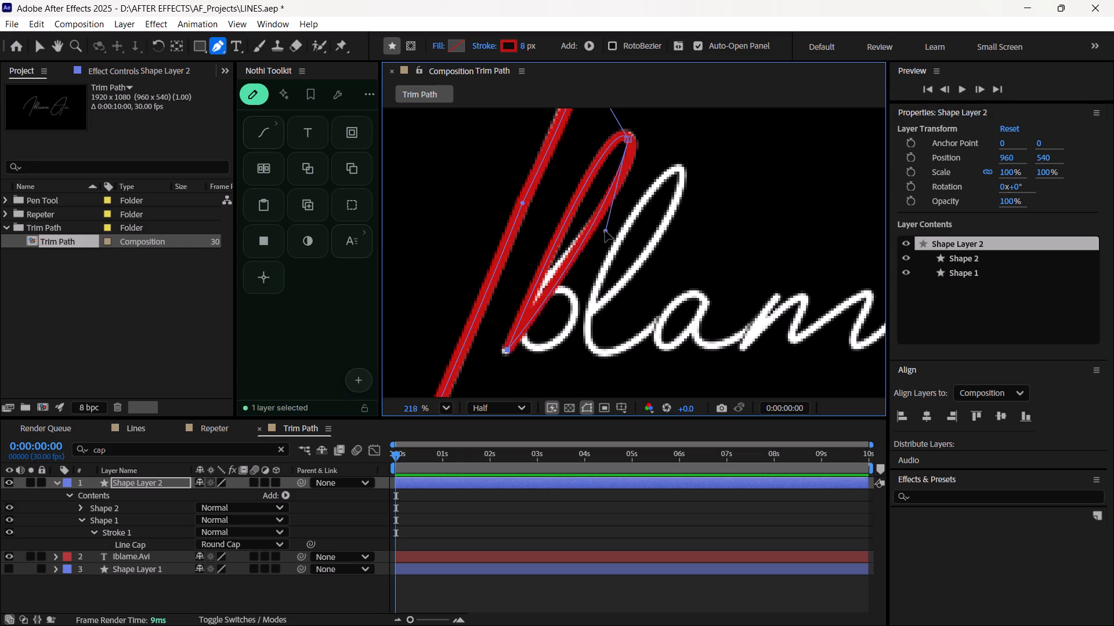
{"action": "left_click_drag", "start_coordinate": [605, 231], "coordinate": [601, 224], "text": "alt"}
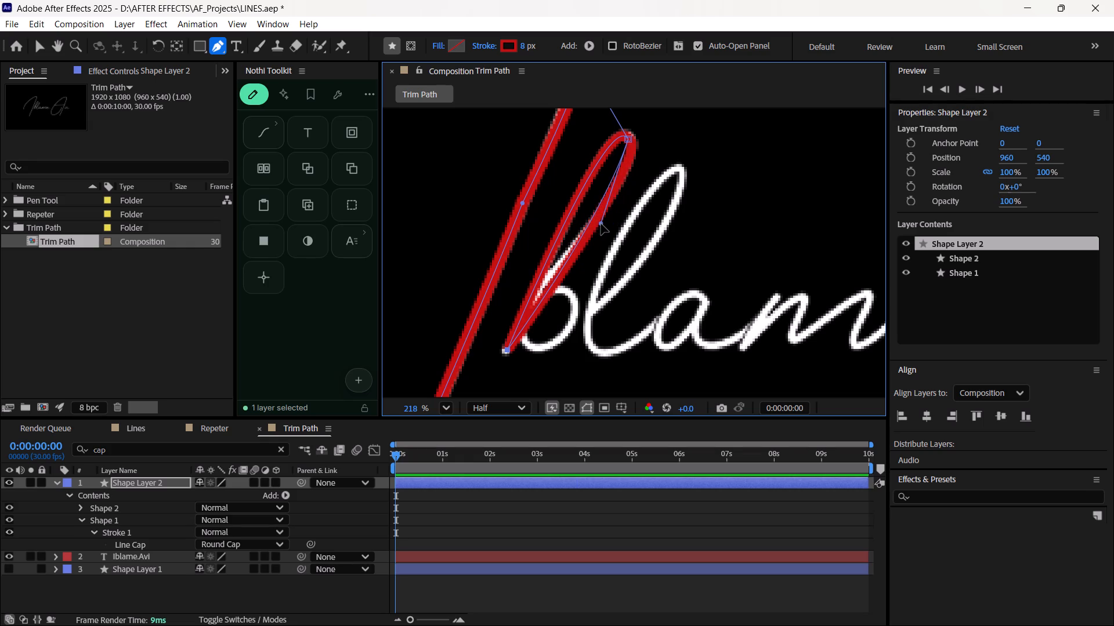
{"action": "left_click_drag", "start_coordinate": [601, 224], "coordinate": [624, 212], "text": "alt"}
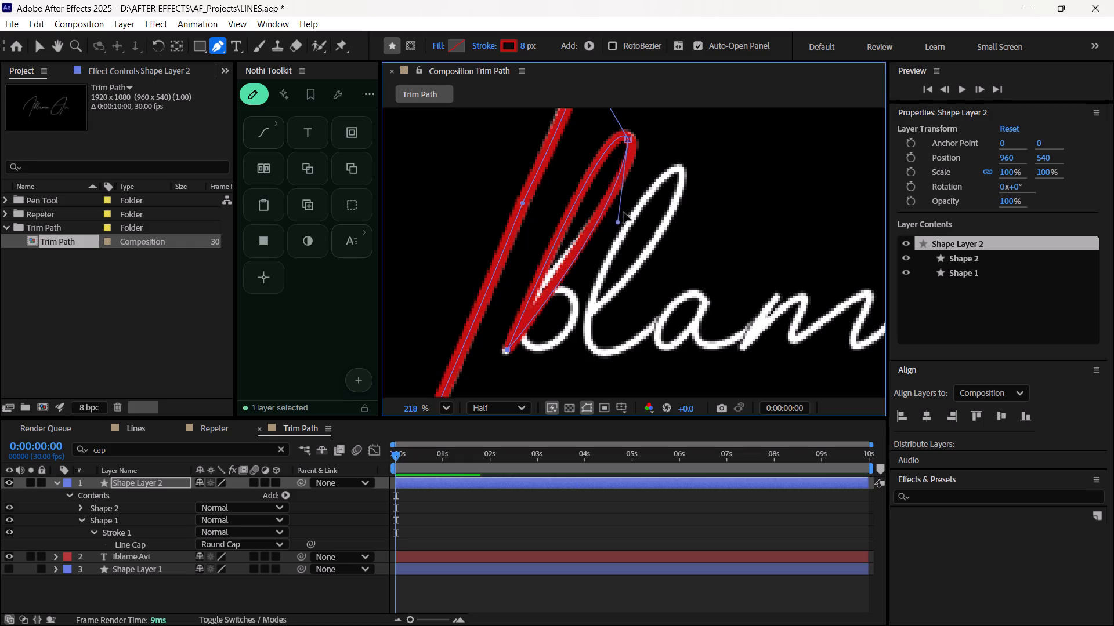
{"action": "left_click_drag", "start_coordinate": [624, 212], "coordinate": [643, 171], "text": "alt"}
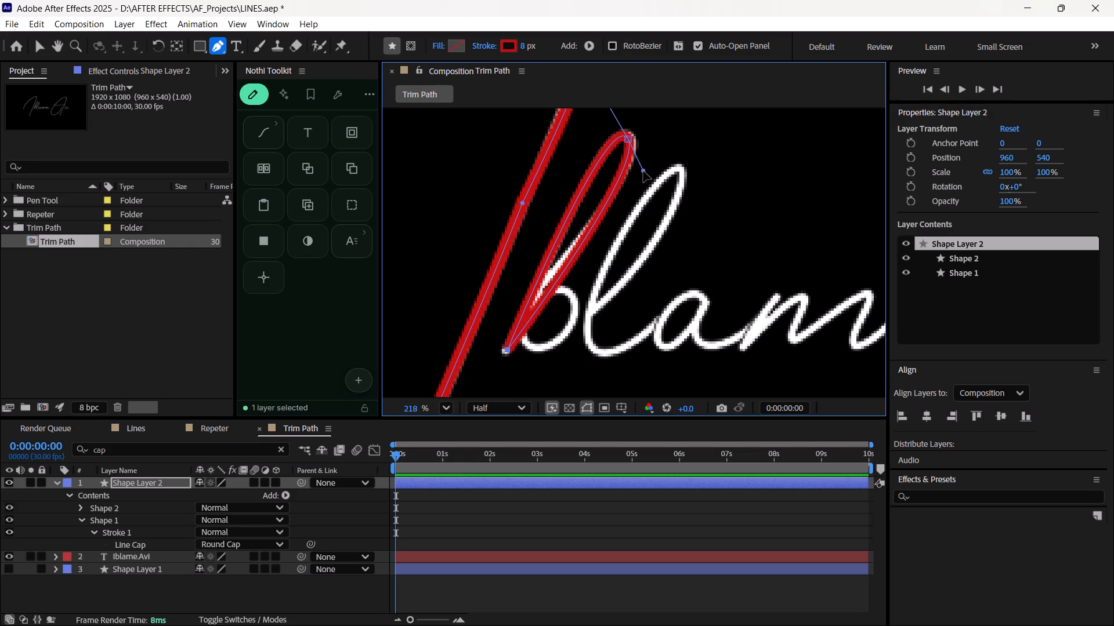
{"action": "left_click_drag", "start_coordinate": [643, 171], "coordinate": [649, 162], "text": "alt"}
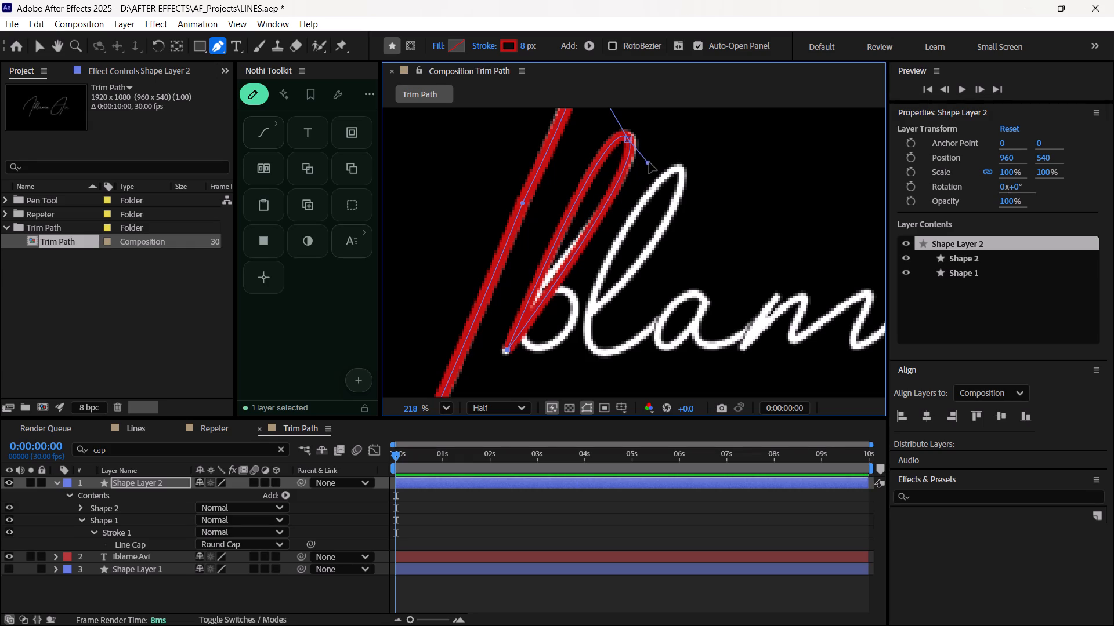
{"action": "left_click_drag", "start_coordinate": [649, 162], "coordinate": [651, 160], "text": "alt"}
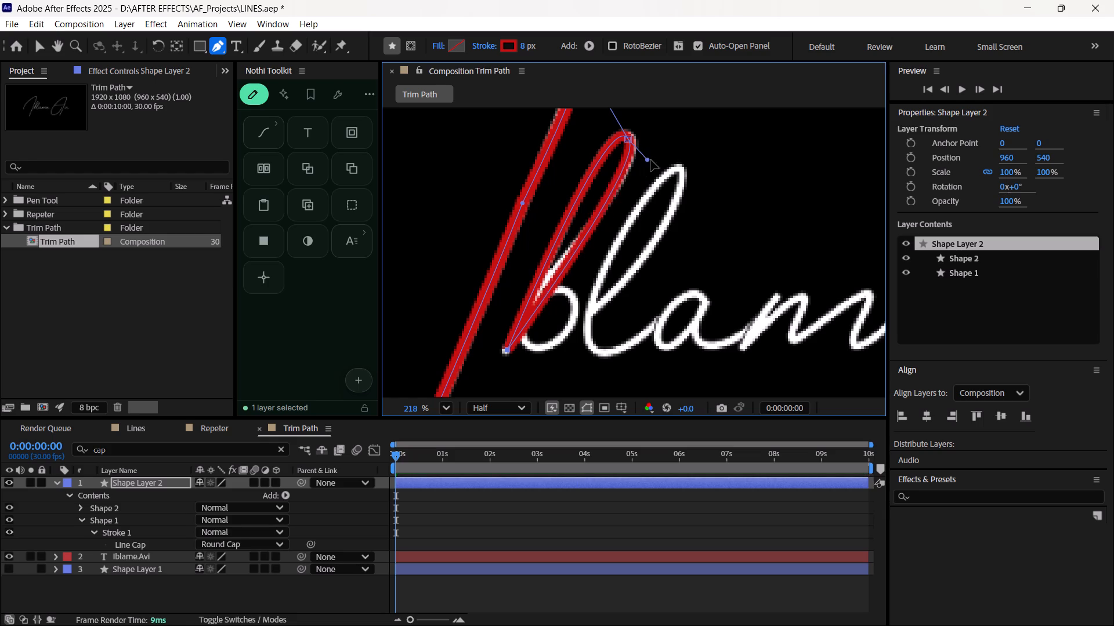
{"action": "left_click_drag", "start_coordinate": [651, 160], "coordinate": [653, 160], "text": "alt"}
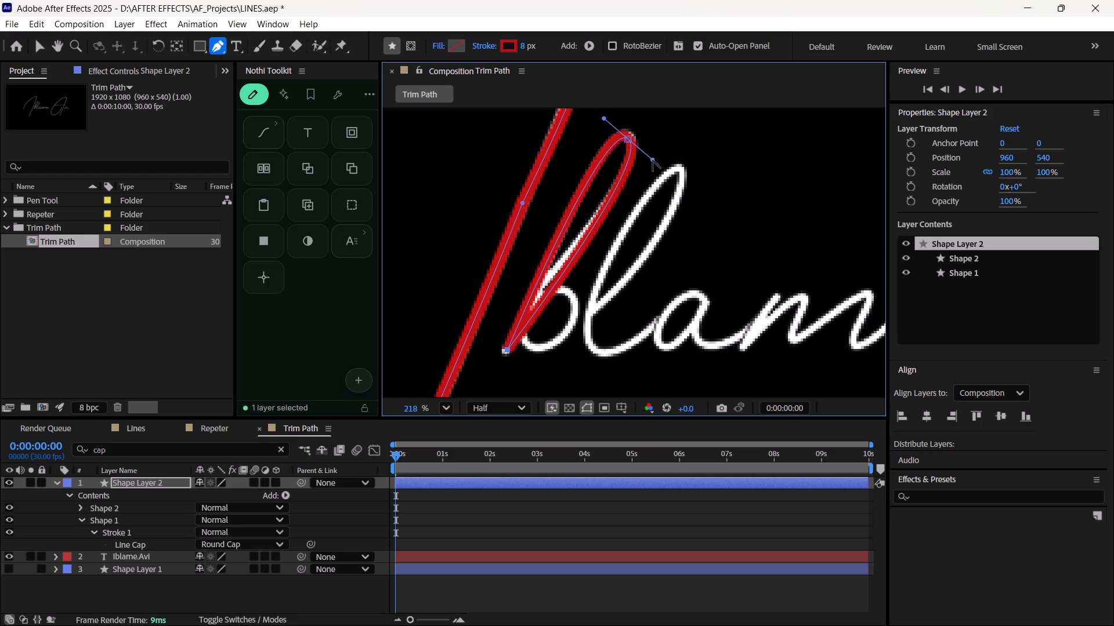
{"action": "left_click_drag", "start_coordinate": [653, 160], "coordinate": [644, 164], "text": "alt"}
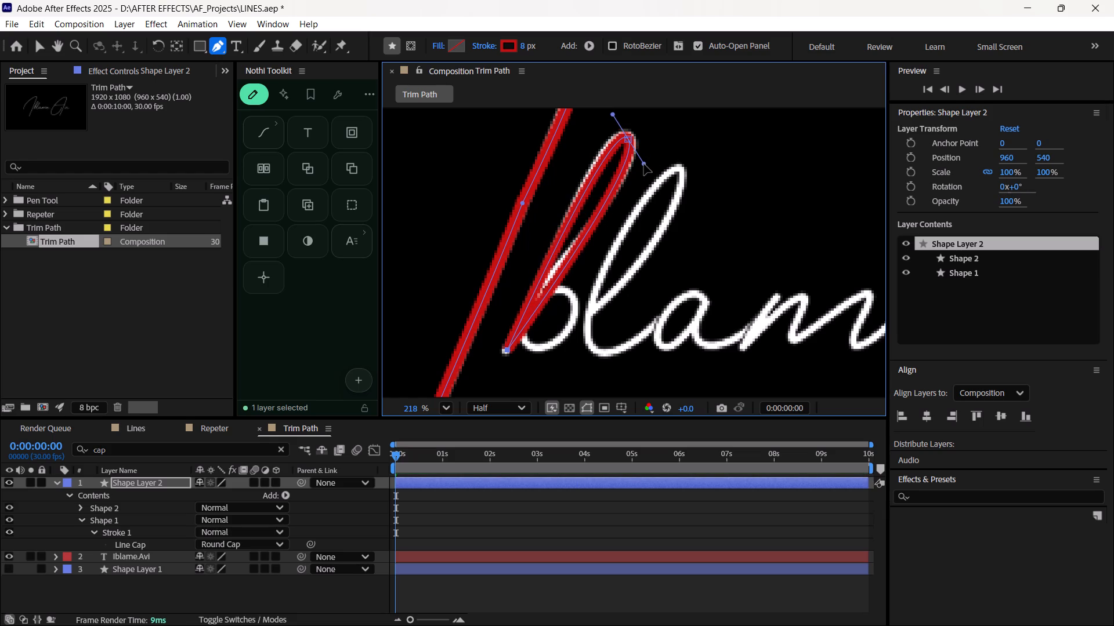
Reshape the b loop's rounded top by shortening the top anchor's upper handle, refitting its right-hand handle and nudging the anchor.
{"action": "left_click_drag", "start_coordinate": [611, 113], "coordinate": [603, 114], "text": "ctrl"}
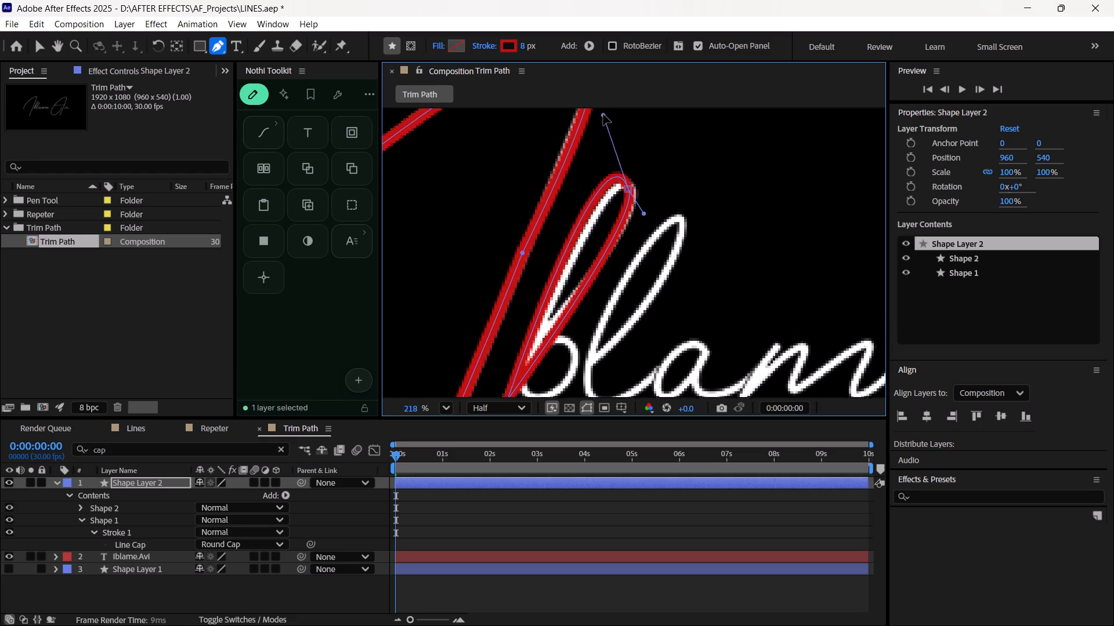
{"action": "left_click_drag", "start_coordinate": [603, 114], "coordinate": [626, 159], "text": "ctrl"}
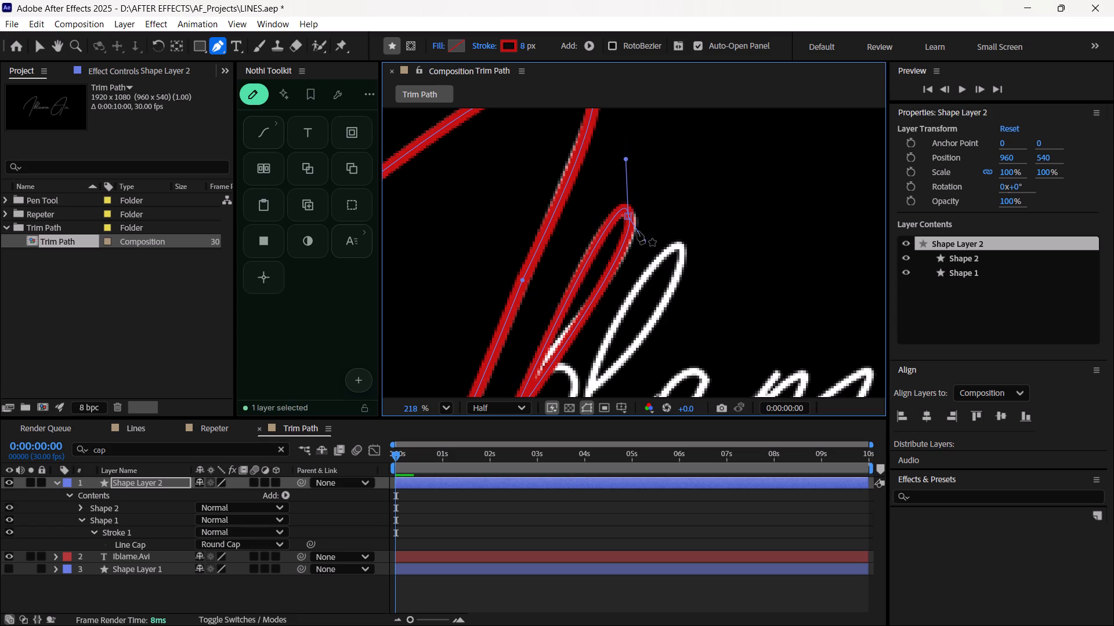
{"action": "left_click_drag", "start_coordinate": [647, 239], "coordinate": [653, 228], "text": "ctrl"}
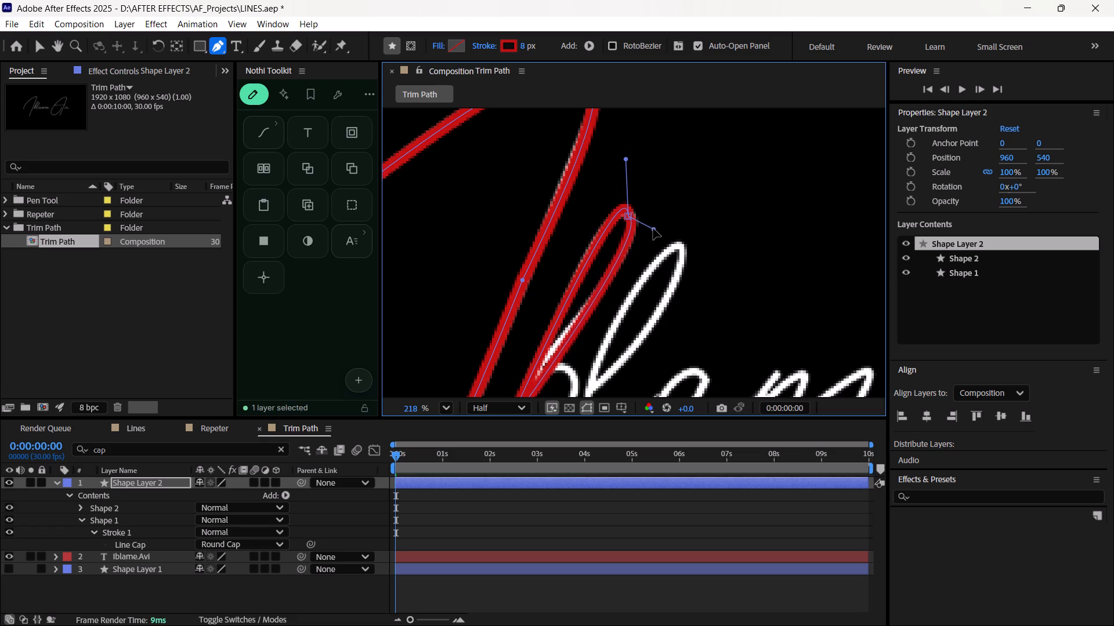
{"action": "left_click_drag", "start_coordinate": [653, 228], "coordinate": [665, 212], "text": "ctrl"}
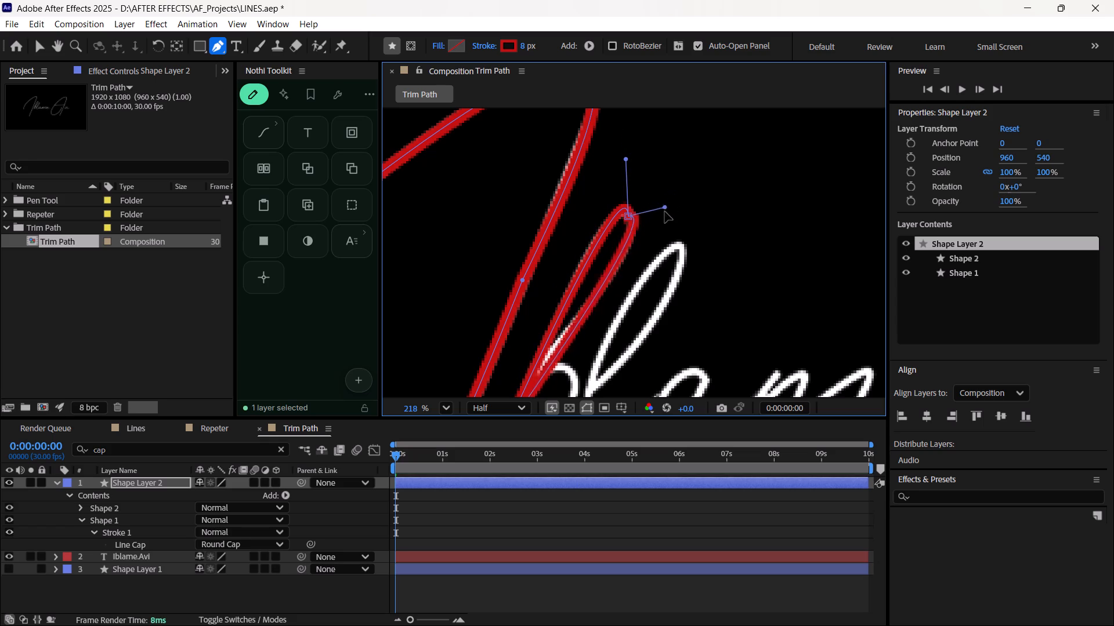
{"action": "left_click_drag", "start_coordinate": [665, 212], "coordinate": [576, 329], "text": "ctrl"}
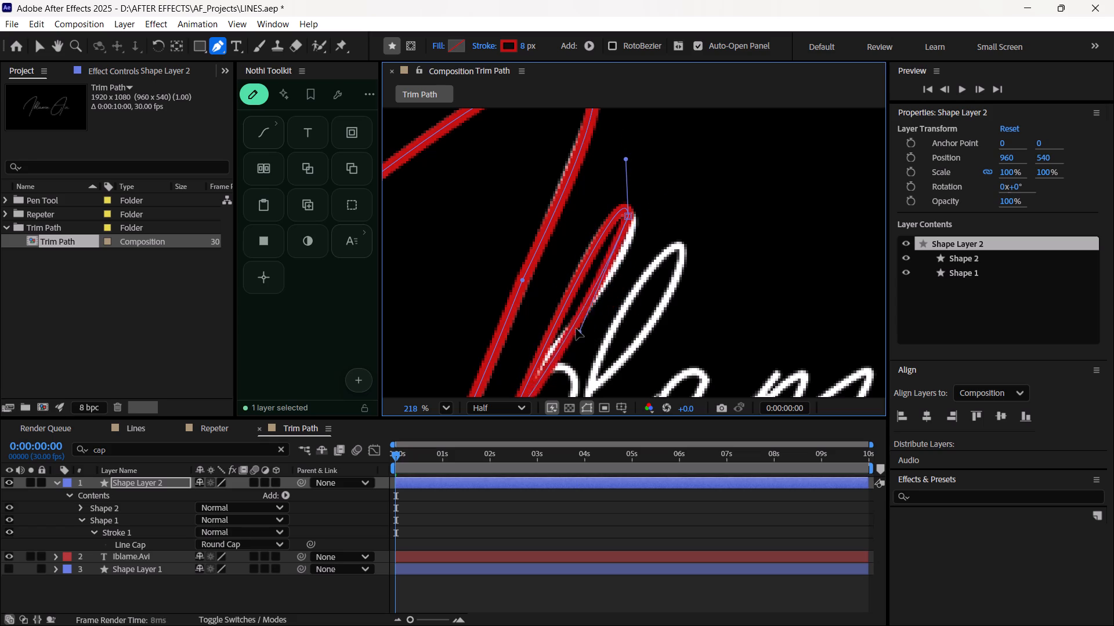
{"action": "left_click_drag", "start_coordinate": [576, 329], "coordinate": [654, 220], "text": "ctrl"}
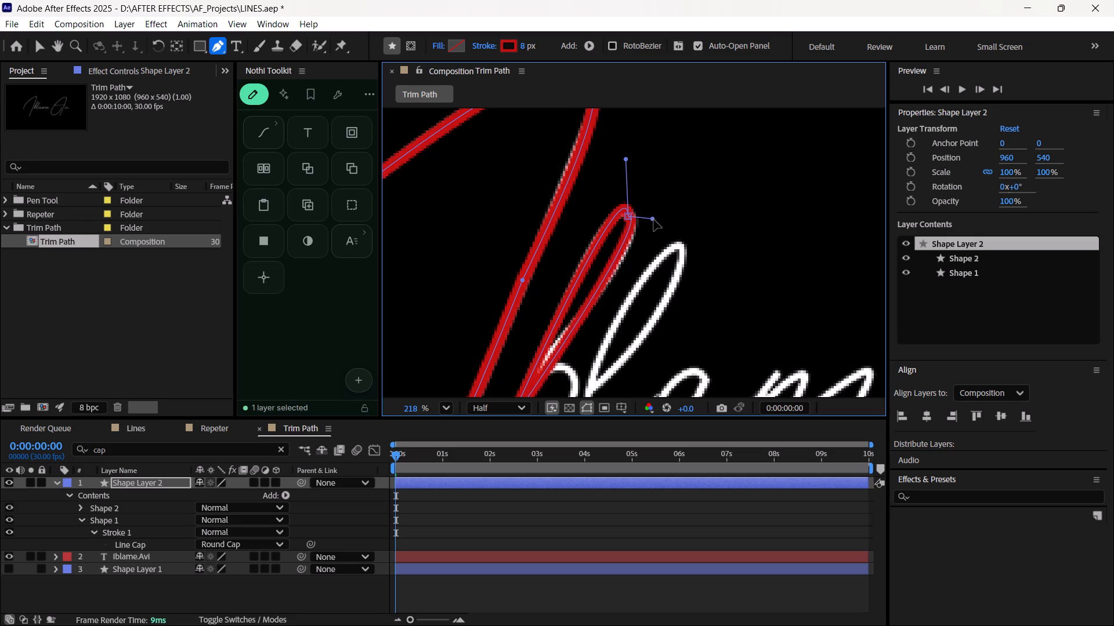
{"action": "left_click_drag", "start_coordinate": [654, 220], "coordinate": [657, 220], "text": "ctrl"}
{"action": "left_click", "coordinate": [630, 218]}
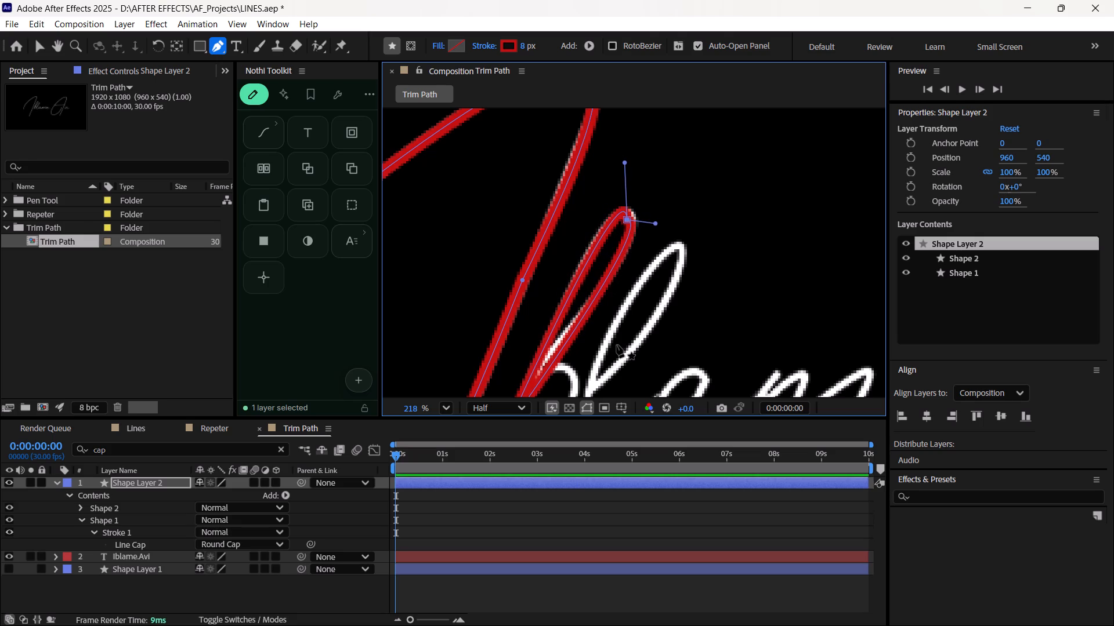
Toggle the Iblame.Avi text layer's visibility off and on to check the shape of the red b path.
{"action": "key", "text": "space"}
{"action": "key", "text": "space"}
{"action": "key", "text": "space"}
{"action": "key", "text": "space"}
{"action": "key", "text": "space"}
{"action": "key", "text": "space"}
{"action": "key", "text": "space"}
{"action": "key", "text": "space"}
{"action": "key", "text": "space"}
{"action": "left_click_drag", "start_coordinate": [619, 342], "coordinate": [599, 259]}
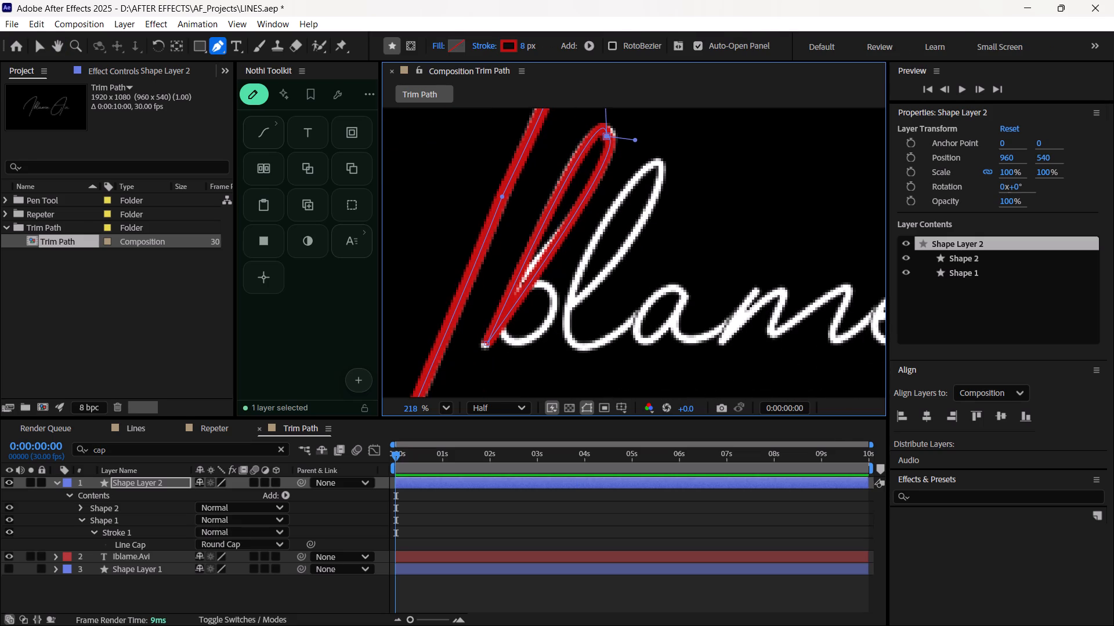
{"action": "left_click", "coordinate": [5, 481]}
{"action": "left_click", "coordinate": [5, 481]}
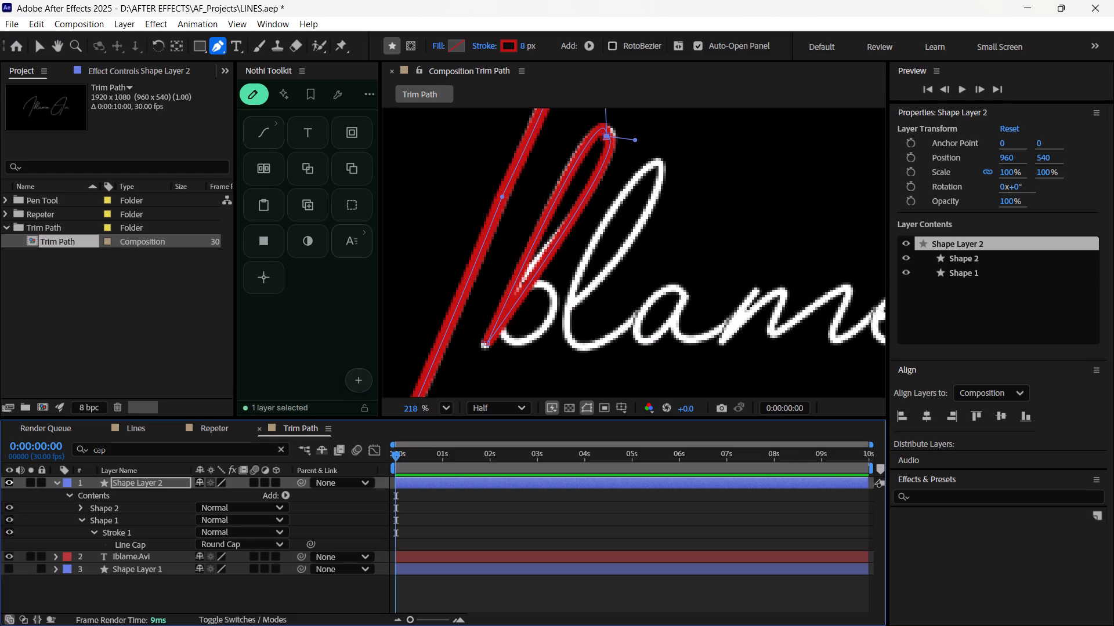
{"action": "left_click", "coordinate": [9, 558]}
{"action": "triple_click", "coordinate": [9, 558]}
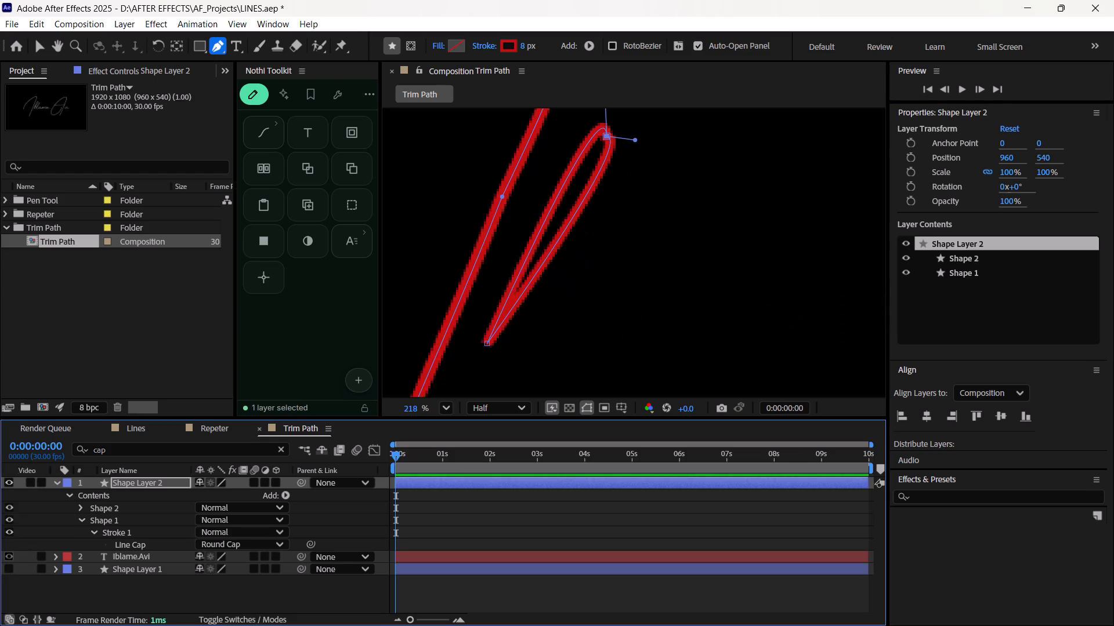
{"action": "left_click", "coordinate": [9, 558]}
{"action": "left_click", "coordinate": [9, 558]}
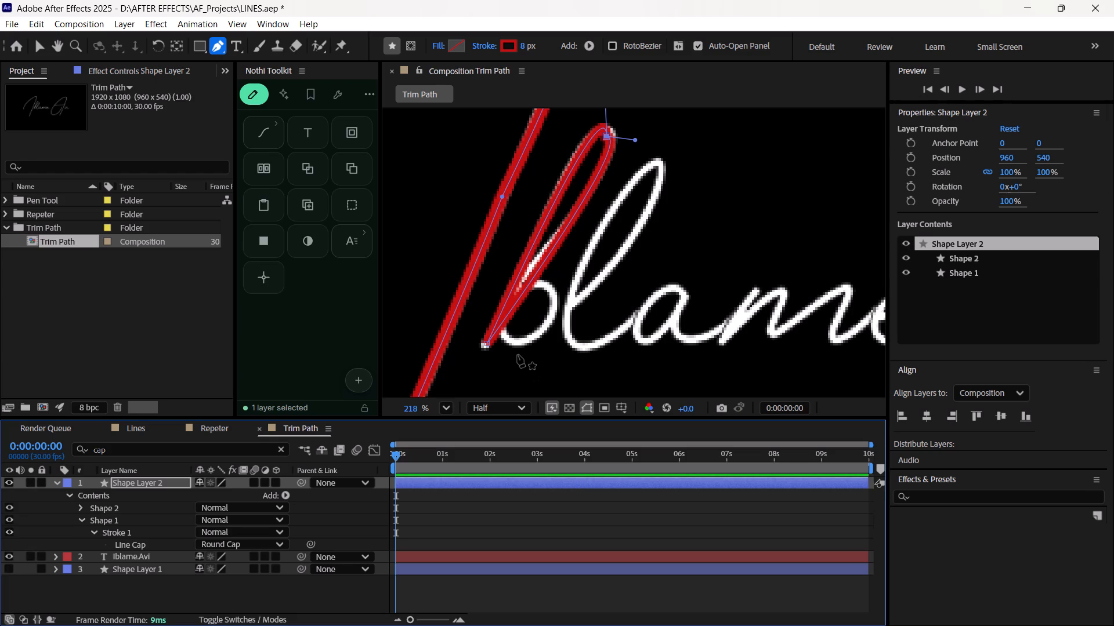
Align the b path's bottom anchor with the foot of the stem and pull out its handles to fit both sides of the loop.
{"action": "left_click", "coordinate": [486, 345], "text": "alt"}
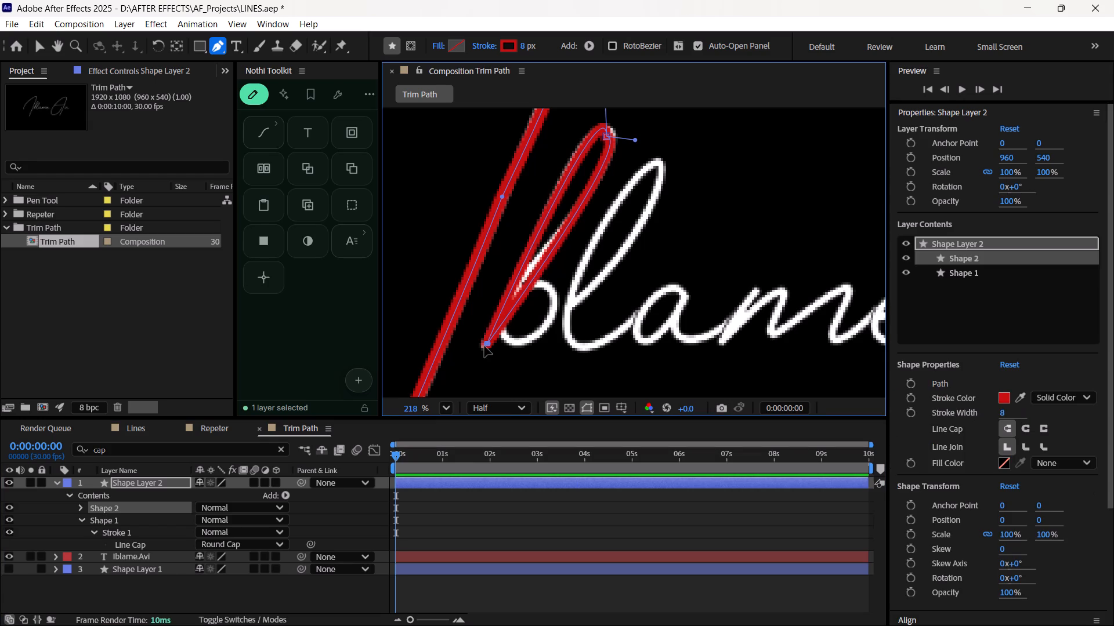
{"action": "left_click", "coordinate": [484, 346]}
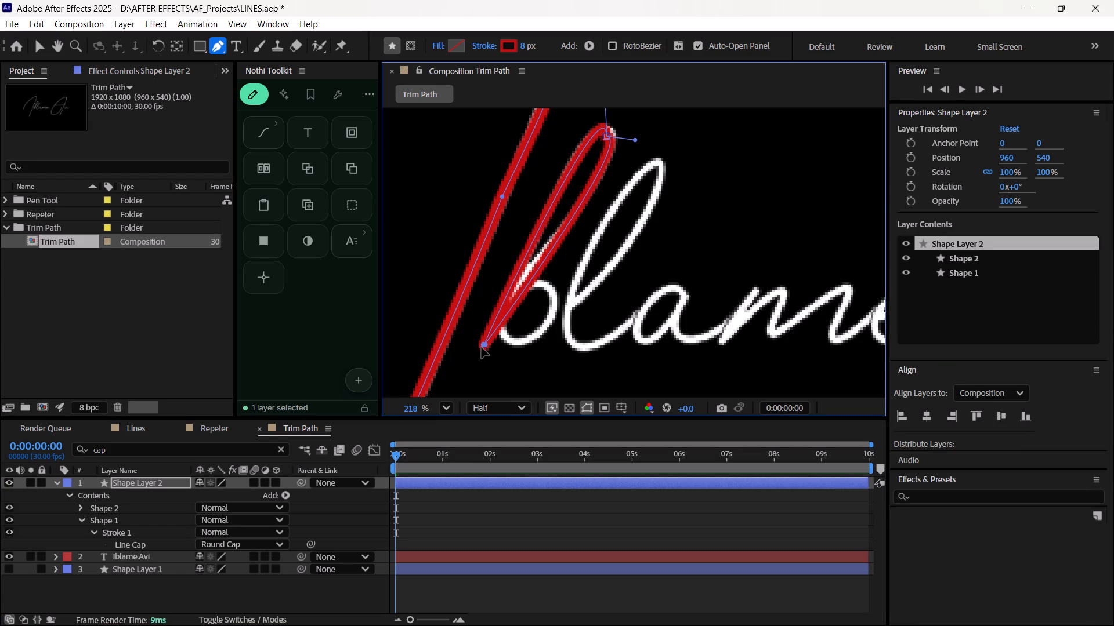
{"action": "left_click_drag", "start_coordinate": [483, 347], "coordinate": [457, 384], "text": "alt"}
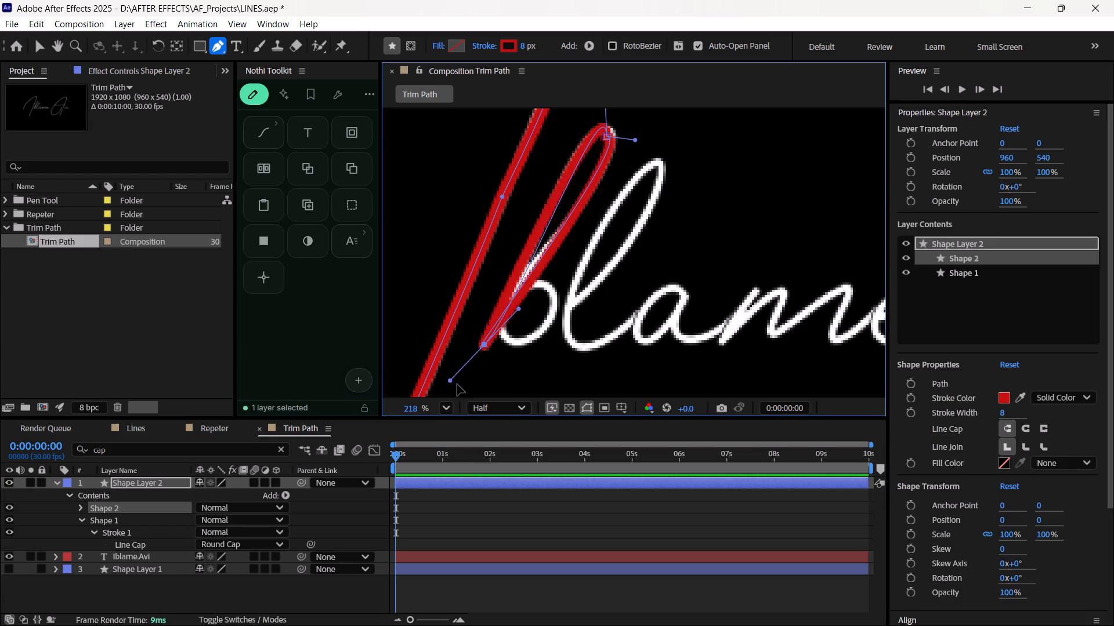
{"action": "left_click_drag", "start_coordinate": [457, 384], "coordinate": [461, 386], "text": "alt"}
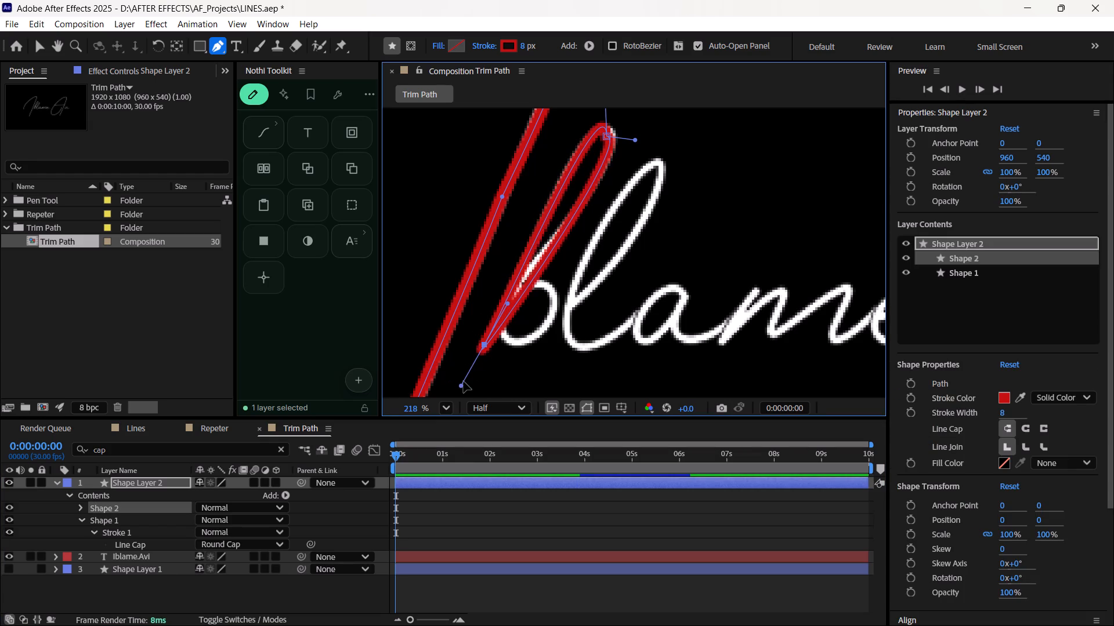
{"action": "left_click_drag", "start_coordinate": [460, 386], "coordinate": [478, 376]}
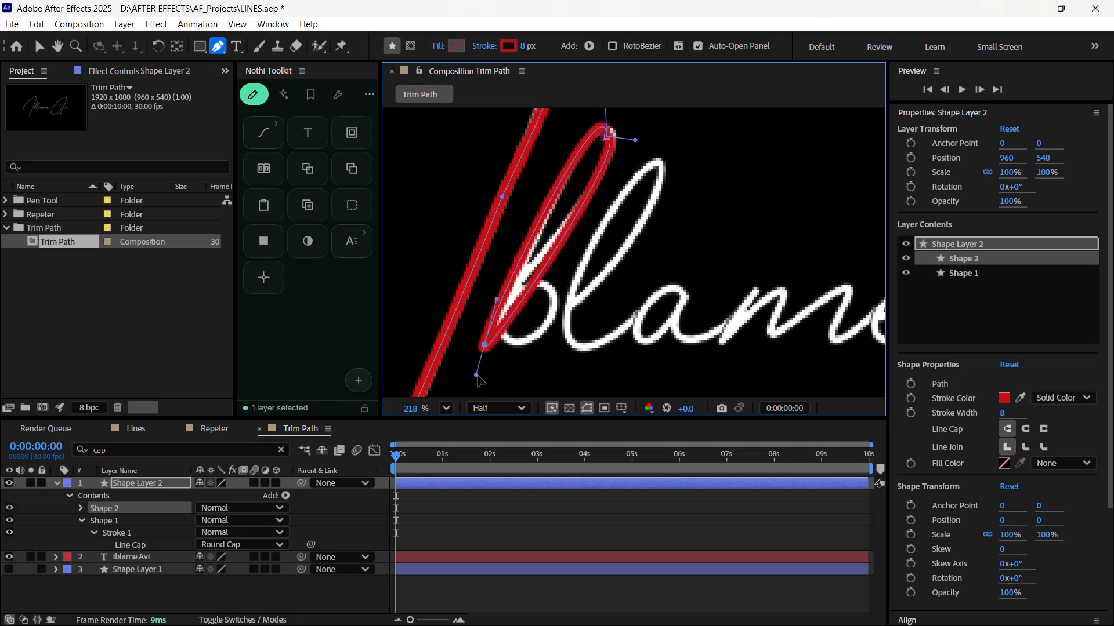
{"action": "left_click_drag", "start_coordinate": [478, 376], "coordinate": [485, 347]}
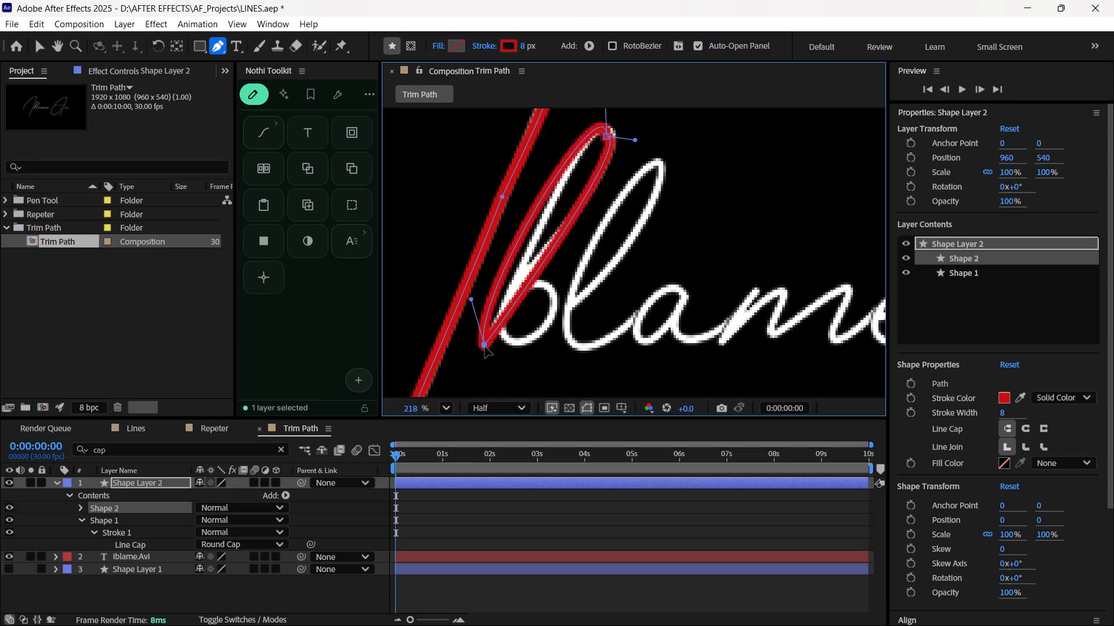
{"action": "left_click_drag", "start_coordinate": [485, 347], "coordinate": [487, 348]}
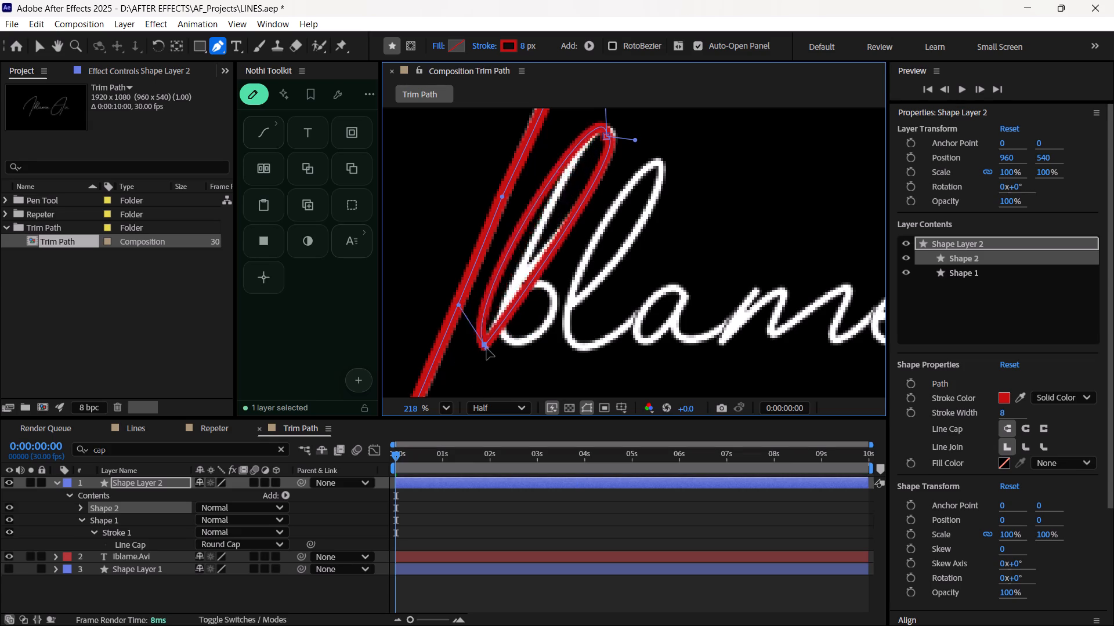
{"action": "left_click_drag", "start_coordinate": [487, 348], "coordinate": [465, 356]}
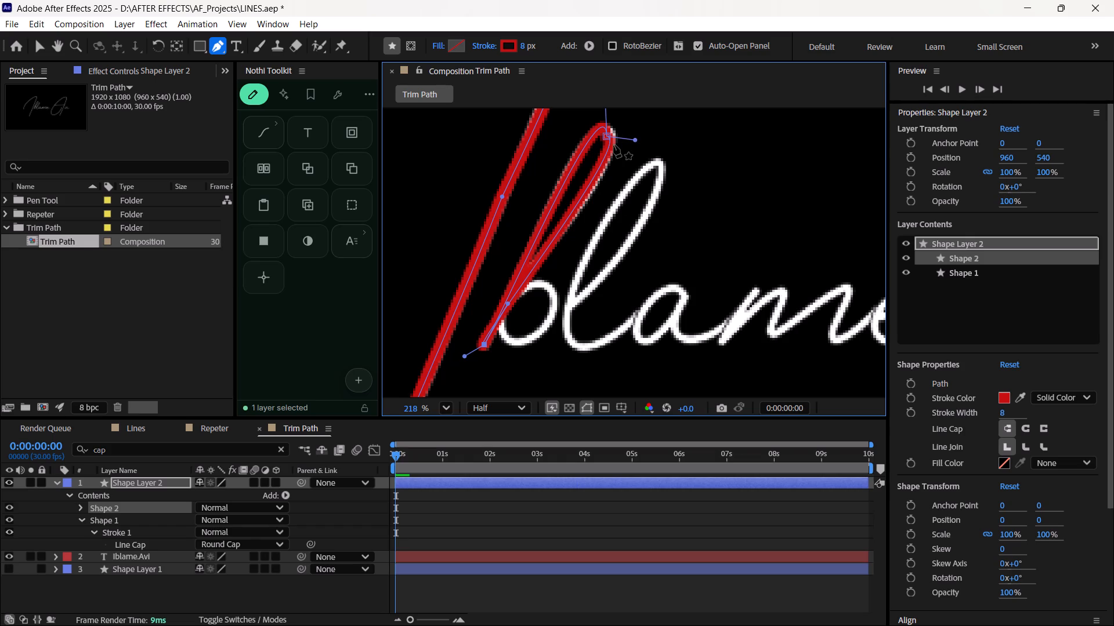
Lengthen the right-hand handle of the b's top anchor slightly and nudge the anchor onto the loop's tip.
{"action": "left_click", "coordinate": [638, 143]}
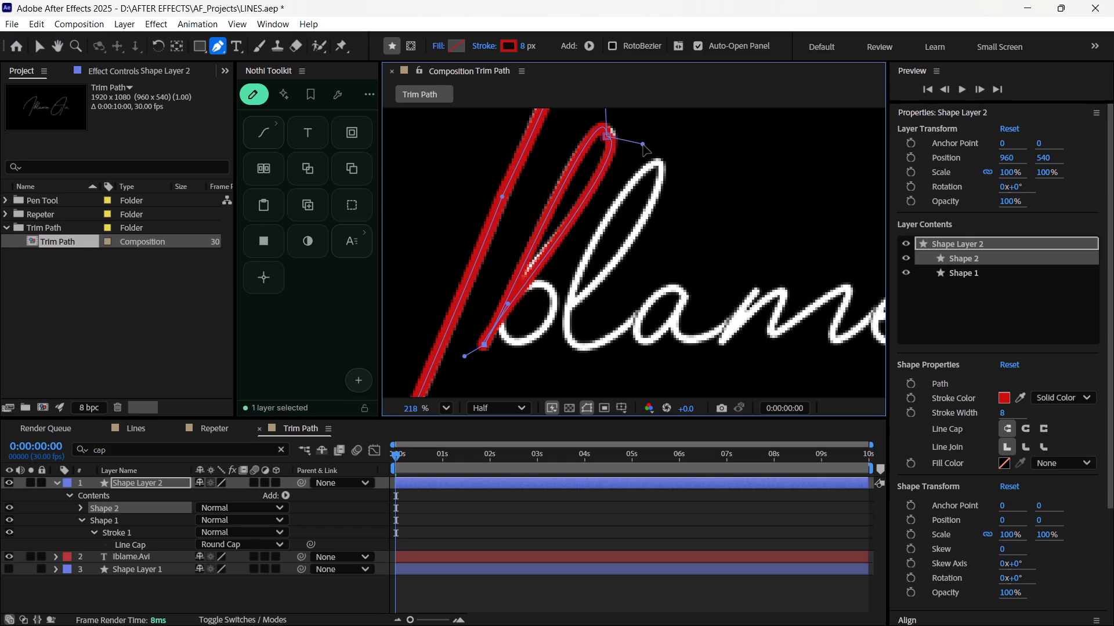
{"action": "left_click", "coordinate": [606, 134]}
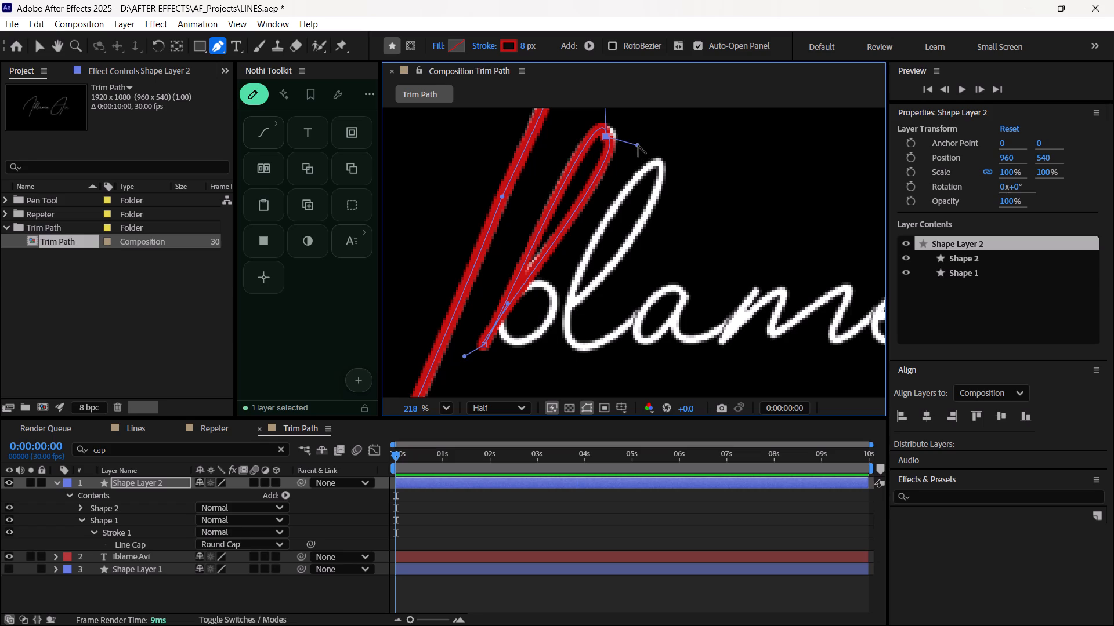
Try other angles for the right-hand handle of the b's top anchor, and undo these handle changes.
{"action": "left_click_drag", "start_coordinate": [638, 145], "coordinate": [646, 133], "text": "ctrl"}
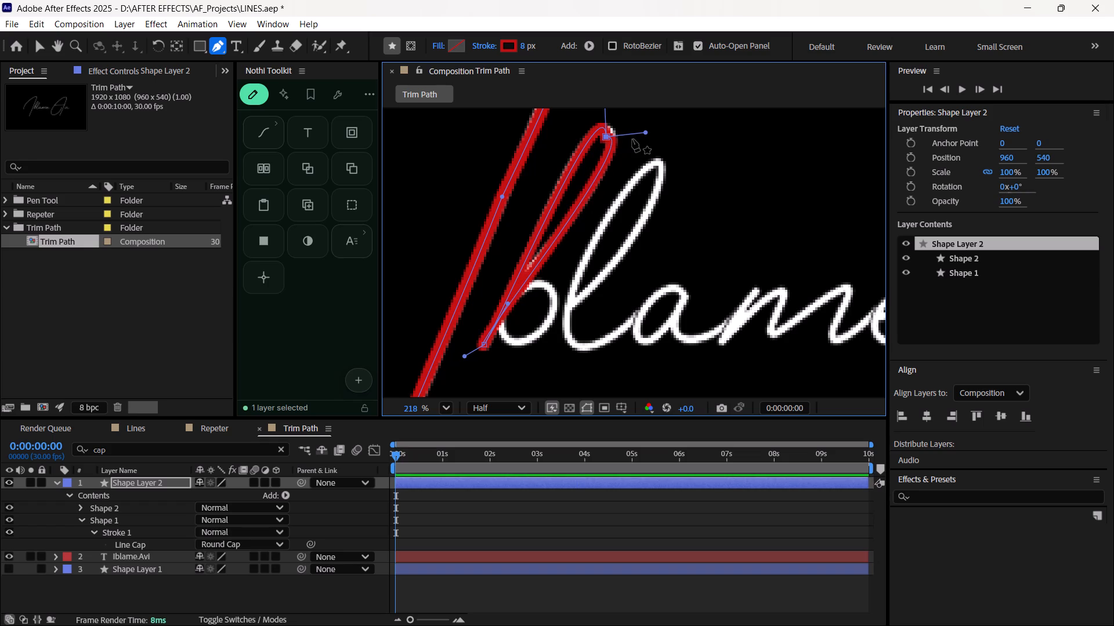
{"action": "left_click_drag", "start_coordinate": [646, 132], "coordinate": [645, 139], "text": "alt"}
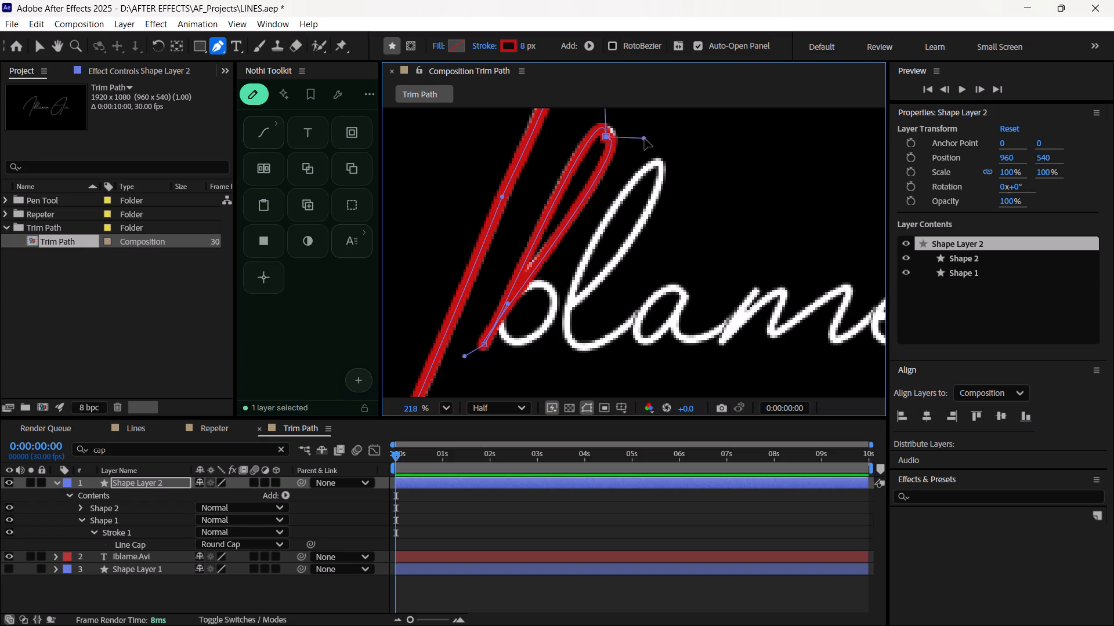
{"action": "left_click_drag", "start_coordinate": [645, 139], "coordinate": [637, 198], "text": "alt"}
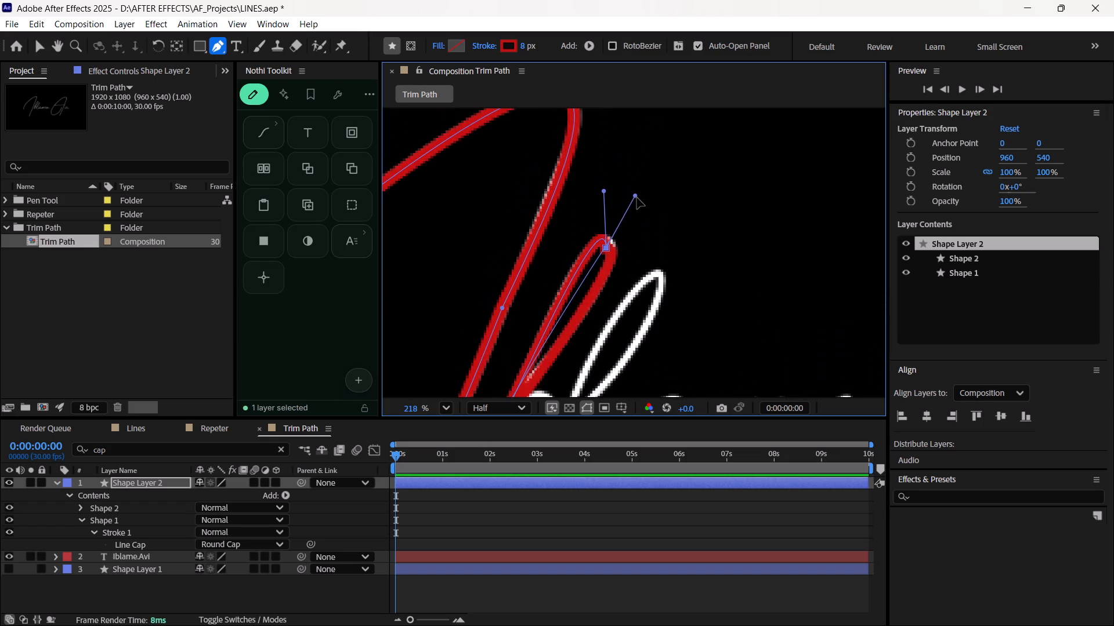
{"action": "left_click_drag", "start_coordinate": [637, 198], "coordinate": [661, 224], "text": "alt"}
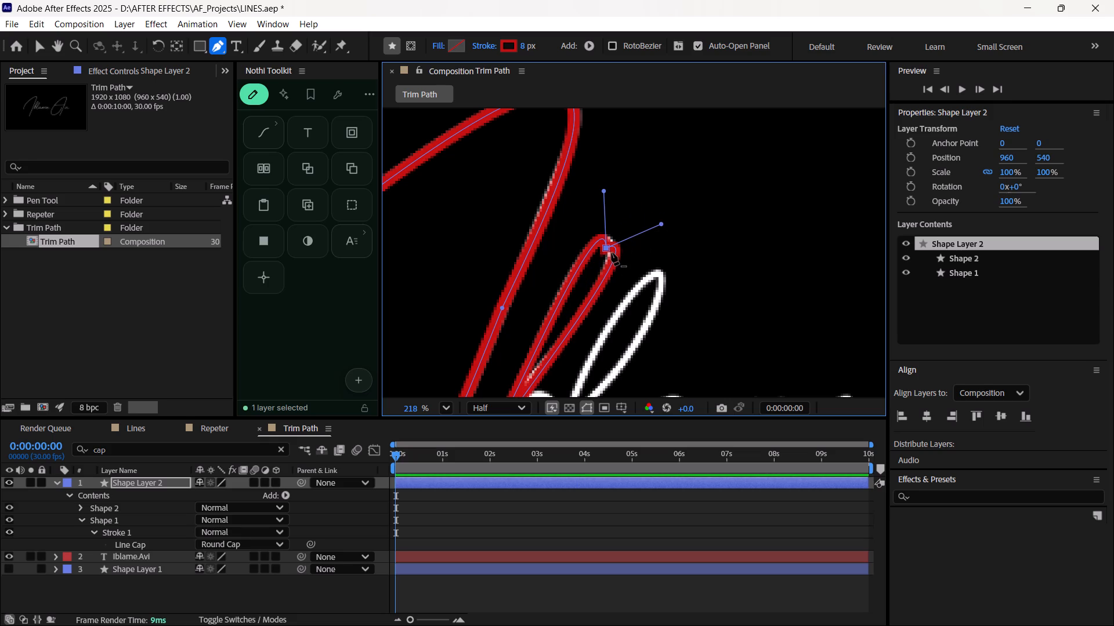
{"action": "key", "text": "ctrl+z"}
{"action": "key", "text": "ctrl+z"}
Nudge the b's top anchor toward the loop's outer edge and tilt its upper handle slightly toward the I.
{"action": "left_click", "coordinate": [605, 247]}
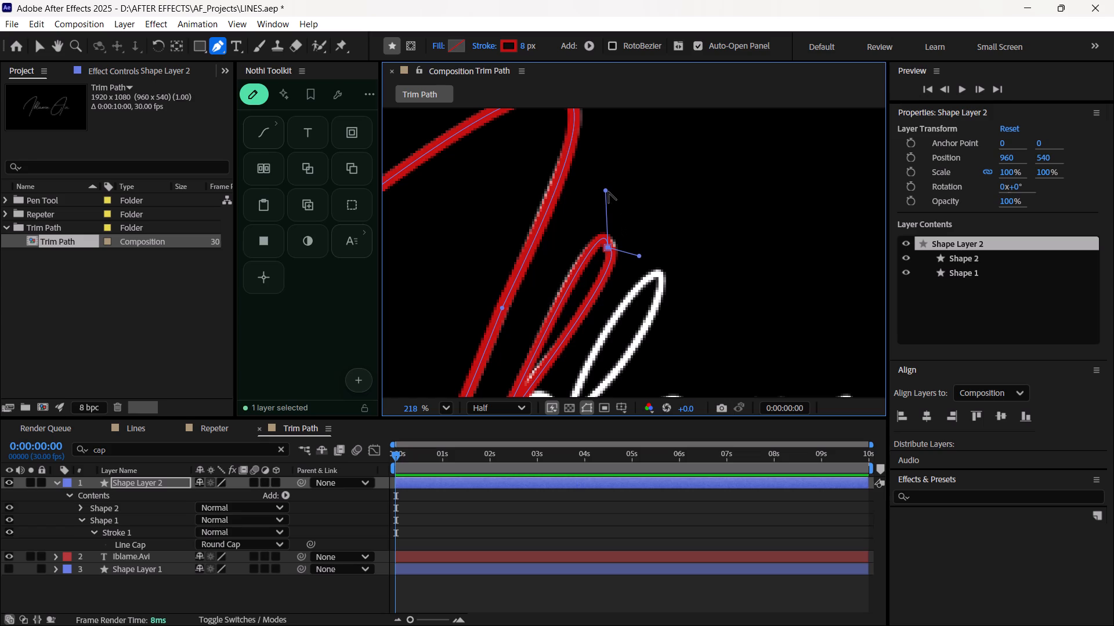
{"action": "left_click_drag", "start_coordinate": [609, 192], "coordinate": [602, 192], "text": "ctrl"}
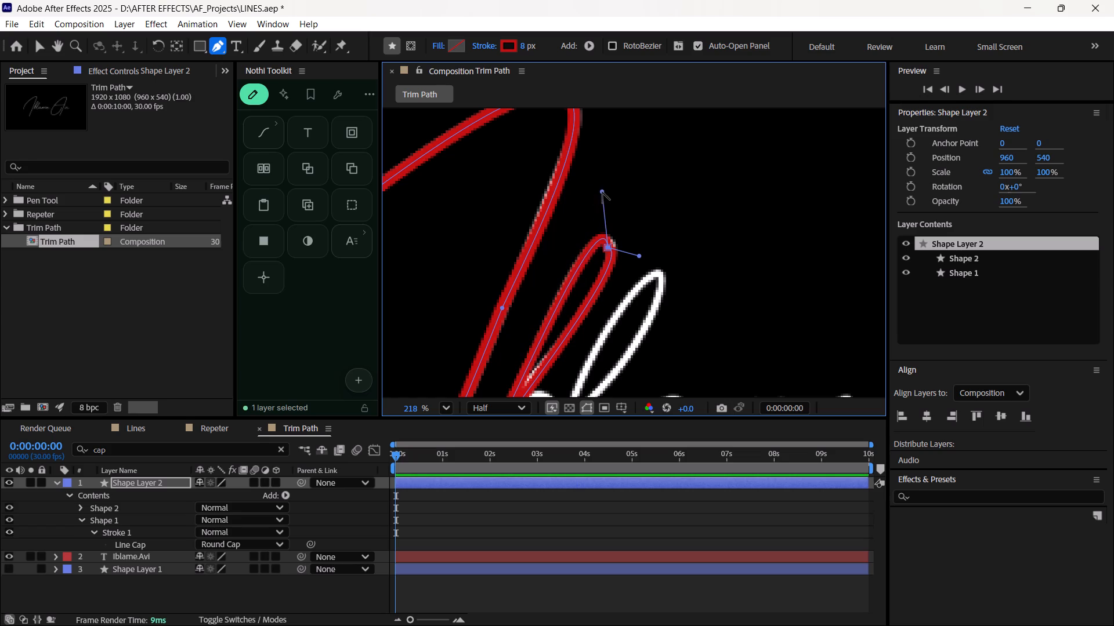
Shorten the upper handle of the b's top anchor slightly, keeping its tilt toward the I.
{"action": "left_click_drag", "start_coordinate": [601, 192], "coordinate": [606, 195], "text": "alt"}
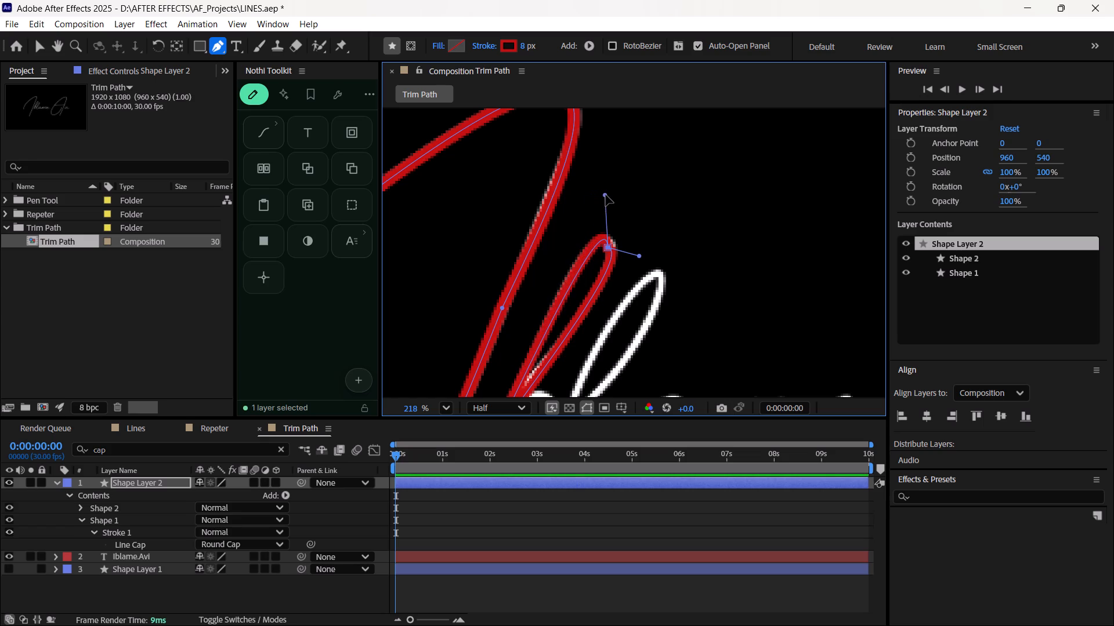
{"action": "left_click_drag", "start_coordinate": [606, 195], "coordinate": [601, 197], "text": "alt"}
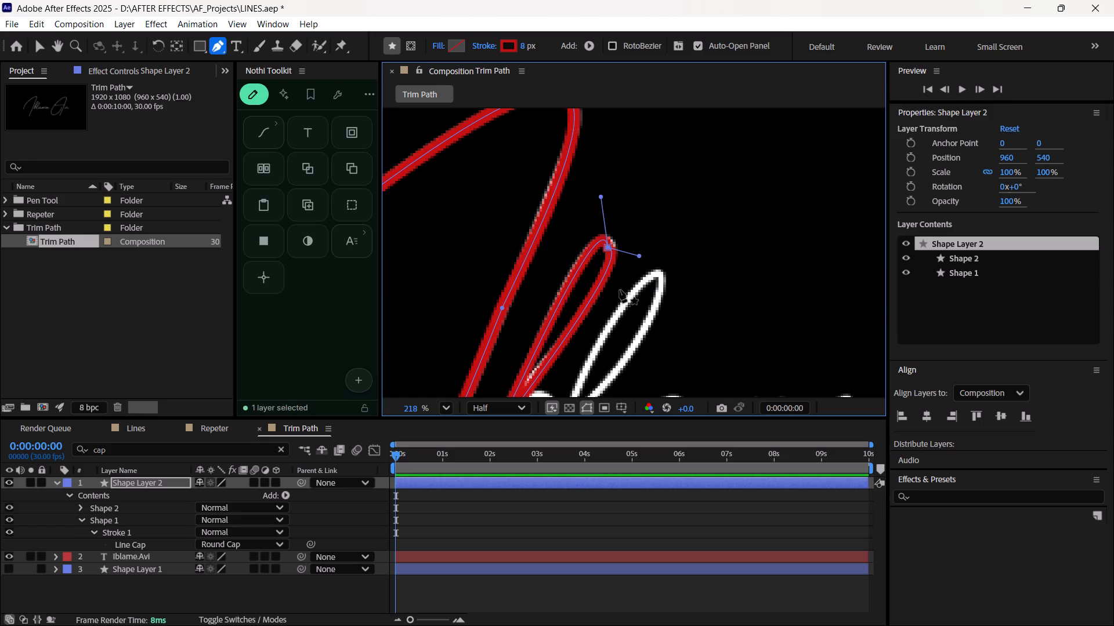
Toggle the Iblame.Avi text layer's visibility off and on to compare the traced b loop with the lettering.
{"action": "scroll", "coordinate": [631, 284], "scroll_direction": "down", "scroll_amount": 4}
{"action": "scroll", "coordinate": [631, 285], "scroll_direction": "up", "scroll_amount": 2}
{"action": "key", "text": "space"}
{"action": "left_click_drag", "start_coordinate": [682, 280], "coordinate": [672, 190]}
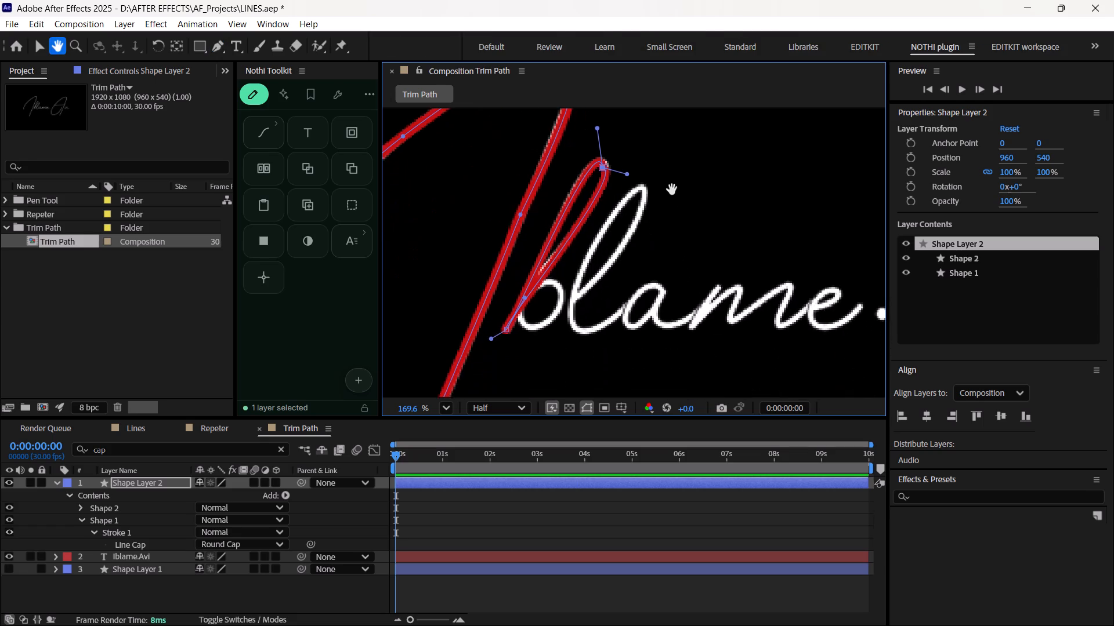
{"action": "left_click_drag", "start_coordinate": [672, 190], "coordinate": [669, 192]}
{"action": "left_click", "coordinate": [8, 559]}
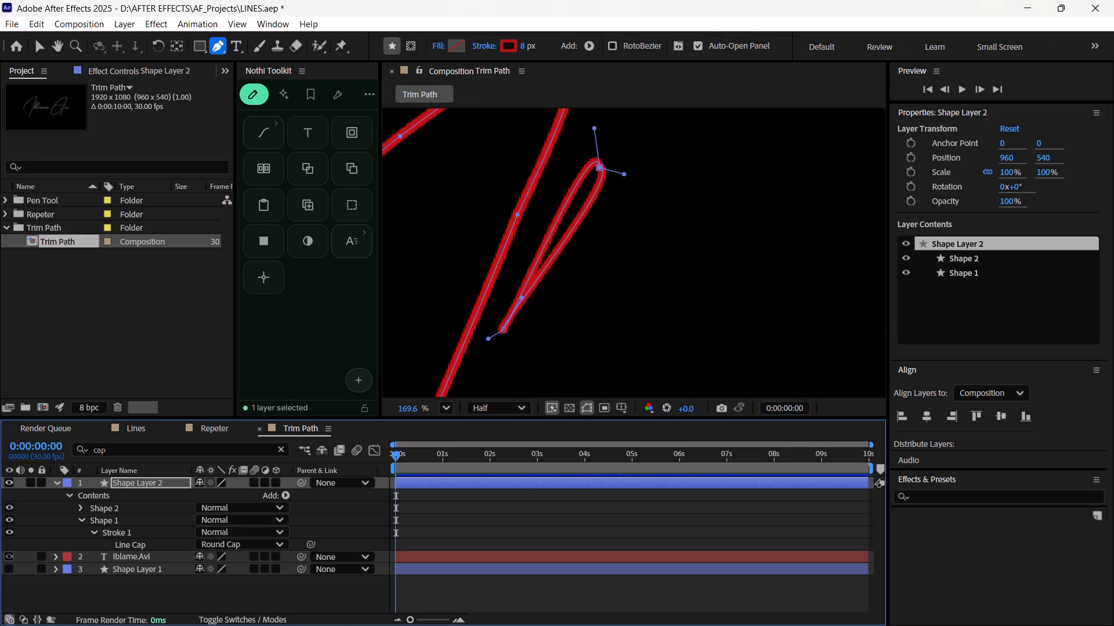
{"action": "left_click", "coordinate": [8, 559]}
{"action": "double_click", "coordinate": [8, 559]}
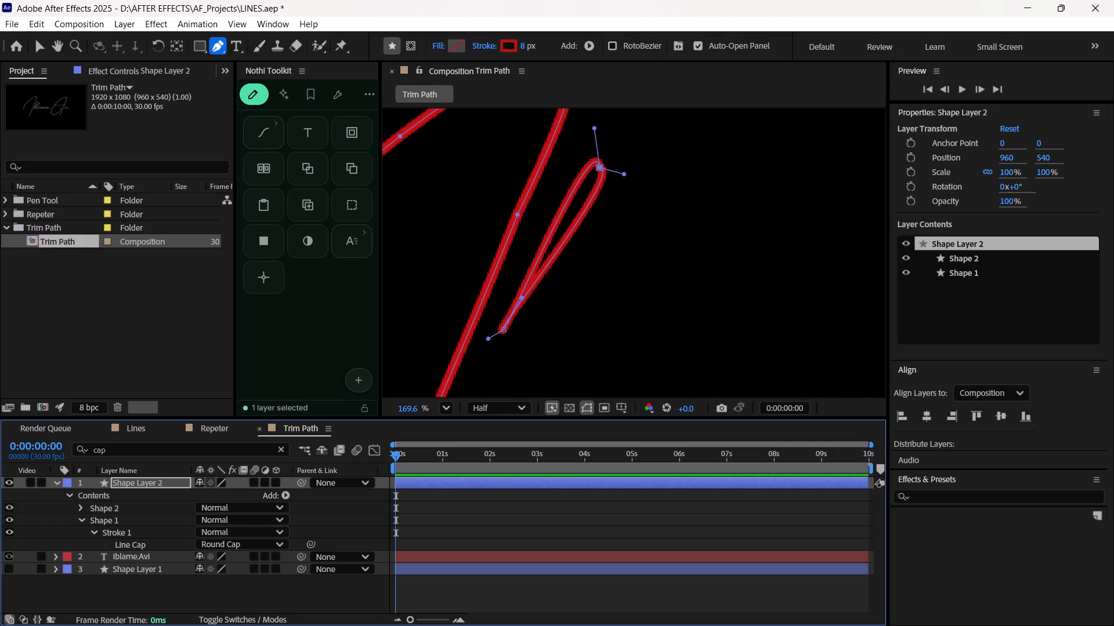
{"action": "double_click", "coordinate": [8, 559]}
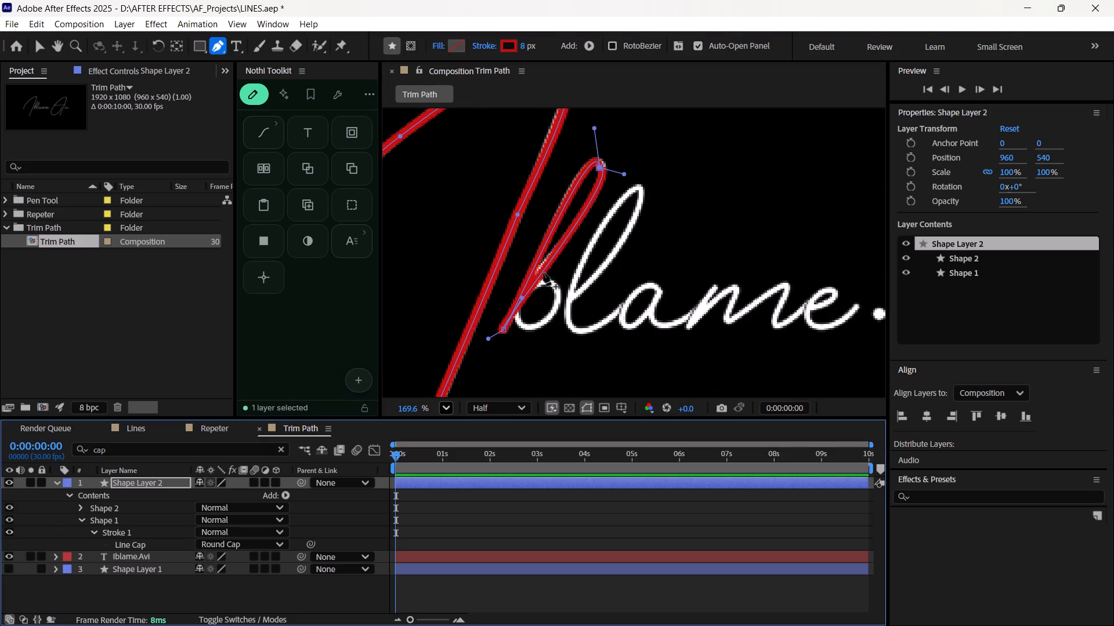
Draw a closed two-anchor Pen path across the b's bowl, from its edge at the stem to its outer edge.
{"action": "scroll", "coordinate": [544, 299], "scroll_direction": "up", "scroll_amount": 5}
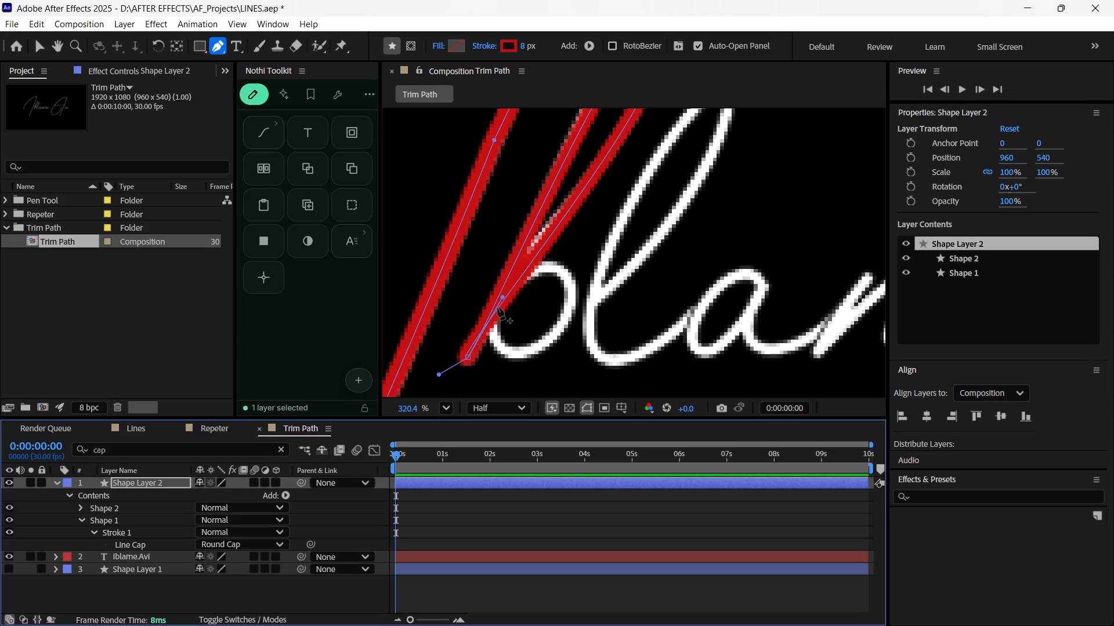
{"action": "left_click", "coordinate": [493, 327]}
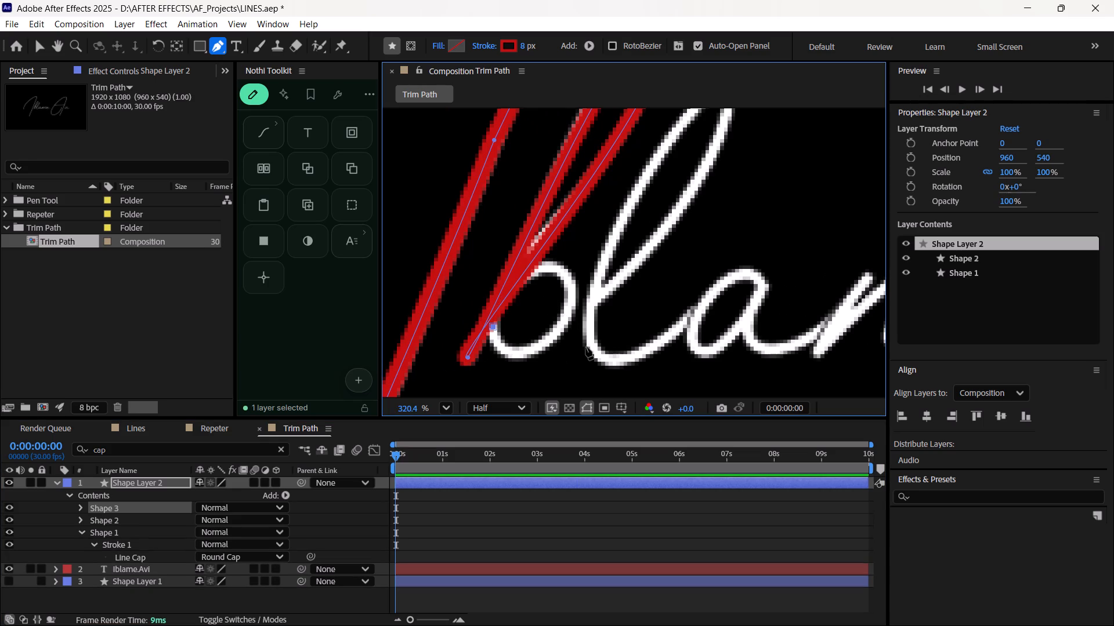
{"action": "left_click", "coordinate": [569, 311]}
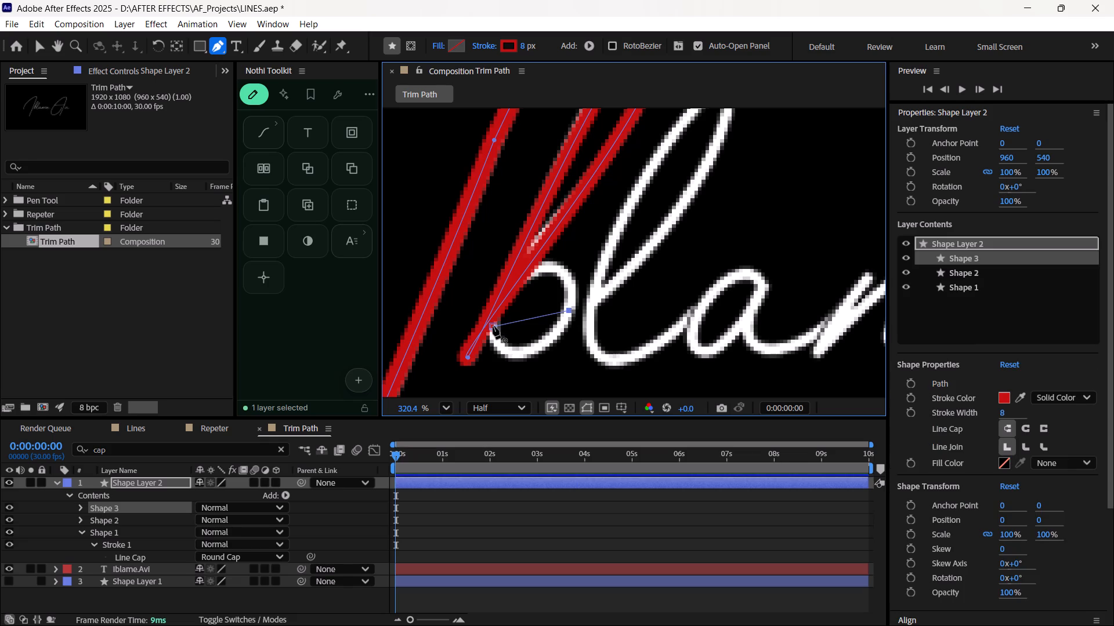
{"action": "left_click", "coordinate": [493, 326]}
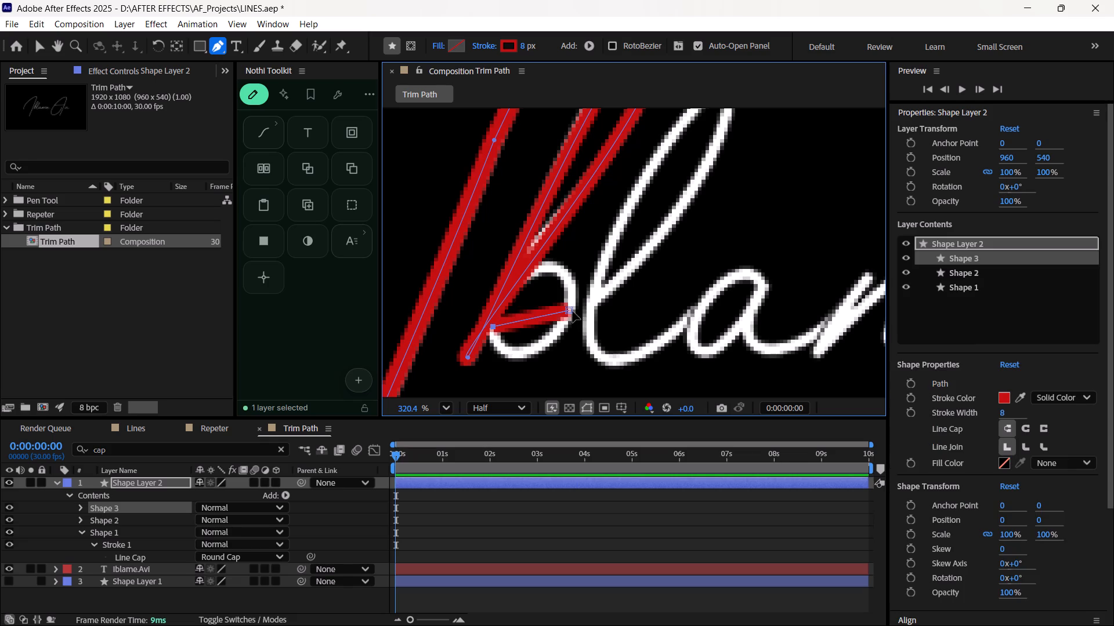
Pull near-vertical handles out of the bowl's outer anchor so the path curves over the top of the b's bowl.
{"action": "left_click", "coordinate": [573, 311]}
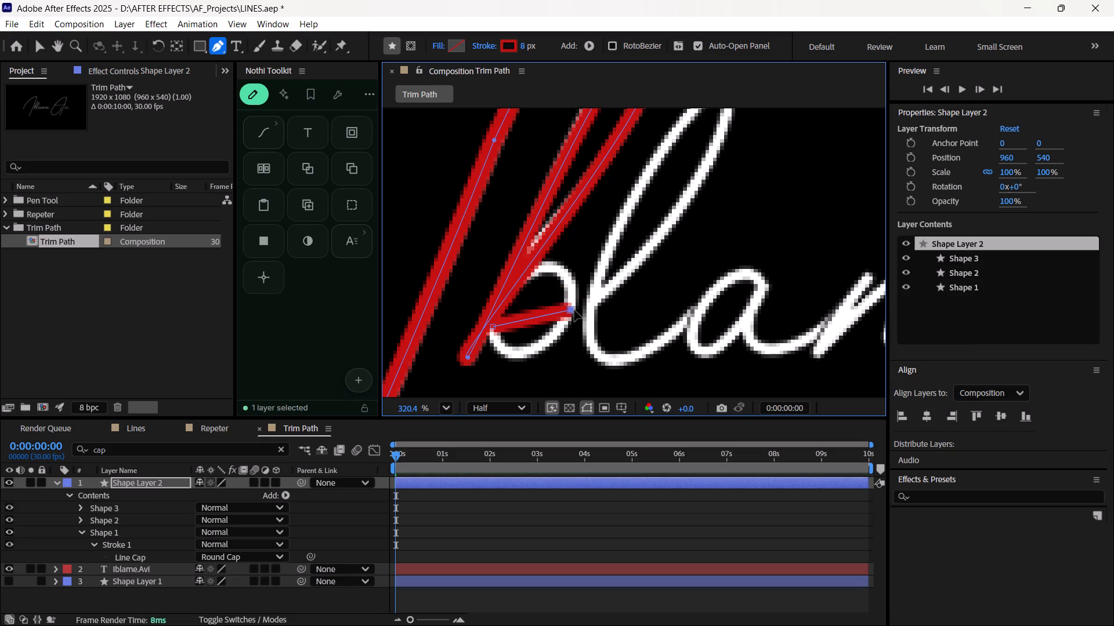
{"action": "left_click_drag", "start_coordinate": [574, 310], "coordinate": [555, 224], "text": "alt"}
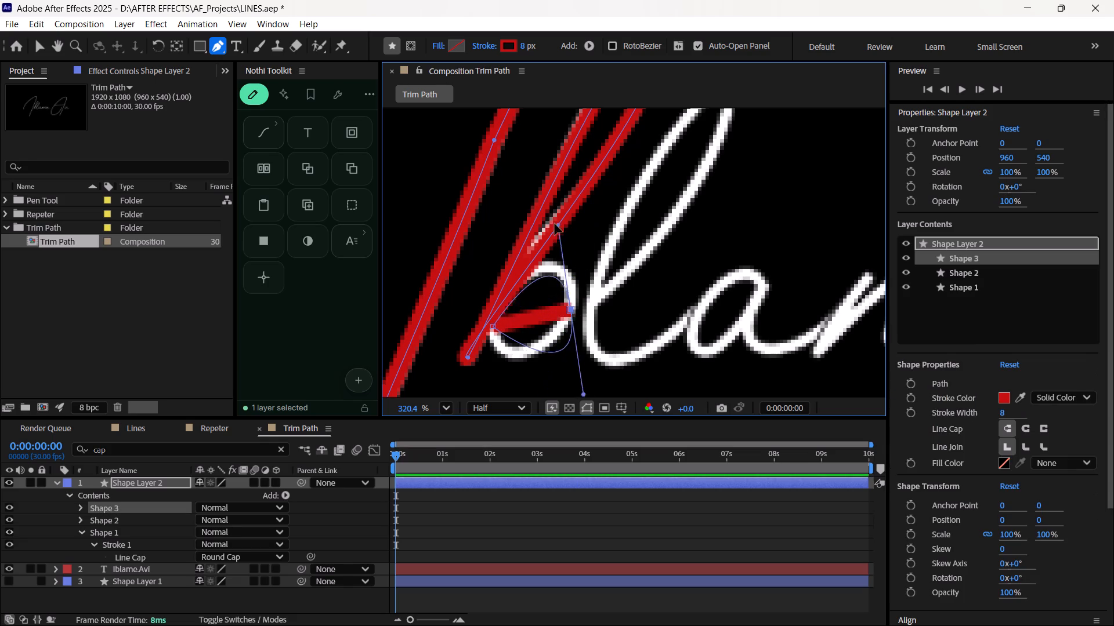
{"action": "left_click_drag", "start_coordinate": [555, 224], "coordinate": [628, 165], "text": "alt"}
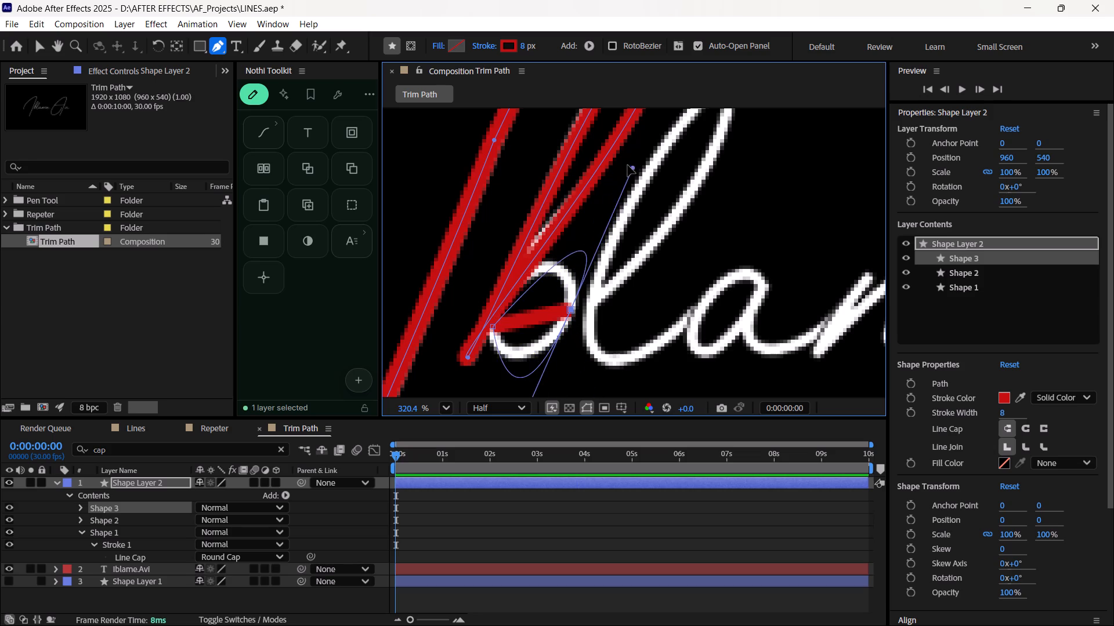
{"action": "left_click_drag", "start_coordinate": [628, 165], "coordinate": [578, 187], "text": "alt"}
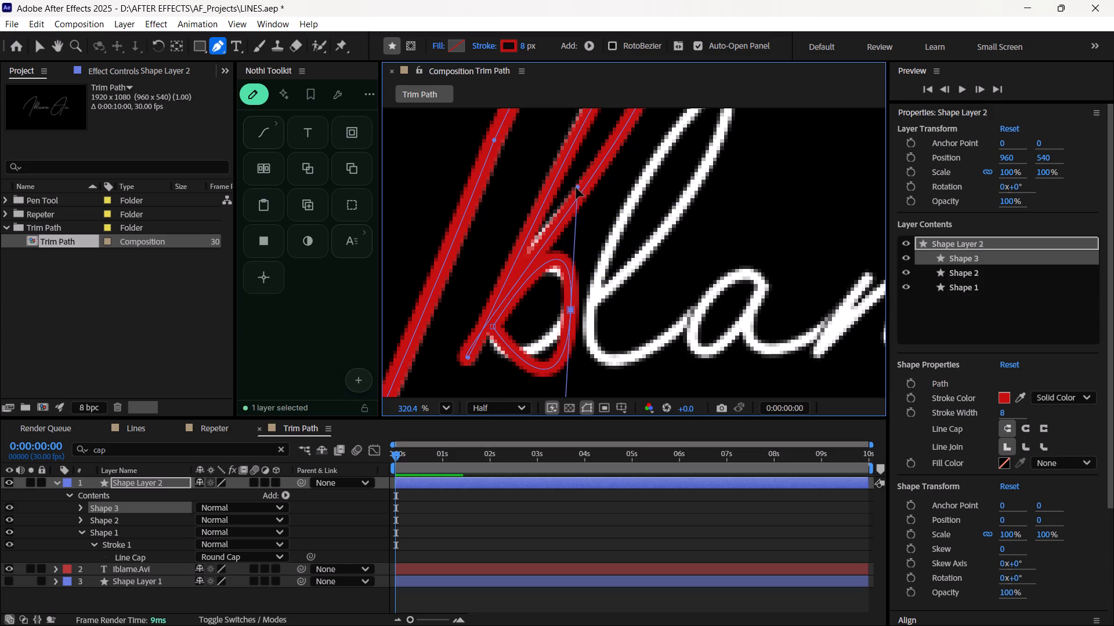
{"action": "left_click_drag", "start_coordinate": [578, 188], "coordinate": [574, 208], "text": "ctrl"}
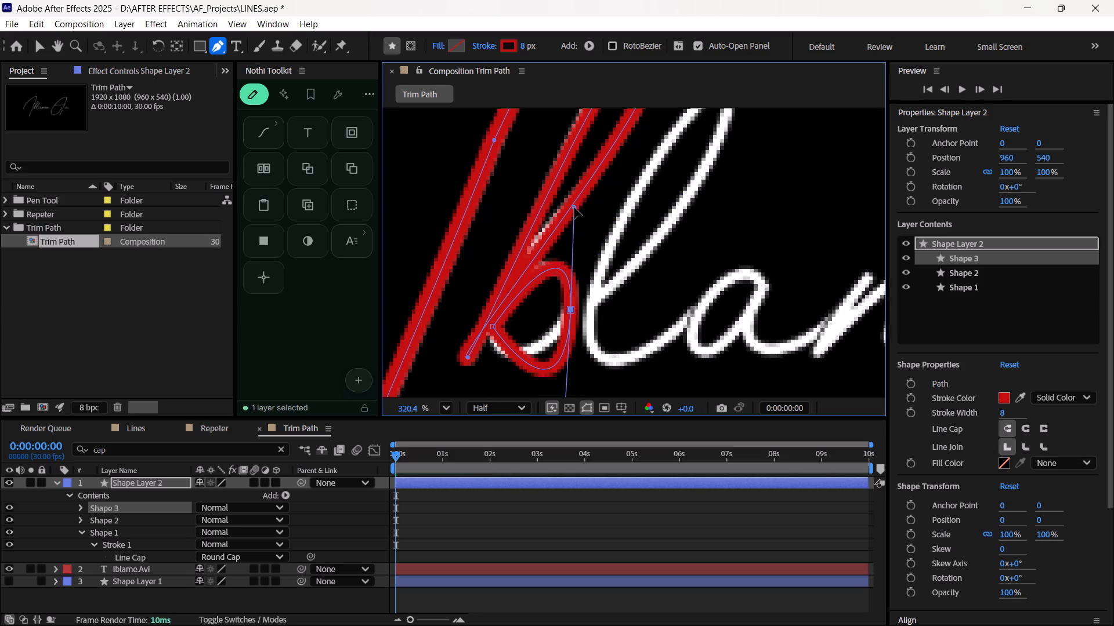
{"action": "left_click_drag", "start_coordinate": [574, 208], "coordinate": [574, 209], "text": "ctrl"}
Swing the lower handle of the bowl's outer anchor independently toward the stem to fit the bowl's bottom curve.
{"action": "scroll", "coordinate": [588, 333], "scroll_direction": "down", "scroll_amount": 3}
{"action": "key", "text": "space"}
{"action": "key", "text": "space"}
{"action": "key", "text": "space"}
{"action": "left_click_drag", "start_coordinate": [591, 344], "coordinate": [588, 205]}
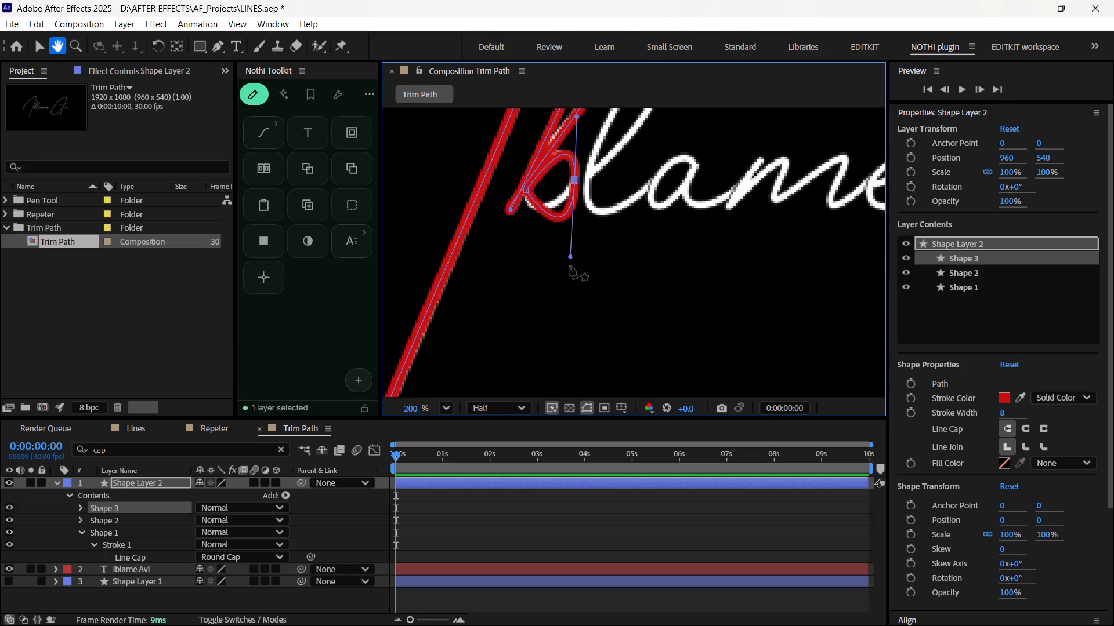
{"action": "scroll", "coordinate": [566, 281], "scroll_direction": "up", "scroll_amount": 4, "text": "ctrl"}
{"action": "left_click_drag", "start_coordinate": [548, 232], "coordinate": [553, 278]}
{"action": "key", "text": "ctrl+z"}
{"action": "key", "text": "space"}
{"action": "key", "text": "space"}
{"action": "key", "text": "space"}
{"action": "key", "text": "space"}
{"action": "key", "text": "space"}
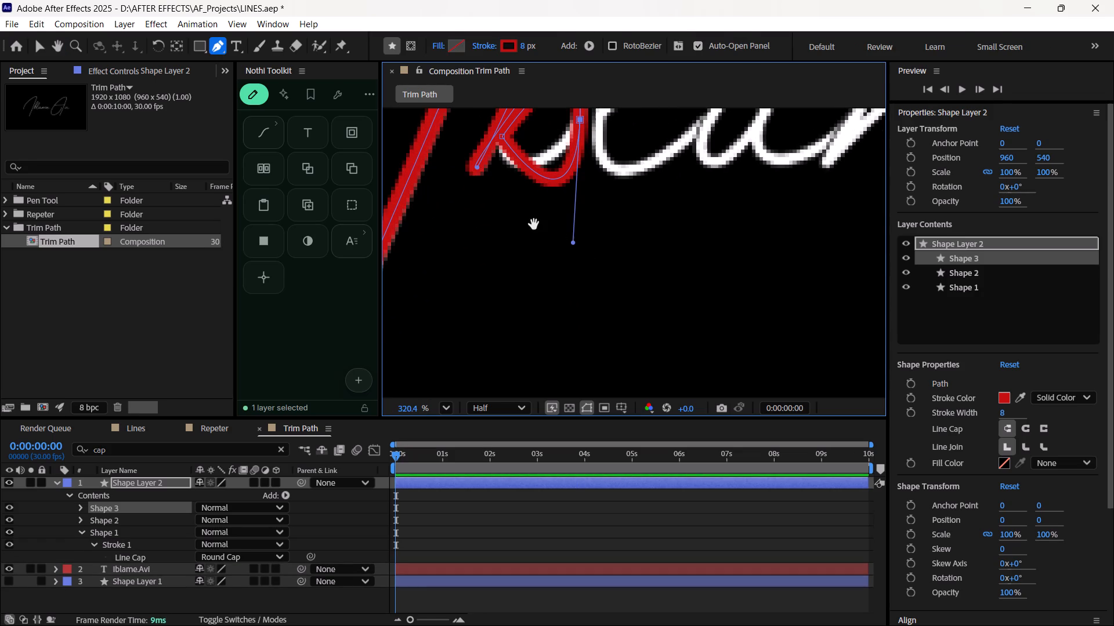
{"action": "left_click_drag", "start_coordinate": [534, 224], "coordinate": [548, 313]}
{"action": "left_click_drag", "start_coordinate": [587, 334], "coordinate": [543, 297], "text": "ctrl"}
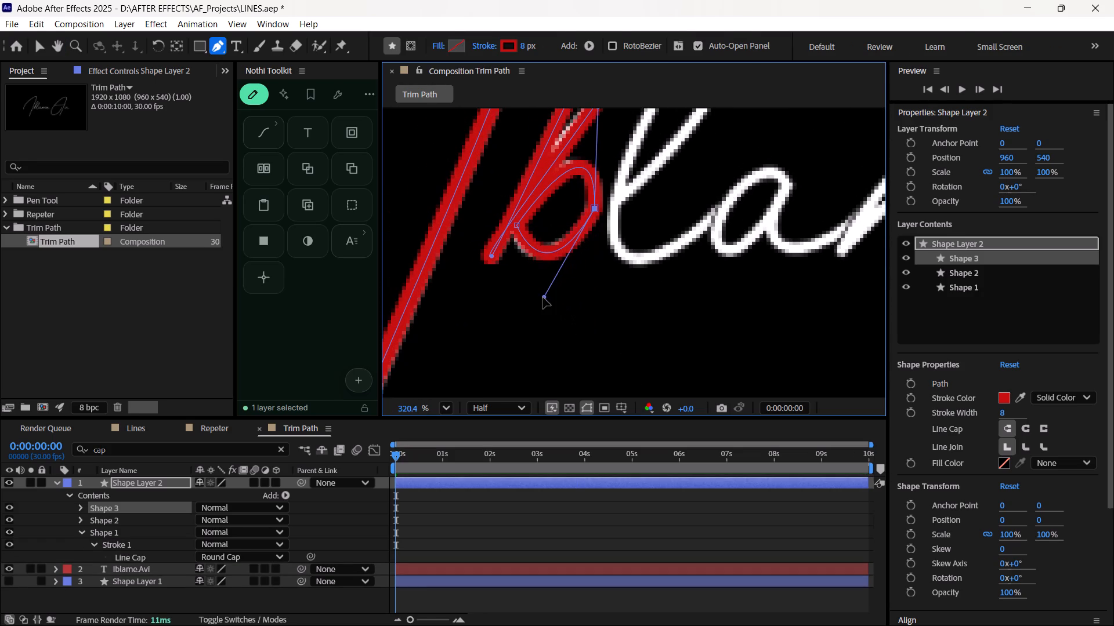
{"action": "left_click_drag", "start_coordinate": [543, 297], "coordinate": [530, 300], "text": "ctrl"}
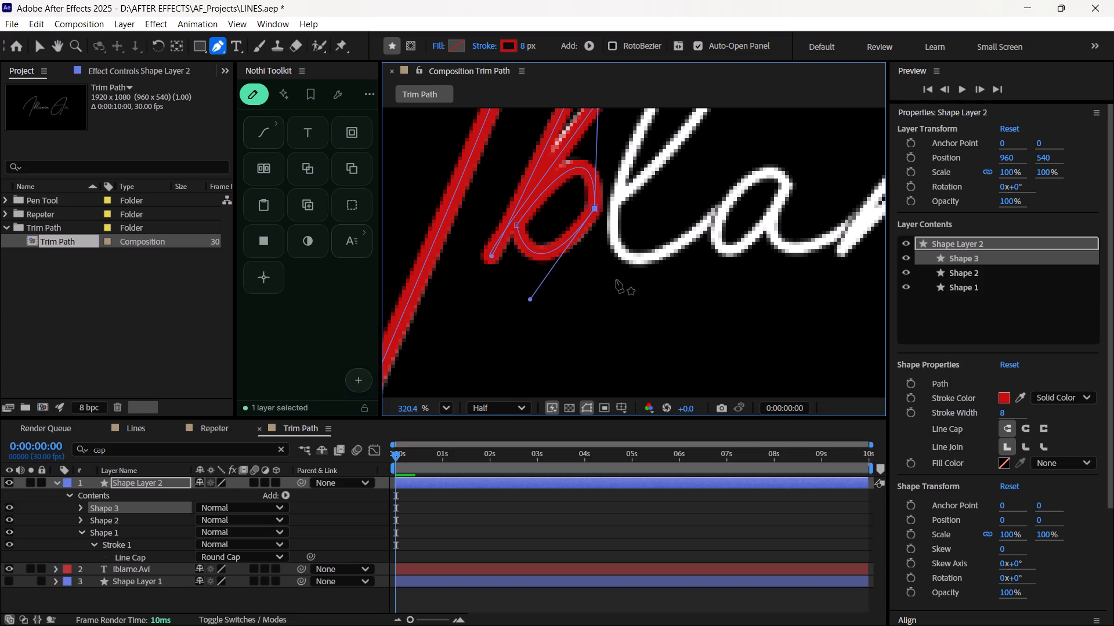
Hide the path controls, select Shape 3, and examine how the red bowl covers the b in the text.
{"action": "scroll", "coordinate": [624, 283], "scroll_direction": "up", "scroll_amount": 5}
{"action": "scroll", "coordinate": [624, 283], "scroll_direction": "down", "scroll_amount": 10}
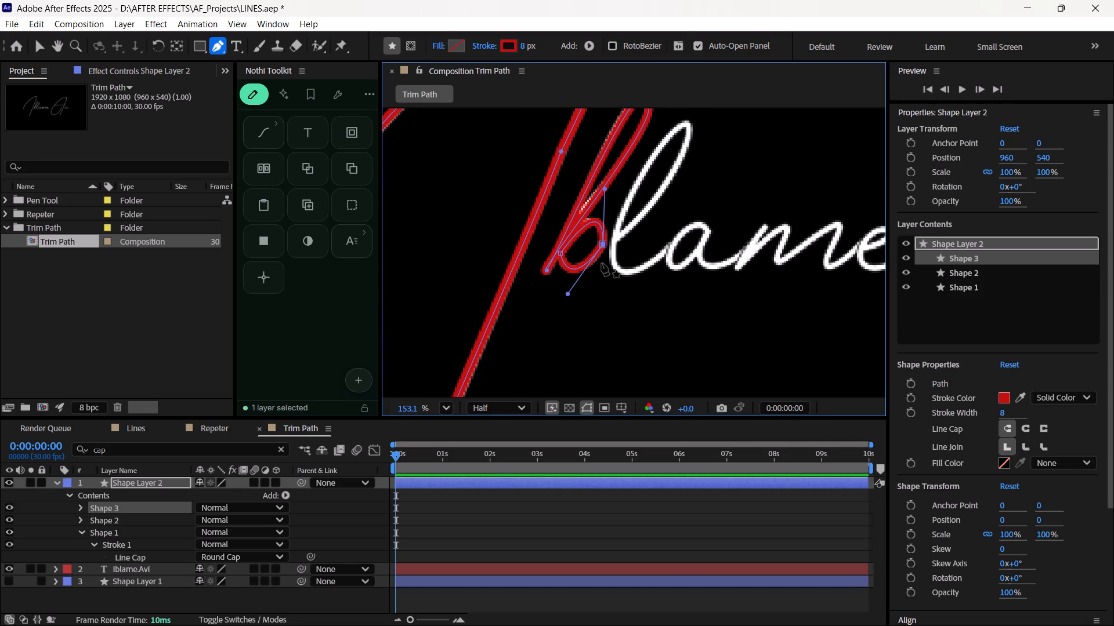
{"action": "key", "text": "v"}
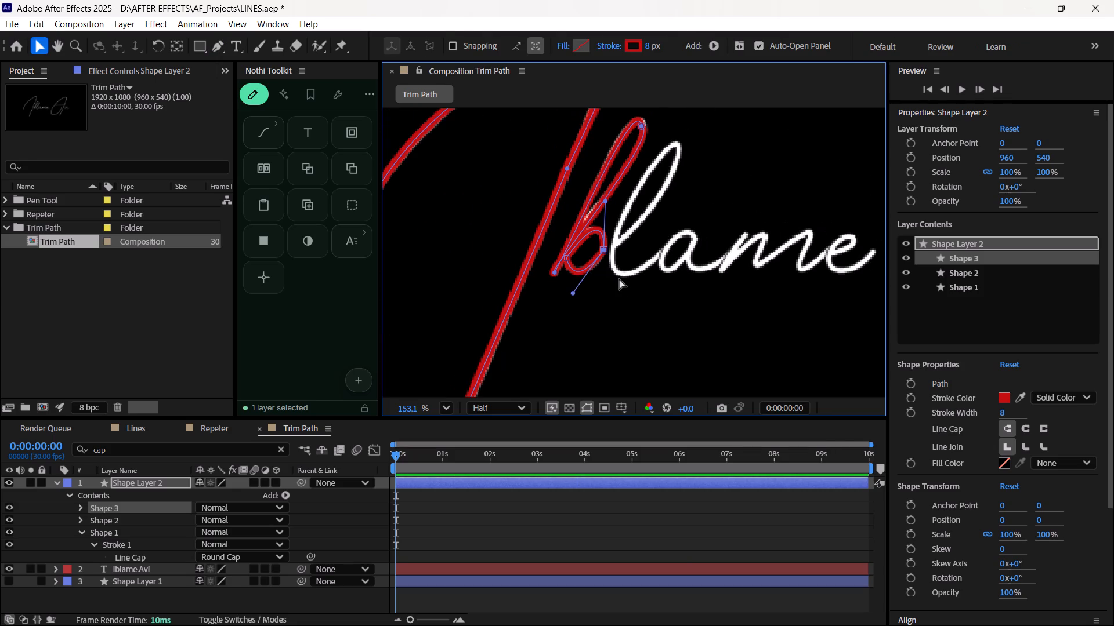
{"action": "key", "text": "ctrl+shift+h"}
{"action": "key", "text": "g"}
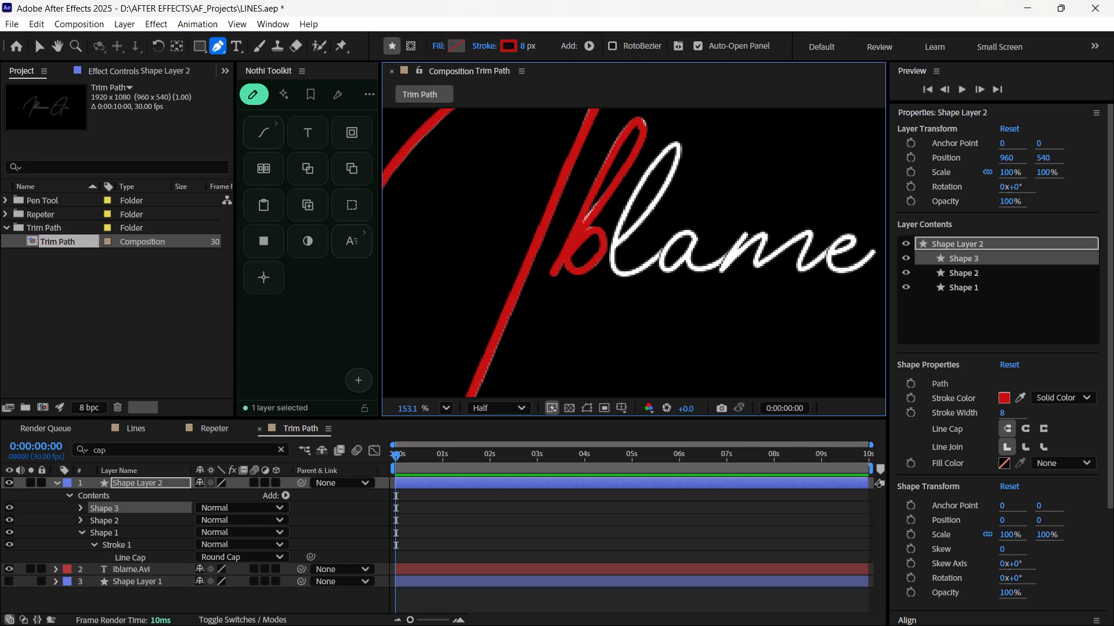
{"action": "left_click", "coordinate": [172, 482]}
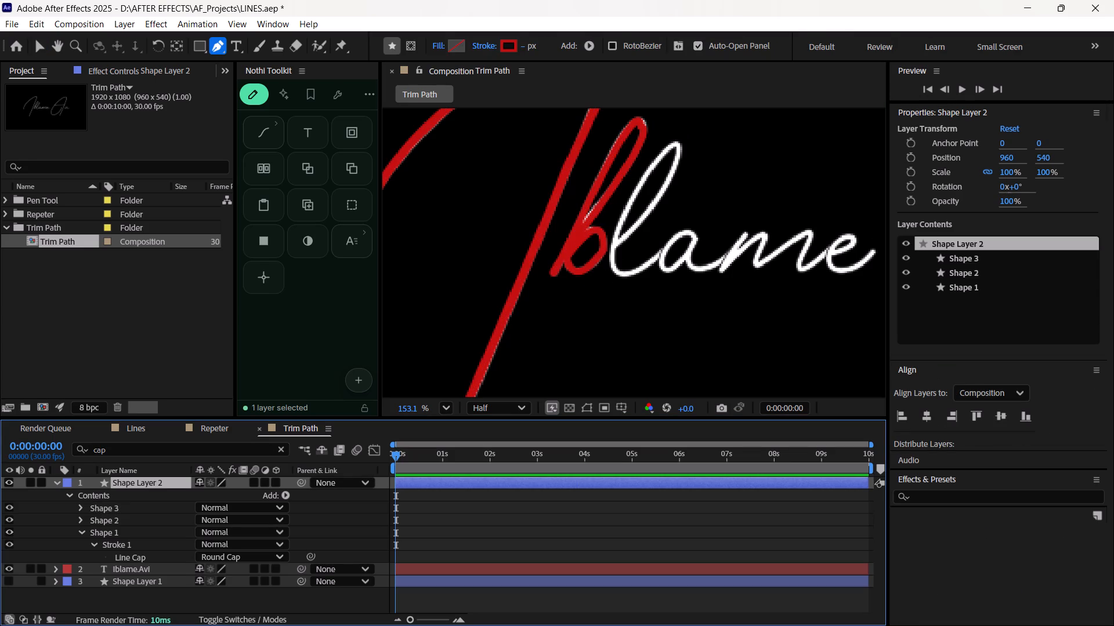
{"action": "left_click", "coordinate": [120, 509]}
{"action": "scroll", "coordinate": [631, 268], "scroll_direction": "up", "scroll_amount": 4}
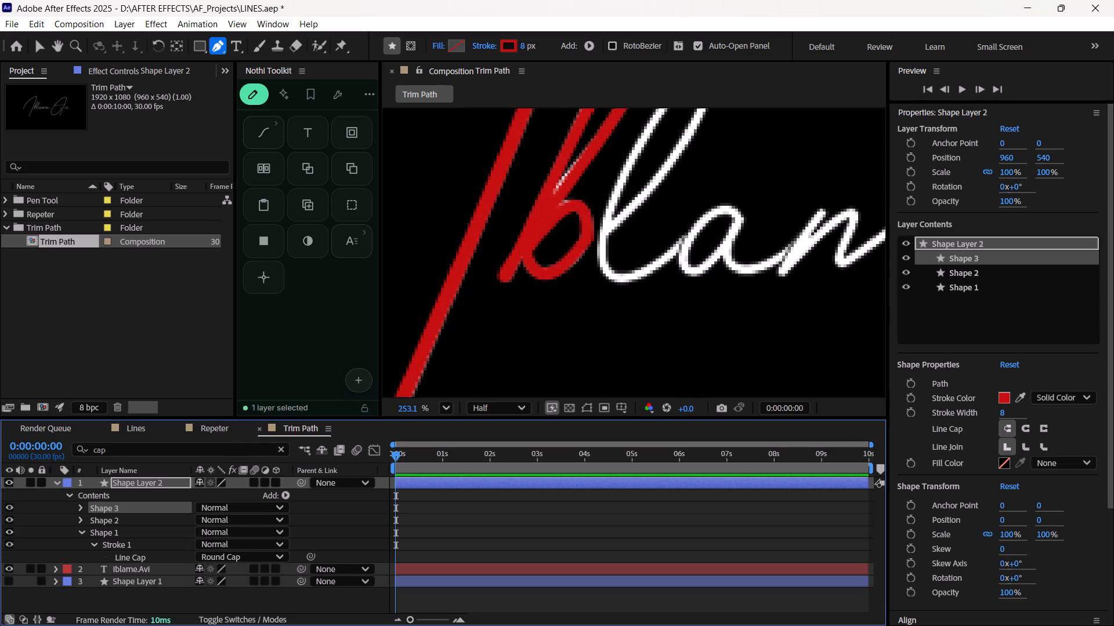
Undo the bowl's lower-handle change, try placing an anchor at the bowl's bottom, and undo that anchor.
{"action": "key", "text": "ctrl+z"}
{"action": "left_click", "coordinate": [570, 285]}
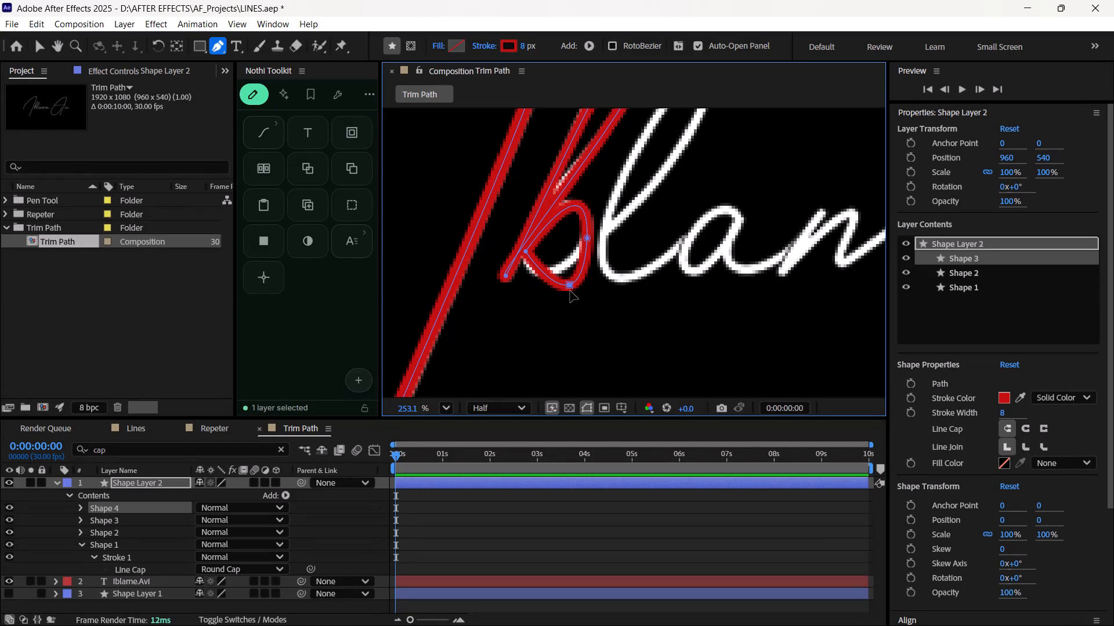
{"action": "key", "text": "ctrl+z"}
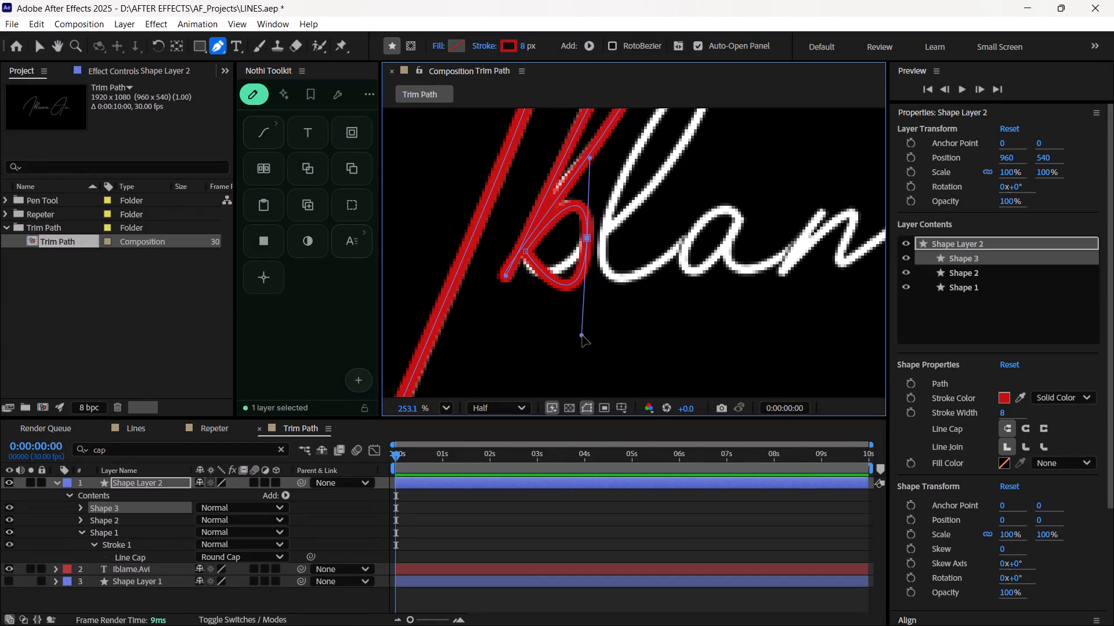
Angle the lower handle of the bowl's outer anchor down toward the stem so the path follows the bowl's bottom.
{"action": "left_click_drag", "start_coordinate": [583, 336], "coordinate": [526, 310]}
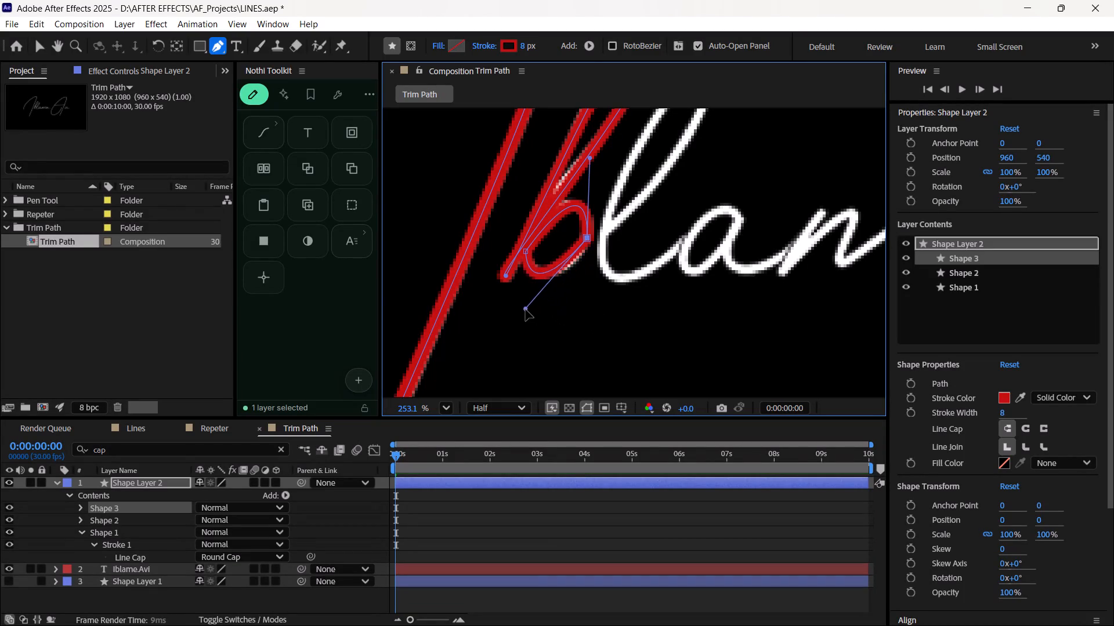
{"action": "left_click_drag", "start_coordinate": [526, 310], "coordinate": [536, 307]}
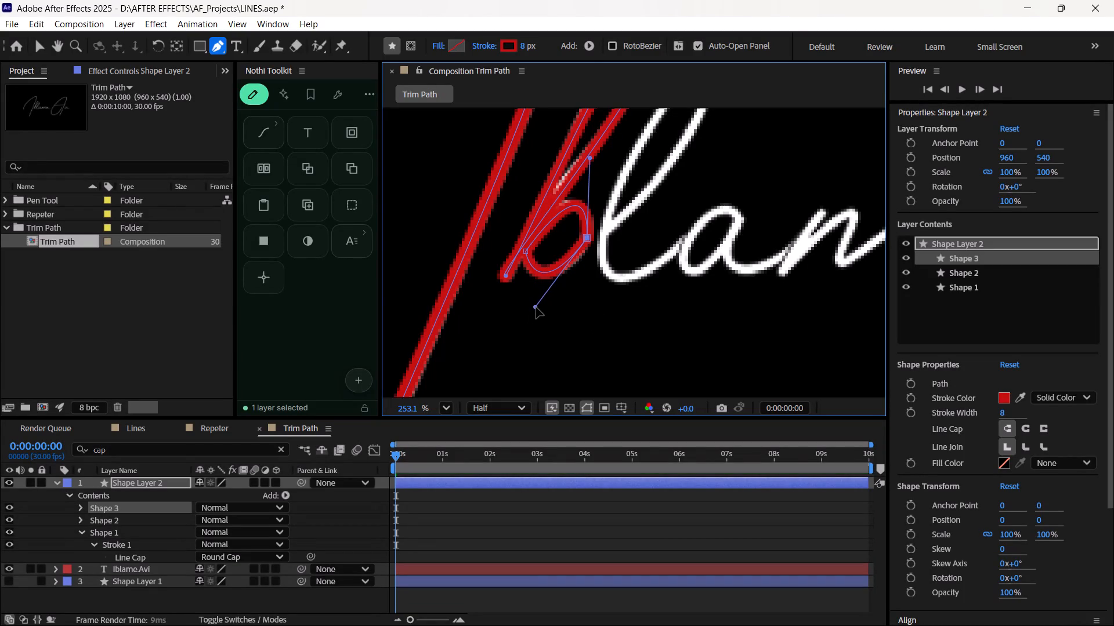
{"action": "left_click_drag", "start_coordinate": [536, 307], "coordinate": [538, 305]}
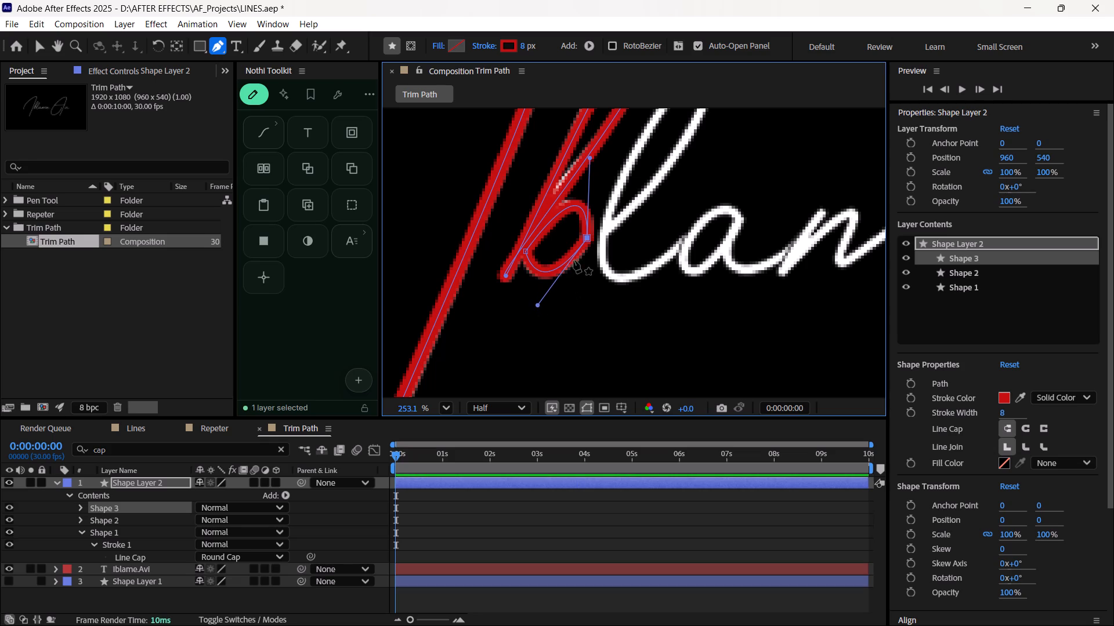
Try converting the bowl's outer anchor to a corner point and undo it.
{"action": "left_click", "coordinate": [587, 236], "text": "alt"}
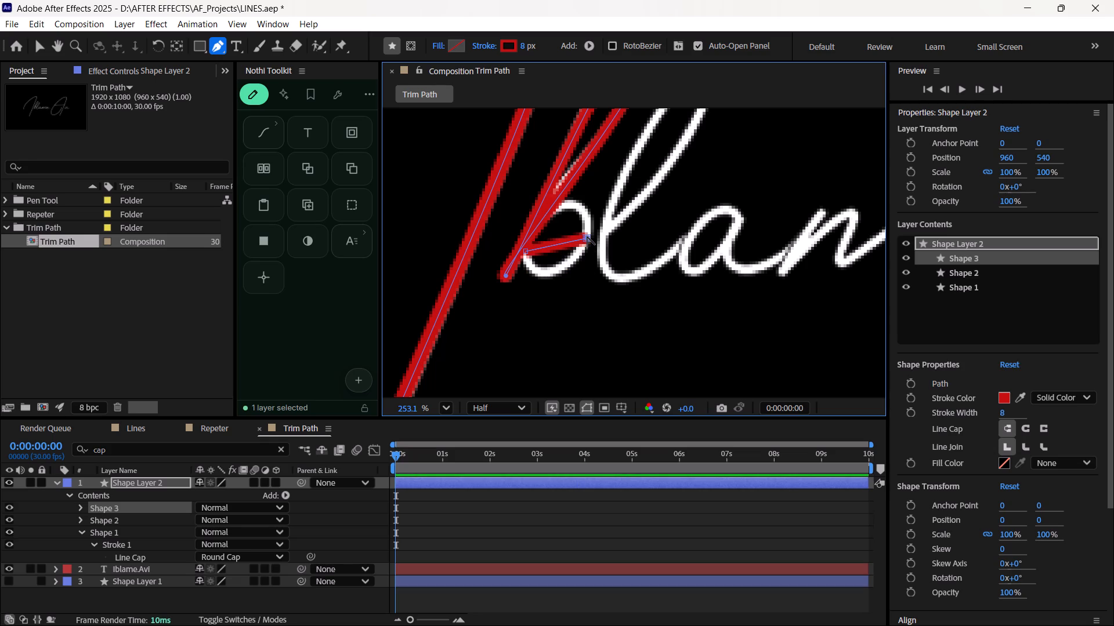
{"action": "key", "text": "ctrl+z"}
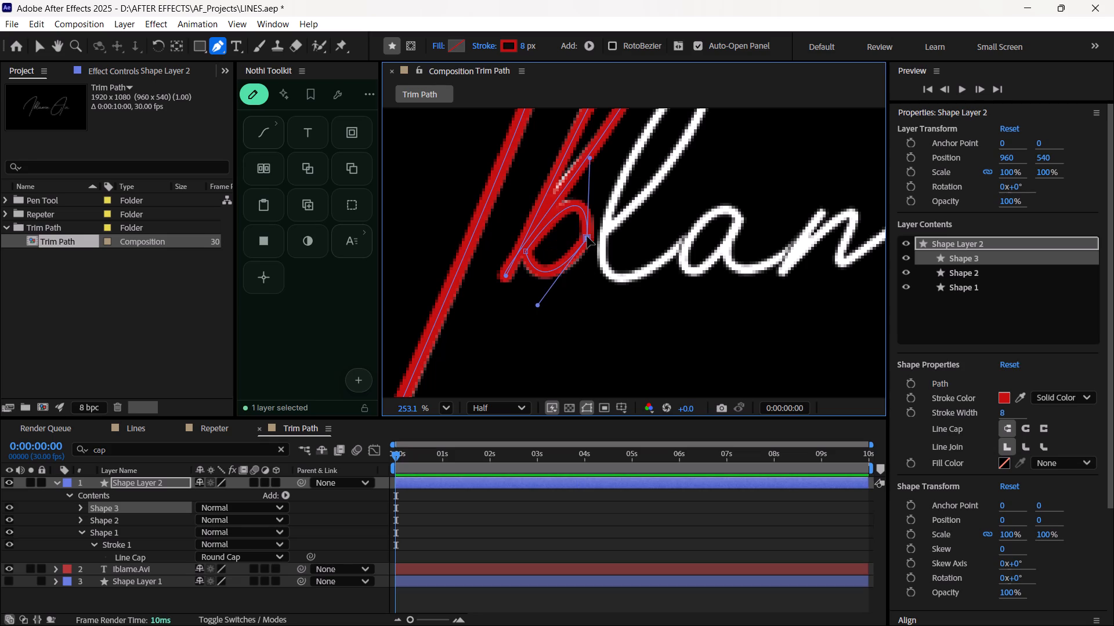
Hide and reshow the Iblame.Avi text layer to check the shape of the traced b.
{"action": "left_click", "coordinate": [8, 567]}
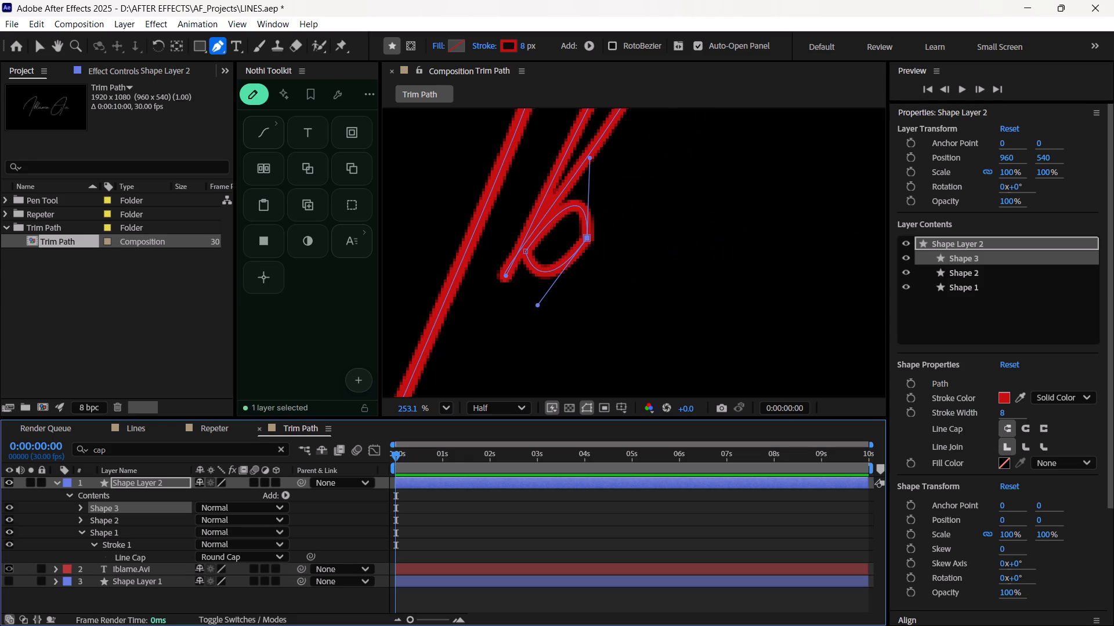
{"action": "left_click", "coordinate": [8, 567]}
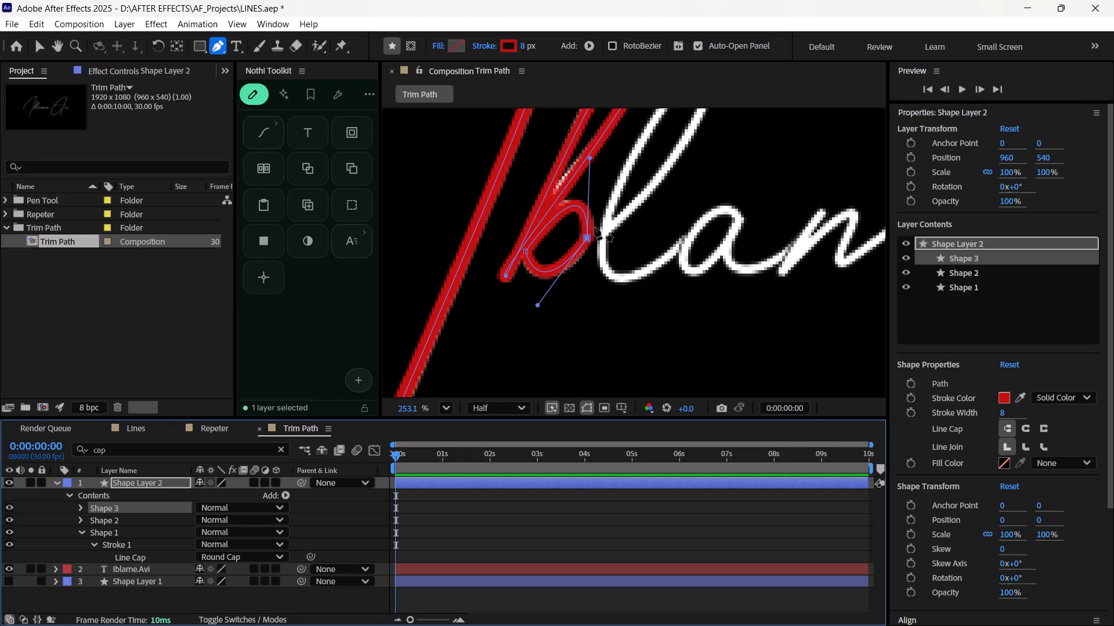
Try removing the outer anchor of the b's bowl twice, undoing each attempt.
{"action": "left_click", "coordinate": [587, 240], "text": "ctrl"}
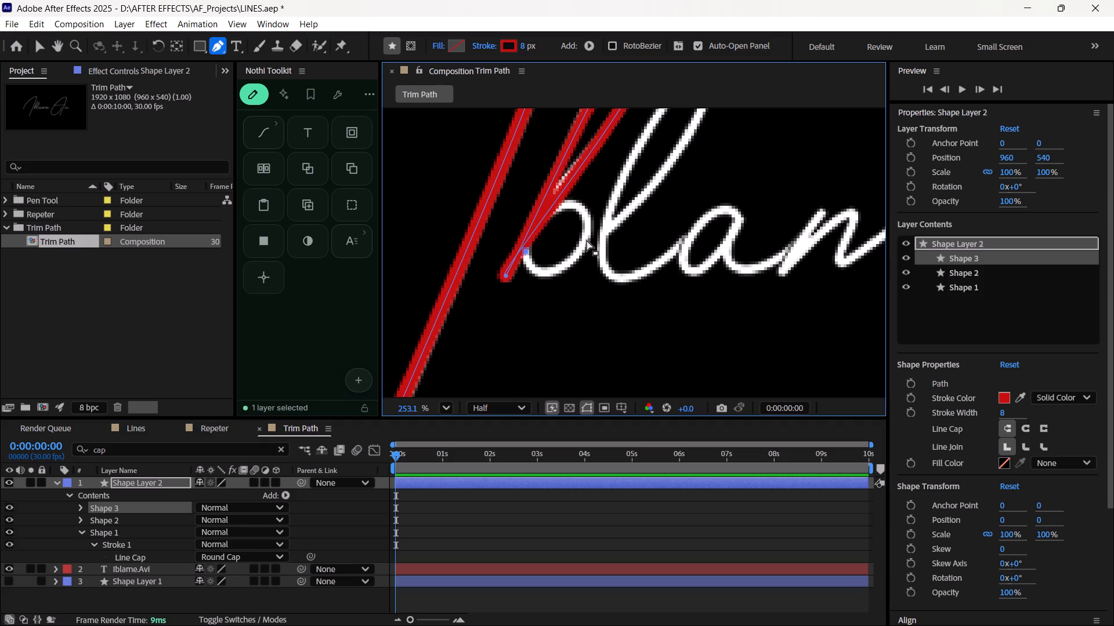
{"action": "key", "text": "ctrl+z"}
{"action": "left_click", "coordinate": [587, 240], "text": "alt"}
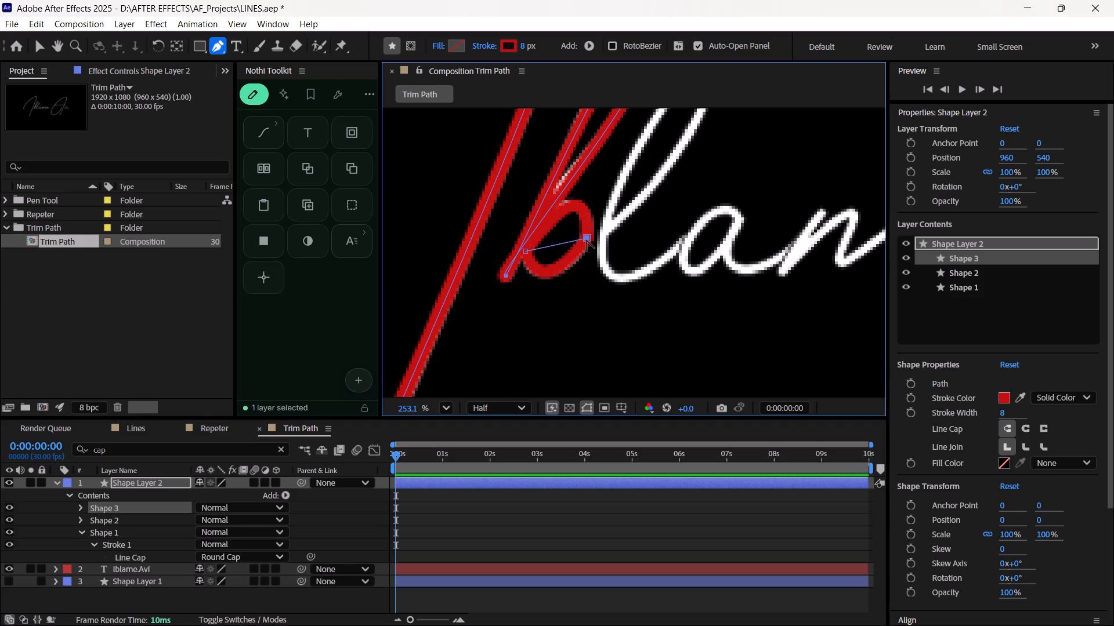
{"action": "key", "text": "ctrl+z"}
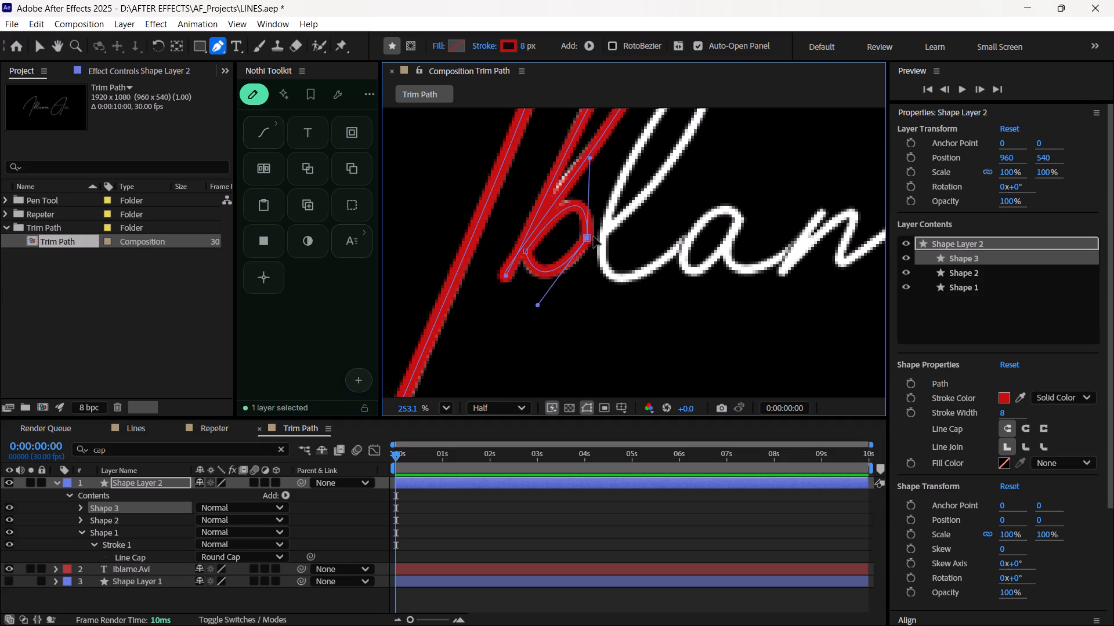
Adjust the upper and lower handles of the bowl's outer anchor so the path follows the b's curve at top and bottom.
{"action": "left_click_drag", "start_coordinate": [592, 162], "coordinate": [585, 166]}
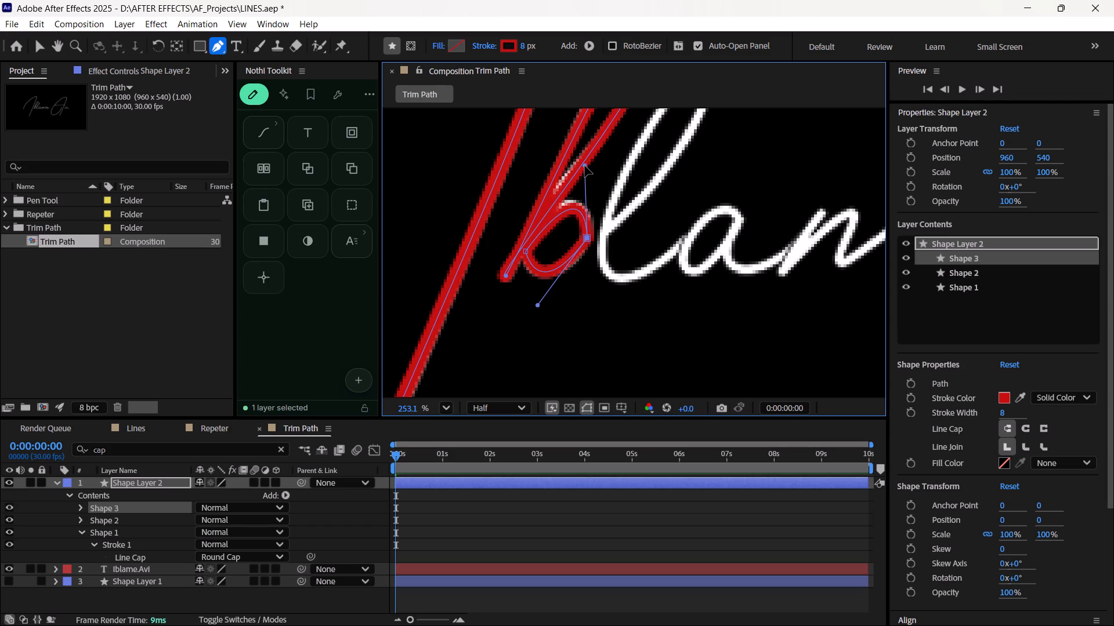
{"action": "left_click_drag", "start_coordinate": [585, 166], "coordinate": [585, 158]}
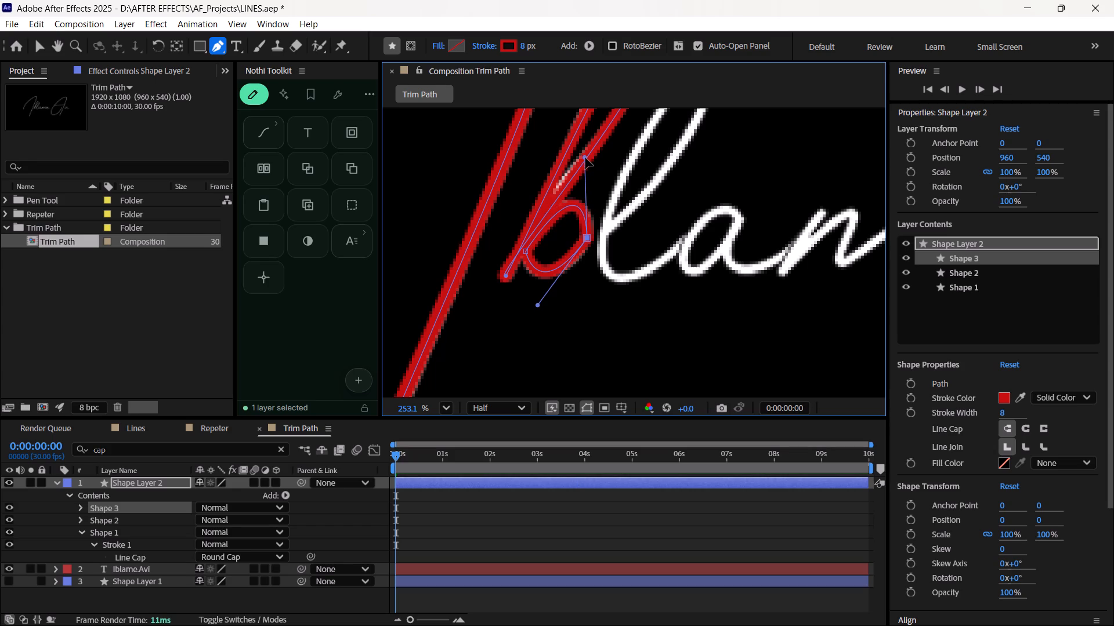
{"action": "left_click_drag", "start_coordinate": [585, 158], "coordinate": [588, 163]}
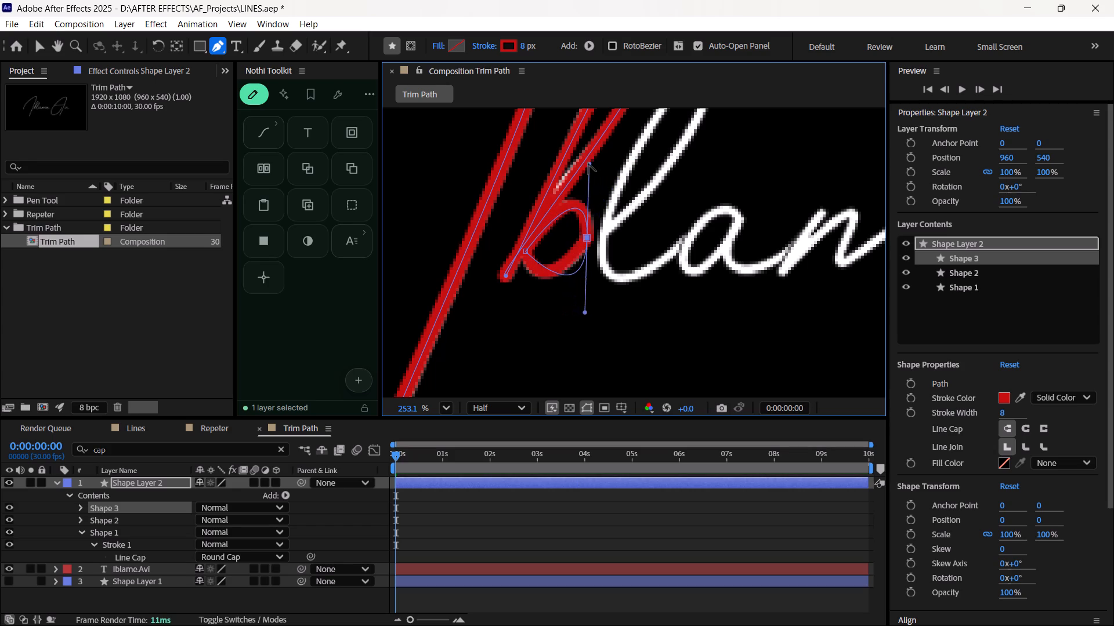
{"action": "left_click_drag", "start_coordinate": [588, 163], "coordinate": [584, 157]}
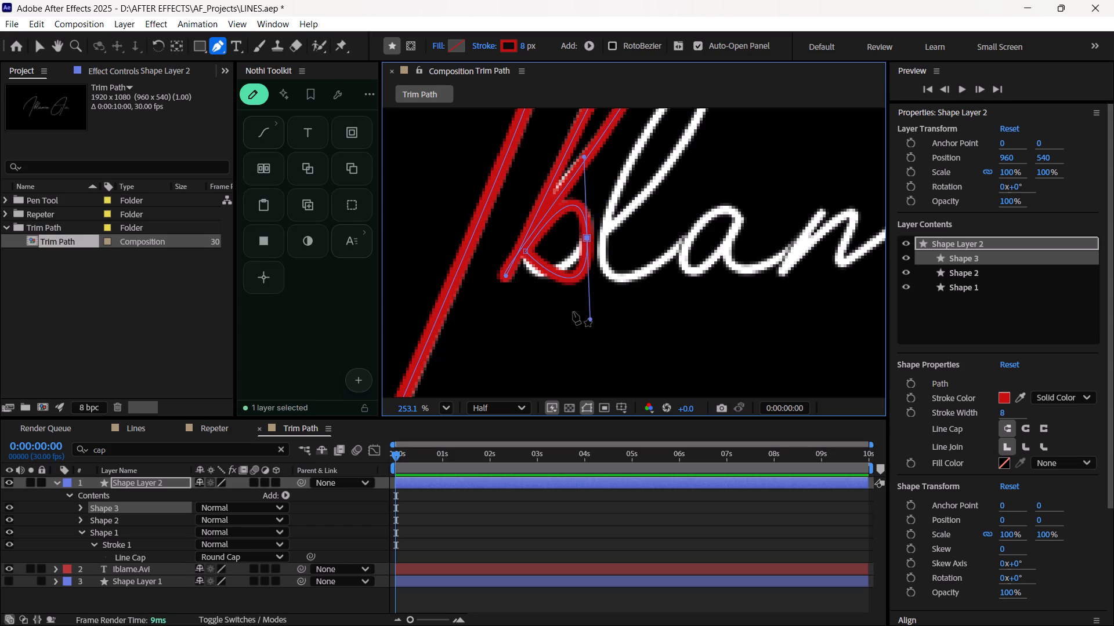
{"action": "left_click_drag", "start_coordinate": [590, 319], "coordinate": [541, 308], "text": "ctrl"}
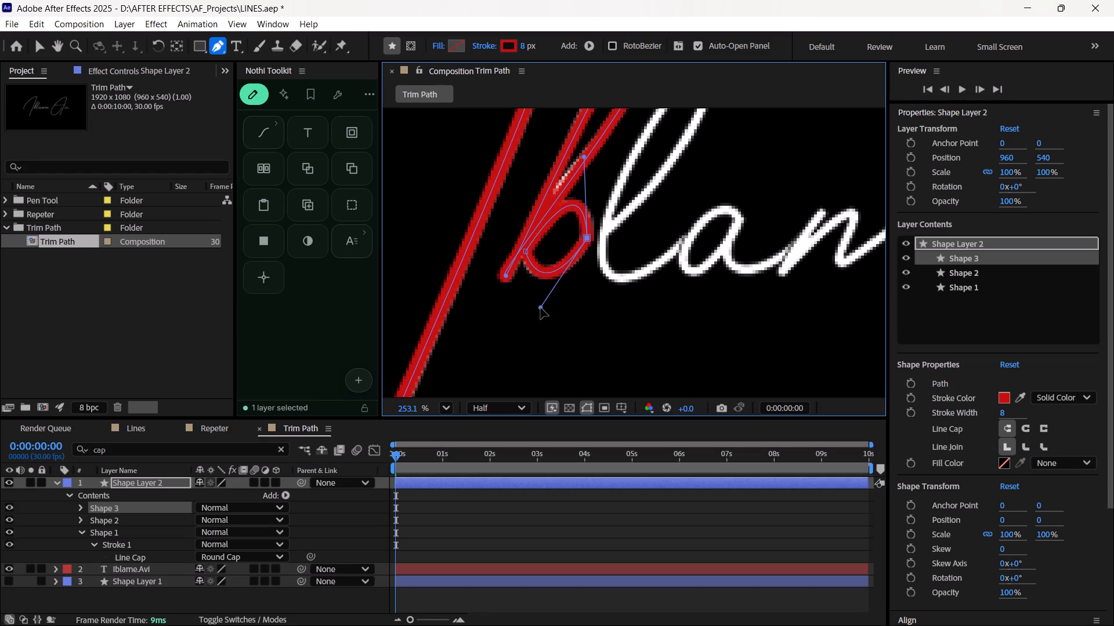
{"action": "left_click_drag", "start_coordinate": [541, 308], "coordinate": [543, 309], "text": "ctrl"}
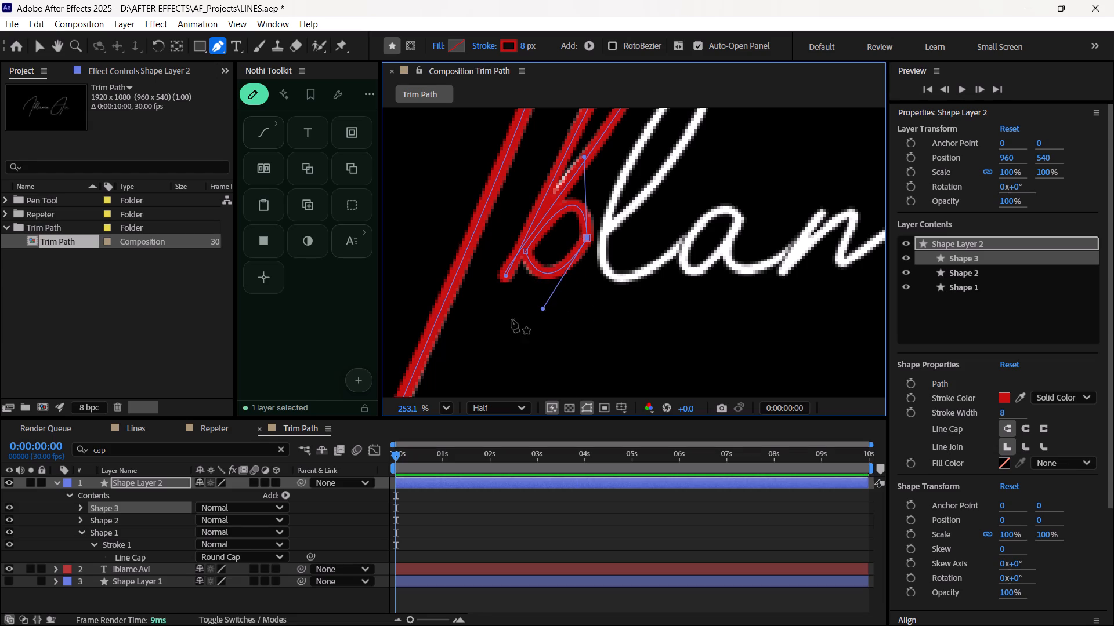
Hide the path controls and the Iblame.Avi text layer to examine the traced b on its own.
{"action": "left_click", "coordinate": [7, 570]}
{"action": "left_click", "coordinate": [7, 570]}
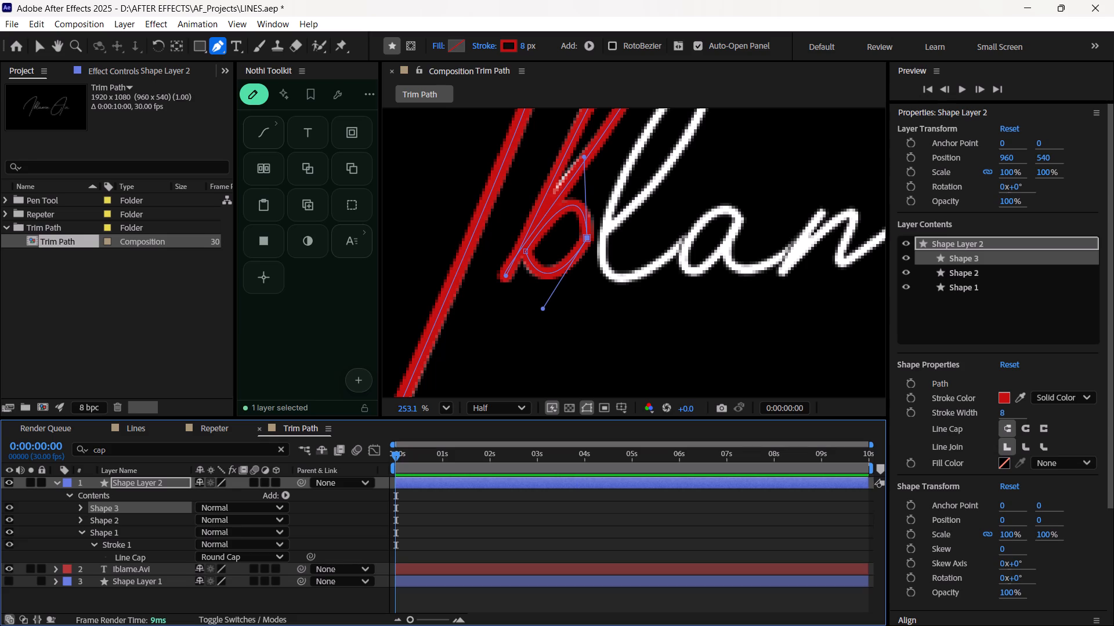
{"action": "key", "text": "ctrl+shift+h"}
{"action": "left_click", "coordinate": [10, 567]}
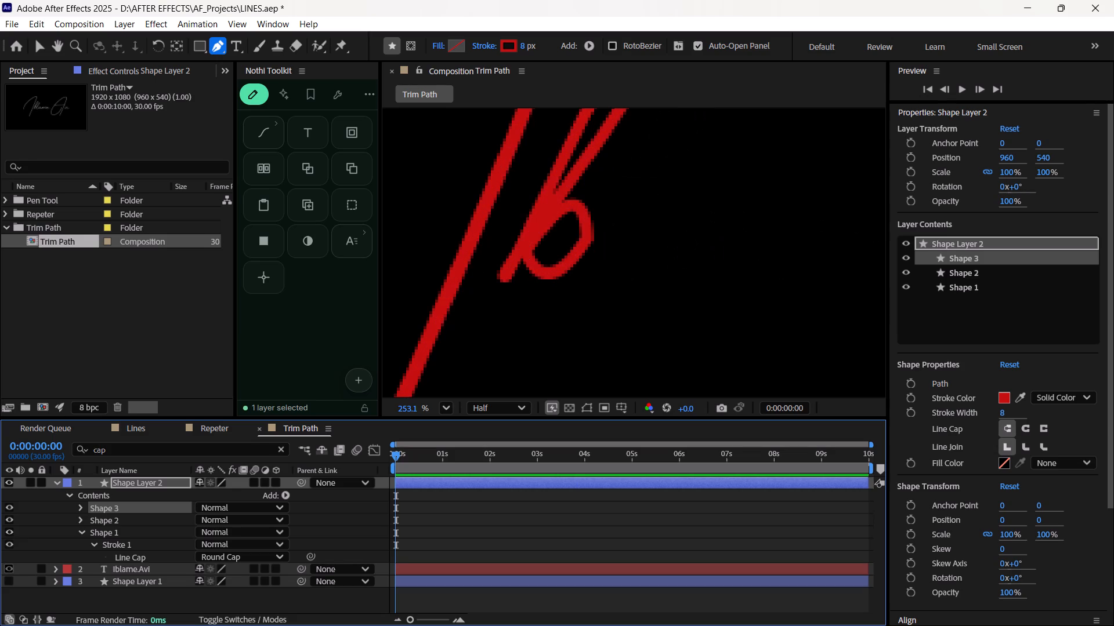
{"action": "scroll", "coordinate": [660, 190], "scroll_direction": "down", "scroll_amount": 9}
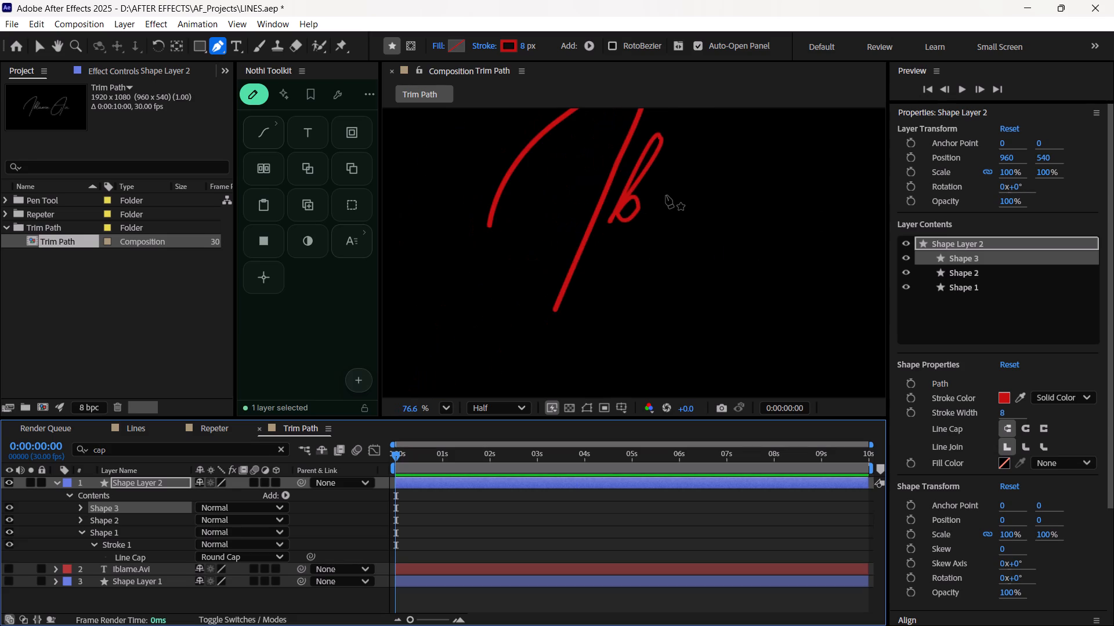
{"action": "scroll", "coordinate": [666, 195], "scroll_direction": "up", "scroll_amount": 11}
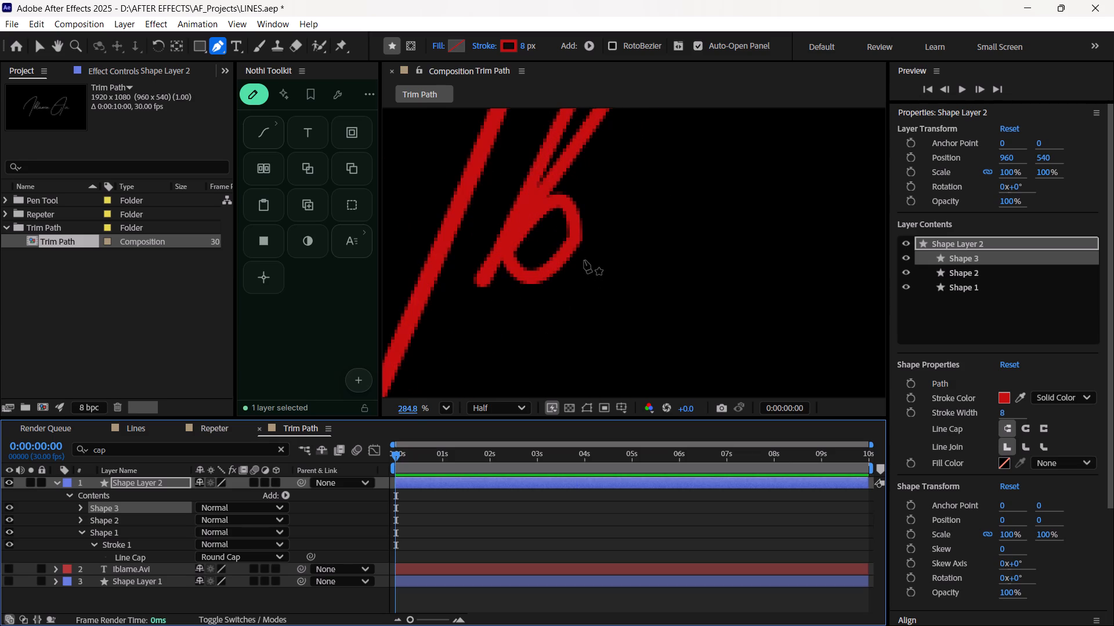
Reshow the Iblame.Avi text layer and refine both handles of the bowl's outer anchor to fit the b, checking it without path controls.
{"action": "key", "text": "v"}
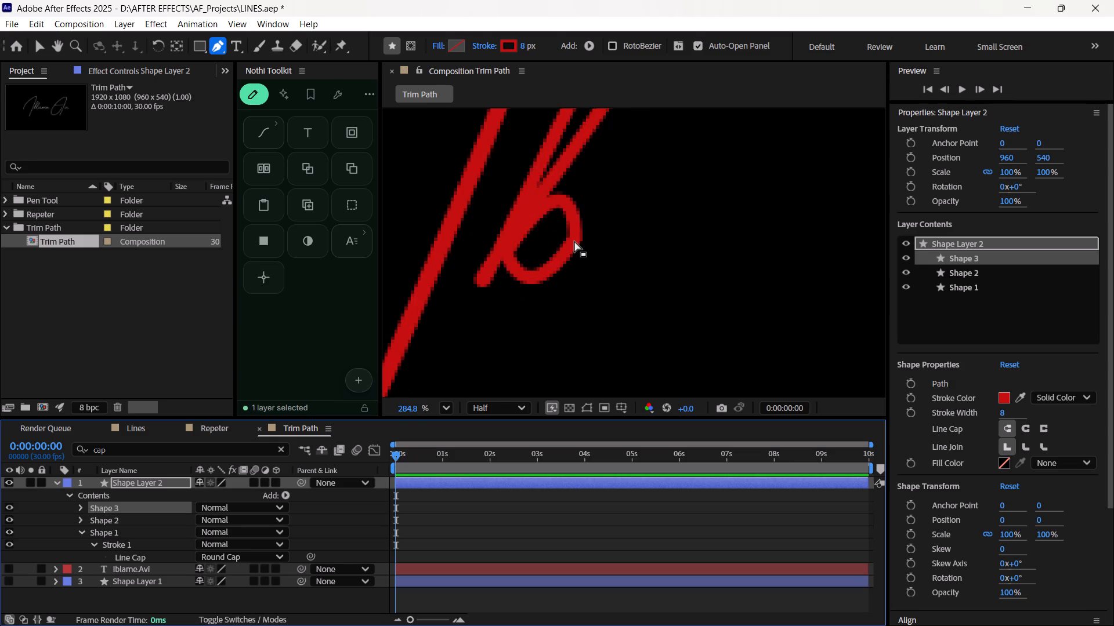
{"action": "left_click", "coordinate": [574, 241]}
{"action": "left_click", "coordinate": [574, 241]}
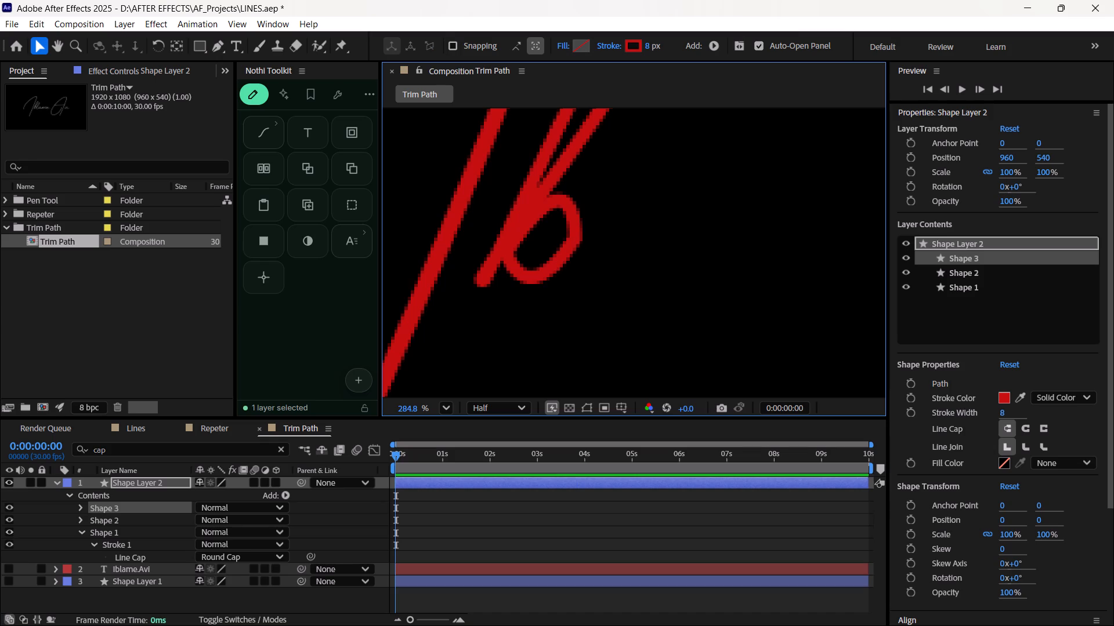
{"action": "left_click", "coordinate": [136, 509]}
{"action": "key", "text": "g"}
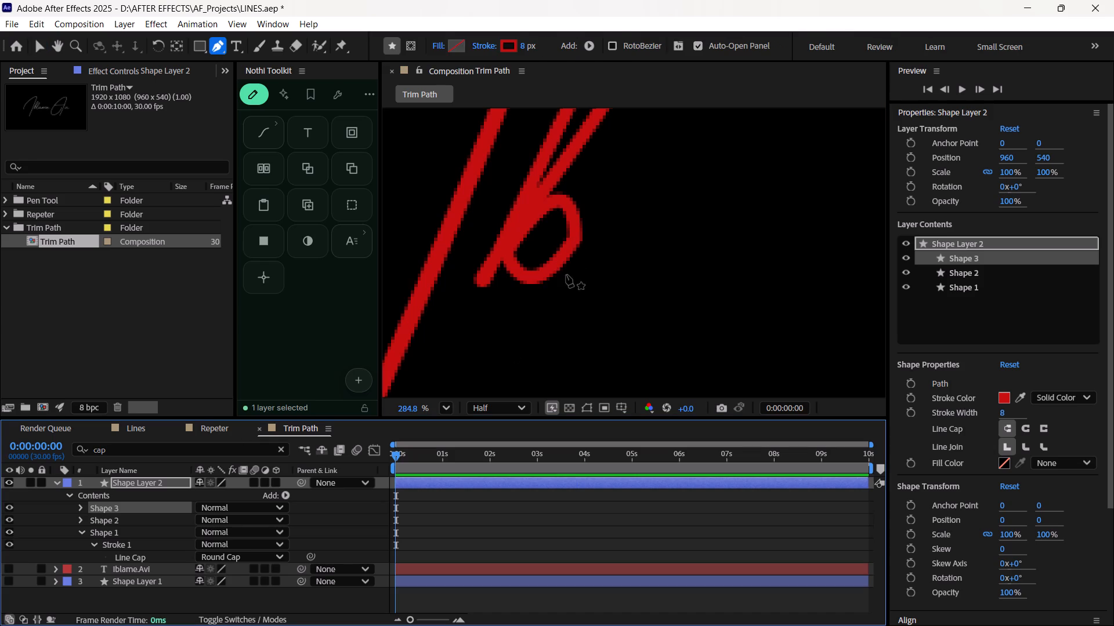
{"action": "left_click", "coordinate": [576, 243]}
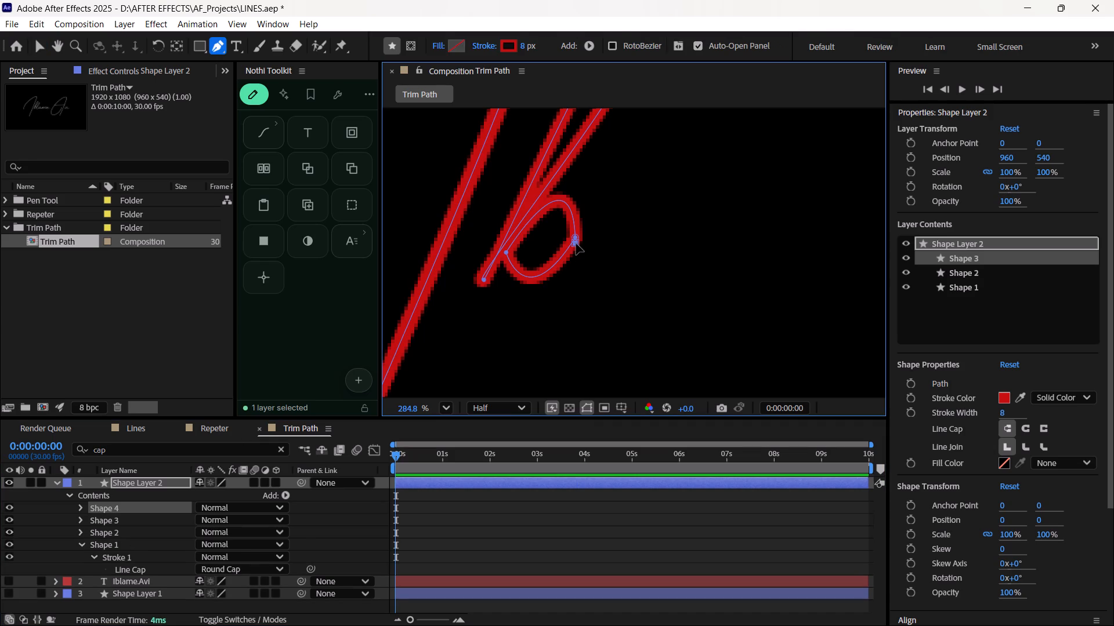
{"action": "key", "text": "ctrl+z"}
{"action": "left_click_drag", "start_coordinate": [526, 319], "coordinate": [498, 348]}
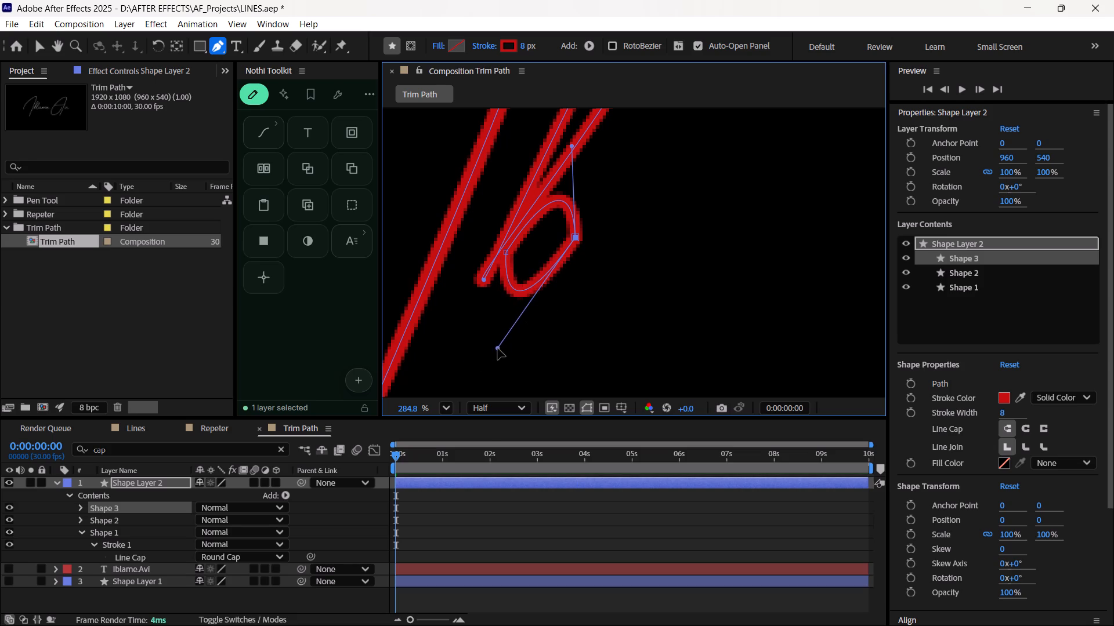
{"action": "left_click_drag", "start_coordinate": [498, 348], "coordinate": [490, 352]}
{"action": "left_click", "coordinate": [9, 566]}
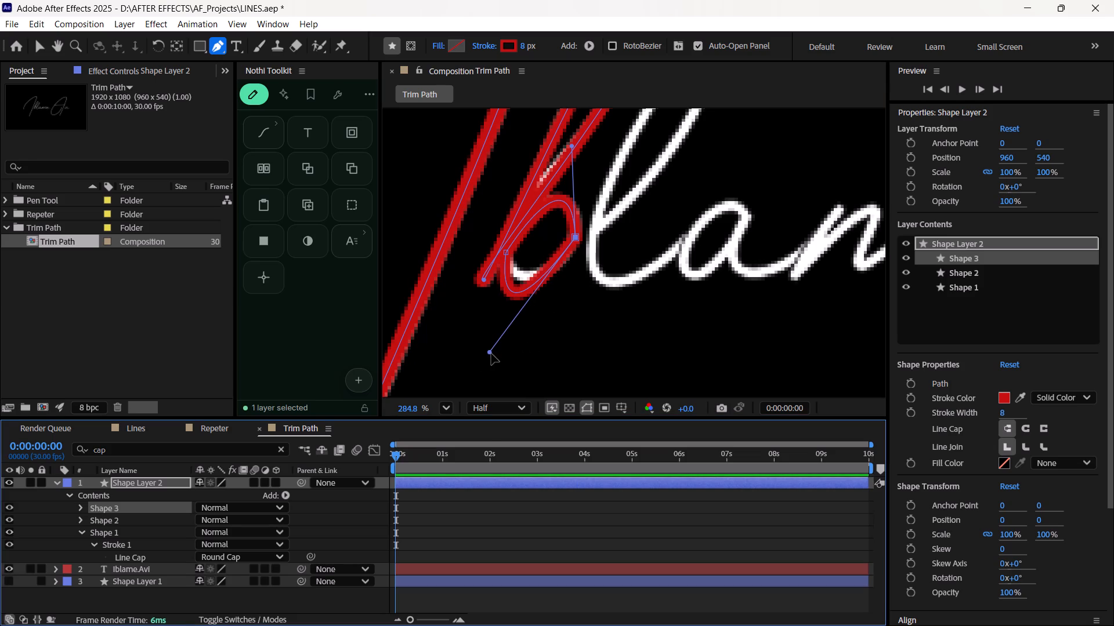
{"action": "left_click_drag", "start_coordinate": [491, 354], "coordinate": [524, 316]}
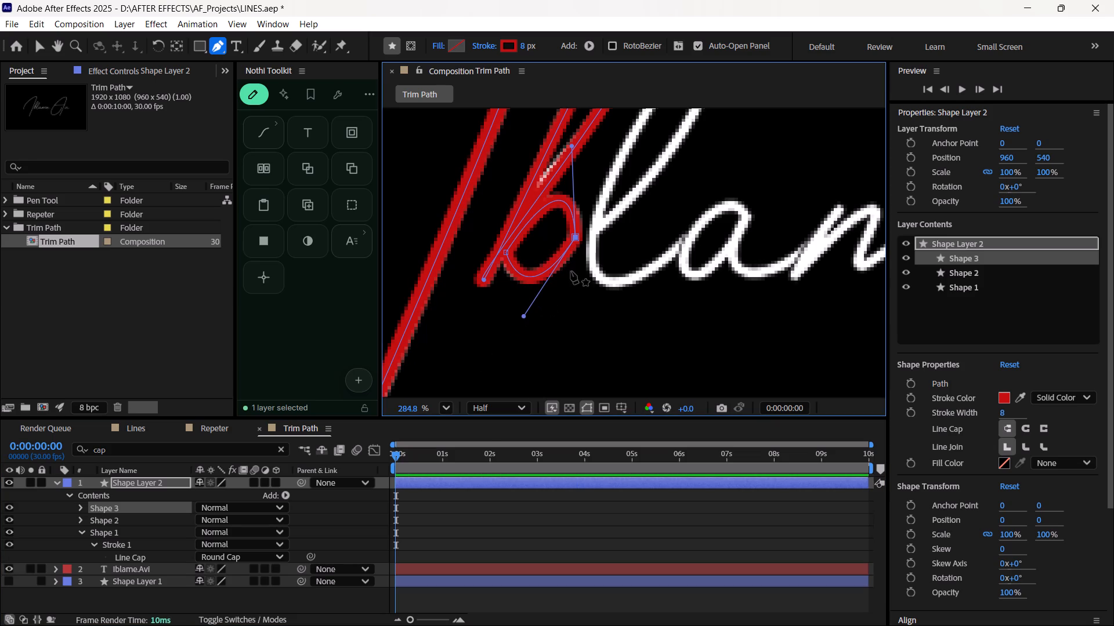
{"action": "left_click_drag", "start_coordinate": [574, 147], "coordinate": [585, 150]}
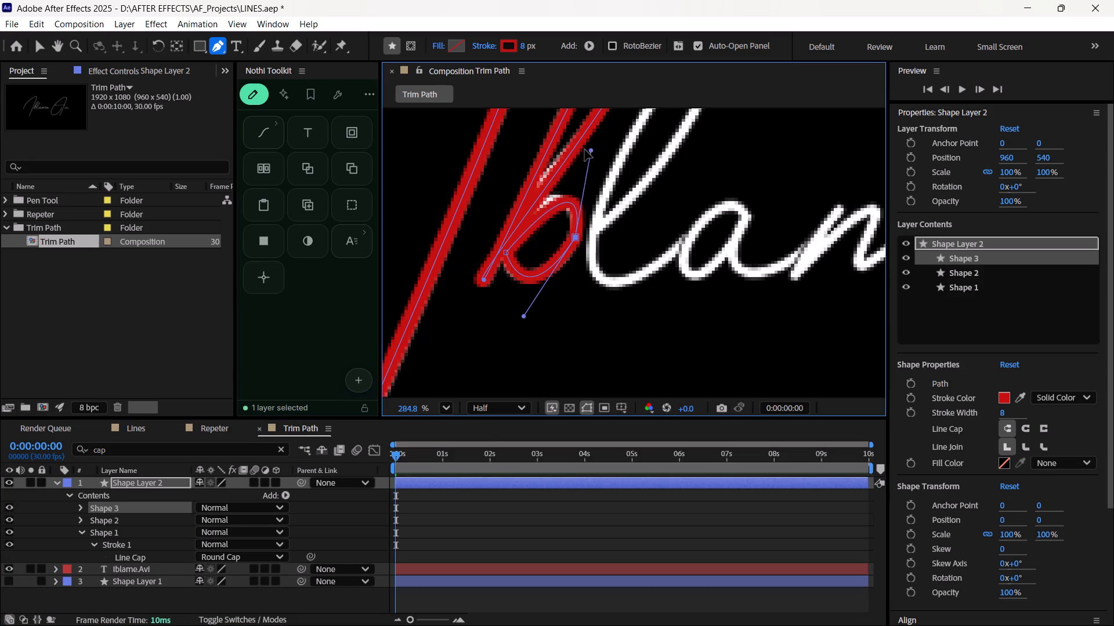
{"action": "left_click_drag", "start_coordinate": [585, 150], "coordinate": [568, 194]}
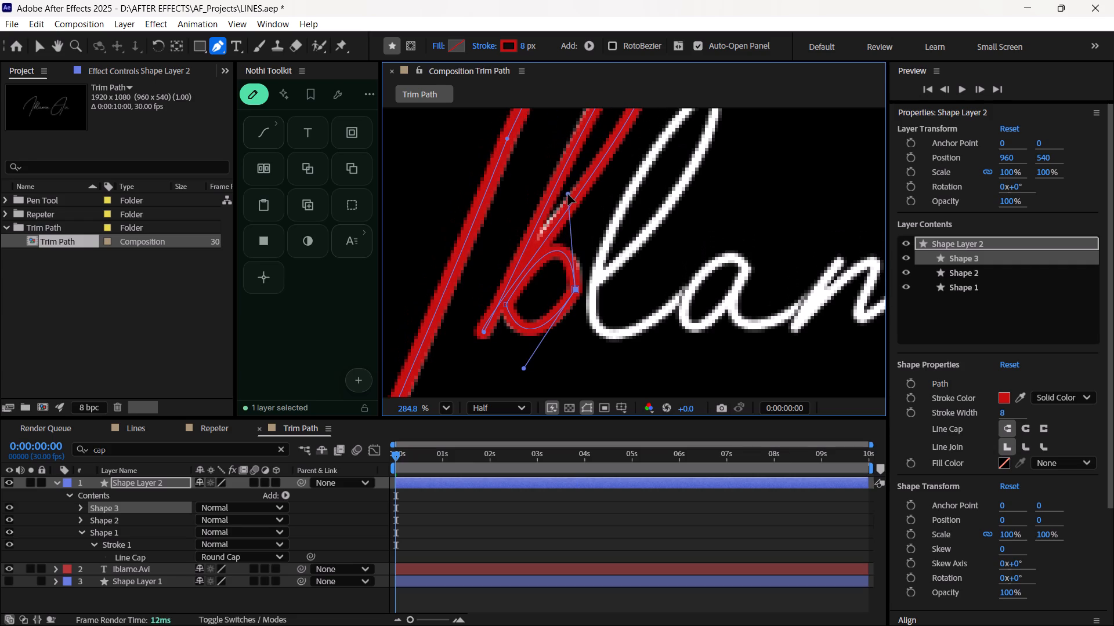
{"action": "left_click_drag", "start_coordinate": [568, 194], "coordinate": [571, 198]}
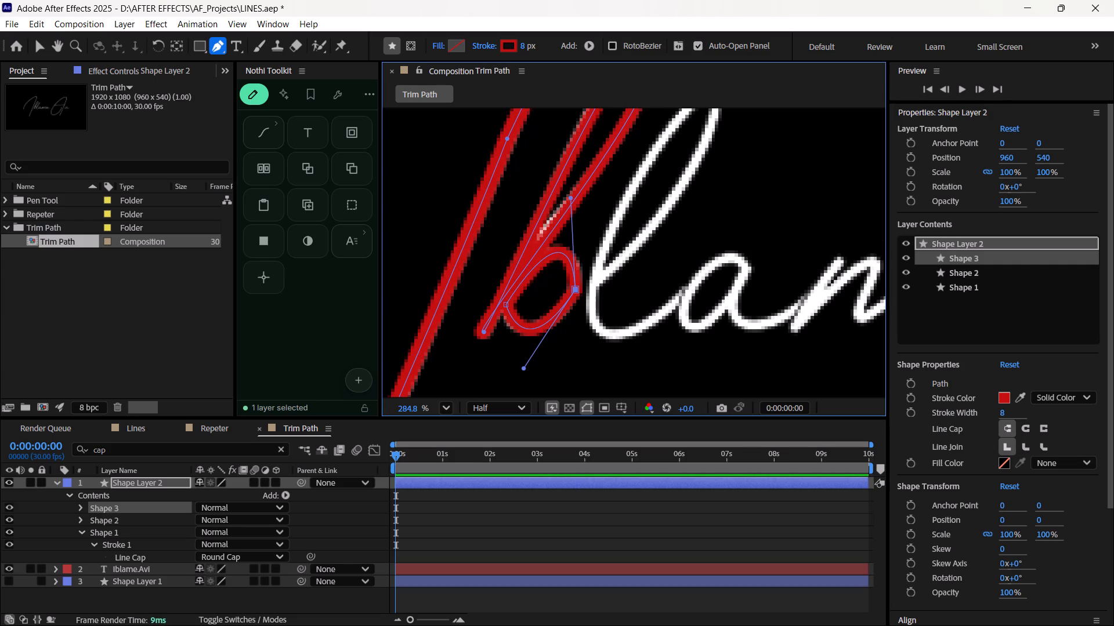
{"action": "key", "text": "ctrl+shift+h"}
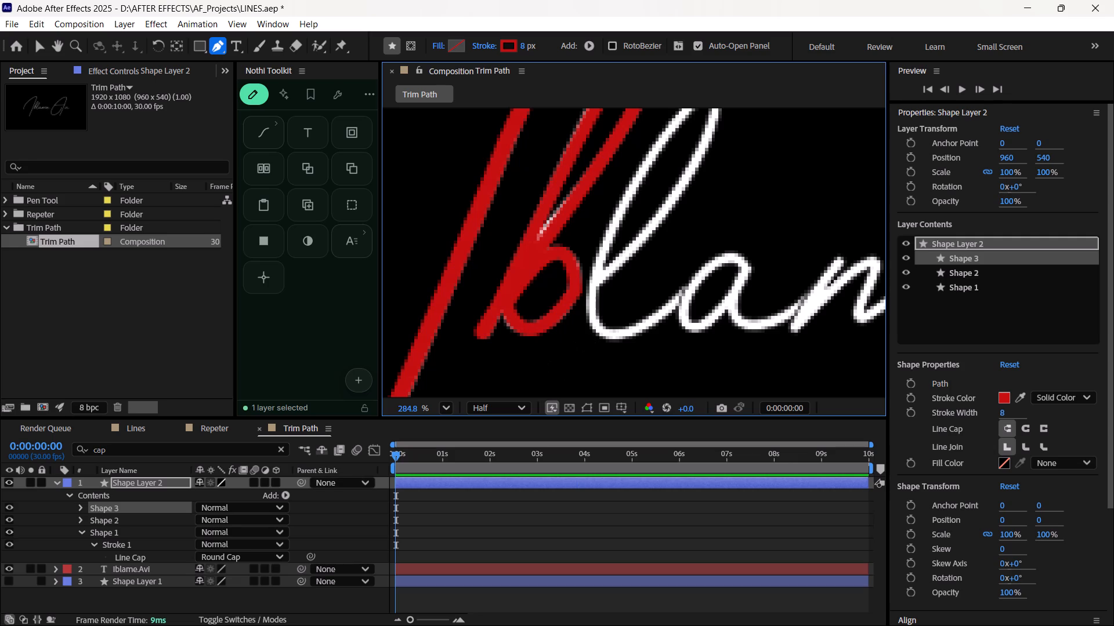
{"action": "key", "text": "ctrl+shift+h"}
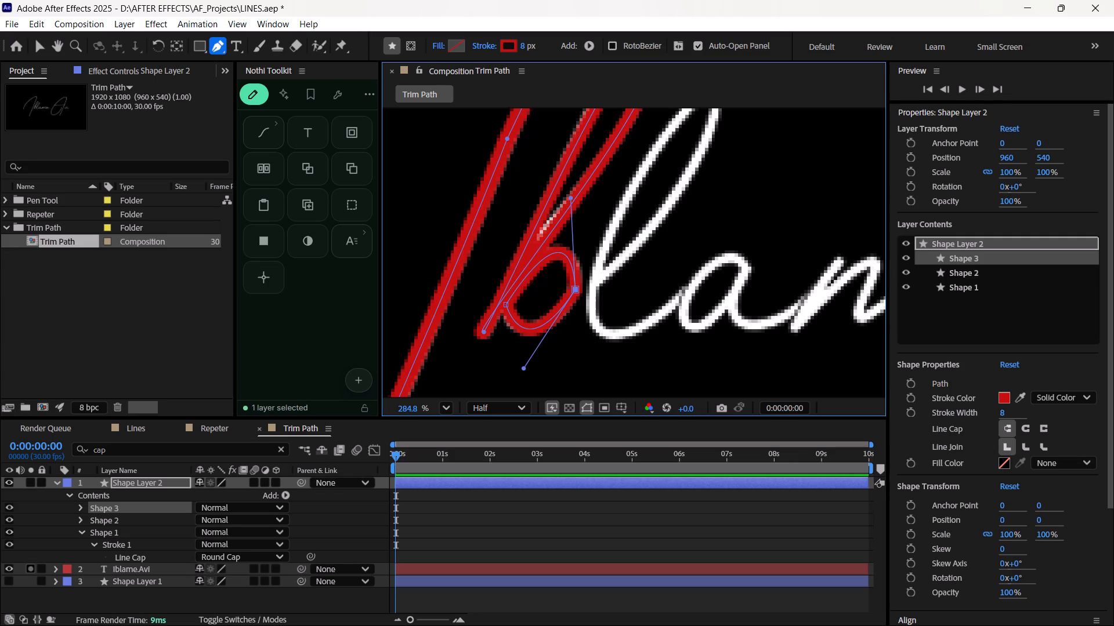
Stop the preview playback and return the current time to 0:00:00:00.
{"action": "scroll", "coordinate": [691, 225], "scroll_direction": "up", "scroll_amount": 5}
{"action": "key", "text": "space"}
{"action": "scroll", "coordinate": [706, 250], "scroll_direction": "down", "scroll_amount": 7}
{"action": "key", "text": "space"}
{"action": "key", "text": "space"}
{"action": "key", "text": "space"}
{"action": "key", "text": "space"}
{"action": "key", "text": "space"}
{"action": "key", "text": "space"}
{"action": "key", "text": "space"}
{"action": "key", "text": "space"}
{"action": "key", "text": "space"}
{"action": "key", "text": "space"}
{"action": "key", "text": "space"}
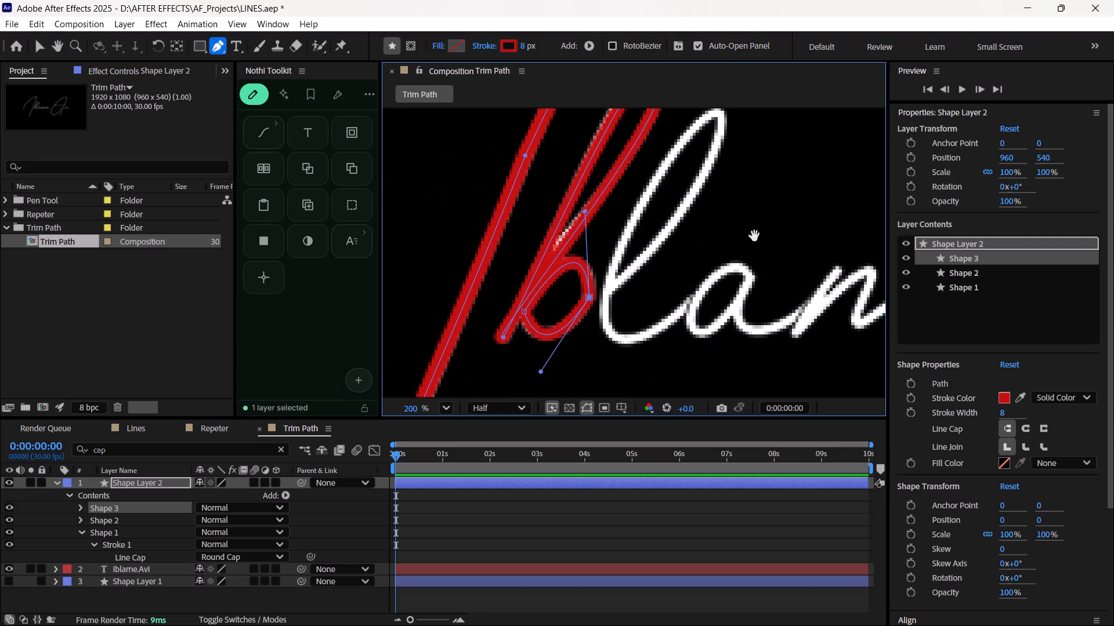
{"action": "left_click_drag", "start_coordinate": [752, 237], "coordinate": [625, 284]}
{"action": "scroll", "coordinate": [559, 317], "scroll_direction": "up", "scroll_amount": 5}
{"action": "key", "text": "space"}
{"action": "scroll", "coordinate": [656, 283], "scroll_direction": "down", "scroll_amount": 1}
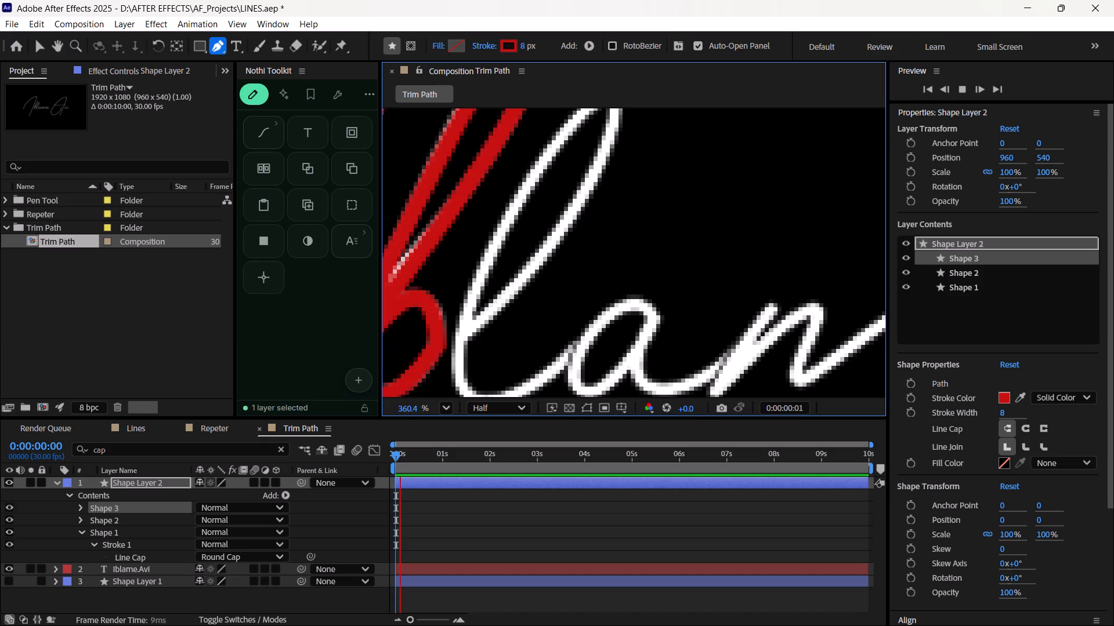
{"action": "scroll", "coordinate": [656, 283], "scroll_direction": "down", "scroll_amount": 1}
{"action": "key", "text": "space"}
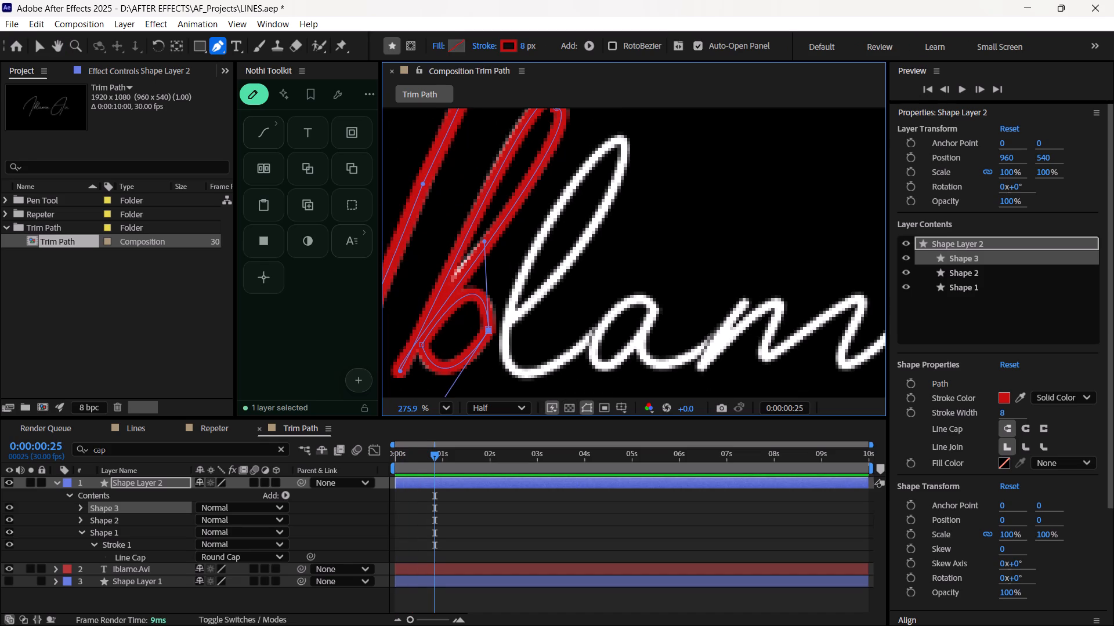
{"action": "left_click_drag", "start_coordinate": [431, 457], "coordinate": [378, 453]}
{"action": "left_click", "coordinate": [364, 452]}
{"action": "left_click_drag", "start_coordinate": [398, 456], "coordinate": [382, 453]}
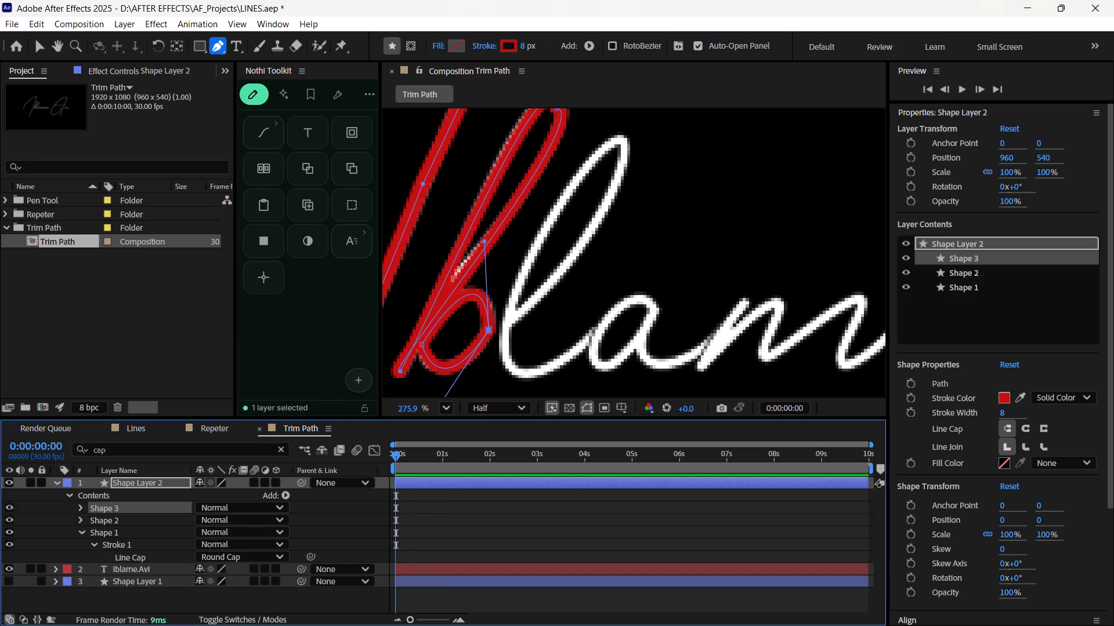
Start a new Pen path on the l where its loop meets the stem.
{"action": "left_click", "coordinate": [508, 315]}
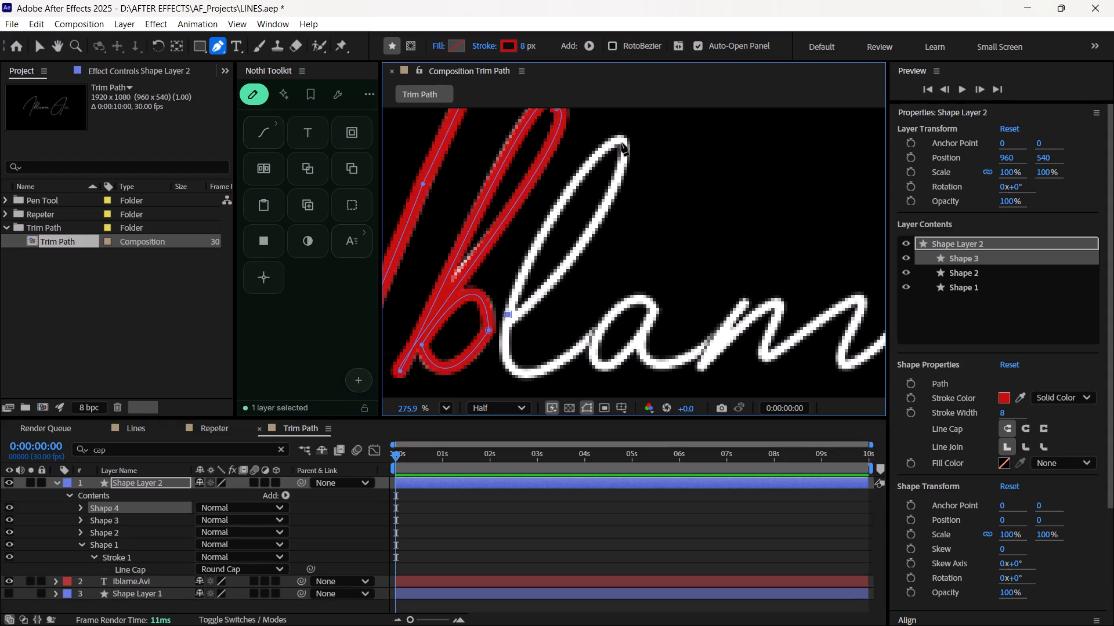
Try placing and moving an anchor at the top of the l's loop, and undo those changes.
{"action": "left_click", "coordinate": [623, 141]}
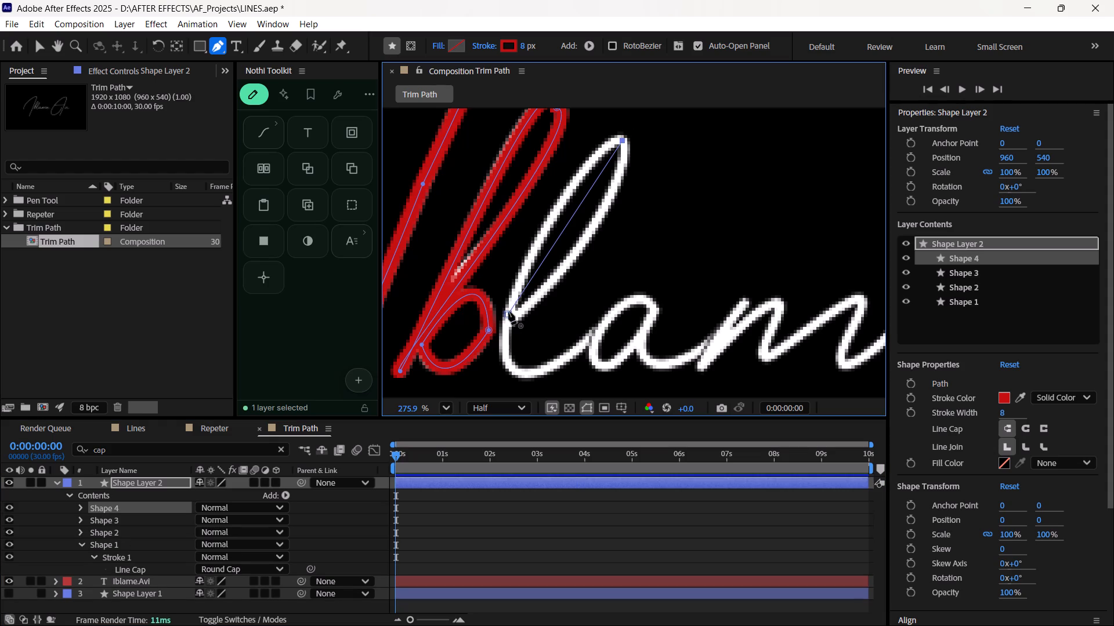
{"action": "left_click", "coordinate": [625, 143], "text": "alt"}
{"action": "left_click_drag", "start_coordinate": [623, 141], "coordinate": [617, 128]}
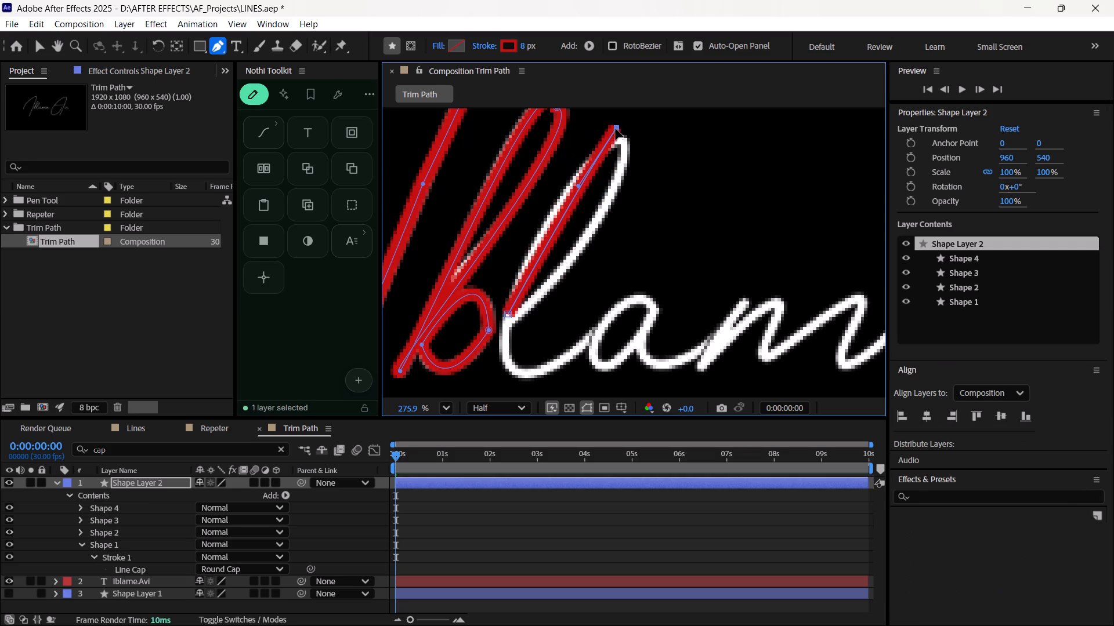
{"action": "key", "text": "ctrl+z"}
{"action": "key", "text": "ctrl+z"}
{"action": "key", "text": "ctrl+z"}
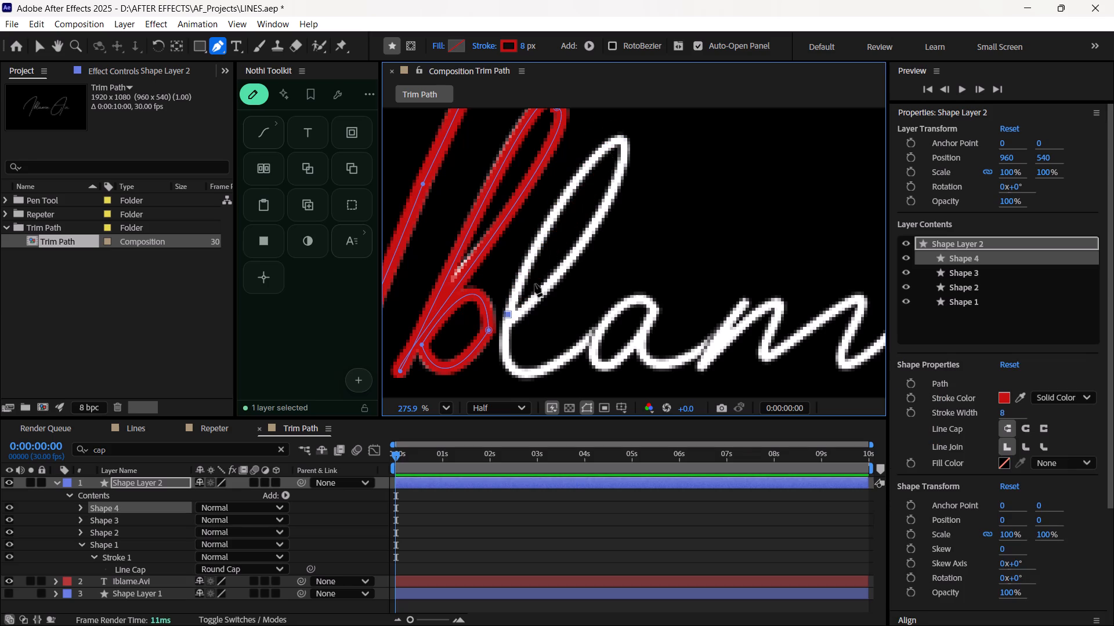
Place an anchor at the top of the l's loop and close the path back at its starting point.
{"action": "left_click", "coordinate": [623, 141]}
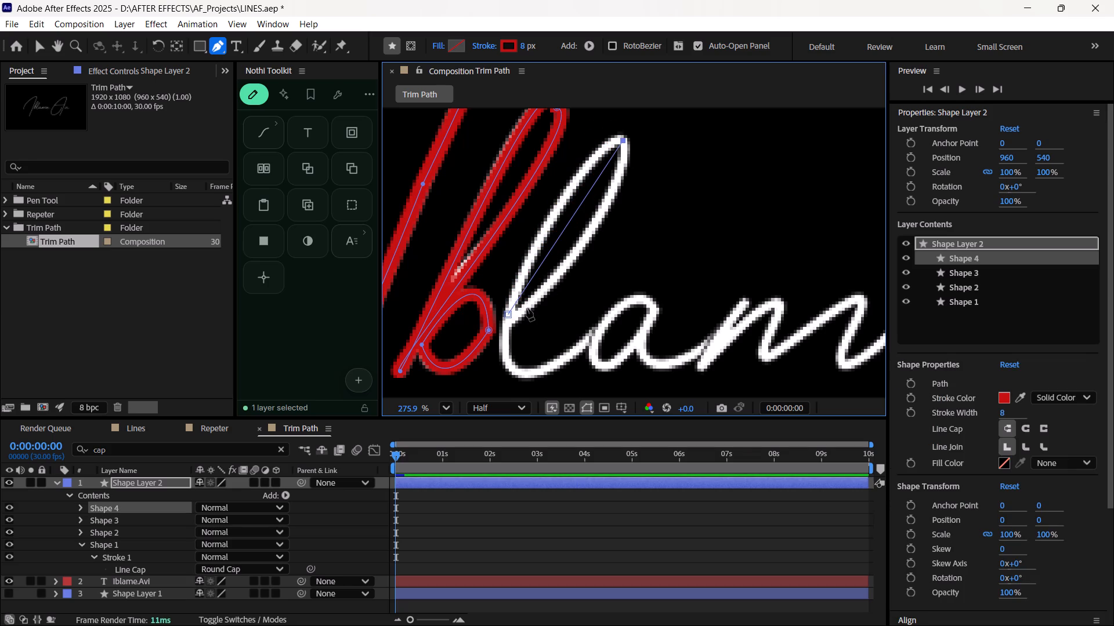
{"action": "left_click", "coordinate": [508, 315]}
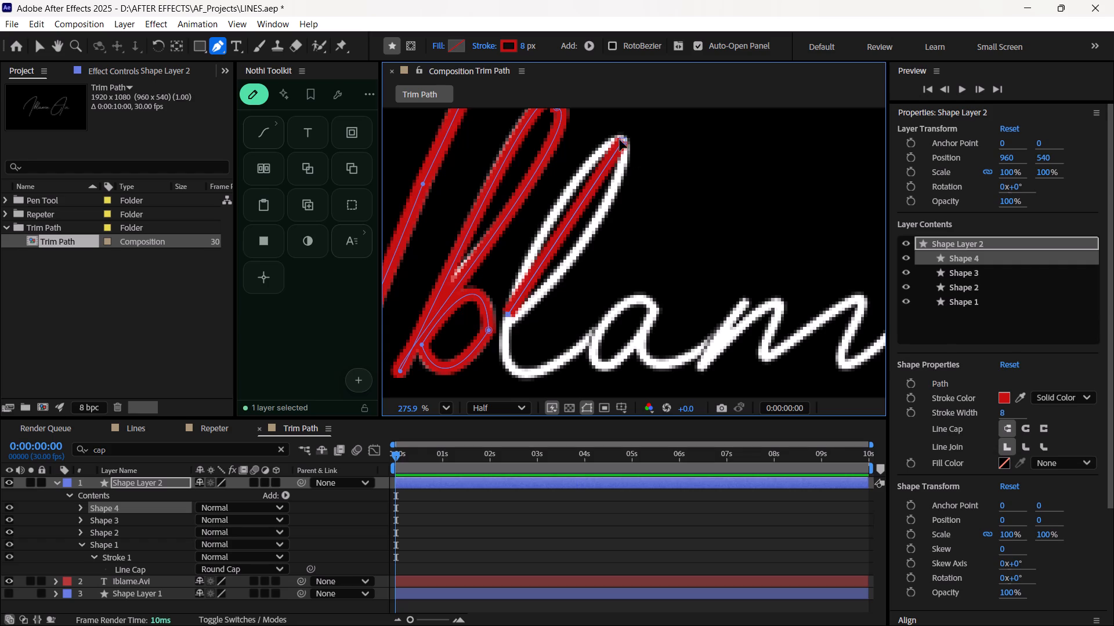
Pull curve handles from the loop's top anchor and angle them to round the tip and fit the l's upstroke.
{"action": "left_click", "coordinate": [627, 139]}
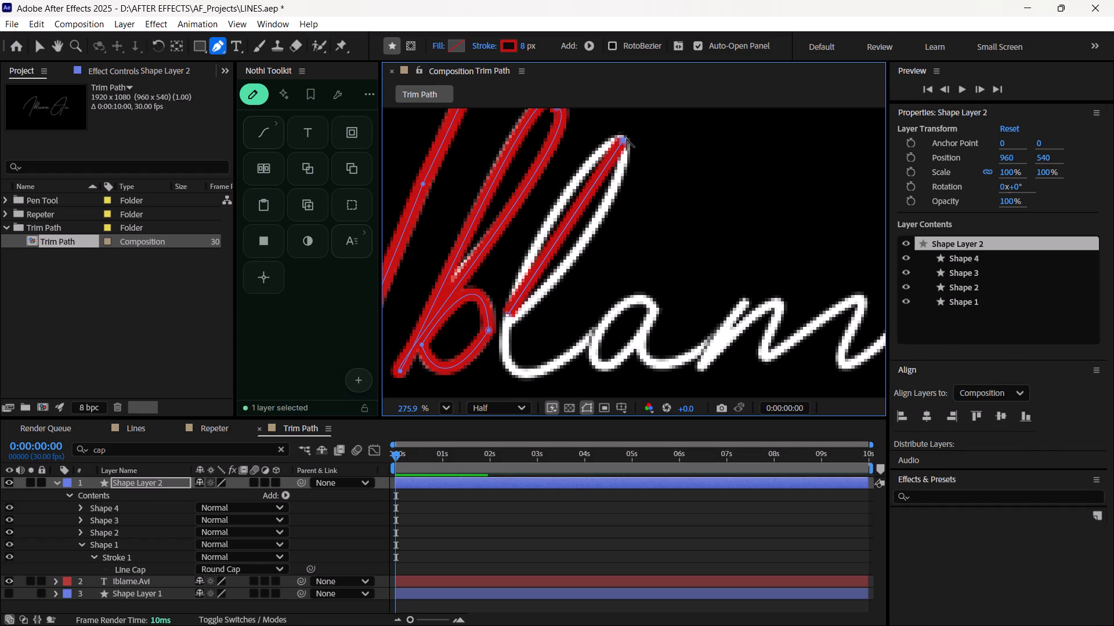
{"action": "left_click_drag", "start_coordinate": [627, 139], "coordinate": [598, 117], "text": "alt"}
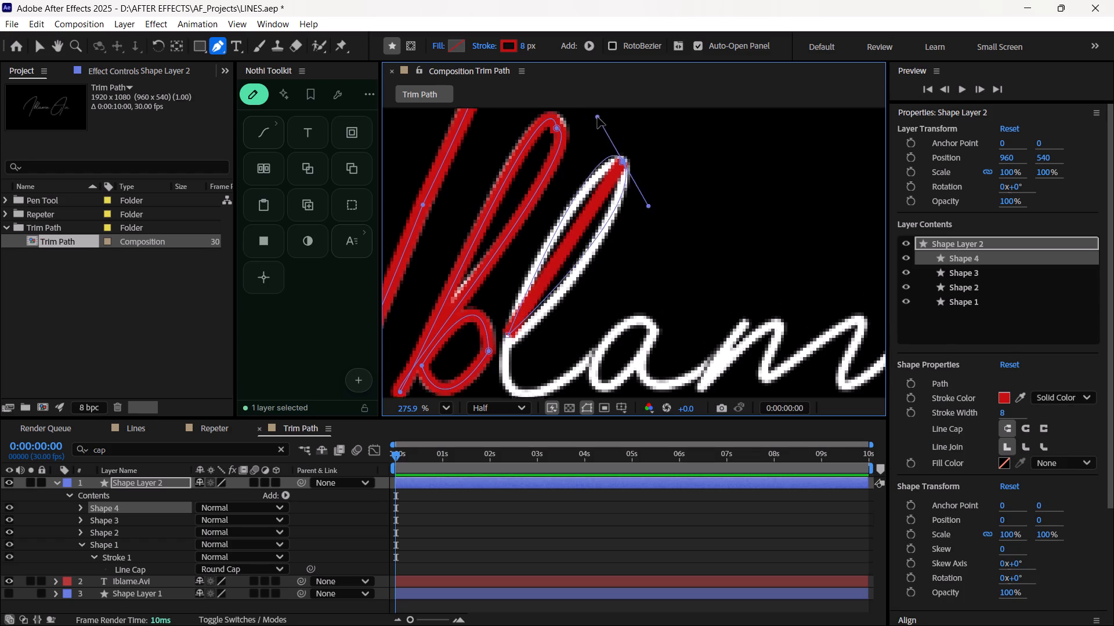
{"action": "left_click_drag", "start_coordinate": [598, 117], "coordinate": [586, 145], "text": "alt"}
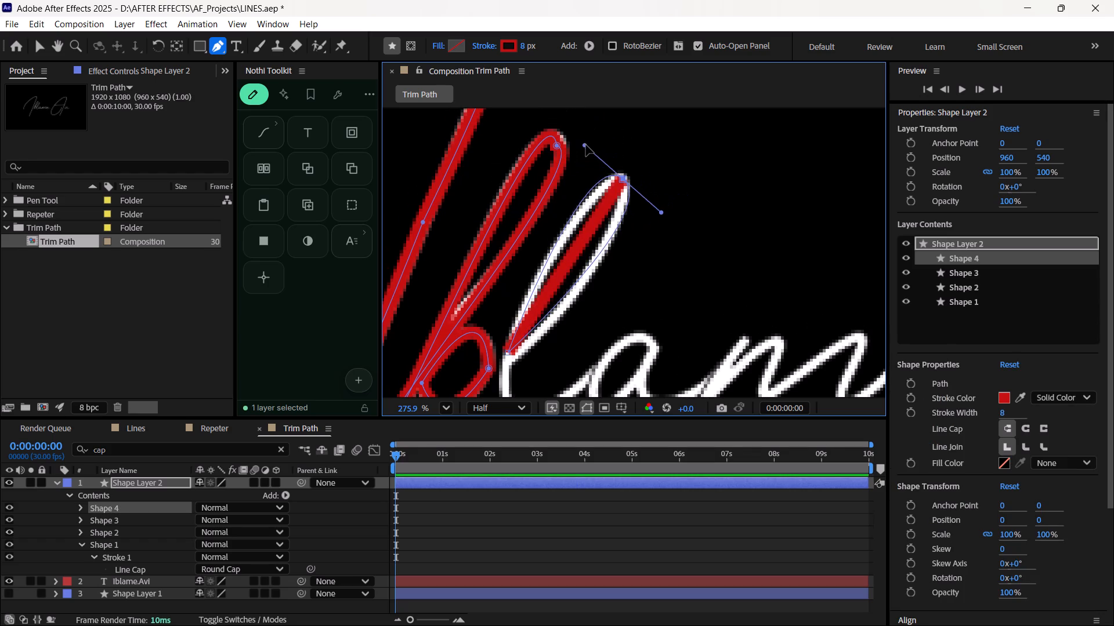
{"action": "left_click_drag", "start_coordinate": [586, 145], "coordinate": [599, 147], "text": "alt"}
{"action": "left_click_drag", "start_coordinate": [649, 212], "coordinate": [646, 218]}
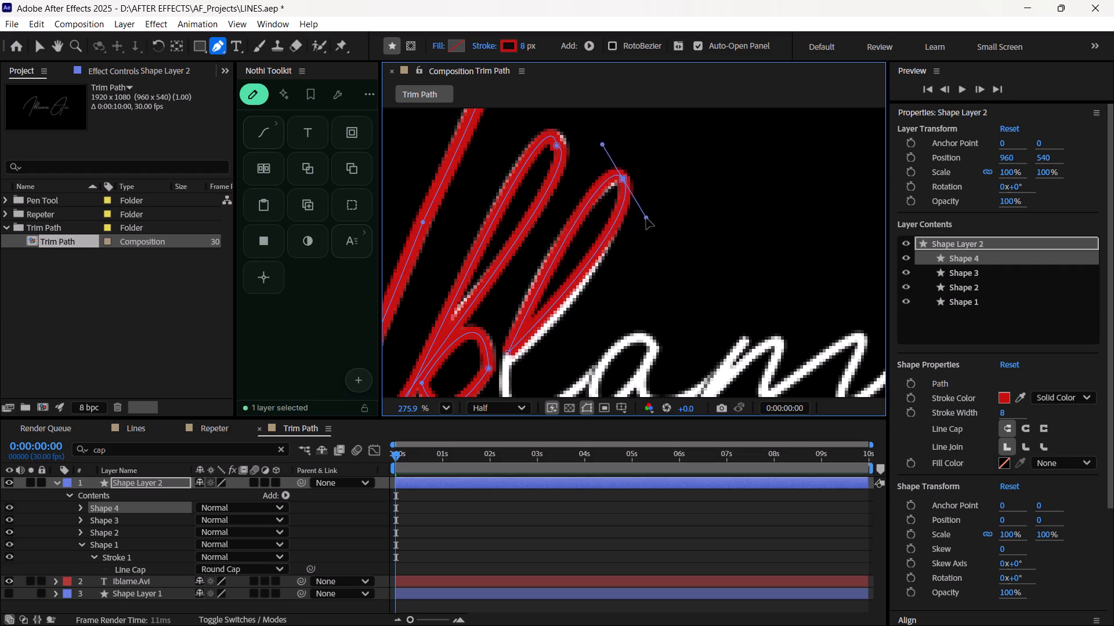
{"action": "left_click_drag", "start_coordinate": [646, 218], "coordinate": [652, 176]}
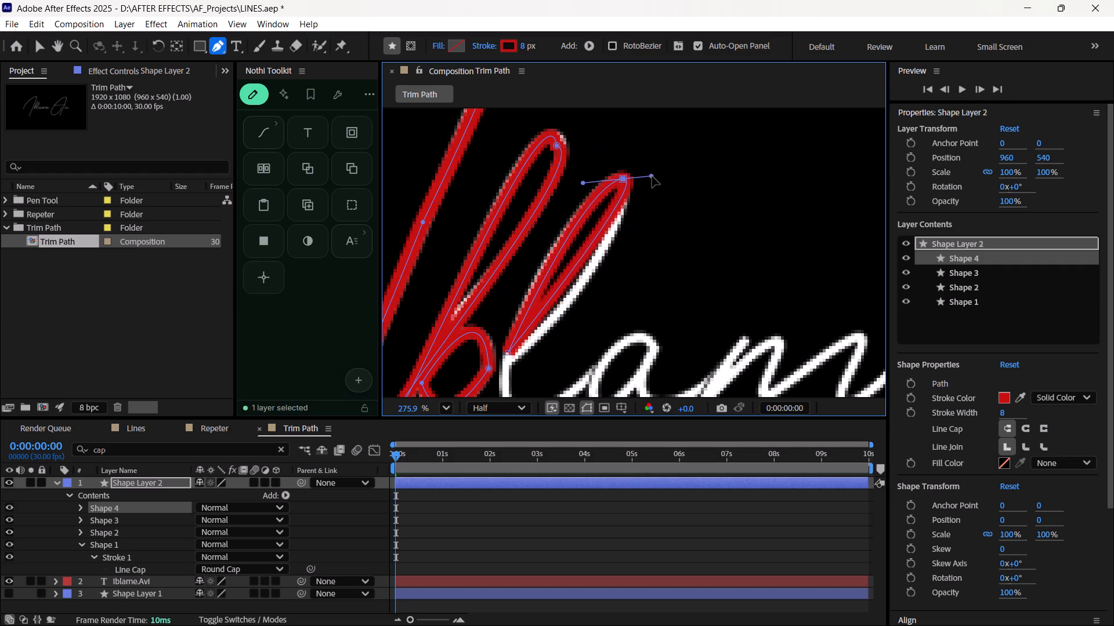
{"action": "left_click_drag", "start_coordinate": [652, 176], "coordinate": [656, 188]}
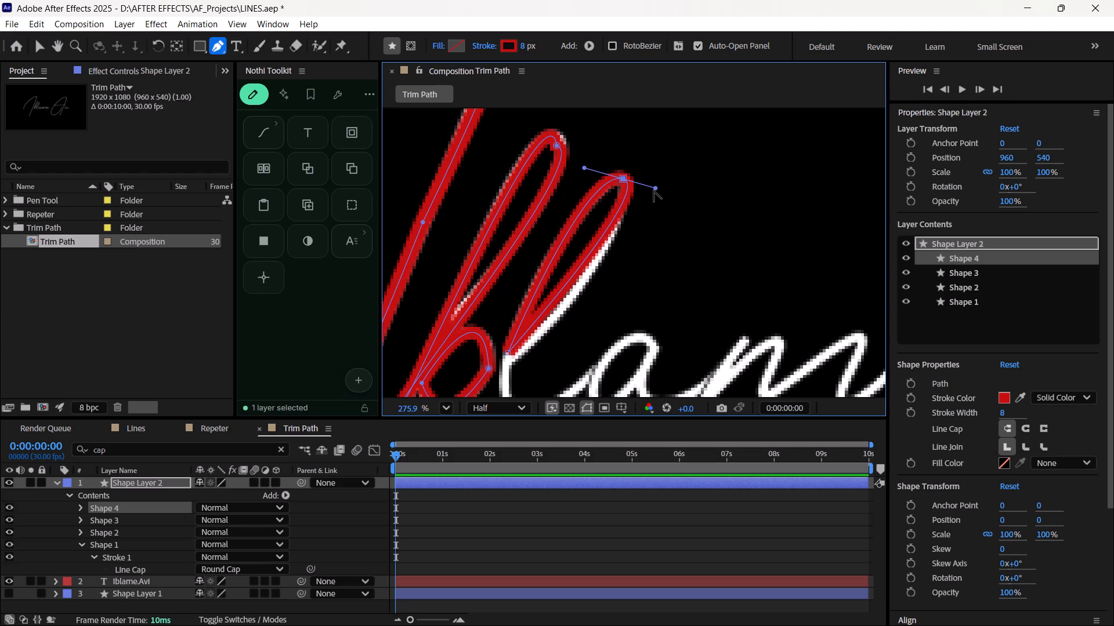
Adjust the top anchor's lower handle independently so the loop's outer side follows the l's downstroke.
{"action": "left_click_drag", "start_coordinate": [656, 189], "coordinate": [649, 234], "text": "ctrl"}
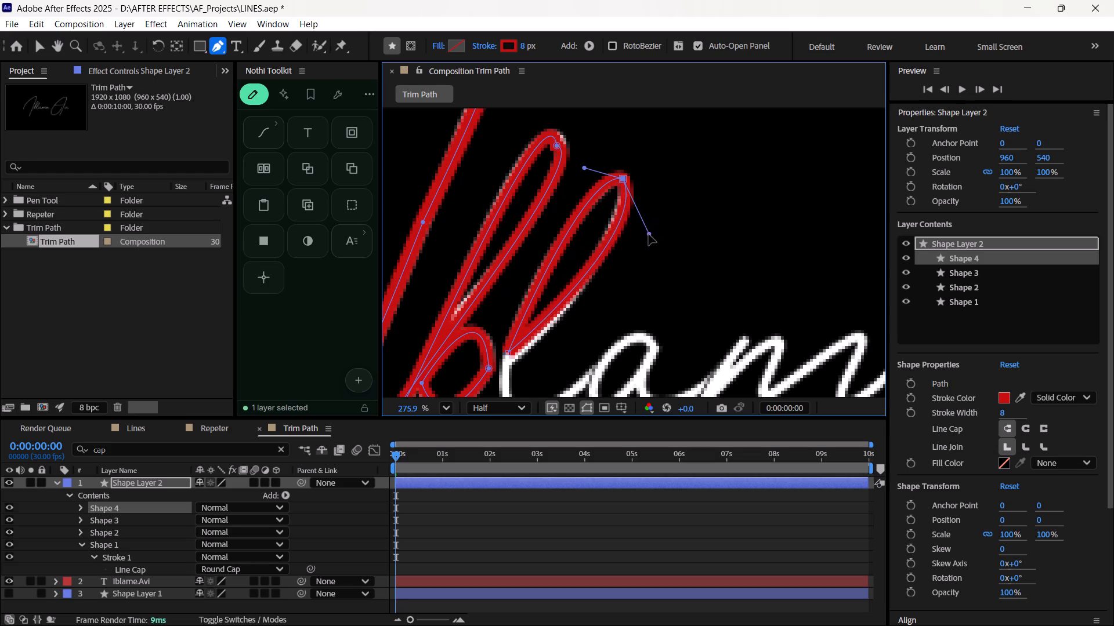
{"action": "left_click_drag", "start_coordinate": [649, 234], "coordinate": [588, 324], "text": "ctrl"}
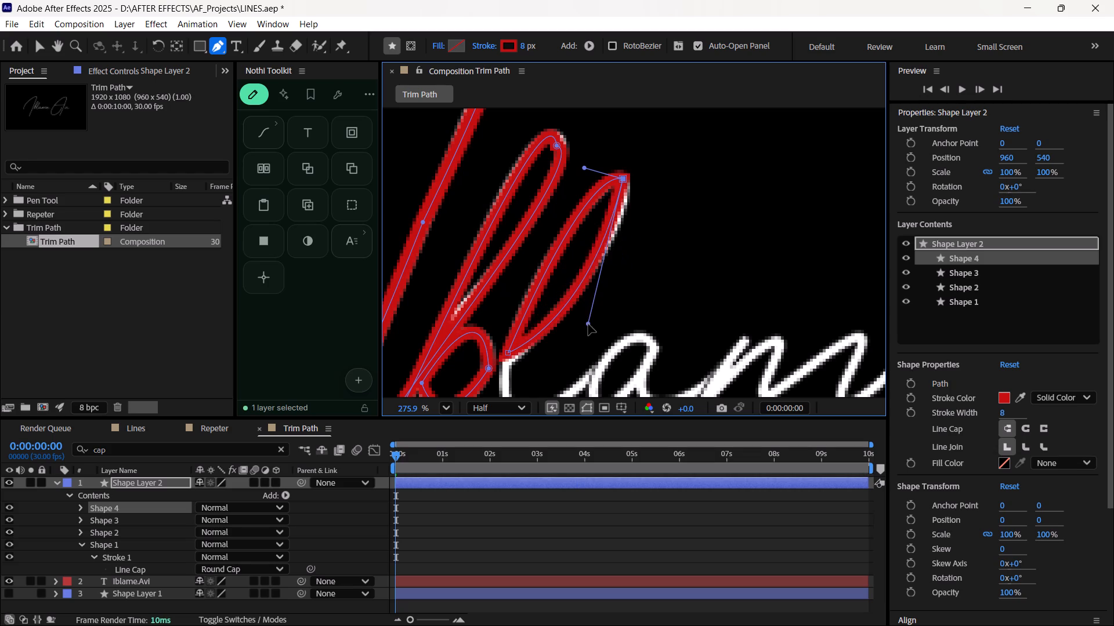
{"action": "left_click_drag", "start_coordinate": [588, 324], "coordinate": [619, 275], "text": "ctrl"}
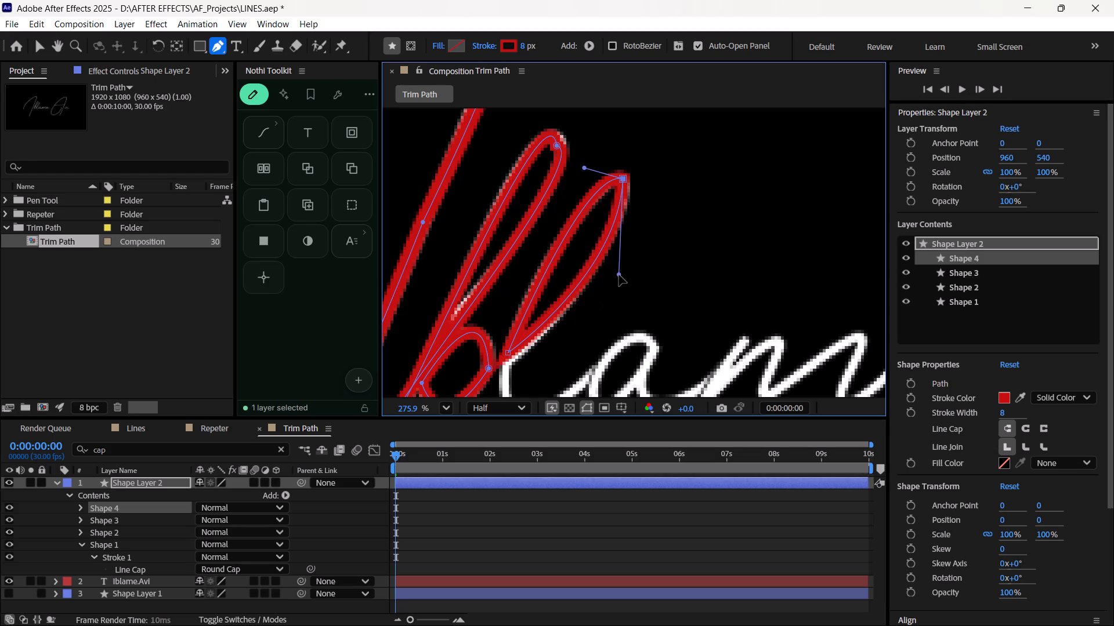
{"action": "left_click_drag", "start_coordinate": [619, 275], "coordinate": [583, 327], "text": "ctrl"}
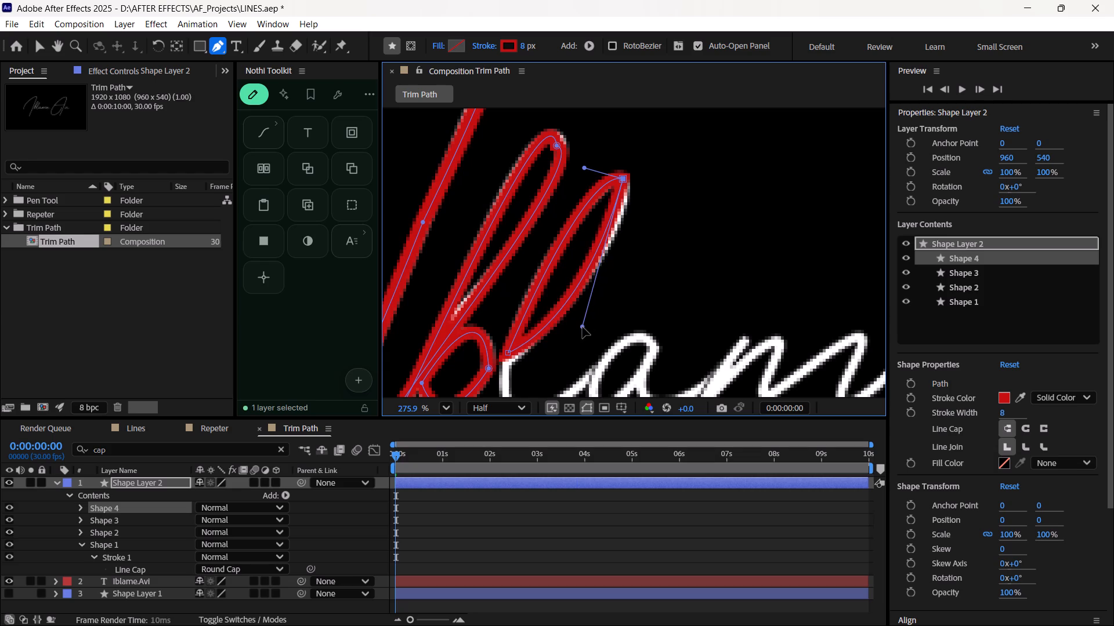
{"action": "left_click_drag", "start_coordinate": [583, 327], "coordinate": [615, 294], "text": "ctrl"}
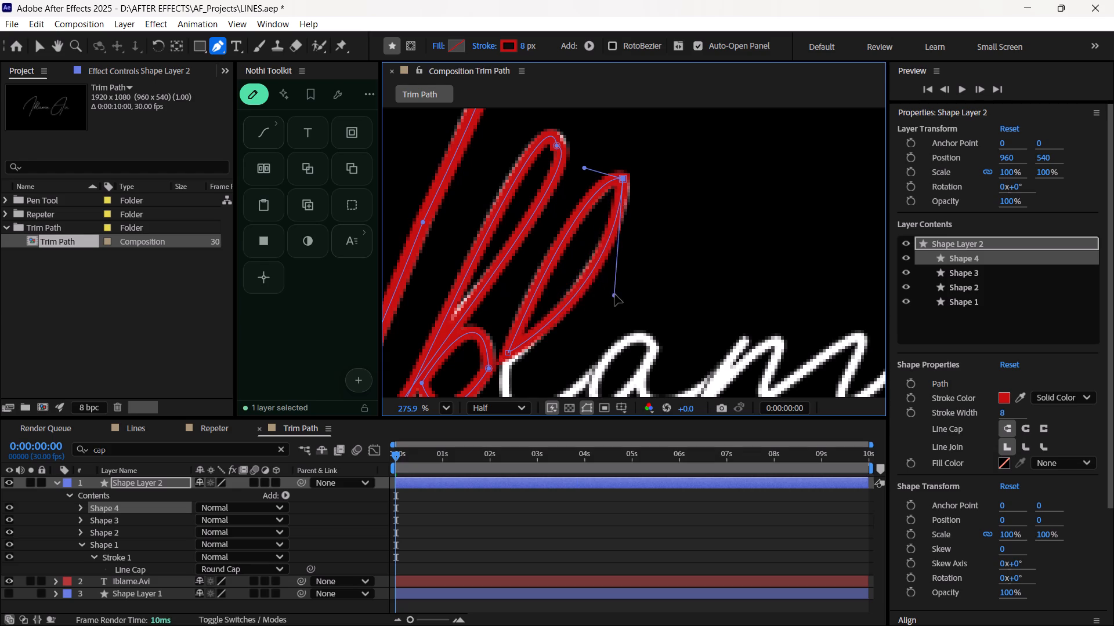
{"action": "left_click_drag", "start_coordinate": [615, 294], "coordinate": [617, 288], "text": "ctrl"}
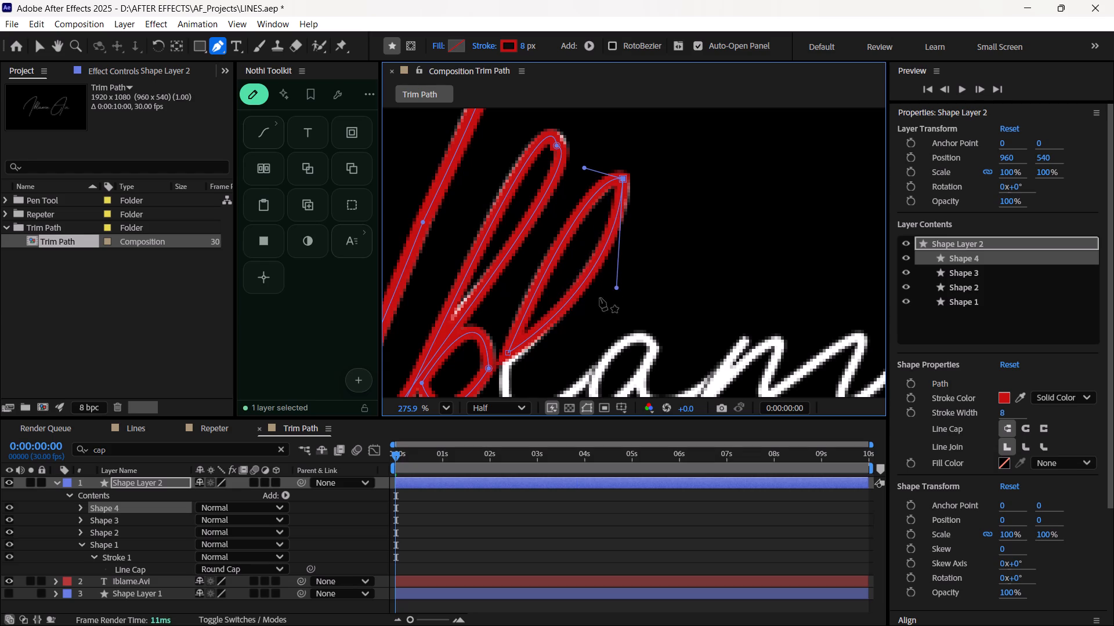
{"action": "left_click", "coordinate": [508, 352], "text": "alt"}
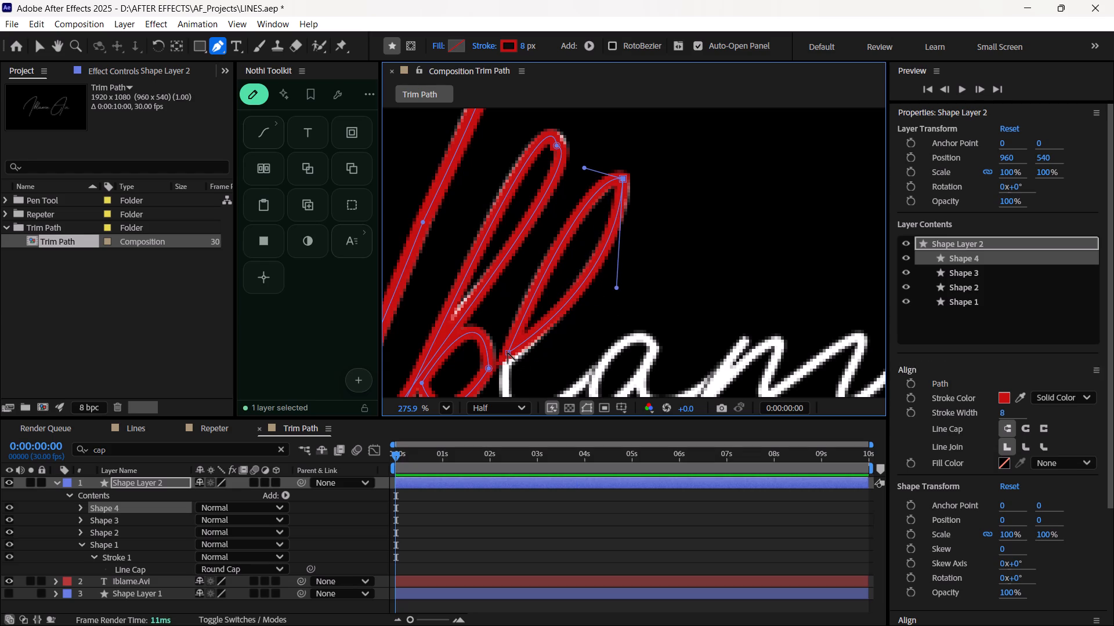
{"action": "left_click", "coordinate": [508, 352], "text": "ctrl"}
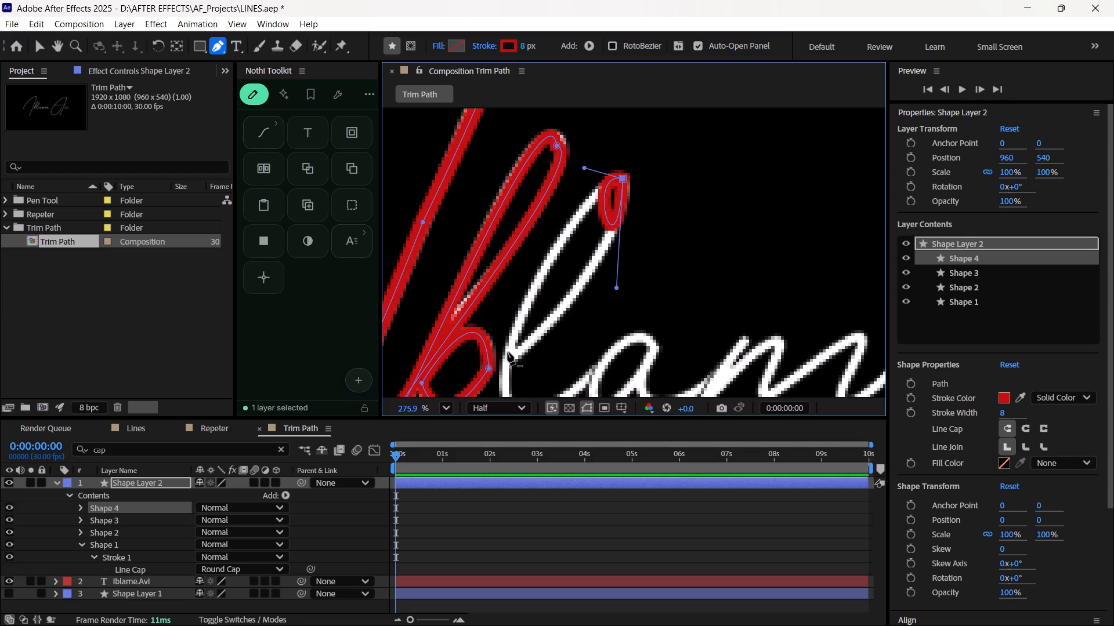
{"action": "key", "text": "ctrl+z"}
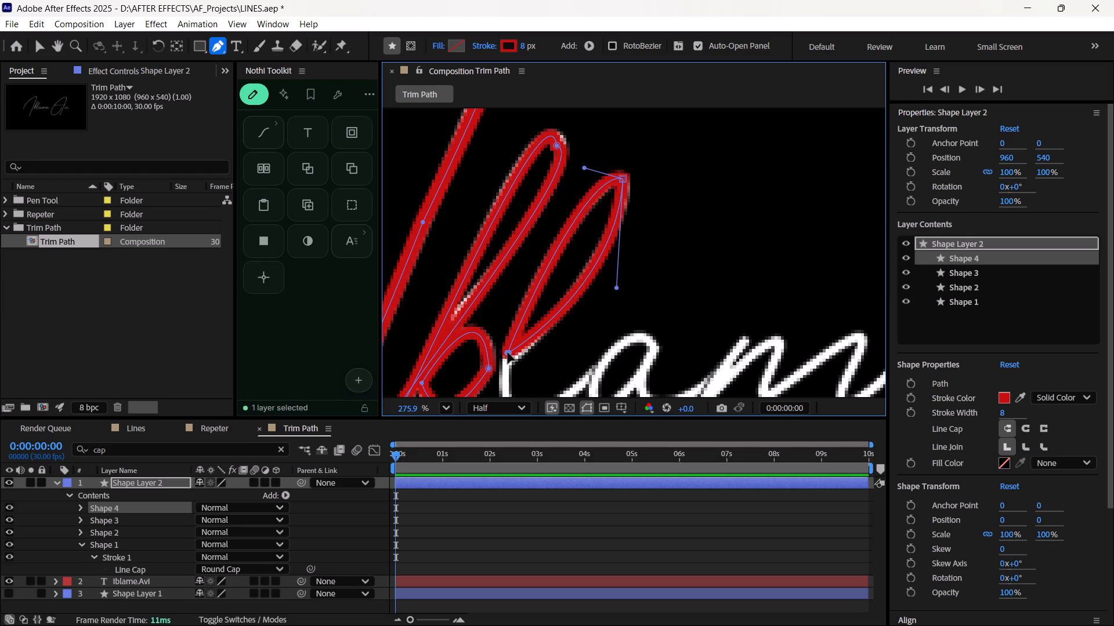
Pull and fine-tune short curve handles at the l loop's base anchor, checking the fit against the Iblame.Avi layer and without path controls.
{"action": "left_click_drag", "start_coordinate": [508, 352], "coordinate": [506, 364], "text": "alt"}
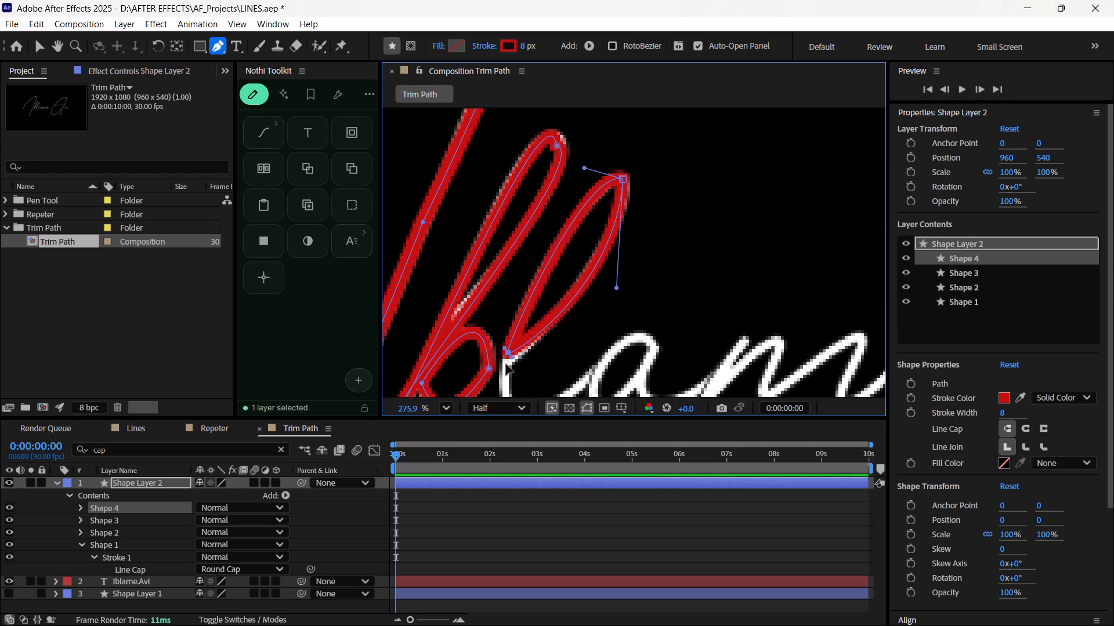
{"action": "left_click_drag", "start_coordinate": [506, 364], "coordinate": [505, 375], "text": "alt"}
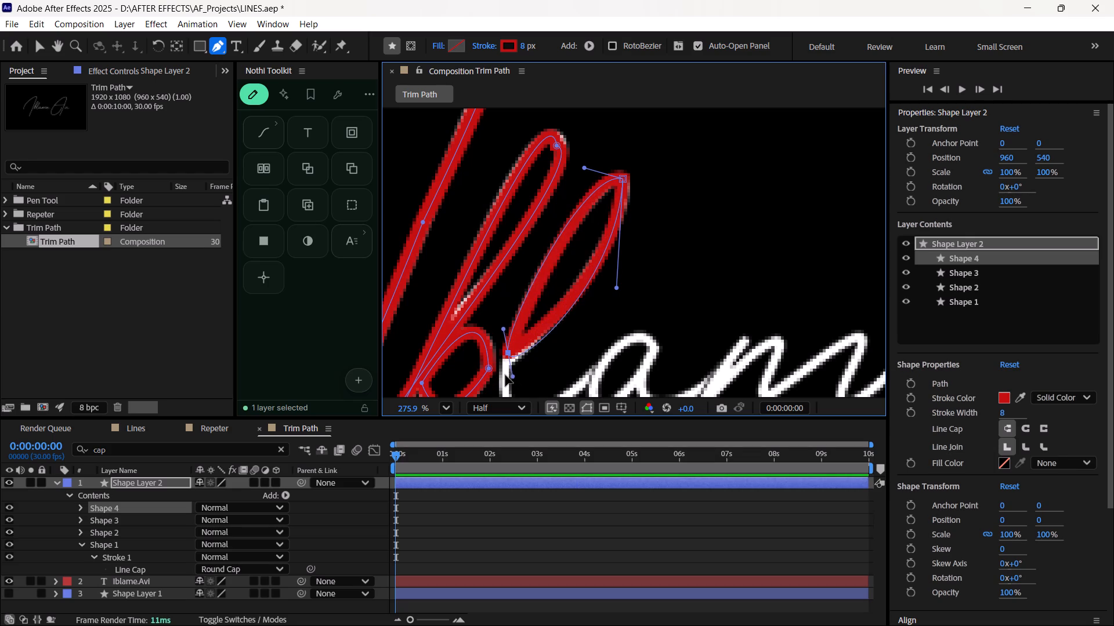
{"action": "left_click_drag", "start_coordinate": [505, 375], "coordinate": [516, 357], "text": "alt"}
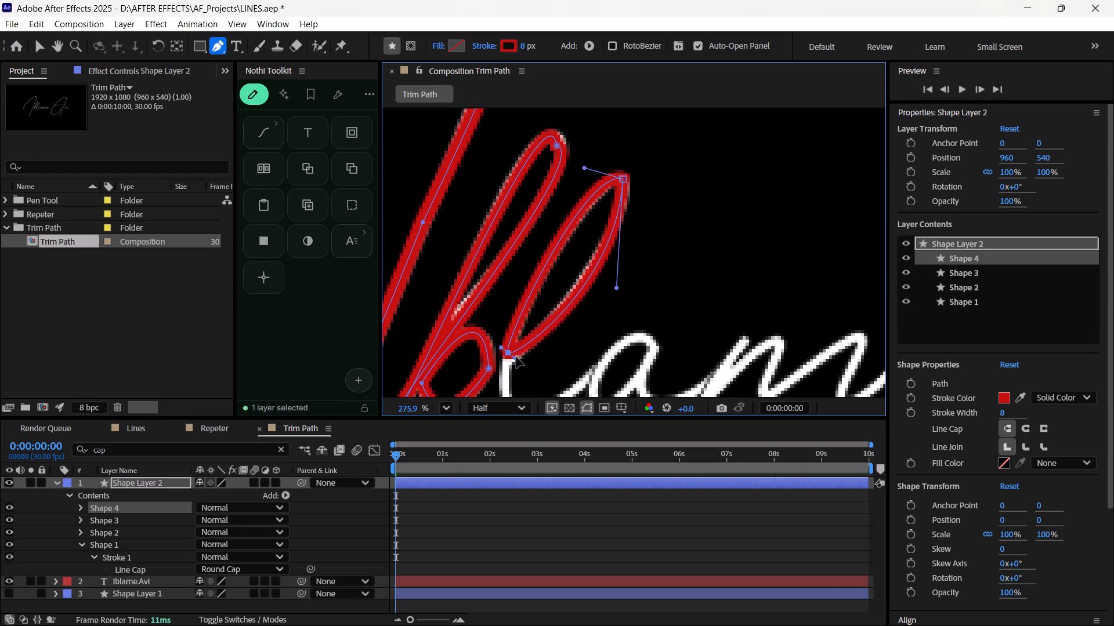
{"action": "left_click_drag", "start_coordinate": [516, 357], "coordinate": [498, 376], "text": "alt"}
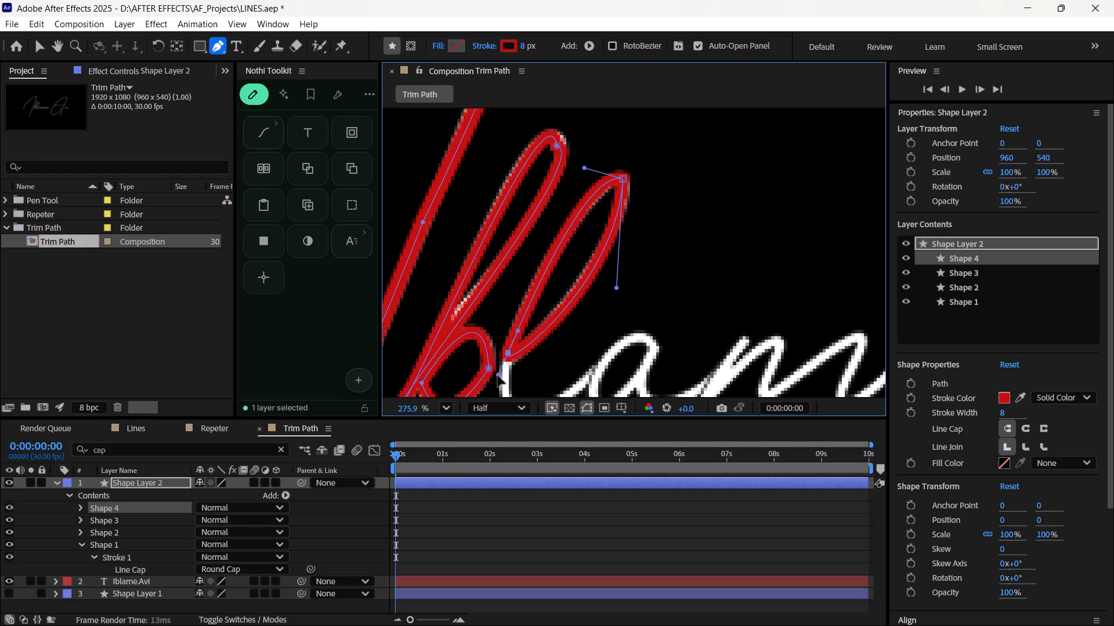
{"action": "left_click_drag", "start_coordinate": [498, 376], "coordinate": [503, 373], "text": "alt"}
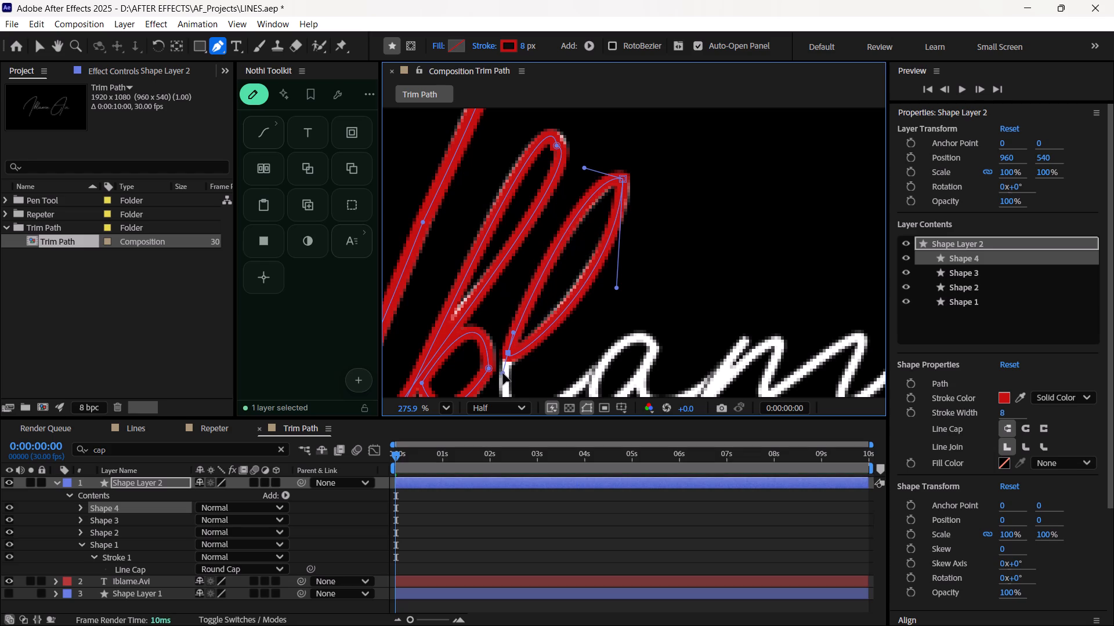
{"action": "left_click_drag", "start_coordinate": [503, 373], "coordinate": [498, 369], "text": "alt"}
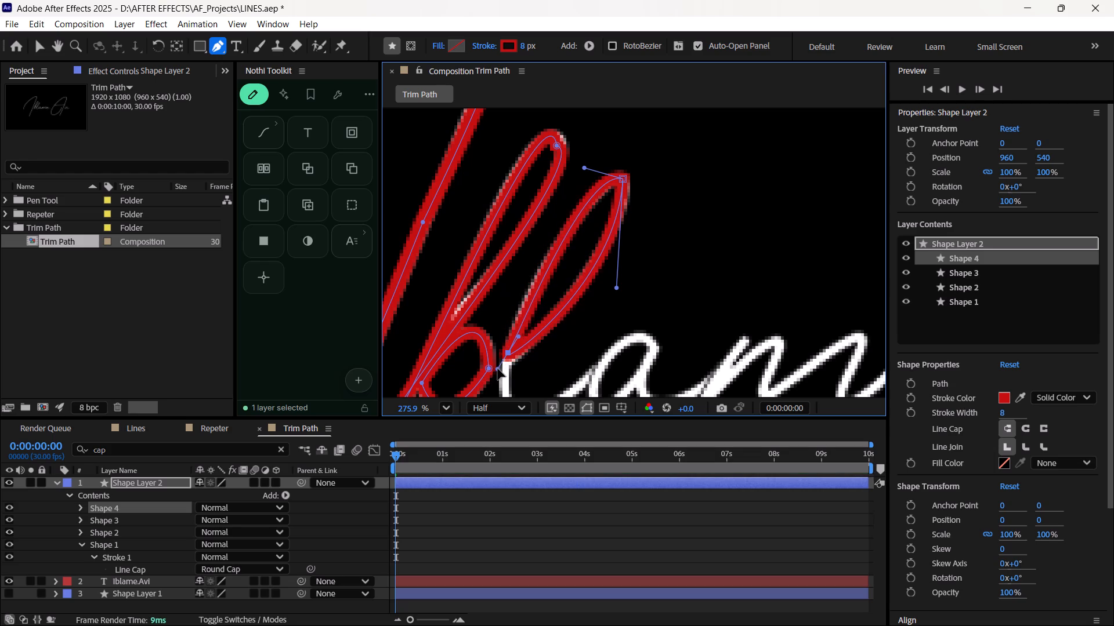
{"action": "left_click_drag", "start_coordinate": [498, 369], "coordinate": [500, 369], "text": "alt"}
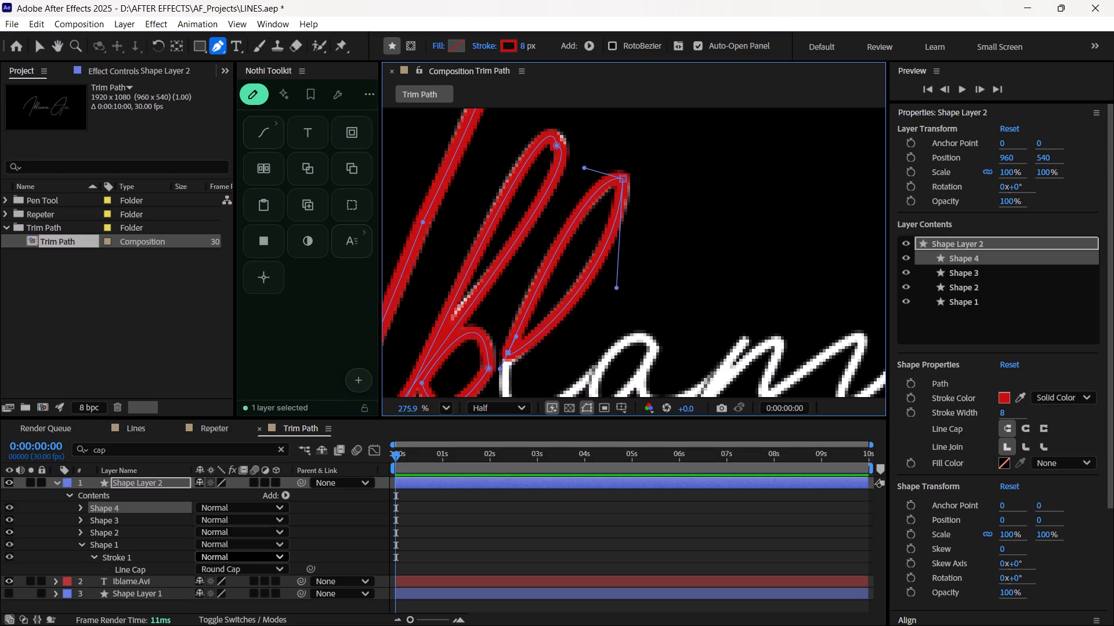
{"action": "left_click", "coordinate": [8, 583]}
{"action": "left_click", "coordinate": [8, 583]}
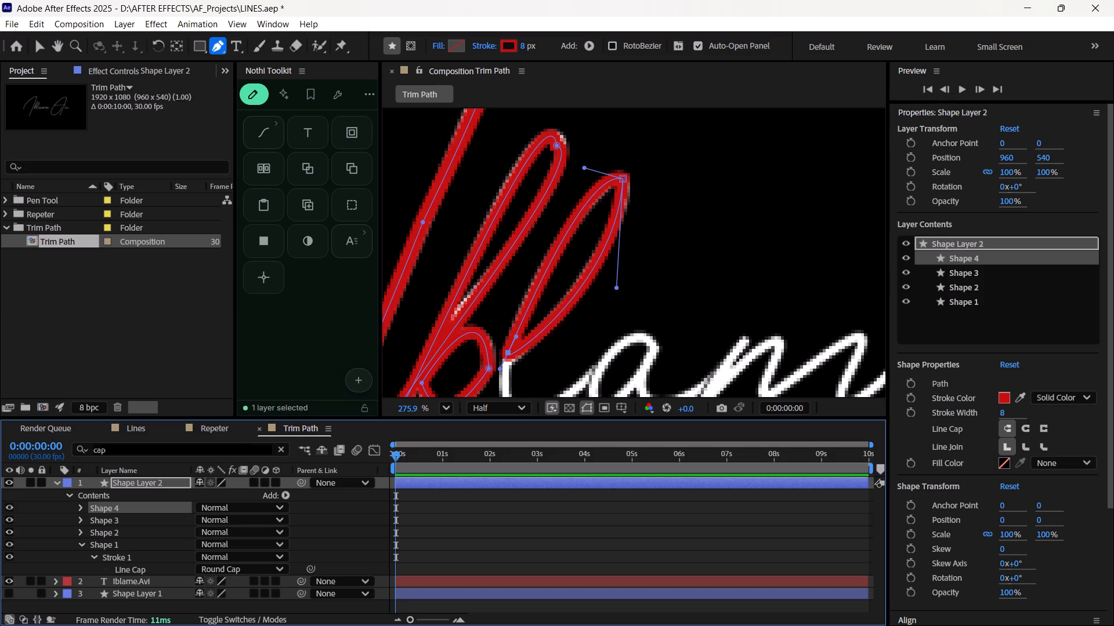
{"action": "key", "text": "ctrl+shift+h"}
{"action": "key", "text": "ctrl+shift+h"}
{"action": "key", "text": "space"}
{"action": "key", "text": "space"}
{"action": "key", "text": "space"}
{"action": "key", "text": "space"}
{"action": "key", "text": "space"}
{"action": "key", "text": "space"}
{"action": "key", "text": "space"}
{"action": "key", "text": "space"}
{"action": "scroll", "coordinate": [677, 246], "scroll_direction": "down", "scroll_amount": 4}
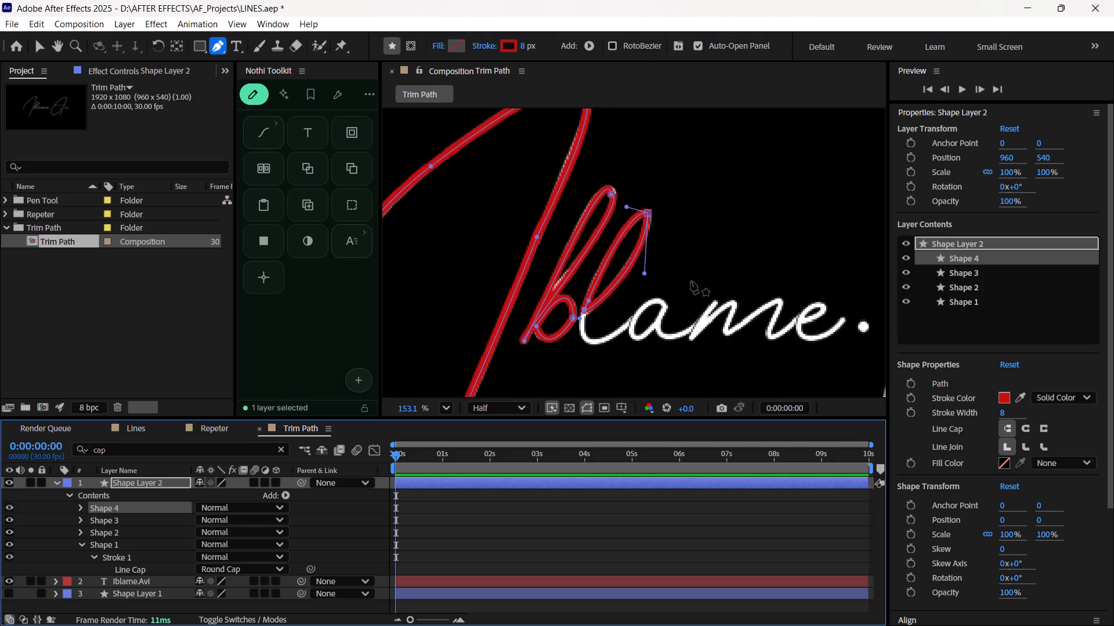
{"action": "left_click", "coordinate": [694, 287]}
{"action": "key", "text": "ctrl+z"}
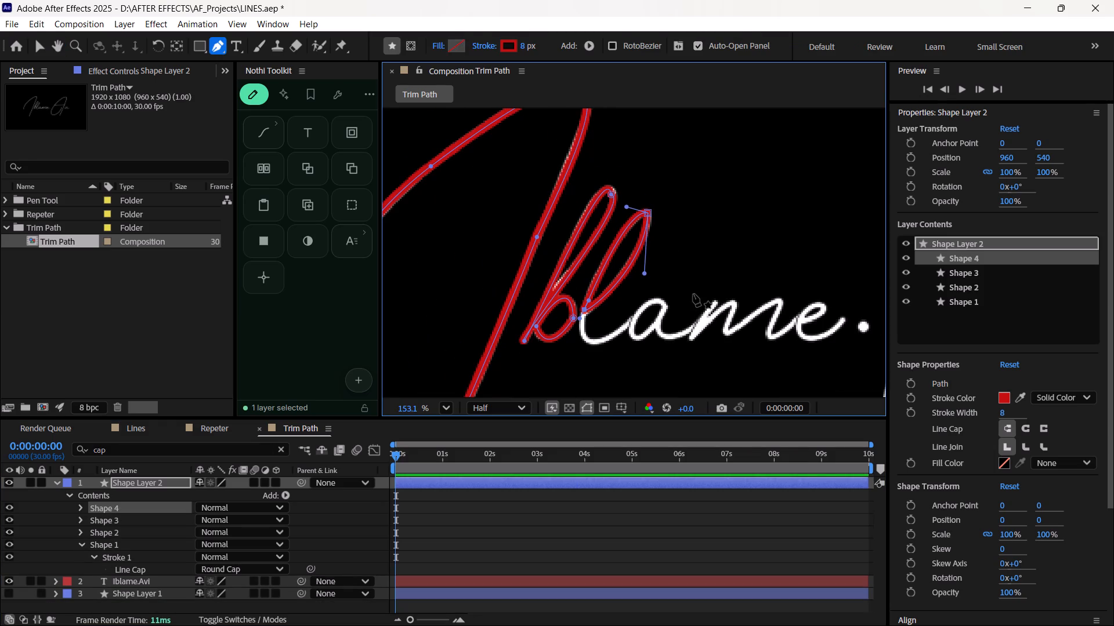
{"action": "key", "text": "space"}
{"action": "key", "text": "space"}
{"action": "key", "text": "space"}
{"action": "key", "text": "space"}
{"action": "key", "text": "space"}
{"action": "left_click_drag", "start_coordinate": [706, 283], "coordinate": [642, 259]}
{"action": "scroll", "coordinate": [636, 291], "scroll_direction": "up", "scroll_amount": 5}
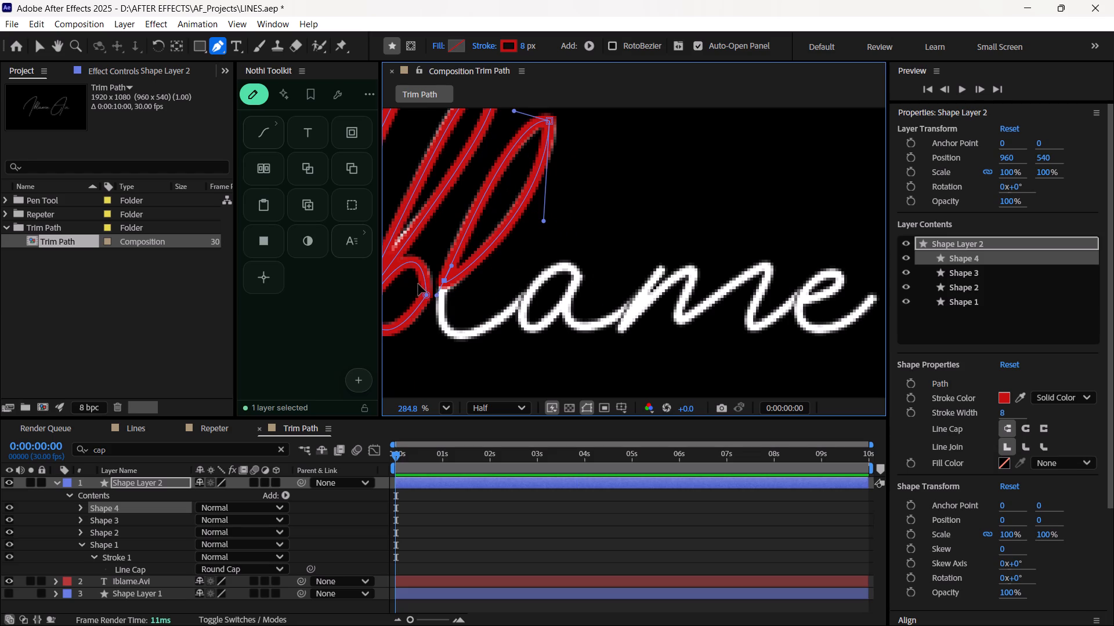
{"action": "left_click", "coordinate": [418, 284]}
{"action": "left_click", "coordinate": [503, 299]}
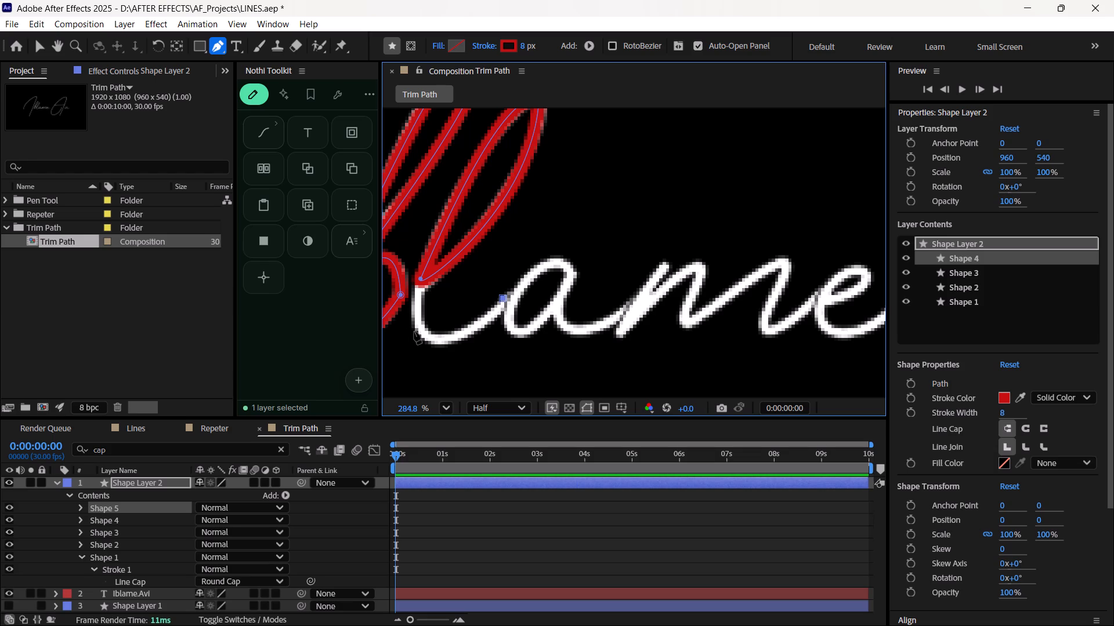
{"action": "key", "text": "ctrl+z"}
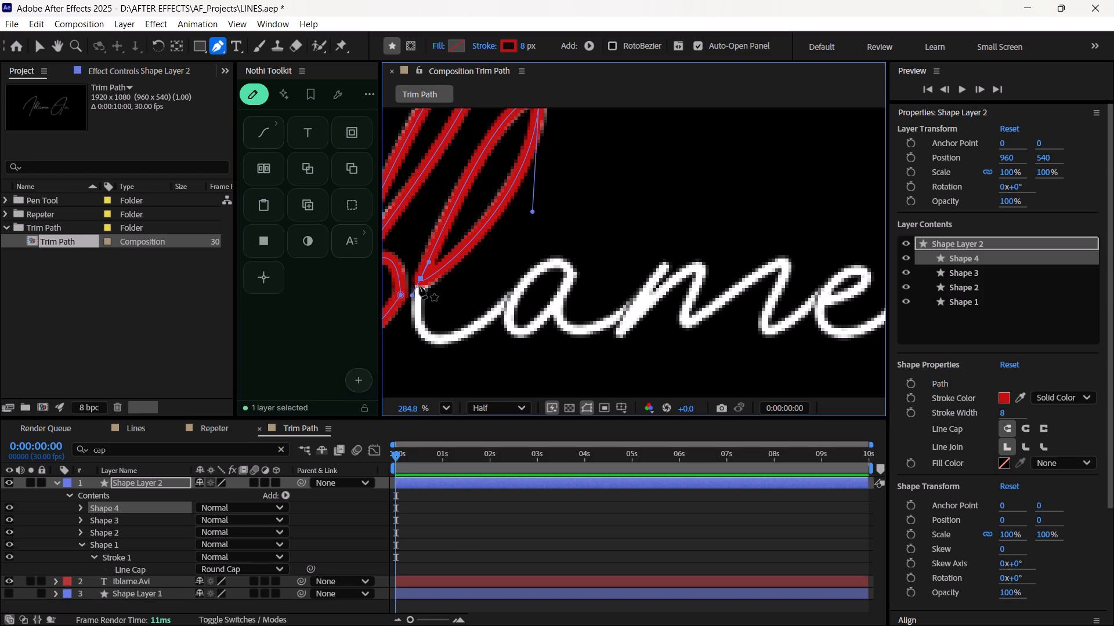
Draw a new curved Pen path from the l loop's base along its bottom curve to where it meets the a.
{"action": "left_click", "coordinate": [419, 286]}
{"action": "left_click", "coordinate": [504, 301]}
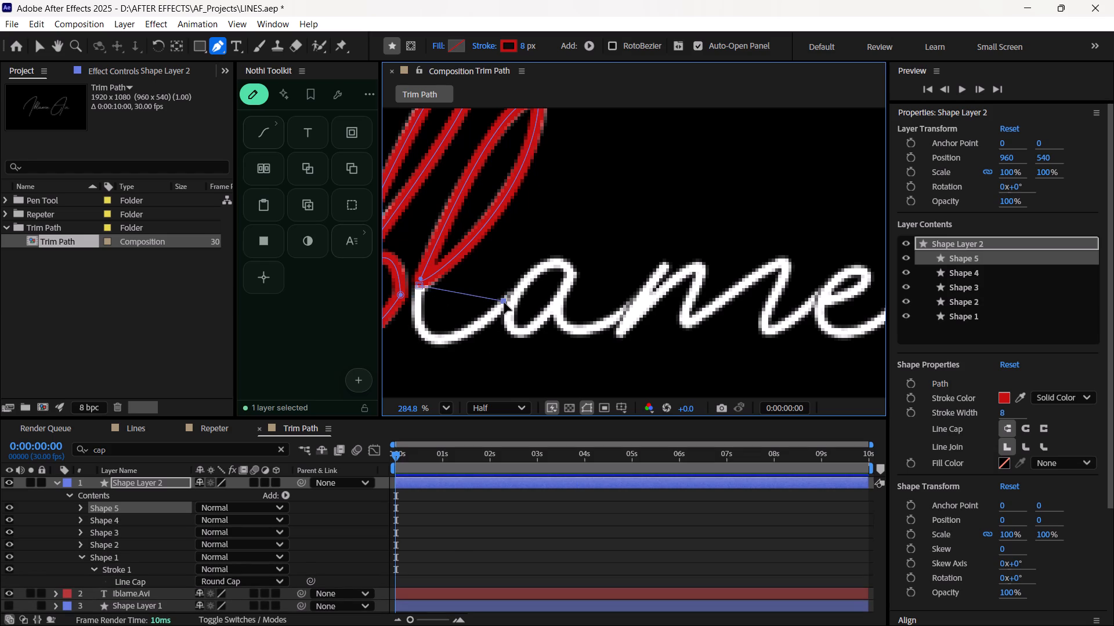
{"action": "left_click_drag", "start_coordinate": [504, 303], "coordinate": [629, 195], "text": "ctrl"}
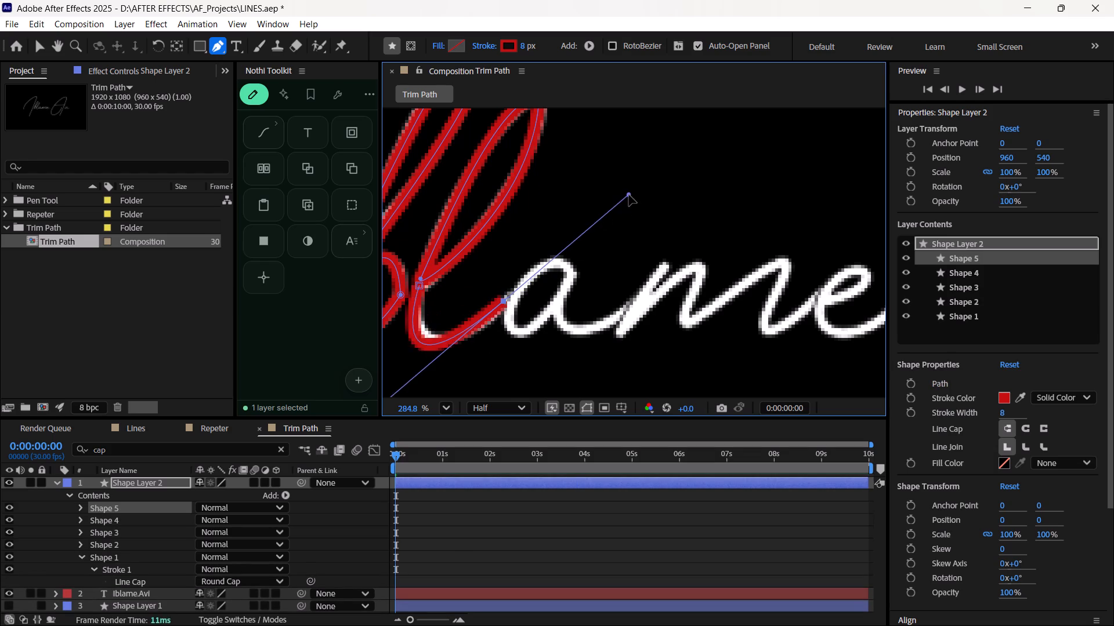
{"action": "left_click_drag", "start_coordinate": [629, 195], "coordinate": [603, 209], "text": "ctrl"}
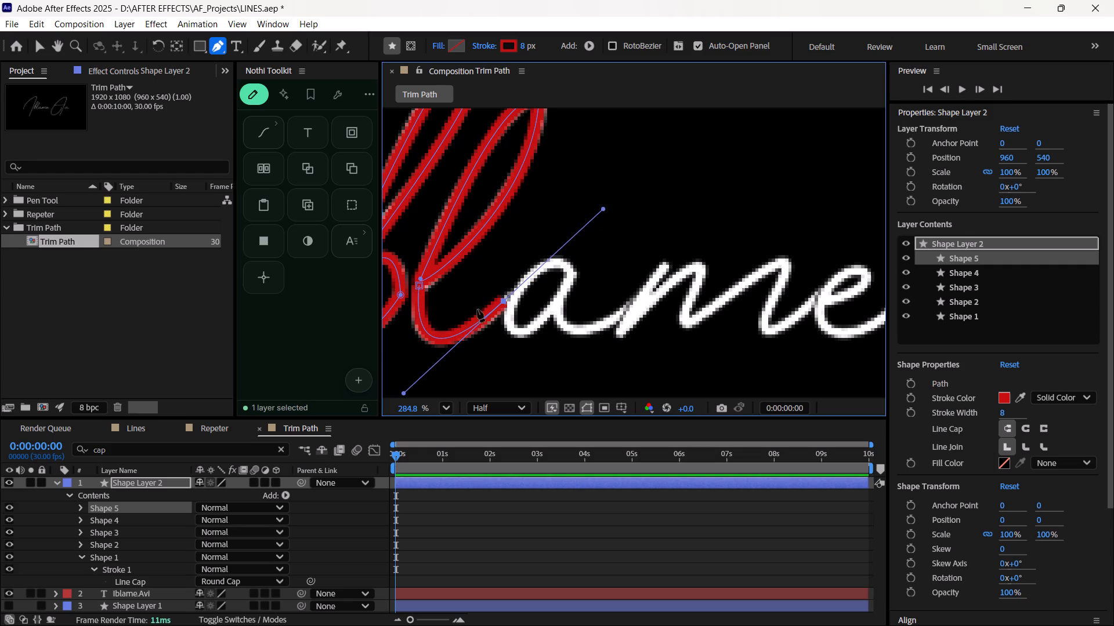
Reposition the end anchor of the l's bottom curve onto the point where it meets the a.
{"action": "left_click", "coordinate": [505, 300]}
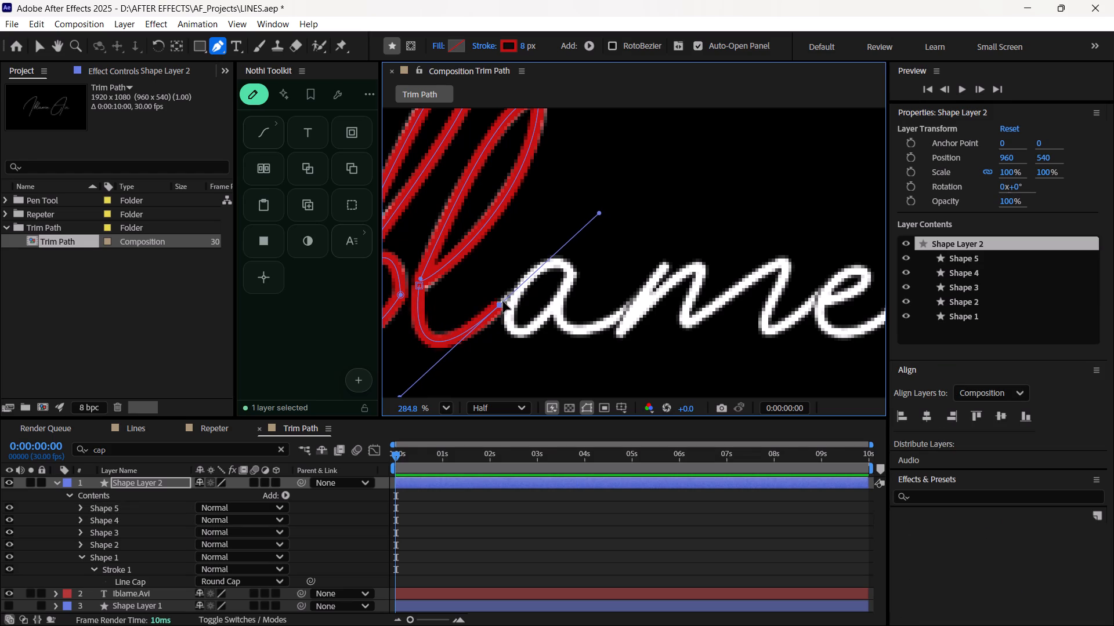
{"action": "left_click_drag", "start_coordinate": [501, 301], "coordinate": [508, 297]}
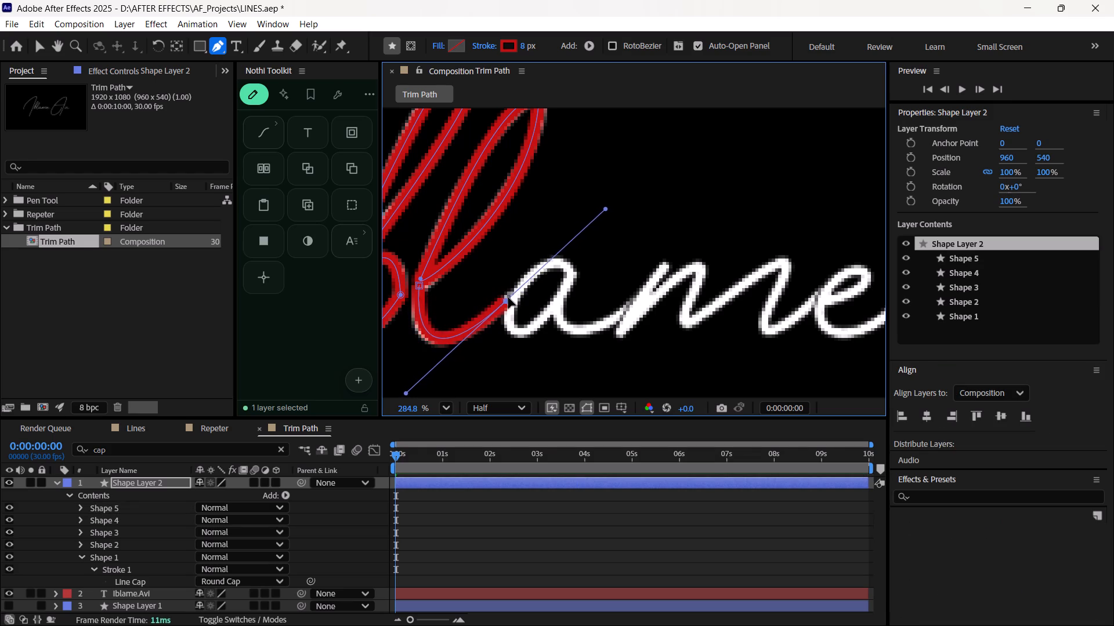
{"action": "left_click_drag", "start_coordinate": [508, 297], "coordinate": [509, 296]}
Lengthen and angle the end anchor's upper curve handle to fit the path to the l's bottom curve.
{"action": "left_click_drag", "start_coordinate": [612, 208], "coordinate": [689, 150]}
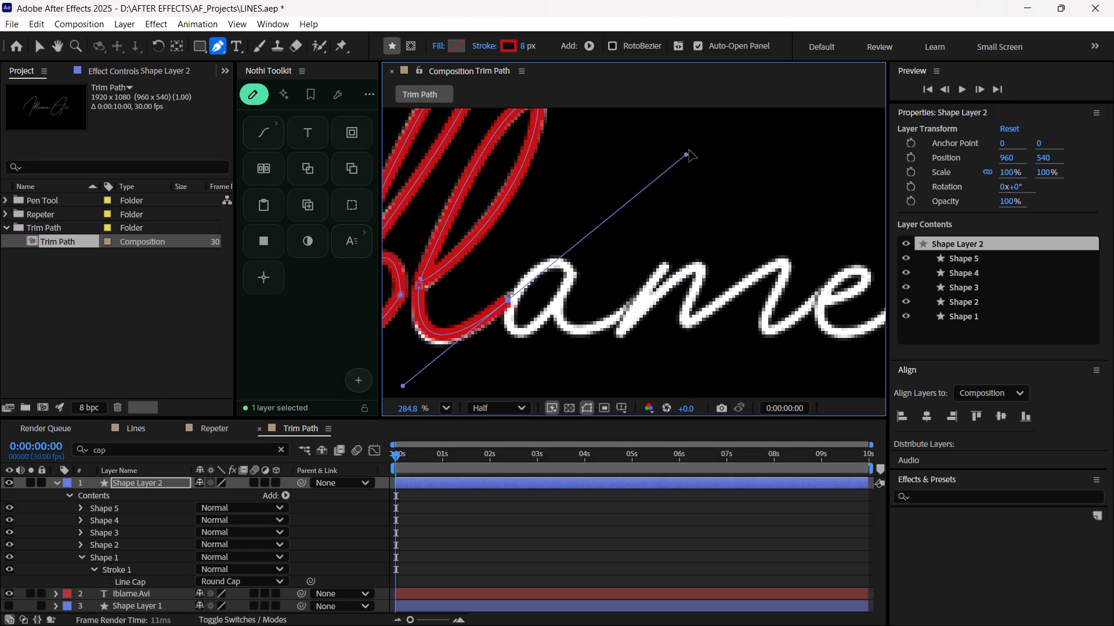
{"action": "left_click_drag", "start_coordinate": [689, 150], "coordinate": [687, 179]}
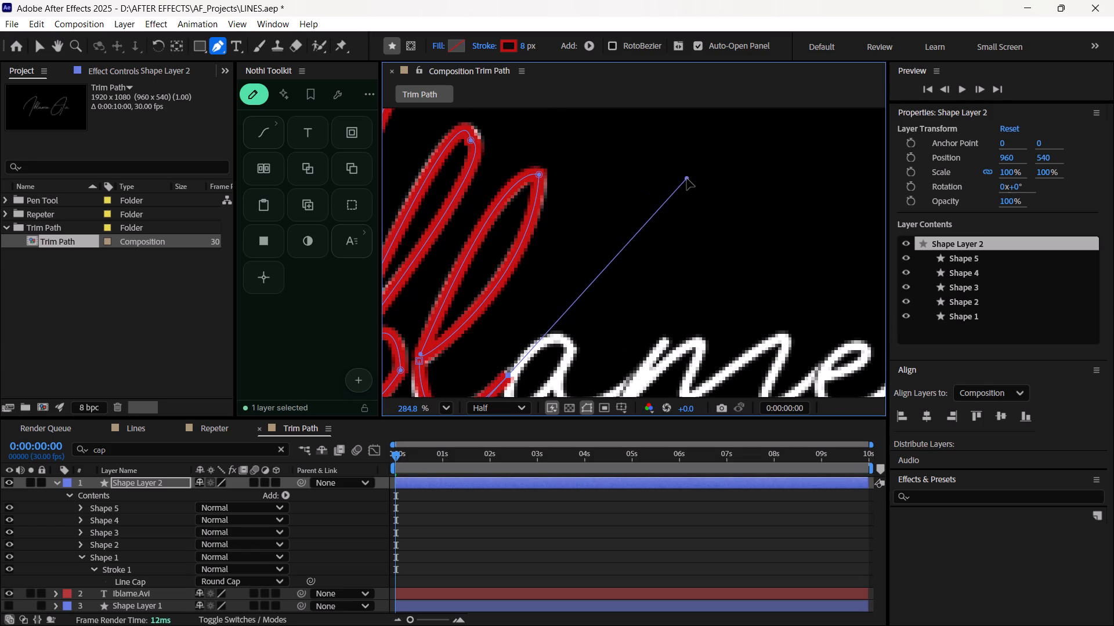
{"action": "left_click_drag", "start_coordinate": [687, 179], "coordinate": [687, 179]}
{"action": "scroll", "coordinate": [684, 181], "scroll_direction": "down", "scroll_amount": 1}
{"action": "key", "text": "space"}
{"action": "key", "text": "space"}
{"action": "left_click_drag", "start_coordinate": [577, 308], "coordinate": [588, 264]}
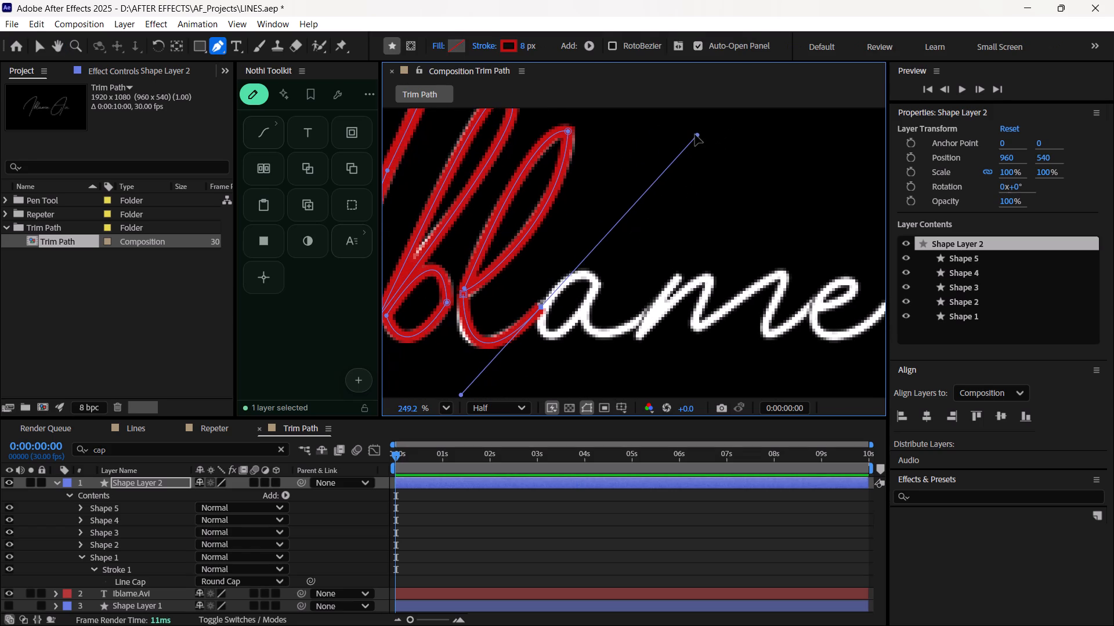
{"action": "left_click_drag", "start_coordinate": [699, 134], "coordinate": [731, 140]}
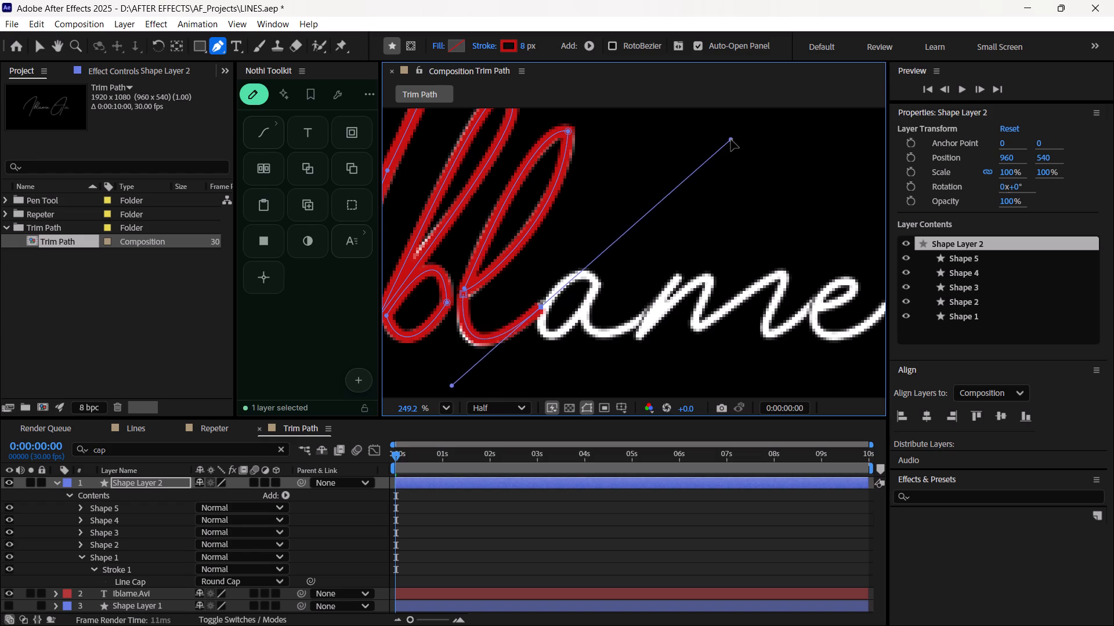
{"action": "left_click_drag", "start_coordinate": [731, 140], "coordinate": [773, 125]}
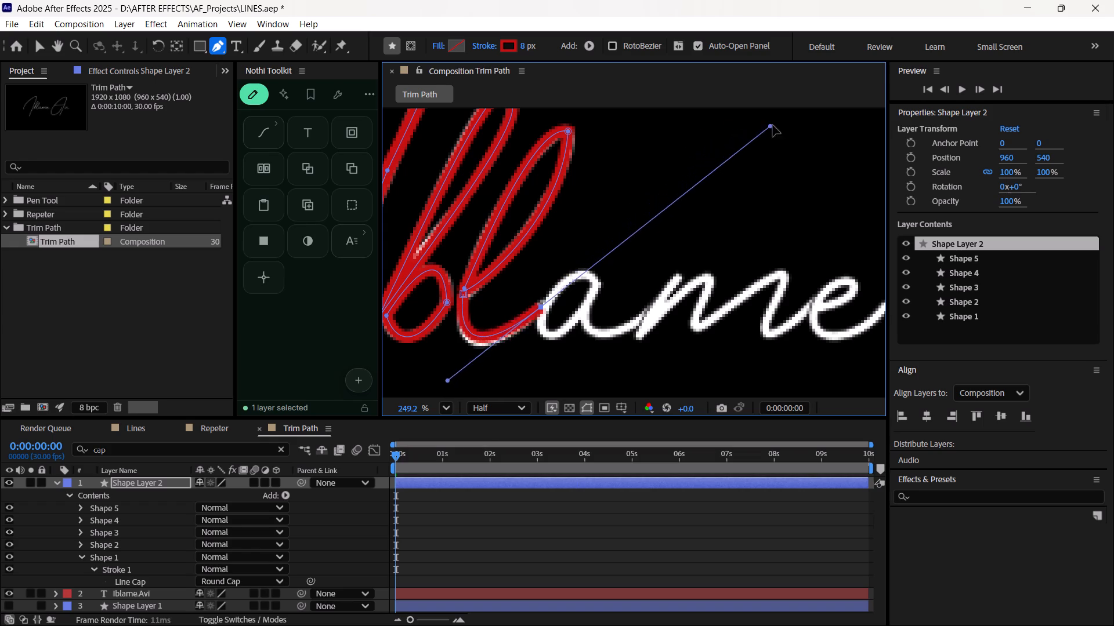
{"action": "left_click_drag", "start_coordinate": [773, 125], "coordinate": [677, 343]}
Fine-tune the end anchor's upper and lower handles so the connecting stroke follows the l into the a.
{"action": "scroll", "coordinate": [697, 327], "scroll_direction": "down", "scroll_amount": 5}
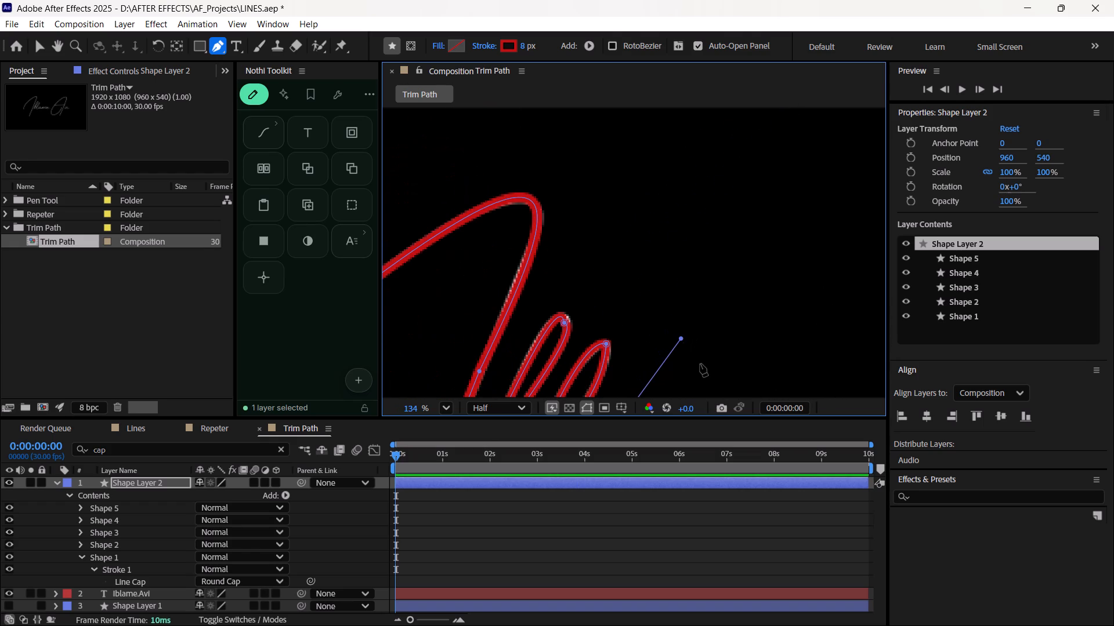
{"action": "key", "text": "space"}
{"action": "key", "text": "space"}
{"action": "key", "text": "space"}
{"action": "key", "text": "space"}
{"action": "key", "text": "space"}
{"action": "key", "text": "space"}
{"action": "left_click_drag", "start_coordinate": [697, 361], "coordinate": [673, 191]}
{"action": "left_click_drag", "start_coordinate": [663, 166], "coordinate": [695, 165]}
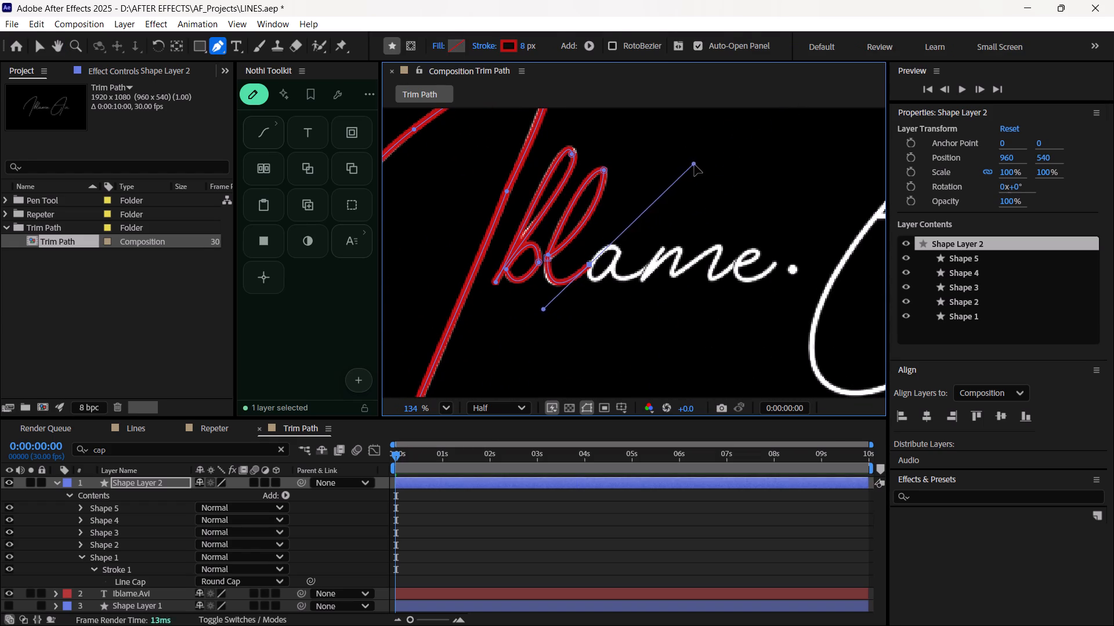
{"action": "left_click_drag", "start_coordinate": [695, 165], "coordinate": [689, 169]}
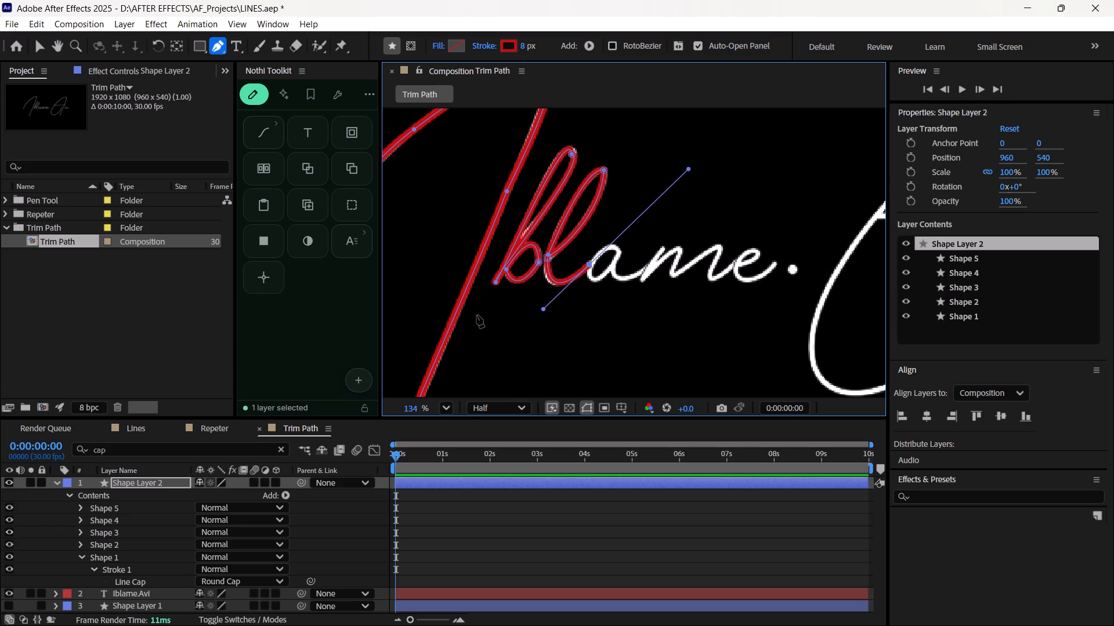
{"action": "left_click_drag", "start_coordinate": [544, 310], "coordinate": [540, 308]}
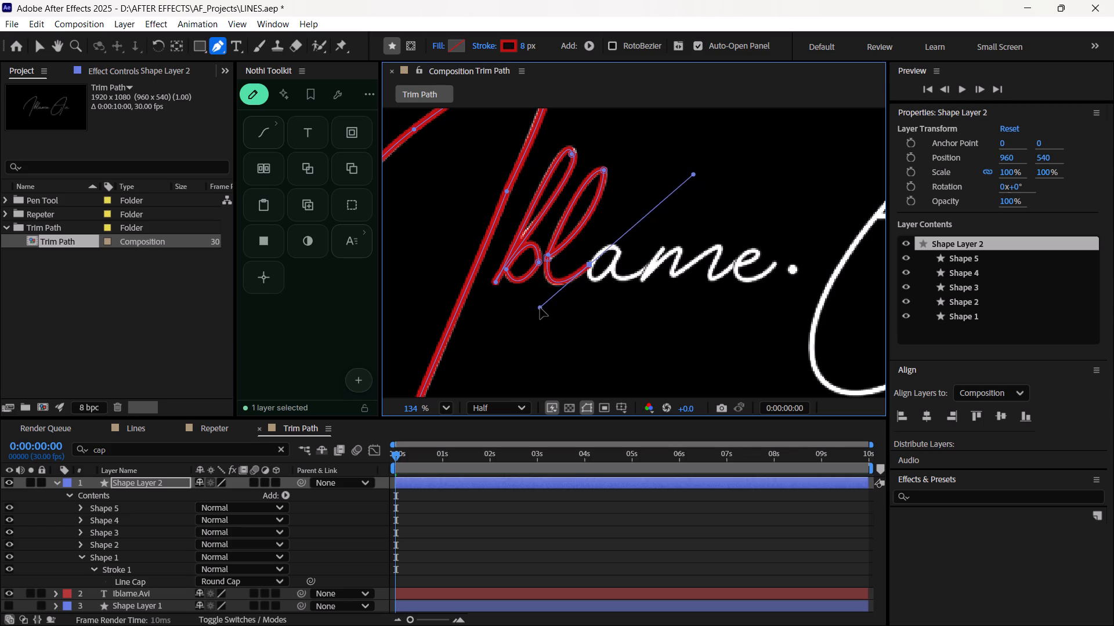
{"action": "left_click_drag", "start_coordinate": [540, 308], "coordinate": [537, 310]}
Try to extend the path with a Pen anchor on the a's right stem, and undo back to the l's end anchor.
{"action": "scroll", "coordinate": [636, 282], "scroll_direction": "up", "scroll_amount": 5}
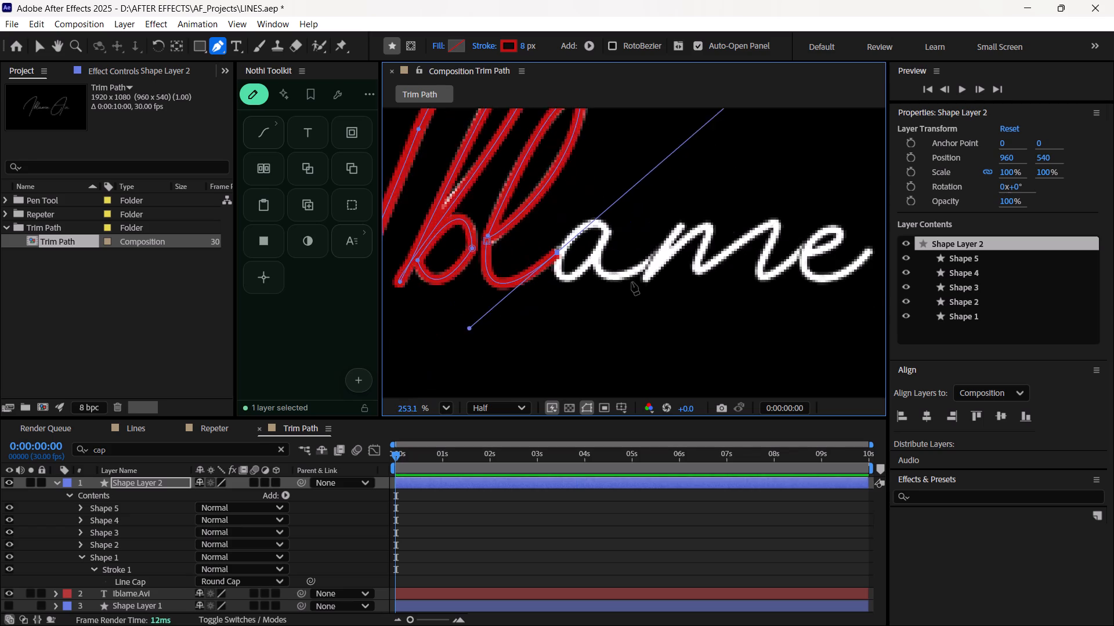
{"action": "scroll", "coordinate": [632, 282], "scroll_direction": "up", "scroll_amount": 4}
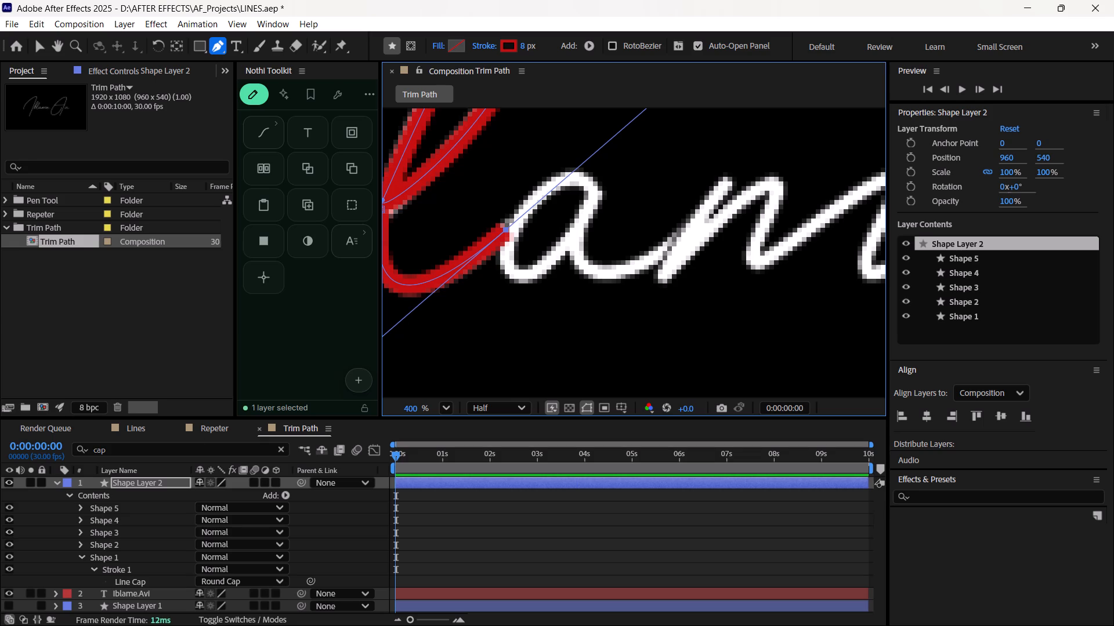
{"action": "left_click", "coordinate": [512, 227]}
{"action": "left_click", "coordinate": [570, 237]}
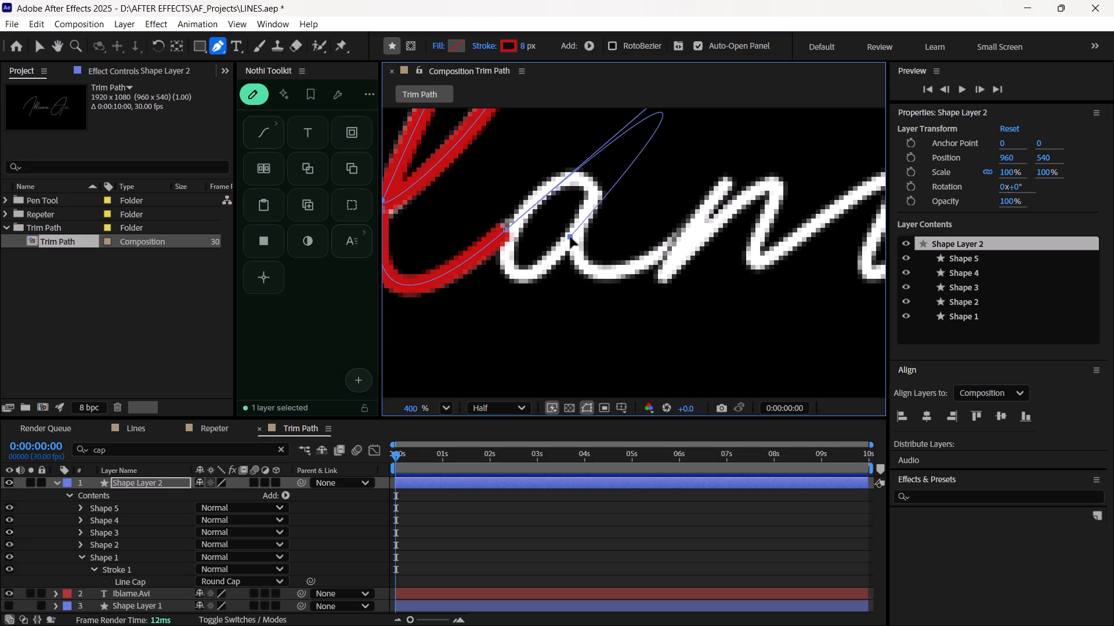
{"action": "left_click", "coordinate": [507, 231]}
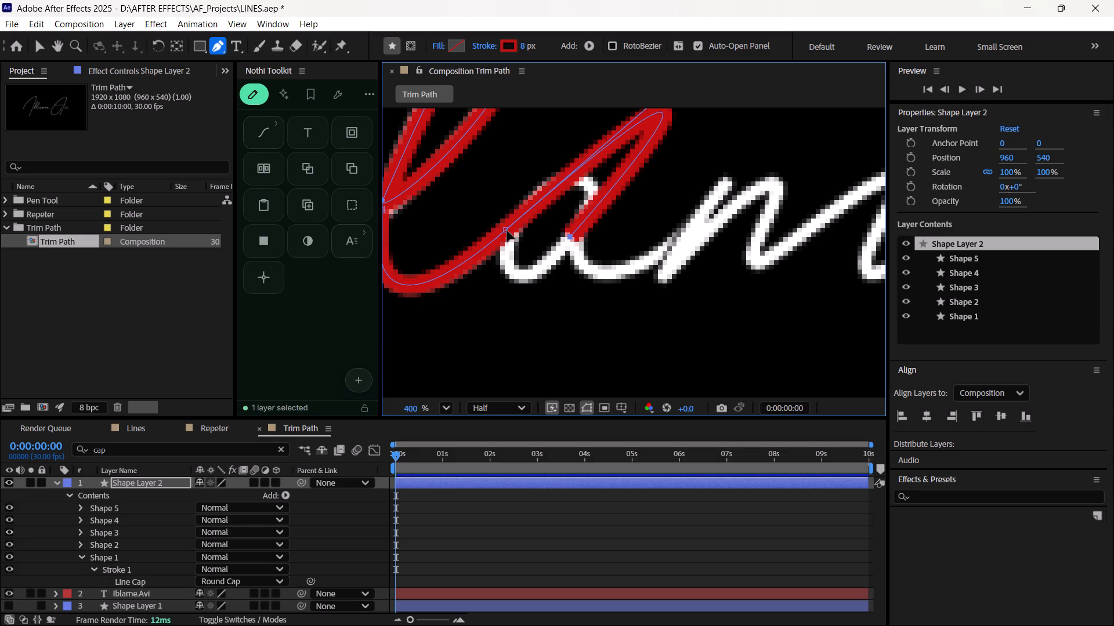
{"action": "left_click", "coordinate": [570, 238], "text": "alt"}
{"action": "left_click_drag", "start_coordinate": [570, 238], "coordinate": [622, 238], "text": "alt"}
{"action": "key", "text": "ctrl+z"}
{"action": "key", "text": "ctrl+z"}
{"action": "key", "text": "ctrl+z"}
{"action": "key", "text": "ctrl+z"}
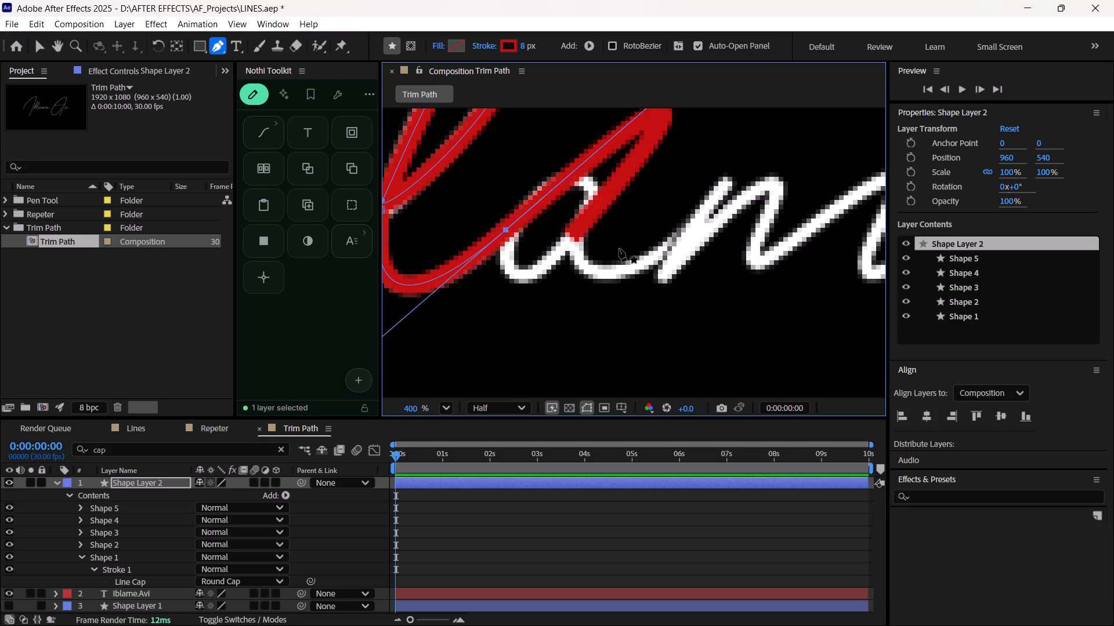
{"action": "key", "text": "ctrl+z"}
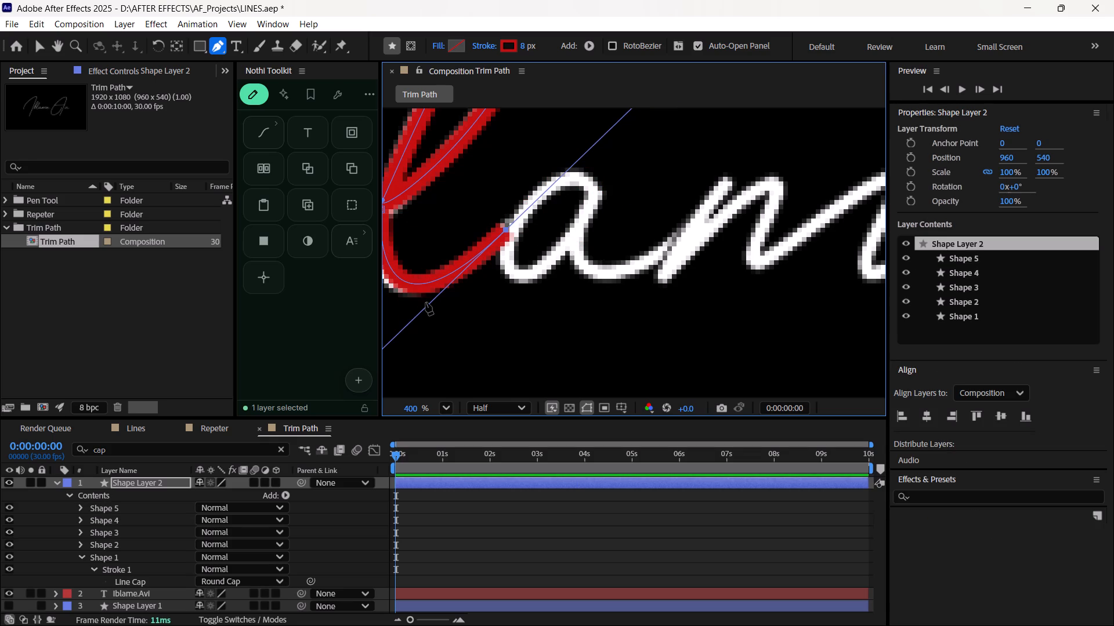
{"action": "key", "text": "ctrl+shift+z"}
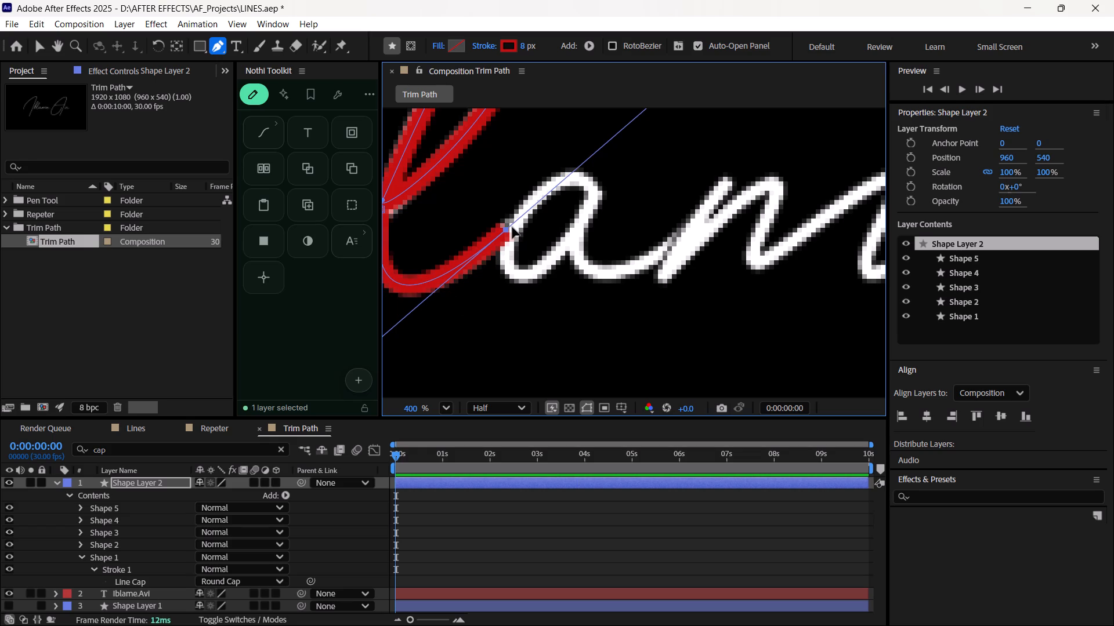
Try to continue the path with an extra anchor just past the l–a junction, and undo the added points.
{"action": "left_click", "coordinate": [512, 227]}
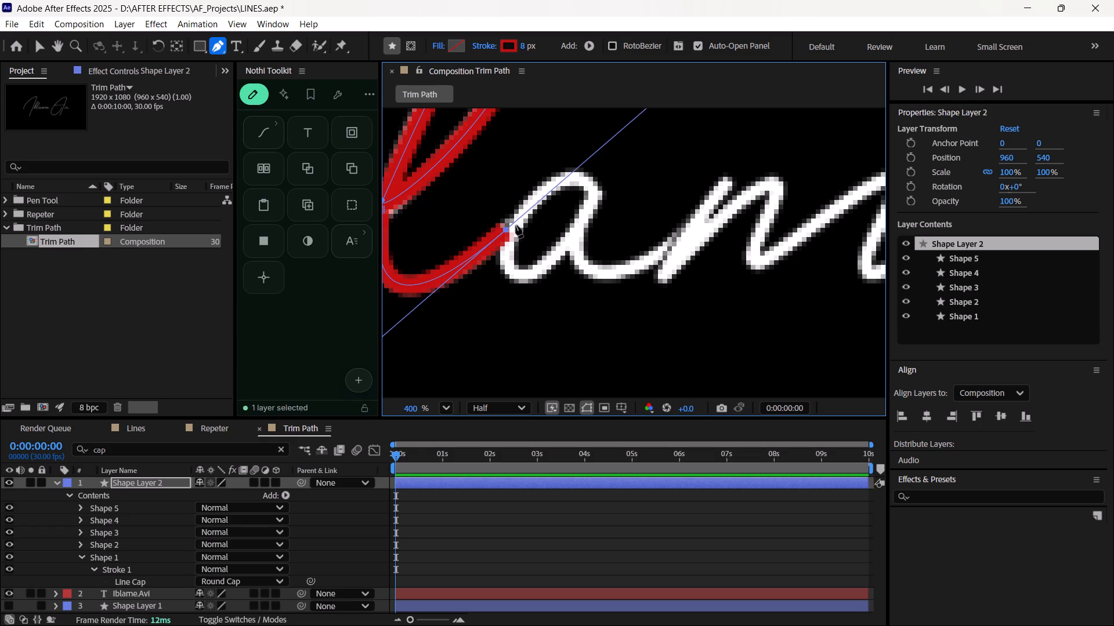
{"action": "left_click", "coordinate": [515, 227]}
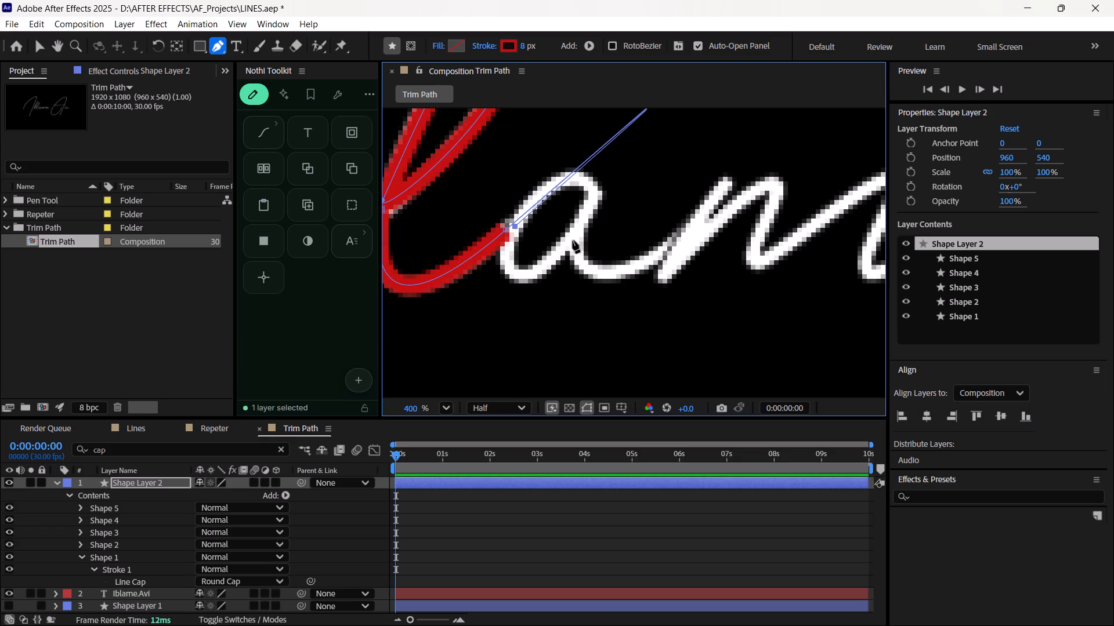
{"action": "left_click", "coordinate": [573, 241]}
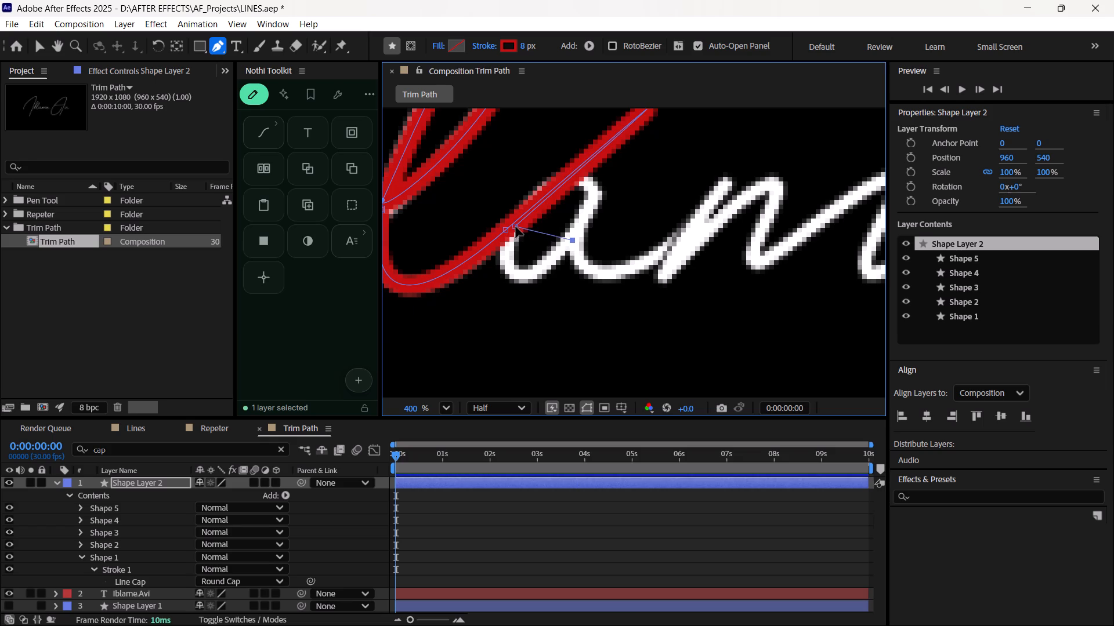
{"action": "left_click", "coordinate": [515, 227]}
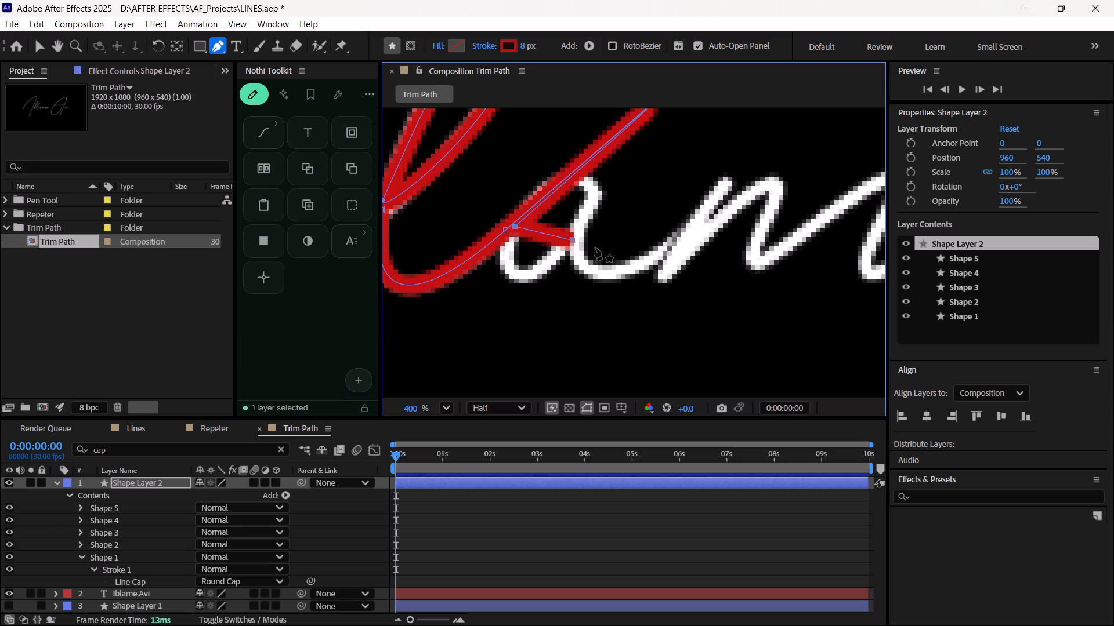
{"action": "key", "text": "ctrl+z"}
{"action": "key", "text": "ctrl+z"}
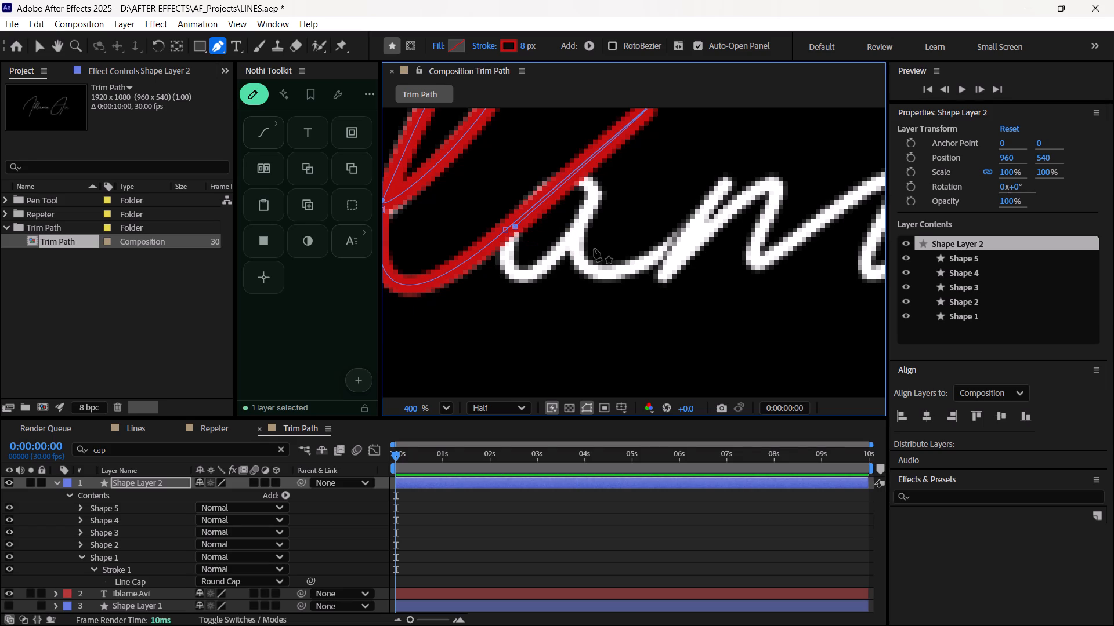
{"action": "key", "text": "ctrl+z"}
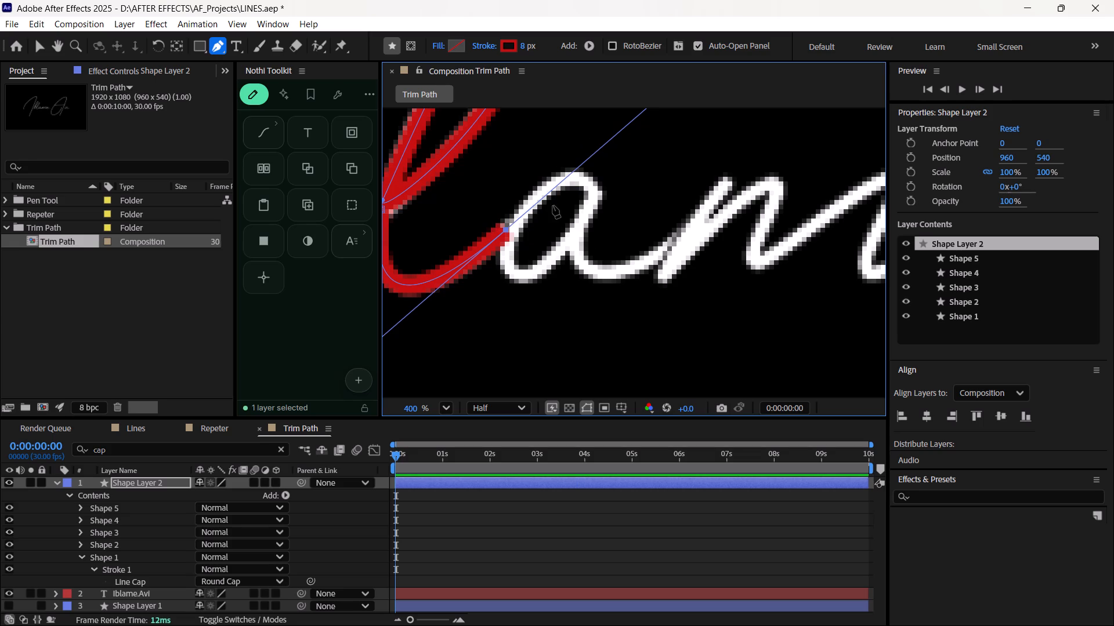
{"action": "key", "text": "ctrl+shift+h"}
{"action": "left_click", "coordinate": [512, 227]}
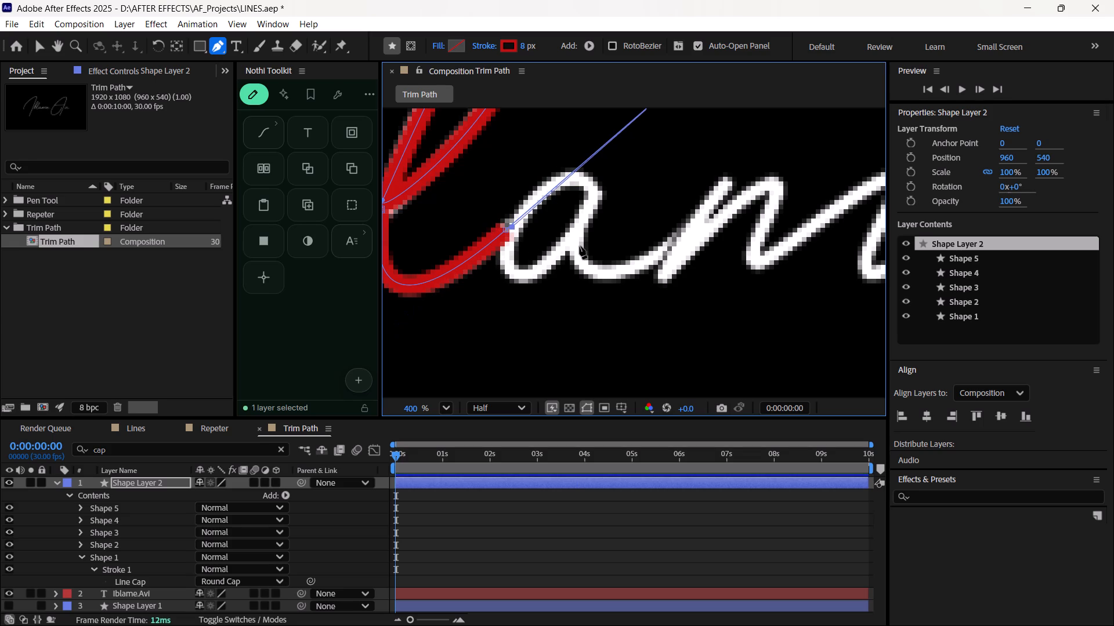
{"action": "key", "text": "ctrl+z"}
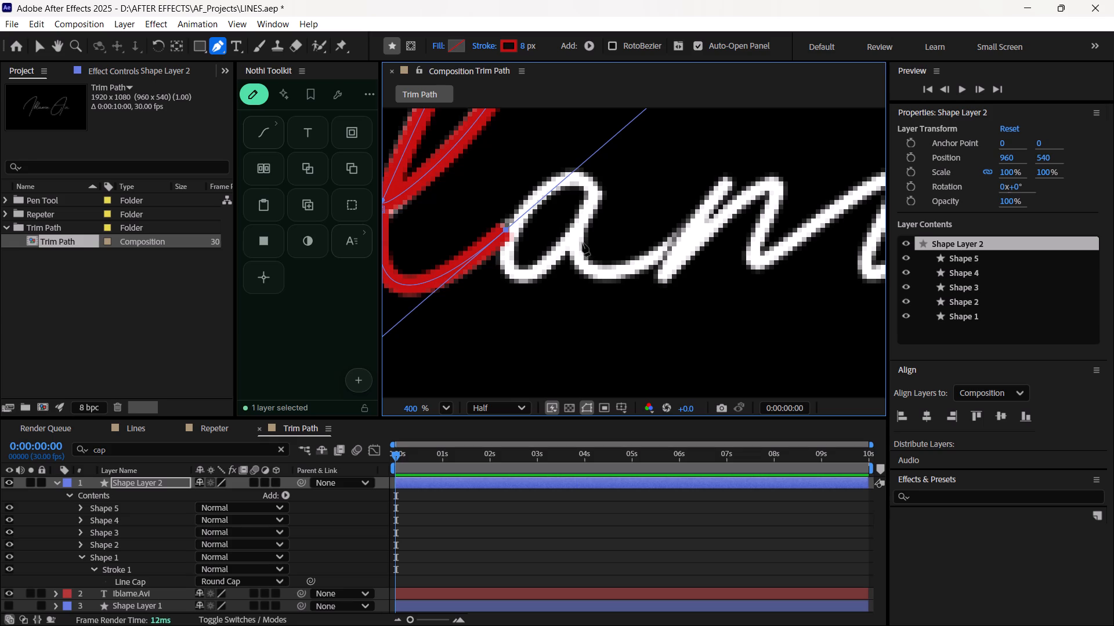
Extend the Pen path from the l's end anchor to a new anchor on the a's right stem.
{"action": "left_click", "coordinate": [573, 240]}
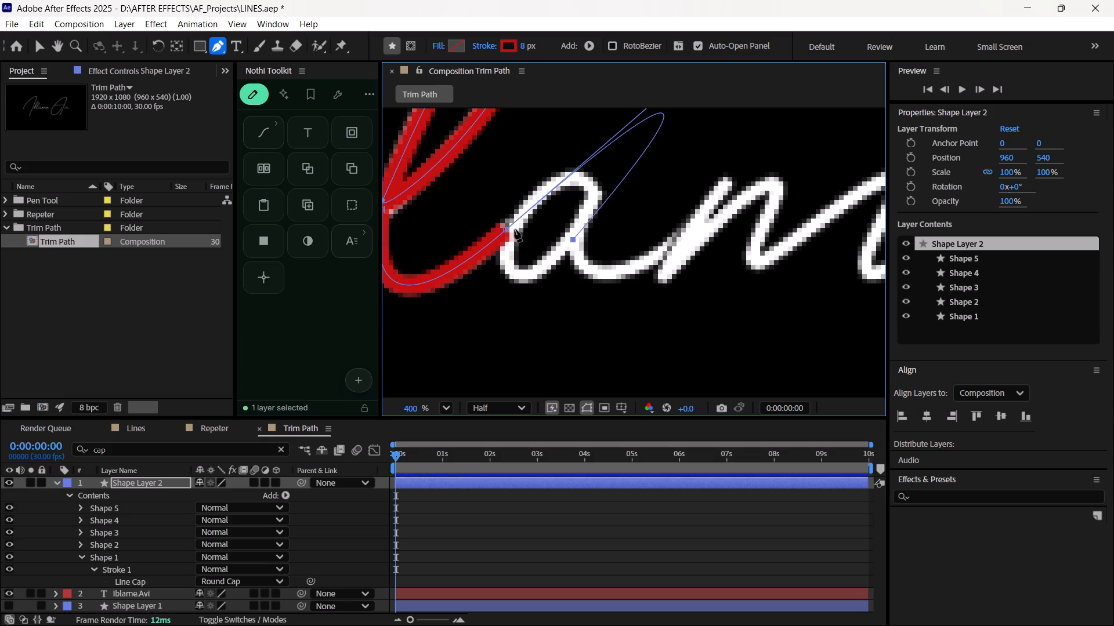
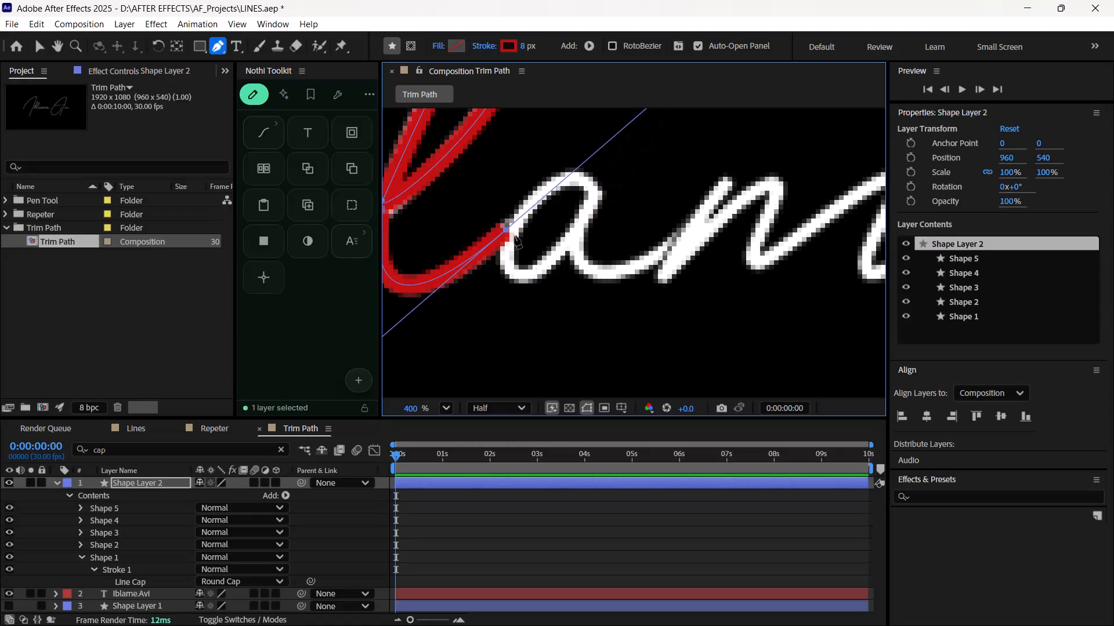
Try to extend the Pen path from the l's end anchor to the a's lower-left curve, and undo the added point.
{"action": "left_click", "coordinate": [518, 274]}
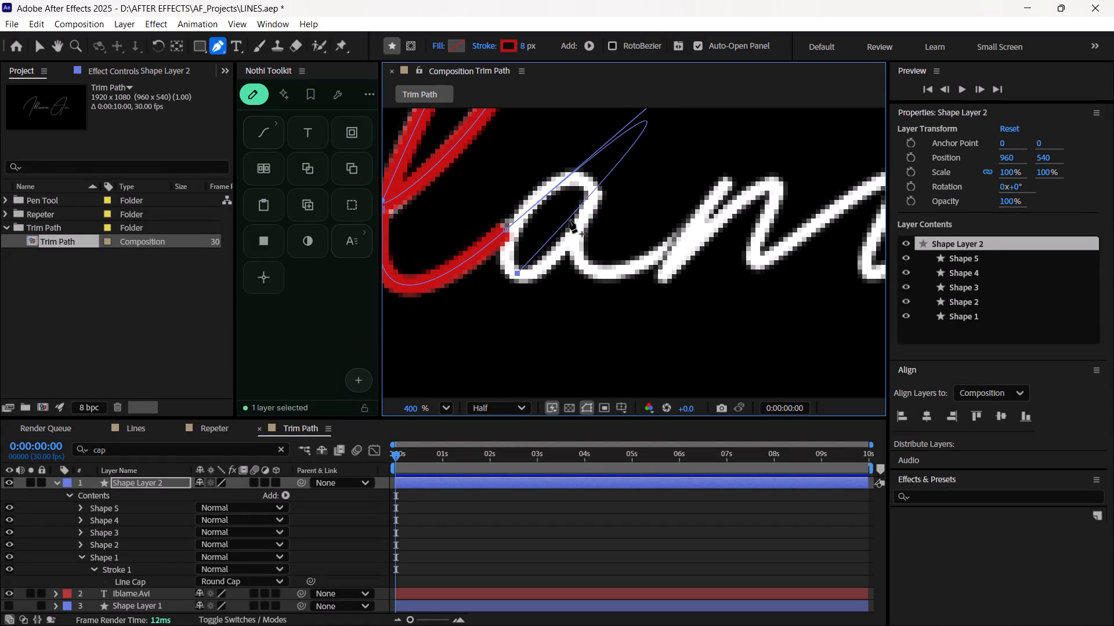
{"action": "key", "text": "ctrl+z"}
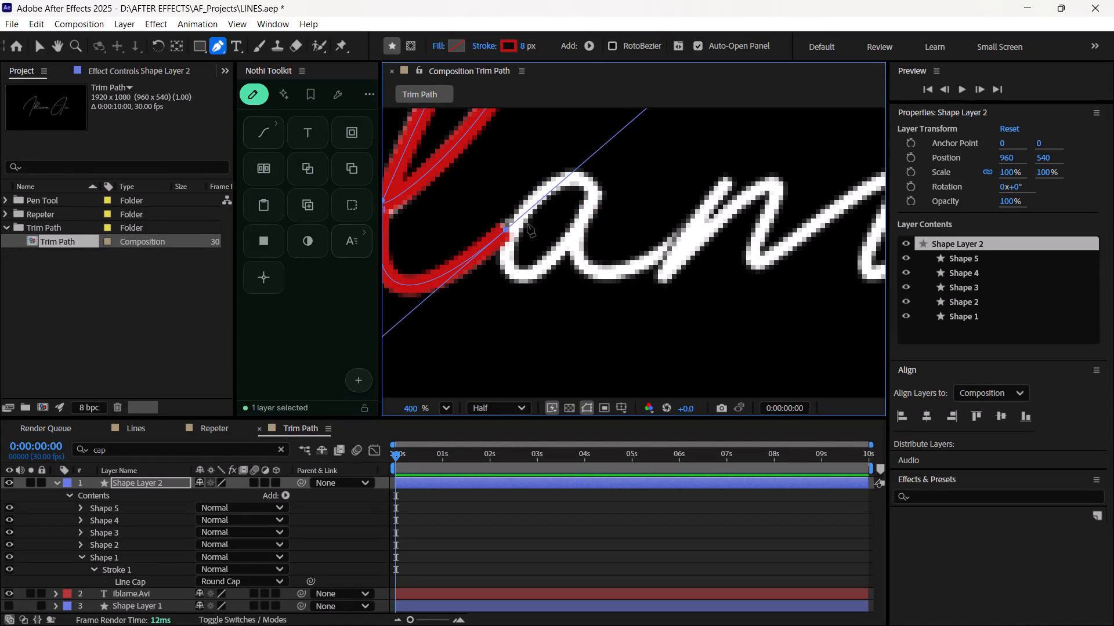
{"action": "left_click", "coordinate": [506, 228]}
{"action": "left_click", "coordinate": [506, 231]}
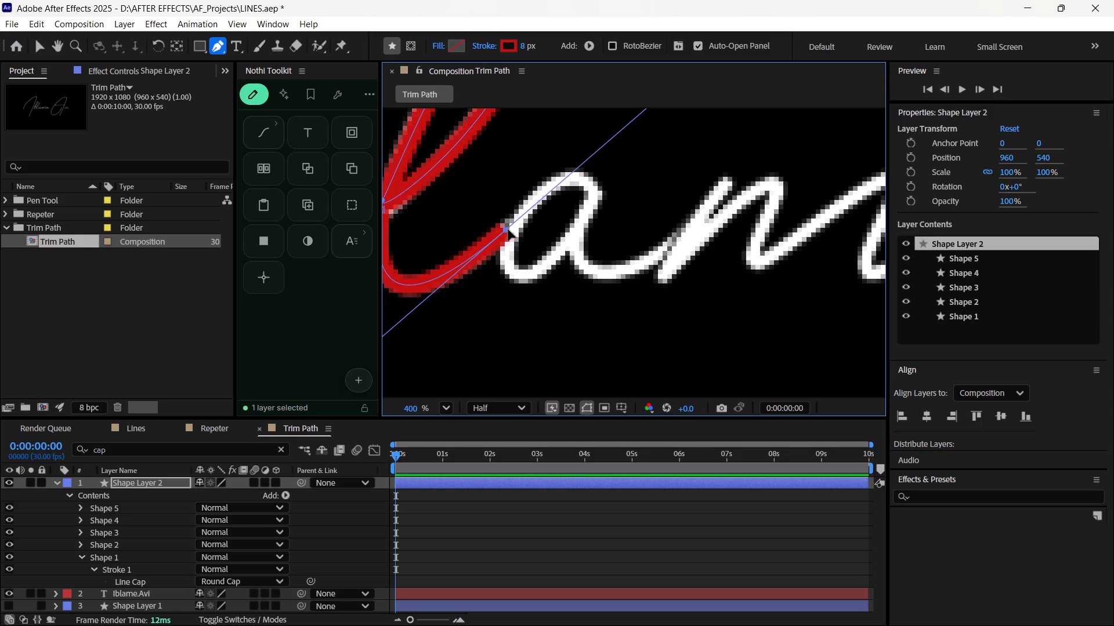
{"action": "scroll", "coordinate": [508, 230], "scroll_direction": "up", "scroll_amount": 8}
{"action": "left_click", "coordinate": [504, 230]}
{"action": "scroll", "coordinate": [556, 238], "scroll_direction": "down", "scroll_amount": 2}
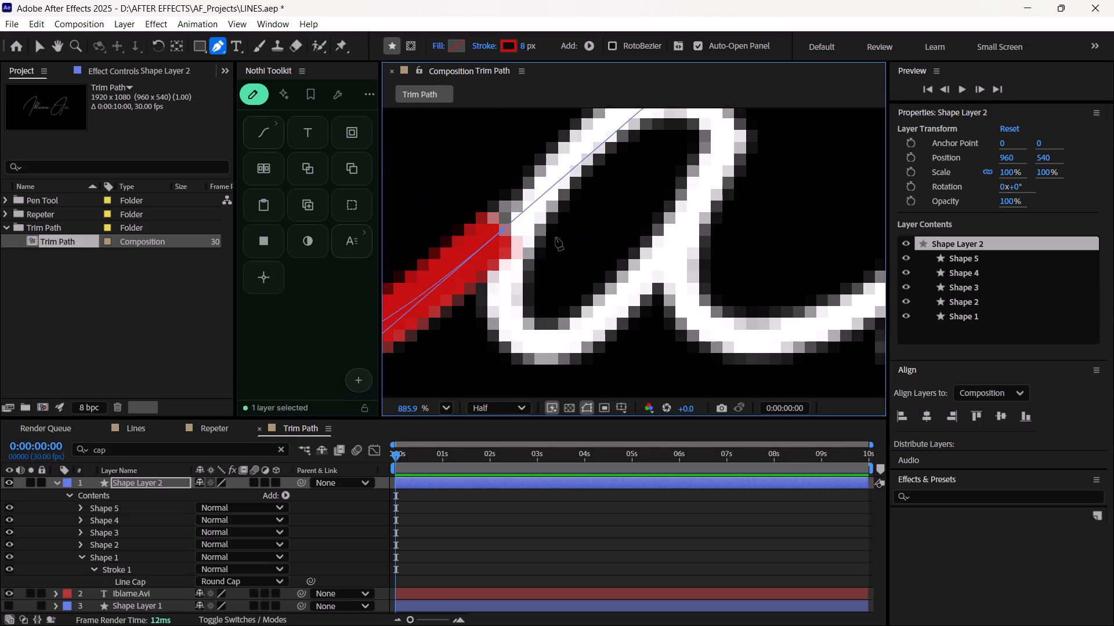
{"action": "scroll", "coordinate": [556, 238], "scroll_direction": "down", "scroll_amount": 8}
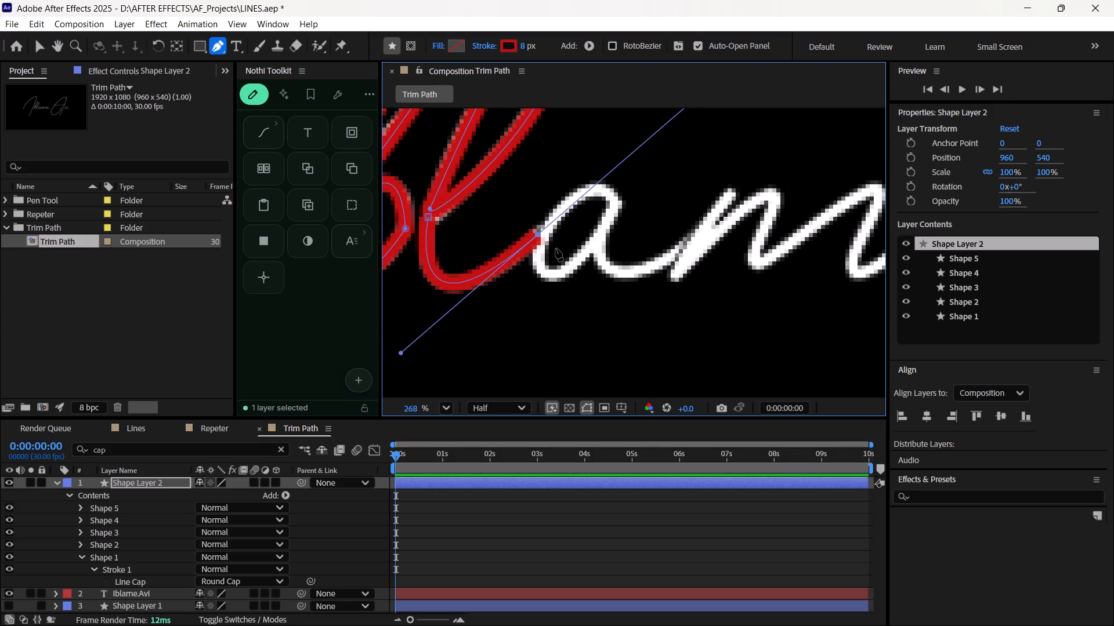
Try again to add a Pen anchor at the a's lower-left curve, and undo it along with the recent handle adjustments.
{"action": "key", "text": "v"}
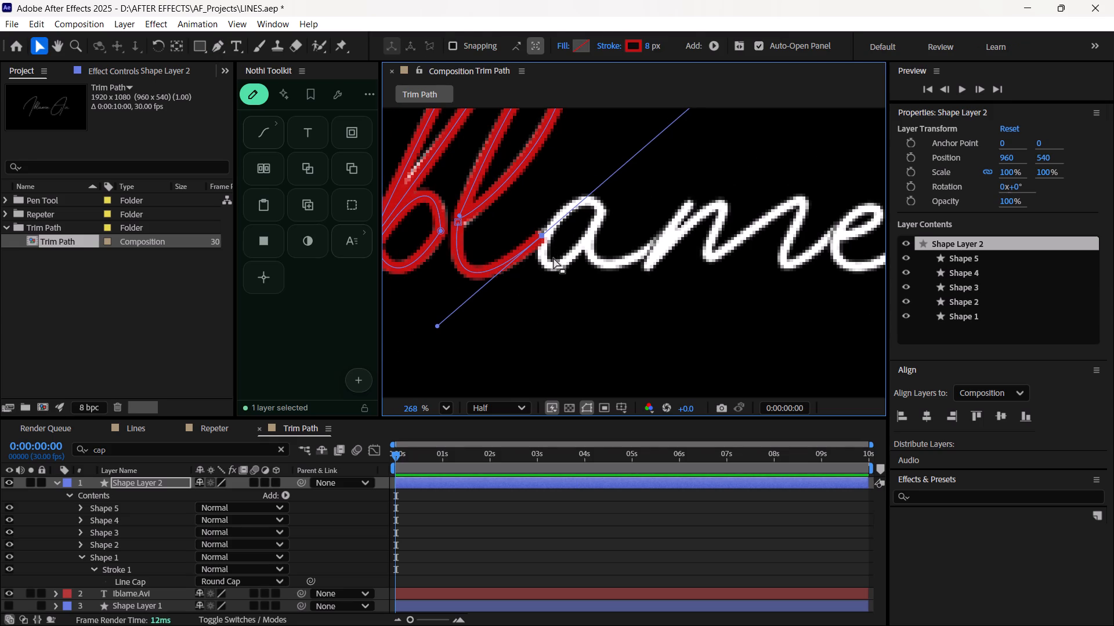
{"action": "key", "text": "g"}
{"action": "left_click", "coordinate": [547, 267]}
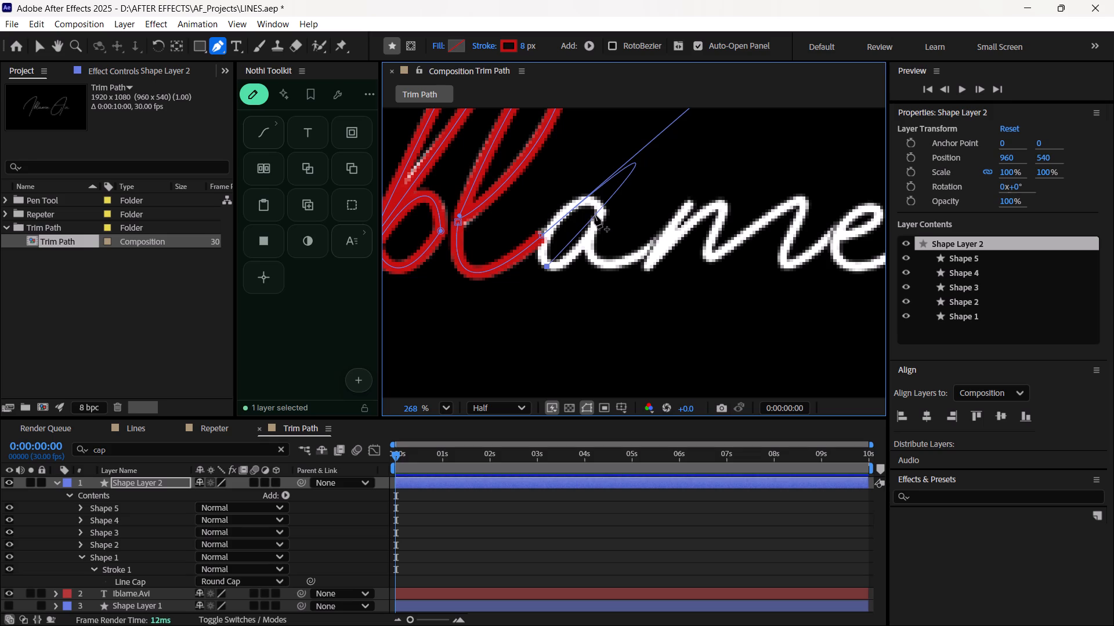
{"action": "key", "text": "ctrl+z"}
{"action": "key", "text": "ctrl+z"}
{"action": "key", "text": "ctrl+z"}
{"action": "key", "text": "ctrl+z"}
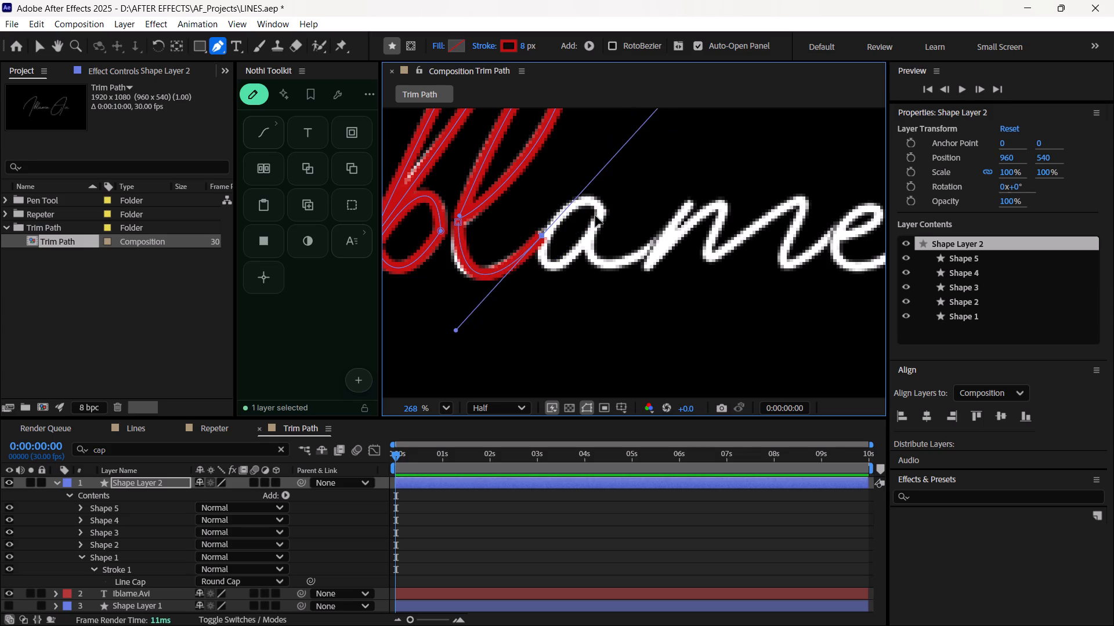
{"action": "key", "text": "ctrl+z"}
Adjust the l end anchor's lower handle so the stroke follows the l's bottom curve into the a.
{"action": "left_click_drag", "start_coordinate": [449, 325], "coordinate": [446, 325]}
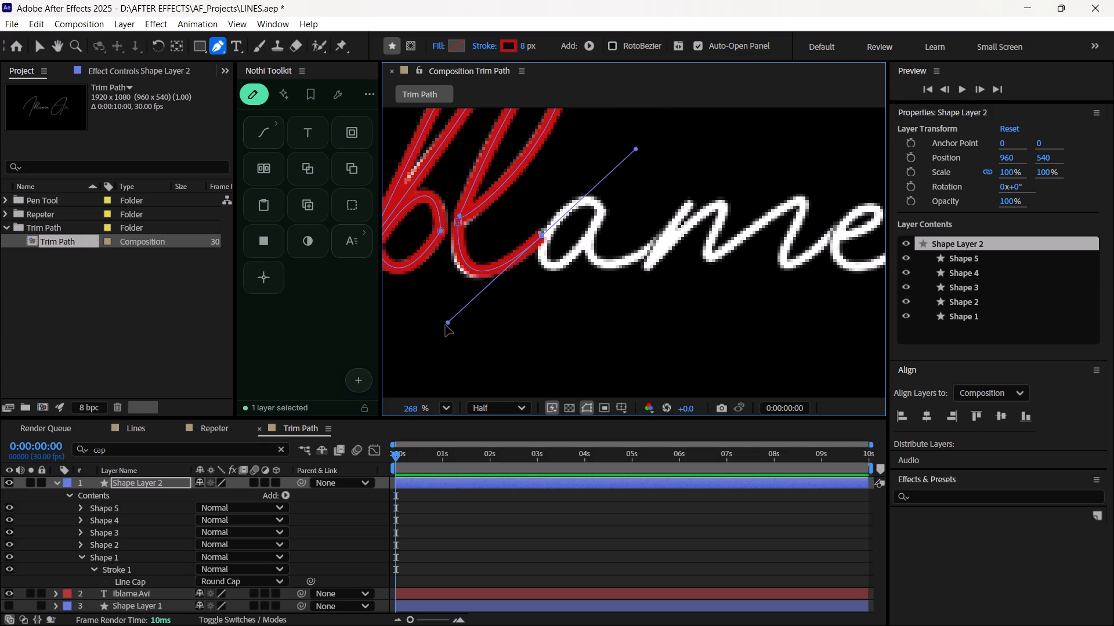
{"action": "left_click_drag", "start_coordinate": [446, 325], "coordinate": [436, 329]}
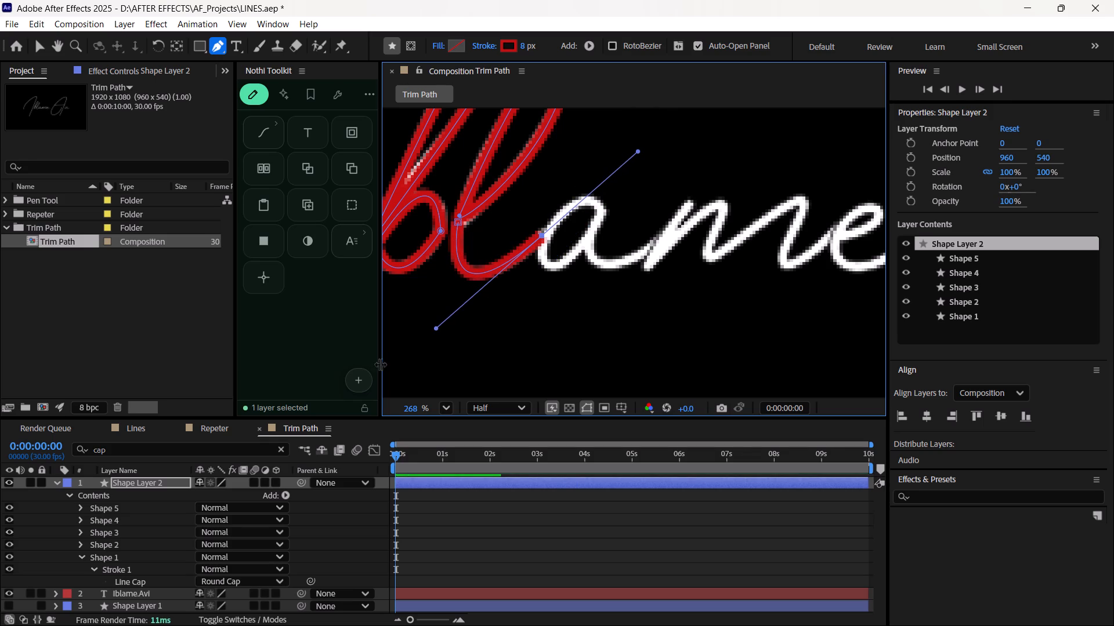
Start a separate Pen path on Shape Layer 2 from the bottom of the a's bowl to its upper-right corner.
{"action": "left_click", "coordinate": [174, 485]}
{"action": "left_click", "coordinate": [174, 484]}
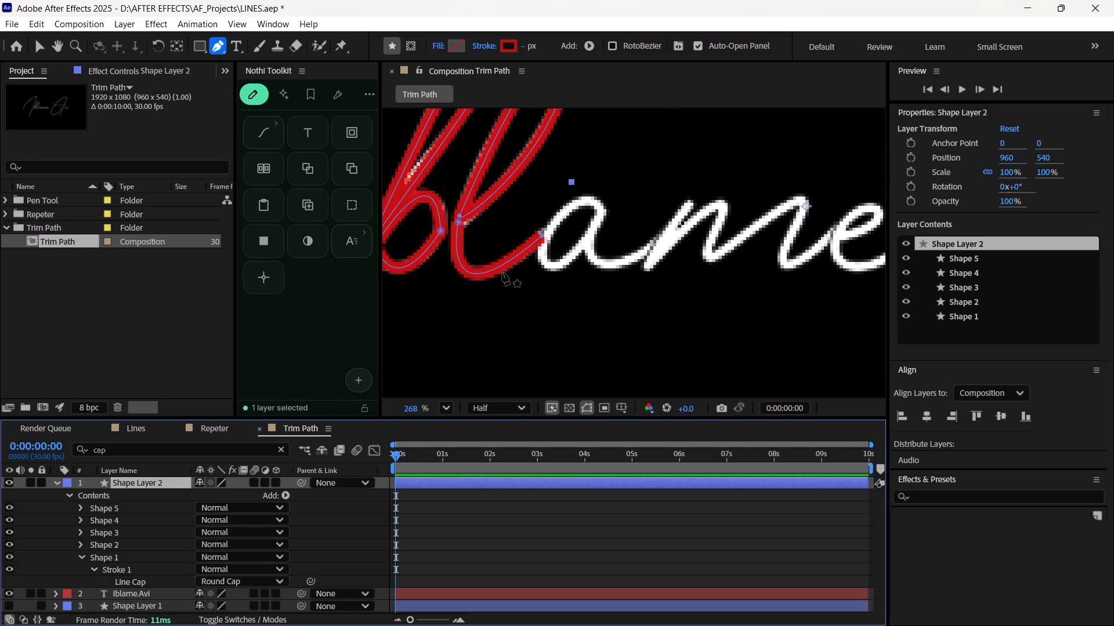
{"action": "left_click", "coordinate": [552, 267]}
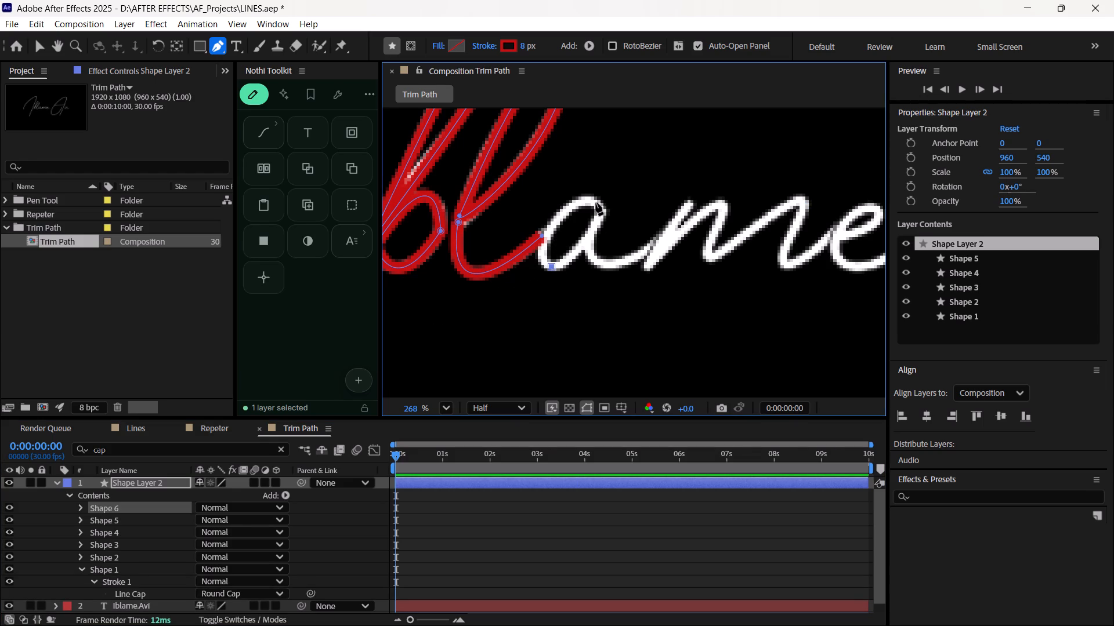
{"action": "left_click", "coordinate": [596, 203]}
Close the path at its first anchor and shape that anchor's position and handles to follow the a's lower-left bowl.
{"action": "left_click", "coordinate": [552, 266]}
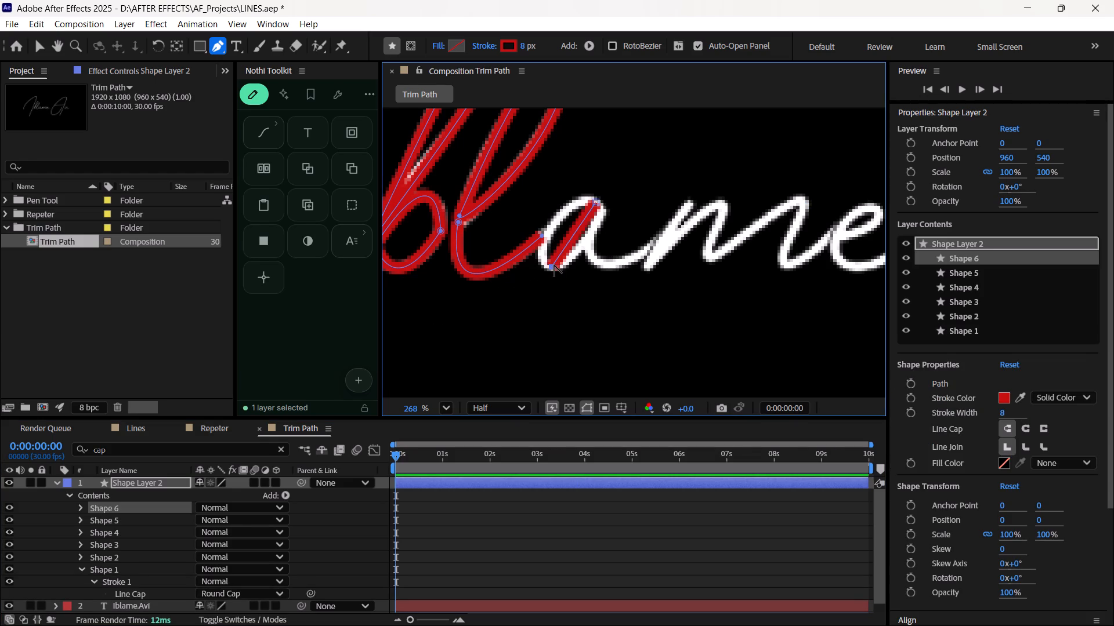
{"action": "left_click_drag", "start_coordinate": [552, 266], "coordinate": [601, 271], "text": "alt"}
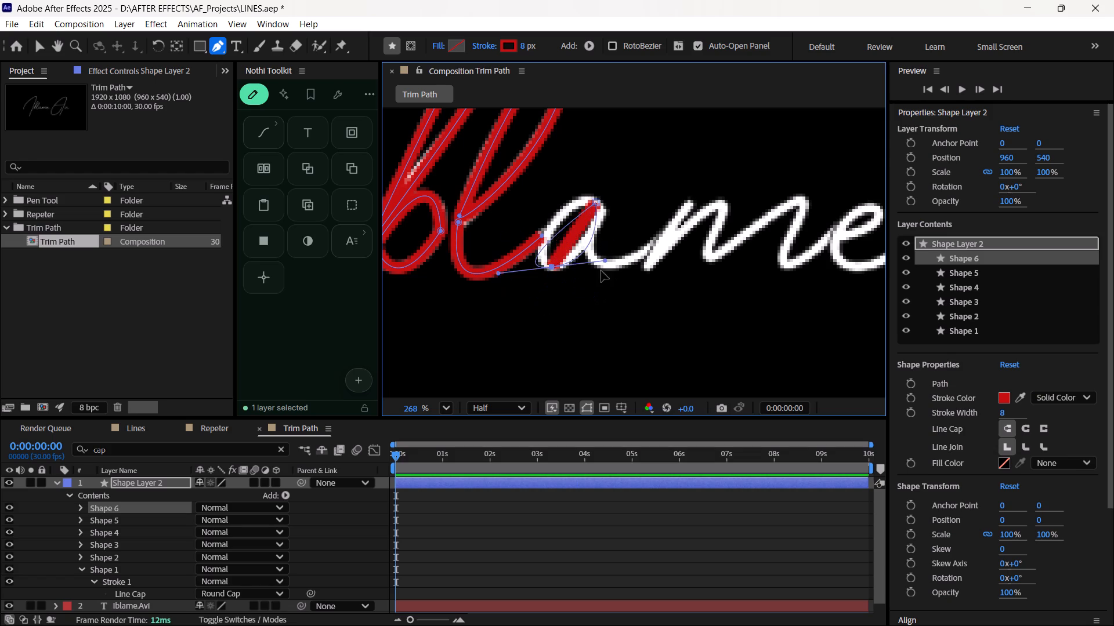
{"action": "left_click_drag", "start_coordinate": [601, 271], "coordinate": [501, 253], "text": "alt"}
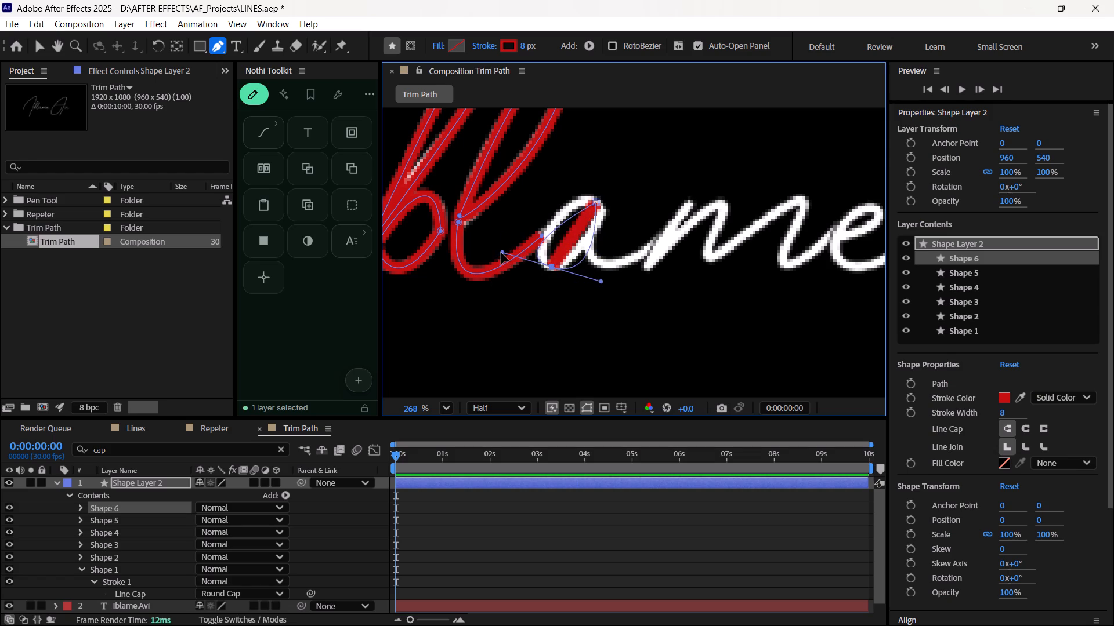
{"action": "left_click_drag", "start_coordinate": [501, 253], "coordinate": [536, 228], "text": "alt"}
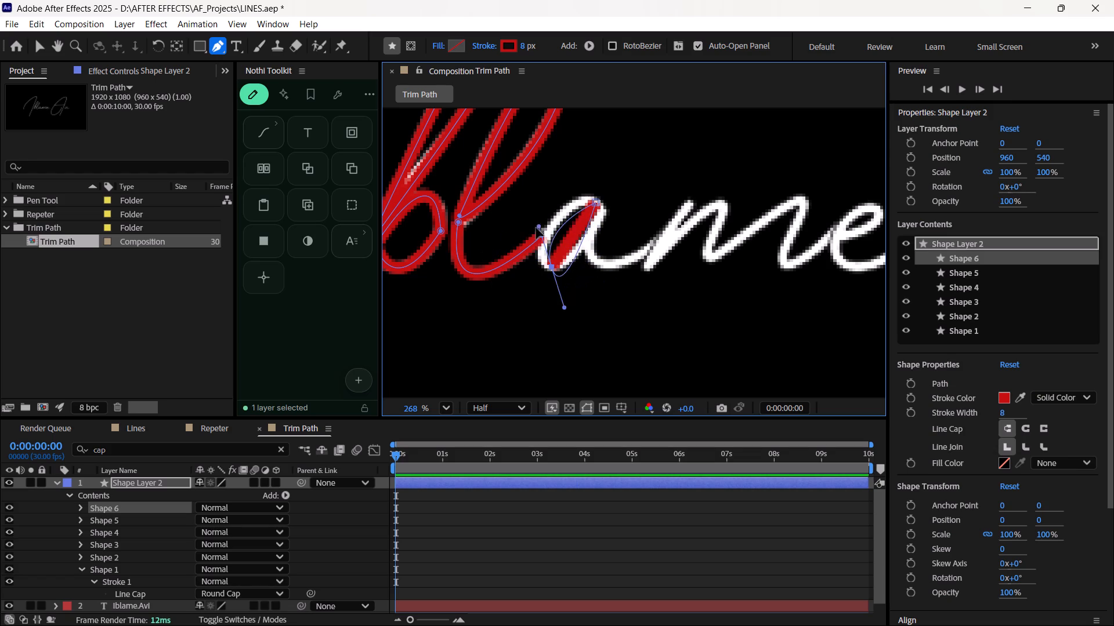
{"action": "left_click_drag", "start_coordinate": [536, 228], "coordinate": [504, 265], "text": "alt"}
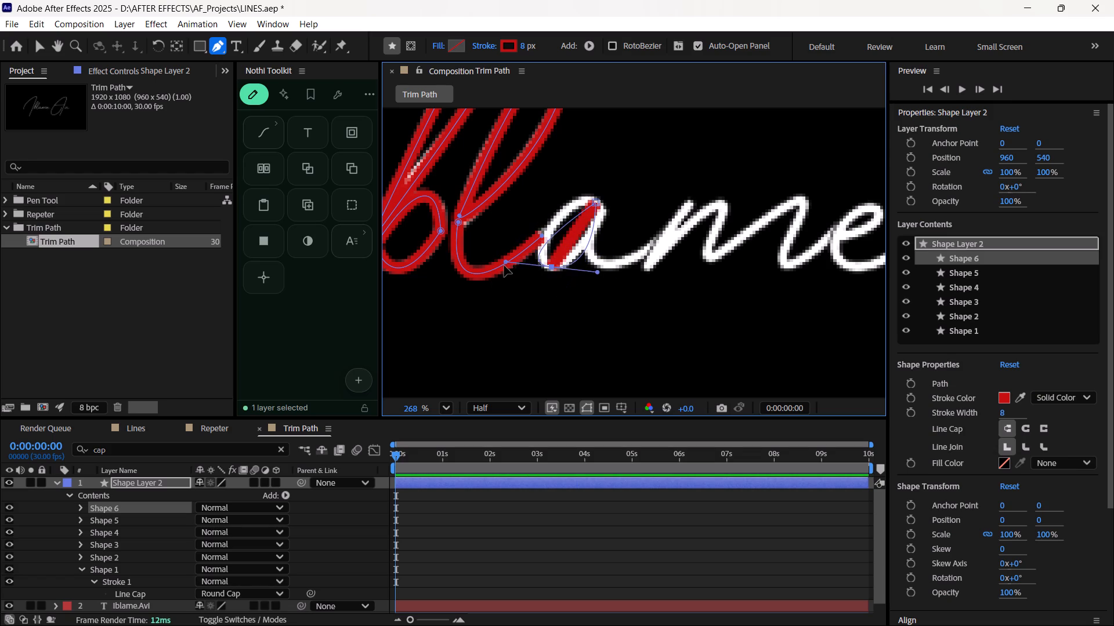
{"action": "left_click_drag", "start_coordinate": [504, 265], "coordinate": [527, 252], "text": "alt"}
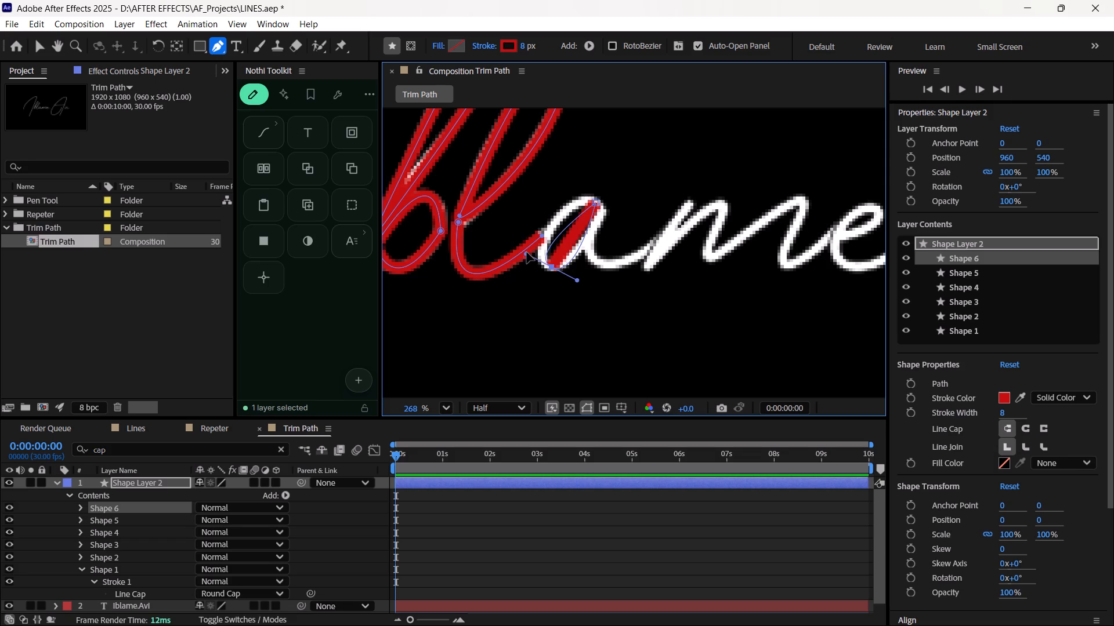
{"action": "left_click_drag", "start_coordinate": [527, 252], "coordinate": [527, 250], "text": "alt"}
{"action": "left_click_drag", "start_coordinate": [554, 266], "coordinate": [551, 261]}
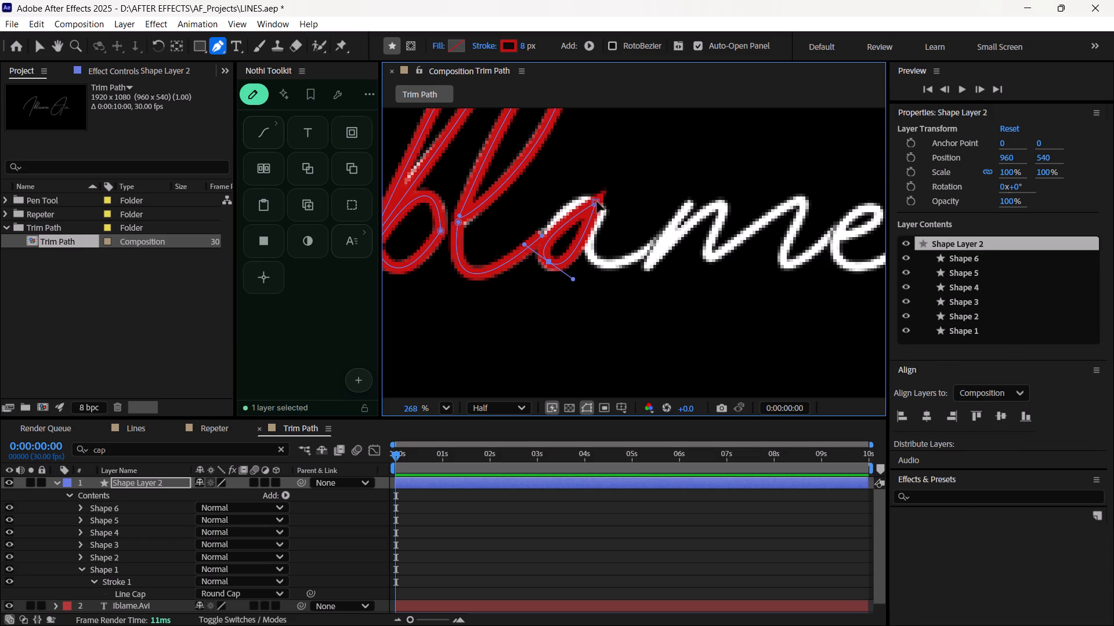
Smooth the bowl path's upper-right anchor and angle its handles to follow the top curve of the a.
{"action": "left_click", "coordinate": [598, 202], "text": "alt"}
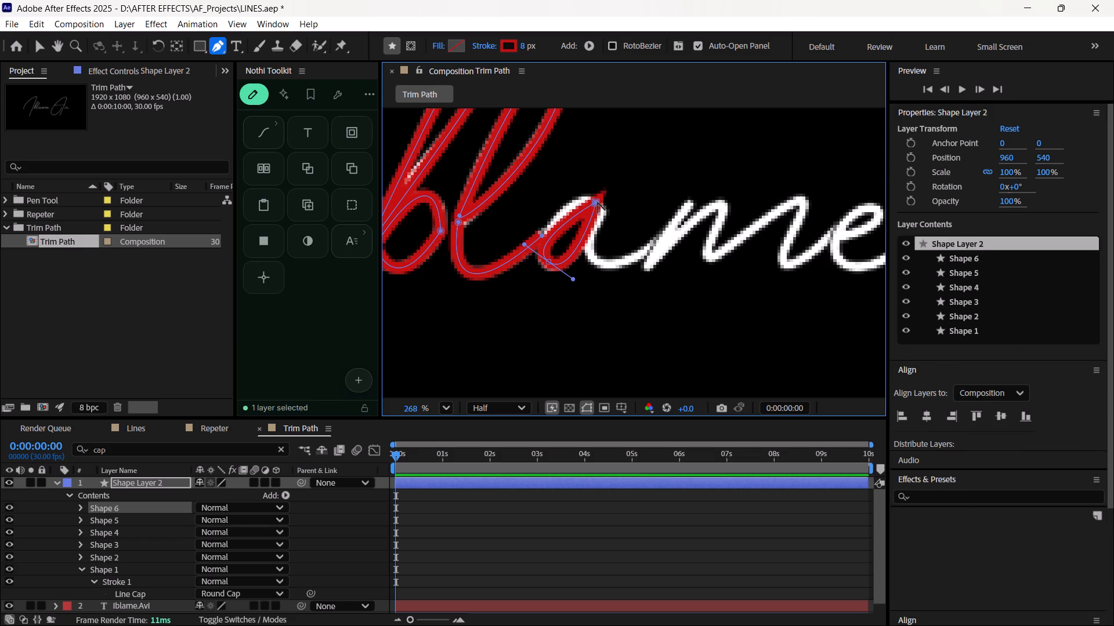
{"action": "left_click_drag", "start_coordinate": [598, 202], "coordinate": [583, 204], "text": "alt"}
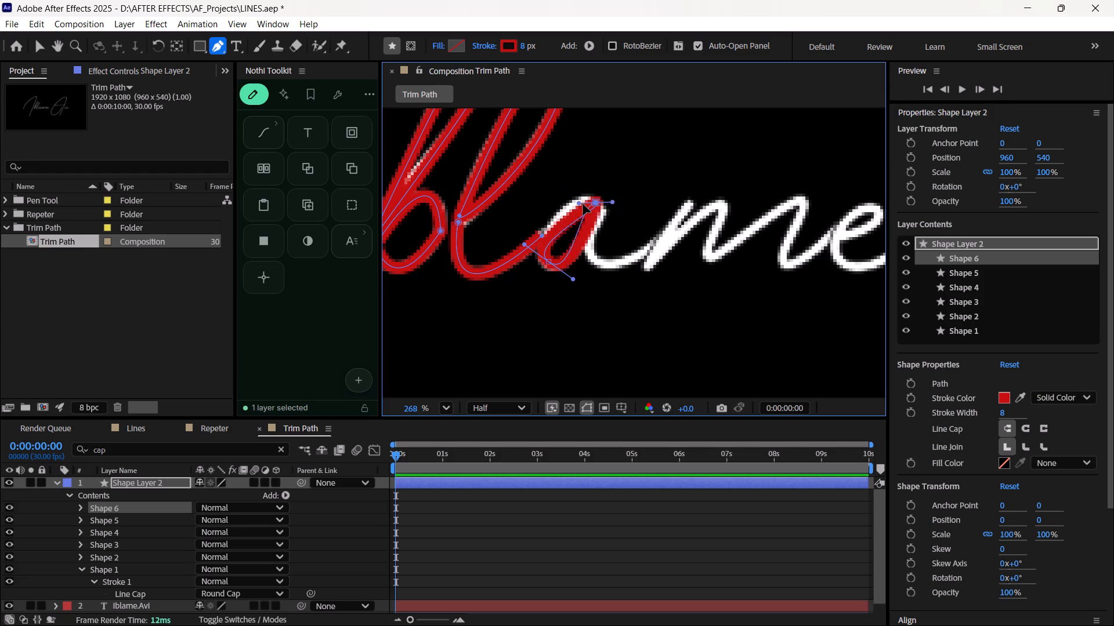
{"action": "left_click_drag", "start_coordinate": [583, 204], "coordinate": [614, 224], "text": "alt"}
{"action": "left_click_drag", "start_coordinate": [611, 224], "coordinate": [606, 230]}
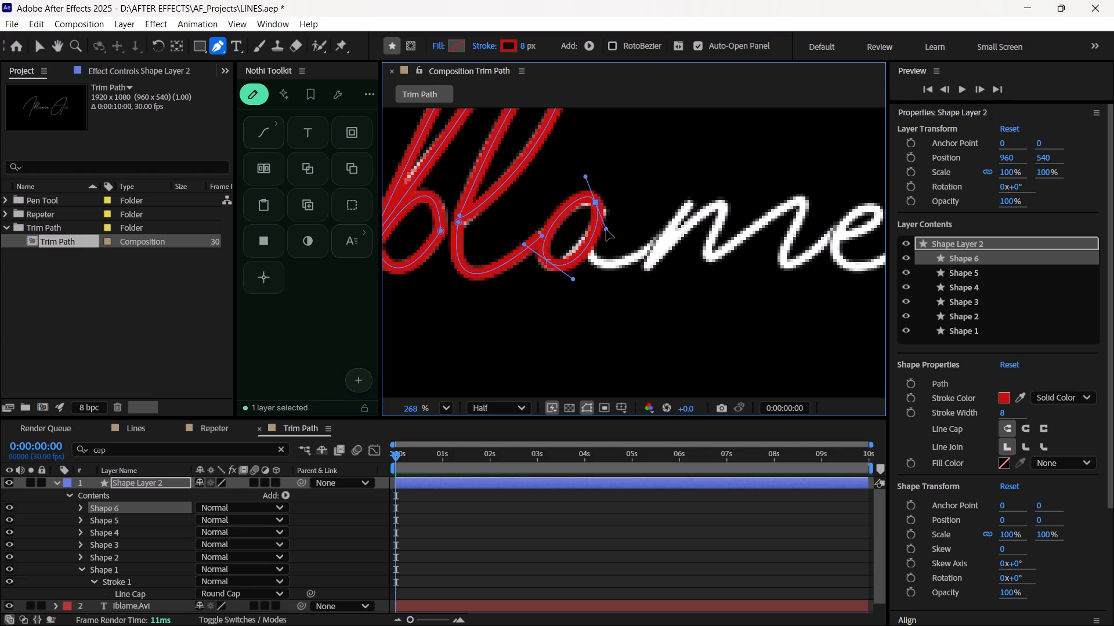
{"action": "left_click_drag", "start_coordinate": [606, 230], "coordinate": [614, 229]}
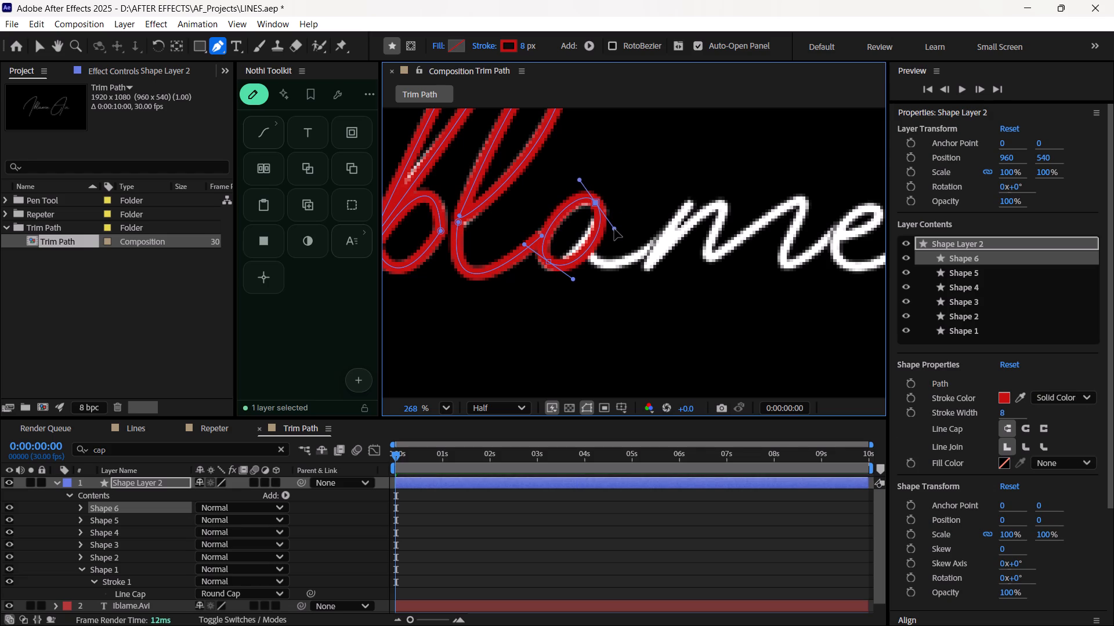
{"action": "left_click_drag", "start_coordinate": [614, 229], "coordinate": [615, 205]}
{"action": "left_click", "coordinate": [569, 198]}
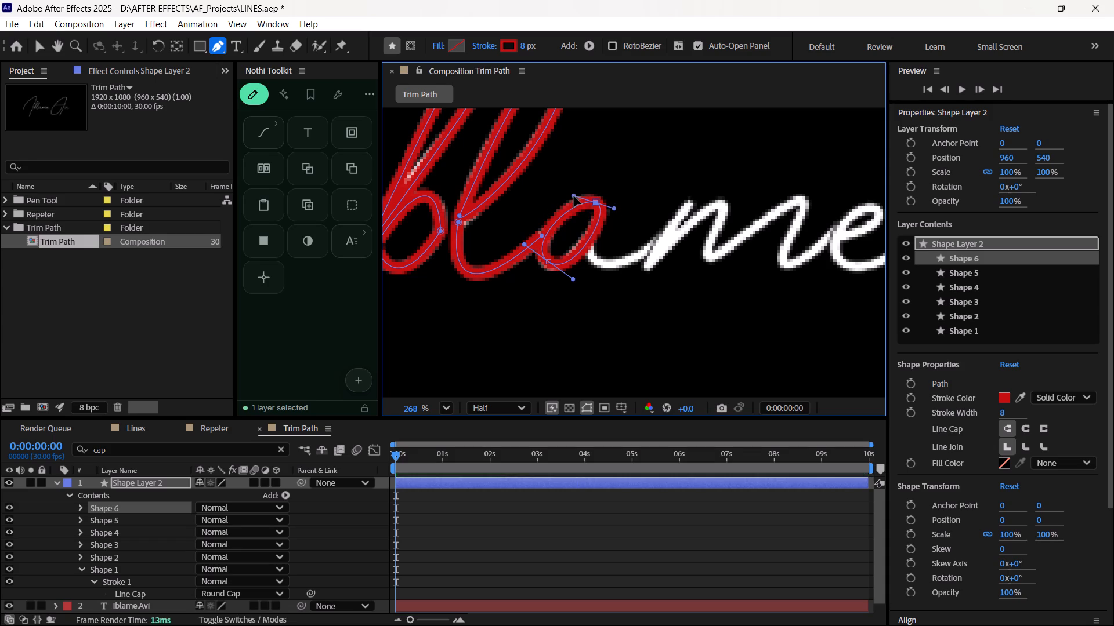
{"action": "left_click", "coordinate": [613, 208], "text": "ctrl"}
Draw a new Pen path from the base of the a's right stem to where the a meets the m.
{"action": "left_click", "coordinate": [589, 249]}
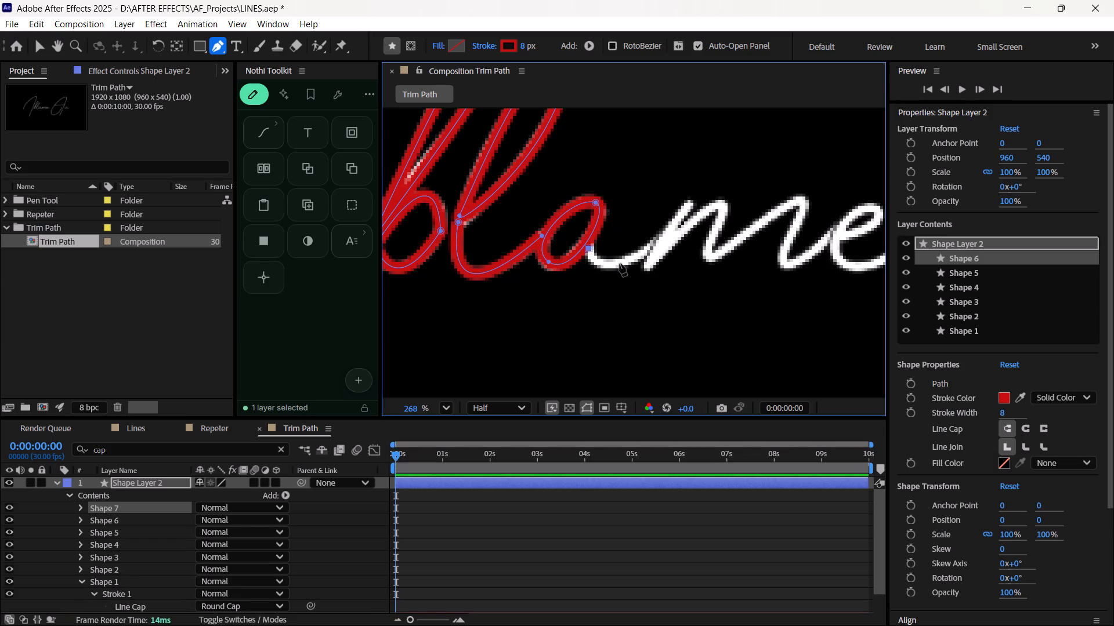
{"action": "left_click", "coordinate": [650, 243]}
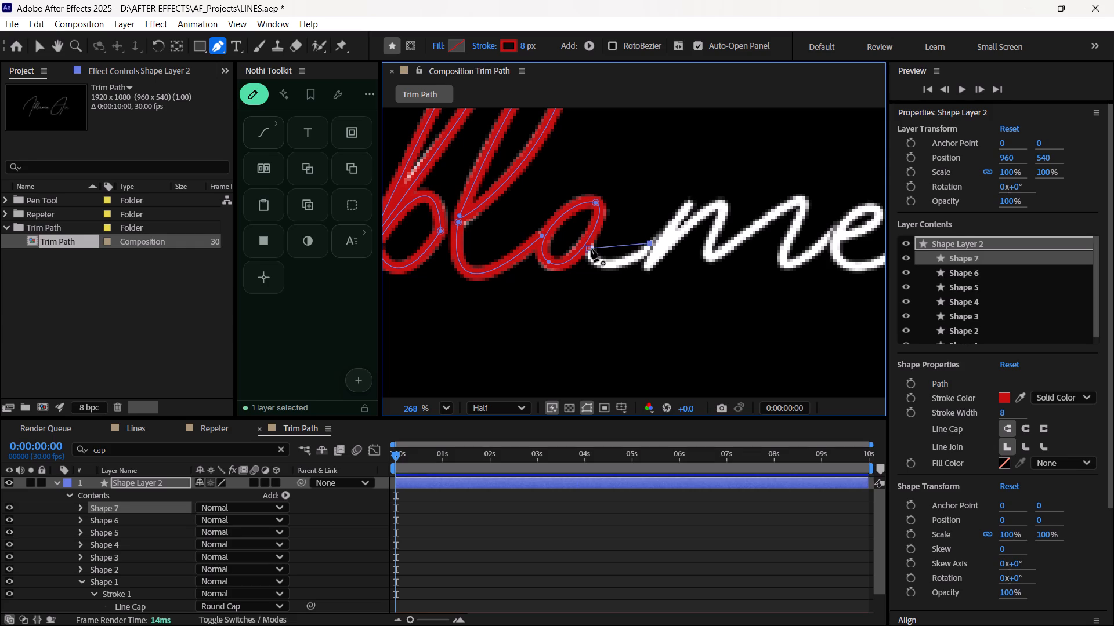
Set the new connecting path's stroke width to 5 px.
{"action": "left_click", "coordinate": [524, 46]}
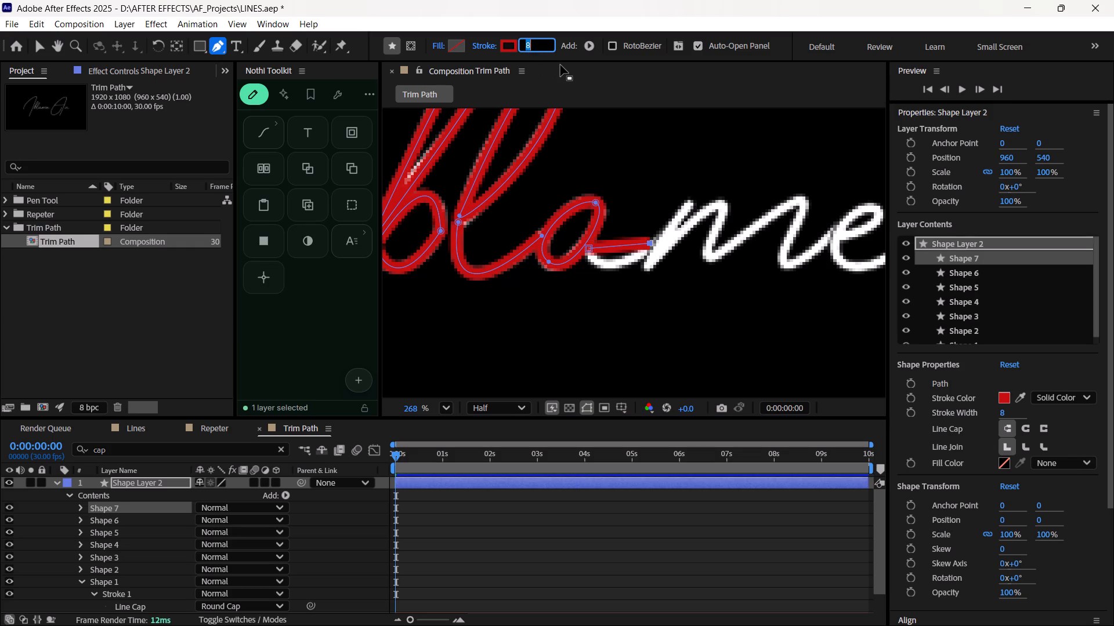
{"action": "key", "text": "BackSpace"}
{"action": "key", "text": "5"}
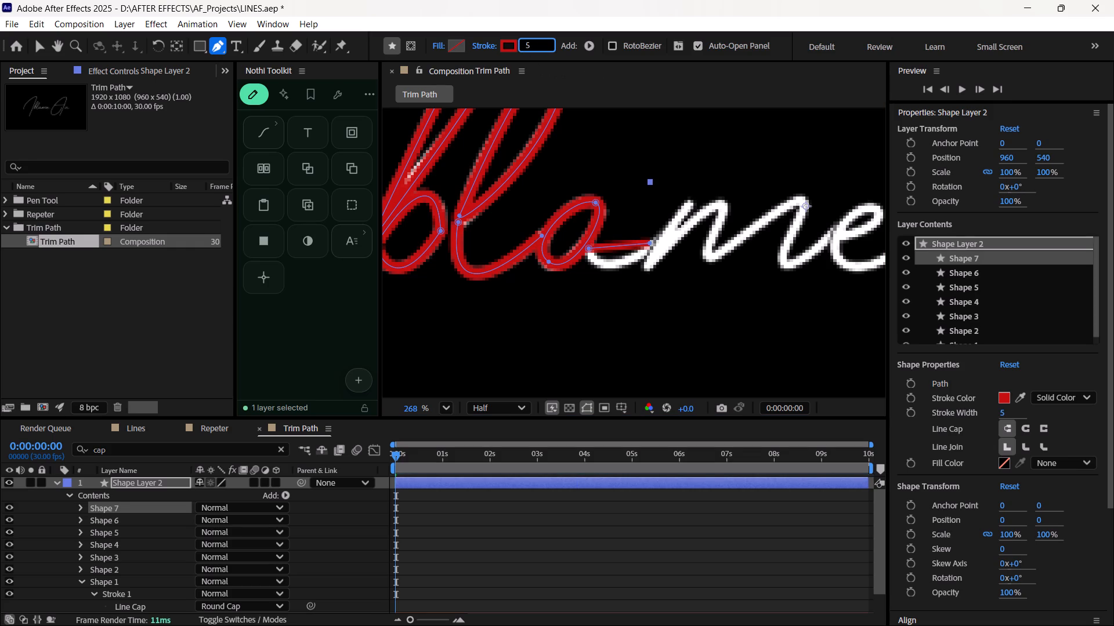
{"action": "key", "text": "Return"}
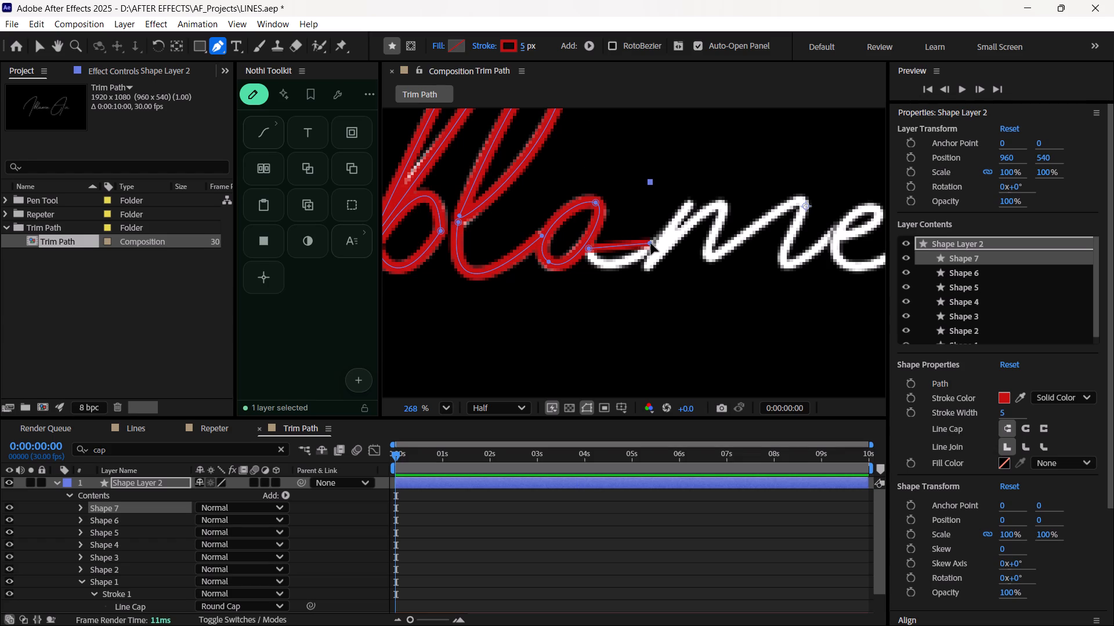
Curve the connecting path's end anchor where the a meets the m, angling its handles to follow the a's exit stroke.
{"action": "left_click_drag", "start_coordinate": [651, 243], "coordinate": [658, 236], "text": "ctrl"}
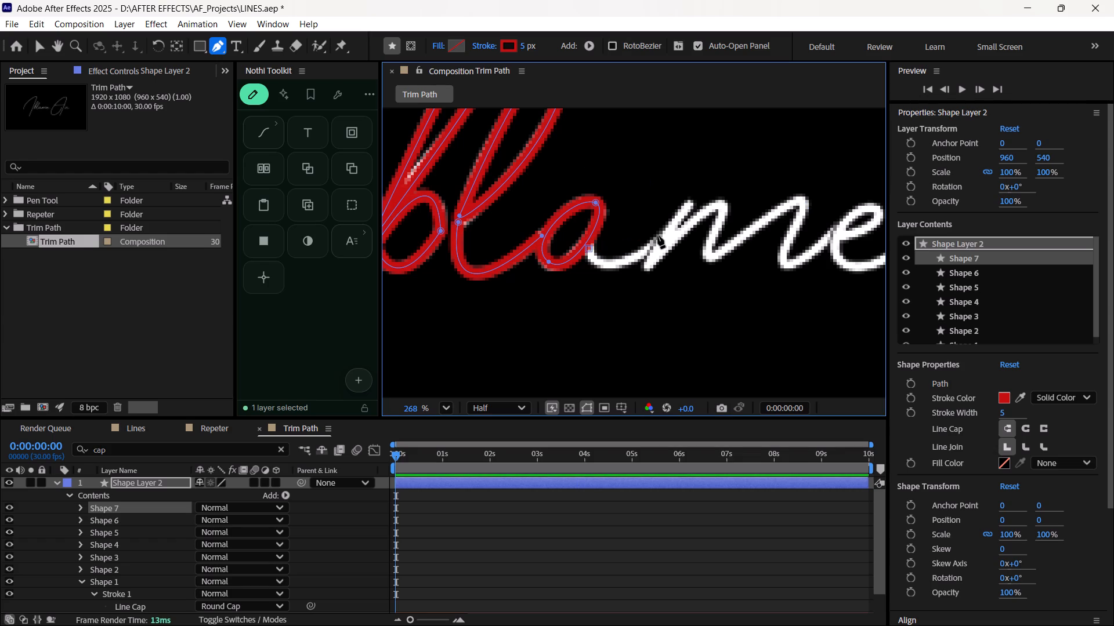
{"action": "key", "text": "ctrl+z"}
{"action": "left_click", "coordinate": [649, 243]}
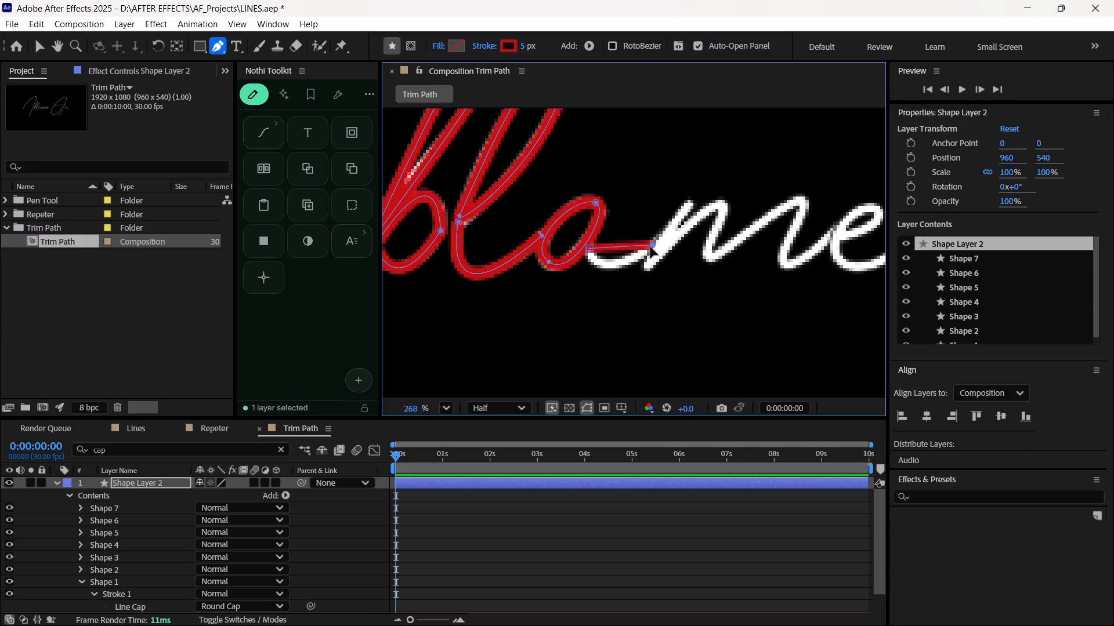
{"action": "left_click_drag", "start_coordinate": [653, 245], "coordinate": [688, 214], "text": "alt"}
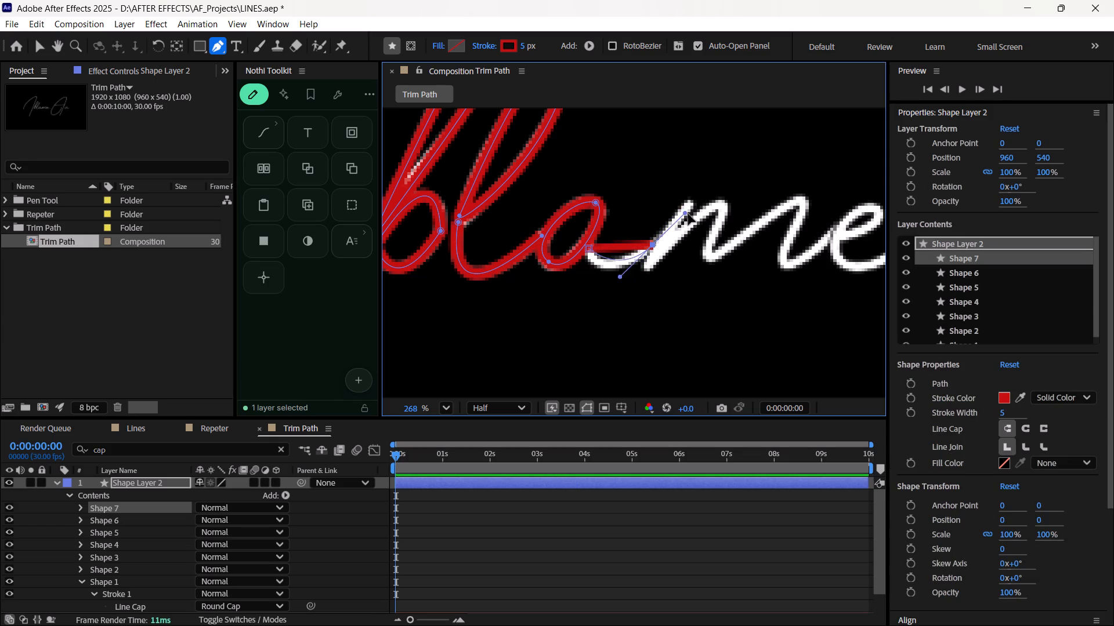
{"action": "left_click_drag", "start_coordinate": [688, 214], "coordinate": [709, 201], "text": "alt"}
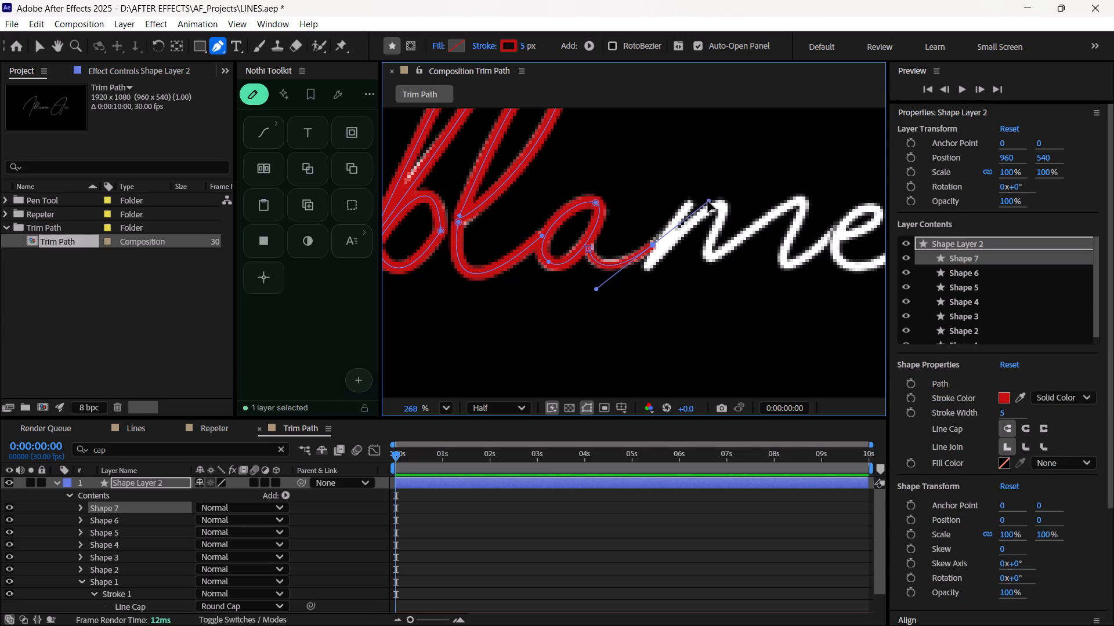
{"action": "left_click_drag", "start_coordinate": [711, 201], "coordinate": [713, 201]}
{"action": "left_click_drag", "start_coordinate": [713, 201], "coordinate": [712, 198]}
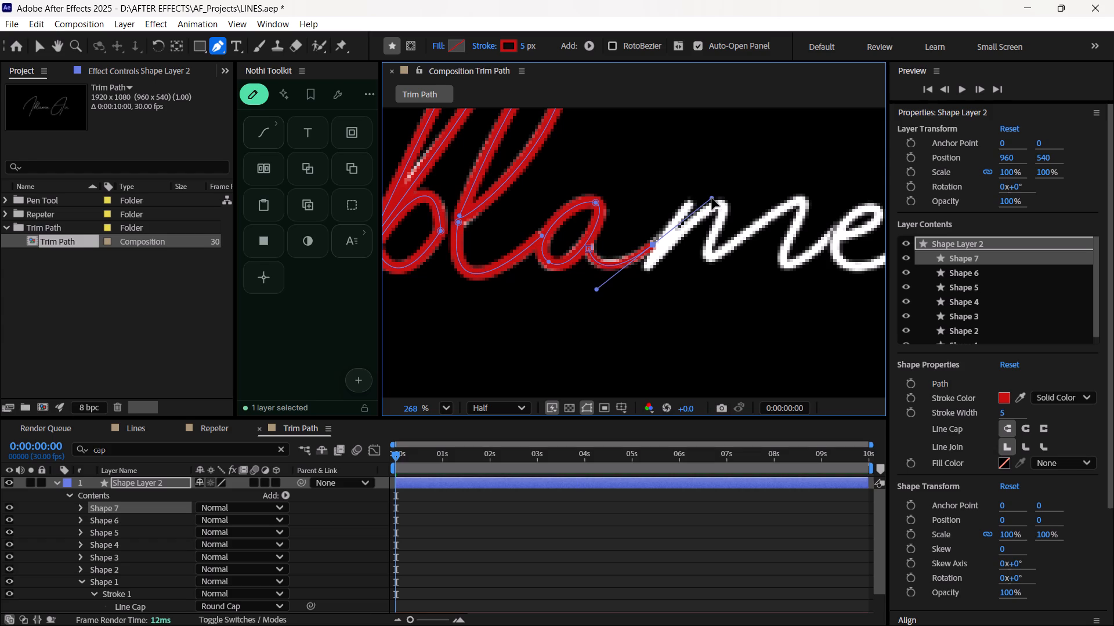
{"action": "left_click_drag", "start_coordinate": [712, 198], "coordinate": [716, 201]}
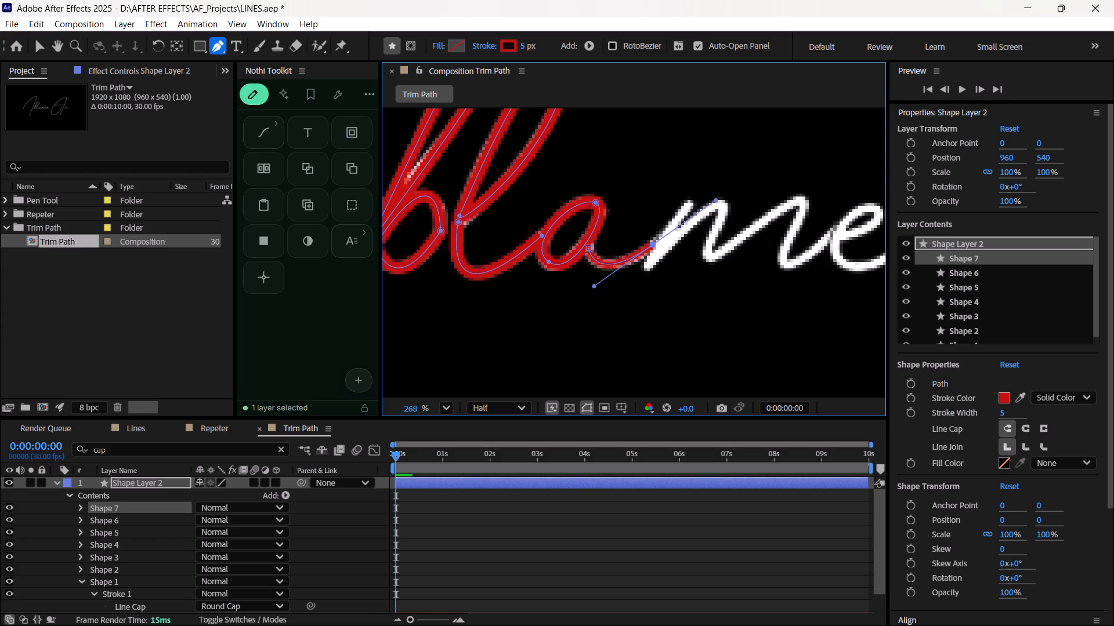
Set the connecting path's stroke width to 8 px.
{"action": "left_click", "coordinate": [527, 46]}
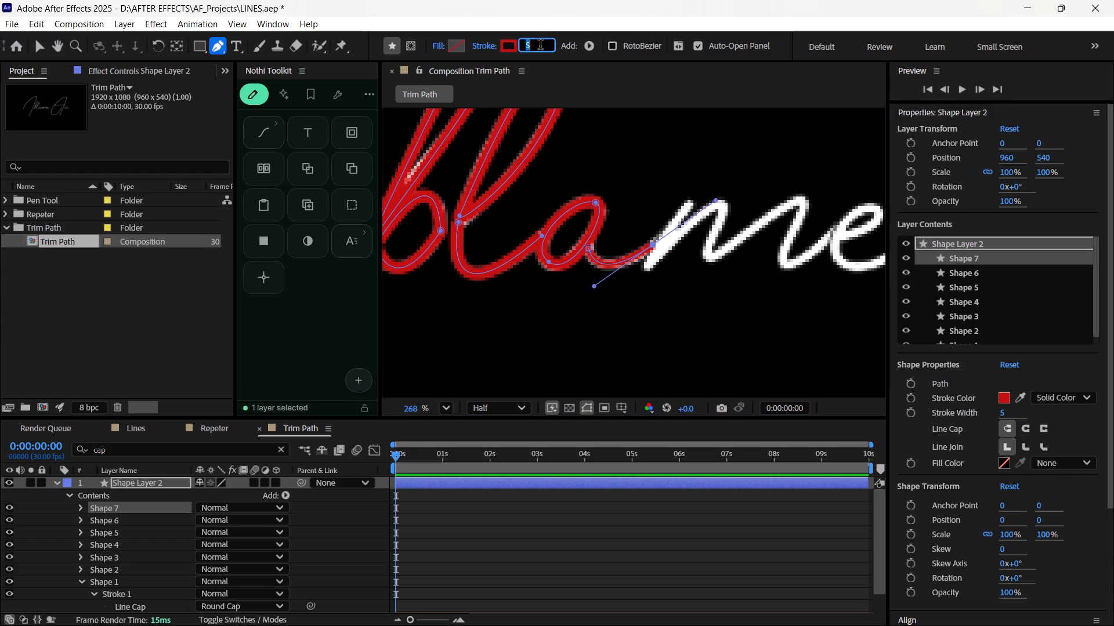
{"action": "key", "text": "BackSpace"}
{"action": "key", "text": "5"}
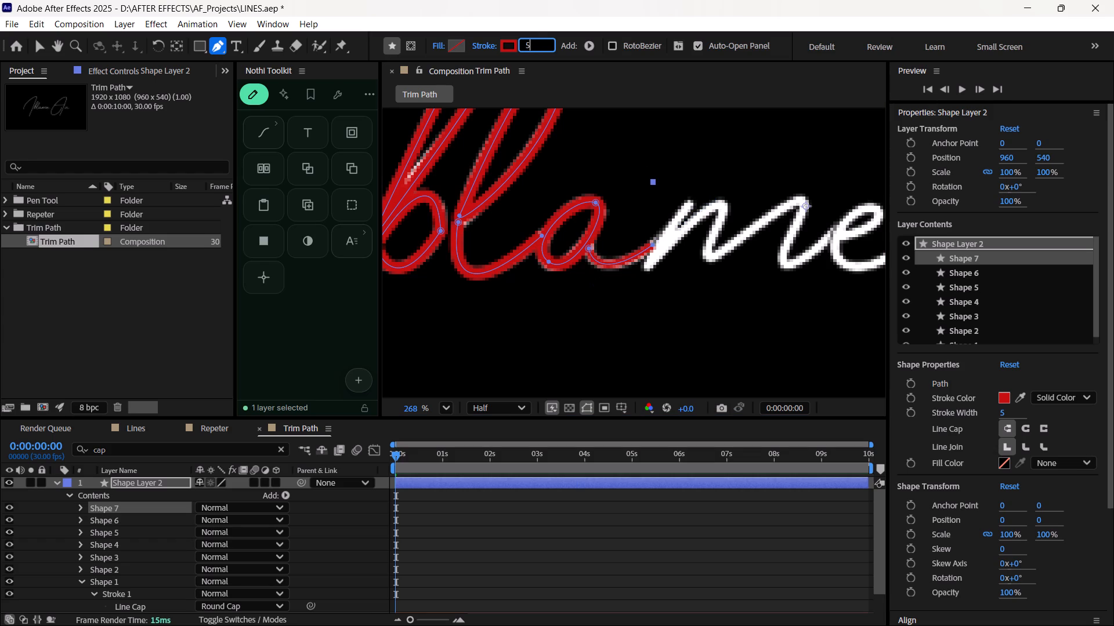
{"action": "key", "text": "BackSpace"}
{"action": "key", "text": "8"}
{"action": "key", "text": "Return"}
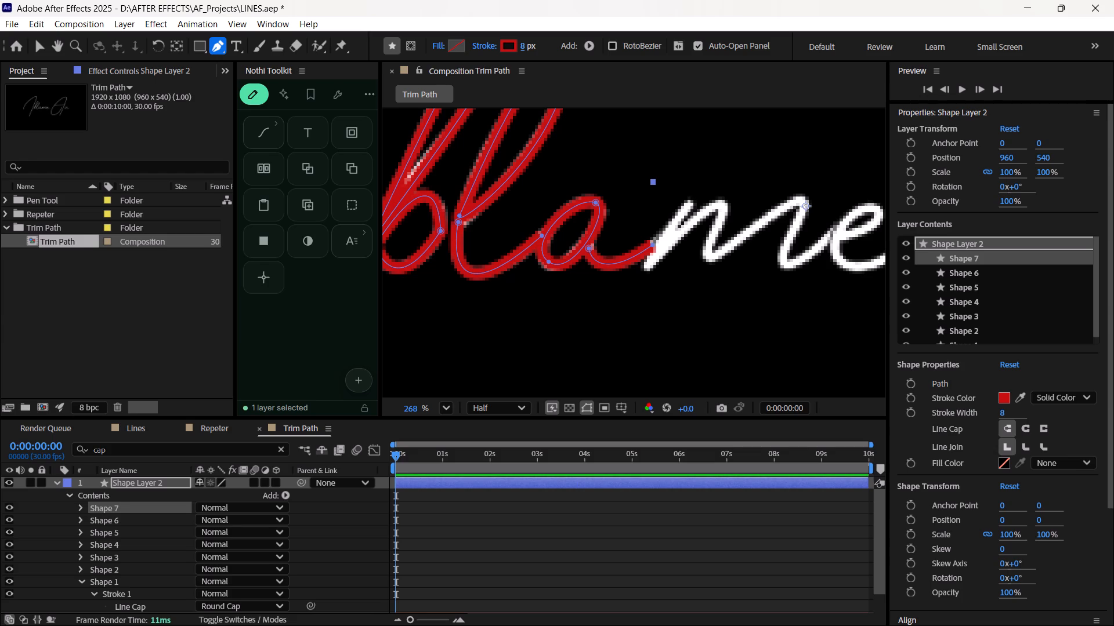
Hide the layer controls and toggle the Iblame.Avi text layer's visibility to compare the red traced strokes with the lettering, leaving the text shown.
{"action": "scroll", "coordinate": [476, 334], "scroll_direction": "down", "scroll_amount": 6}
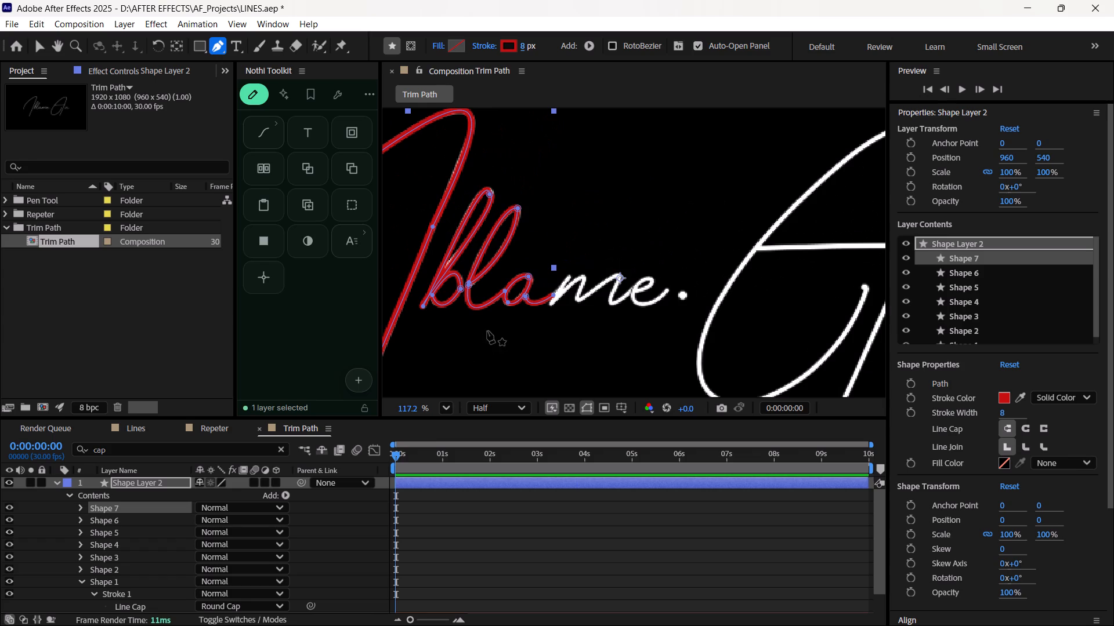
{"action": "key", "text": "space"}
{"action": "key", "text": "space"}
{"action": "key", "text": "space"}
{"action": "key", "text": "space"}
{"action": "key", "text": "space"}
{"action": "key", "text": "space"}
{"action": "key", "text": "space"}
{"action": "key", "text": "space"}
{"action": "key", "text": "space"}
{"action": "key", "text": "space"}
{"action": "key", "text": "space"}
{"action": "key", "text": "space"}
{"action": "key", "text": "space"}
{"action": "key", "text": "space"}
{"action": "key", "text": "space"}
{"action": "key", "text": "space"}
{"action": "key", "text": "space"}
{"action": "key", "text": "space"}
{"action": "key", "text": "space"}
{"action": "left_click_drag", "start_coordinate": [502, 321], "coordinate": [580, 276]}
{"action": "scroll", "coordinate": [580, 276], "scroll_direction": "up", "scroll_amount": 4}
{"action": "scroll", "coordinate": [580, 276], "scroll_direction": "down", "scroll_amount": 6}
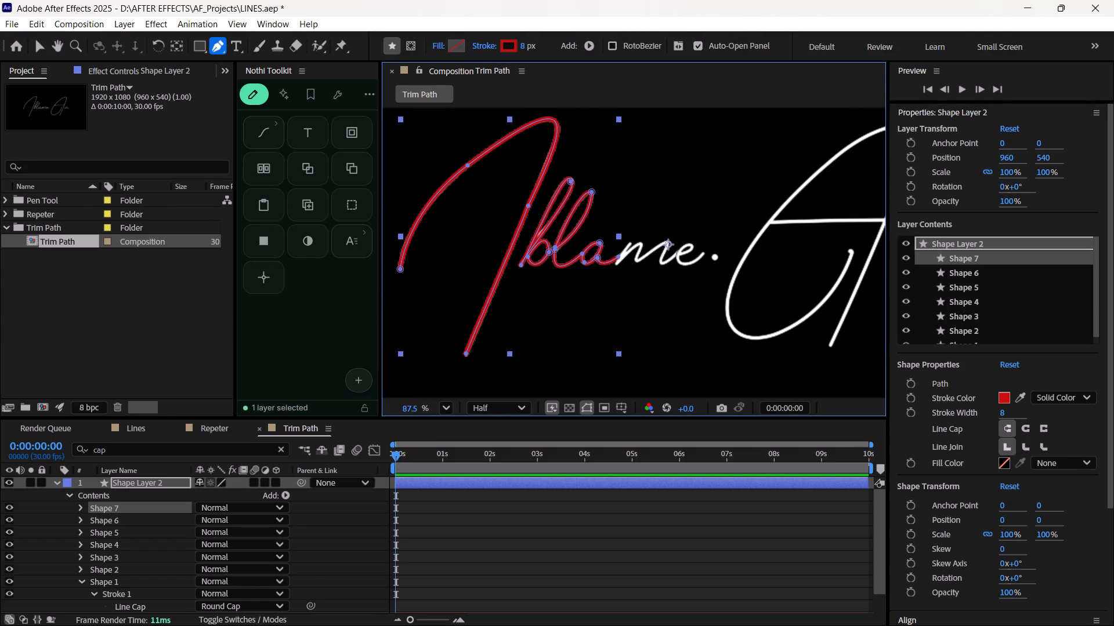
{"action": "scroll", "coordinate": [147, 539], "scroll_direction": "down", "scroll_amount": 3}
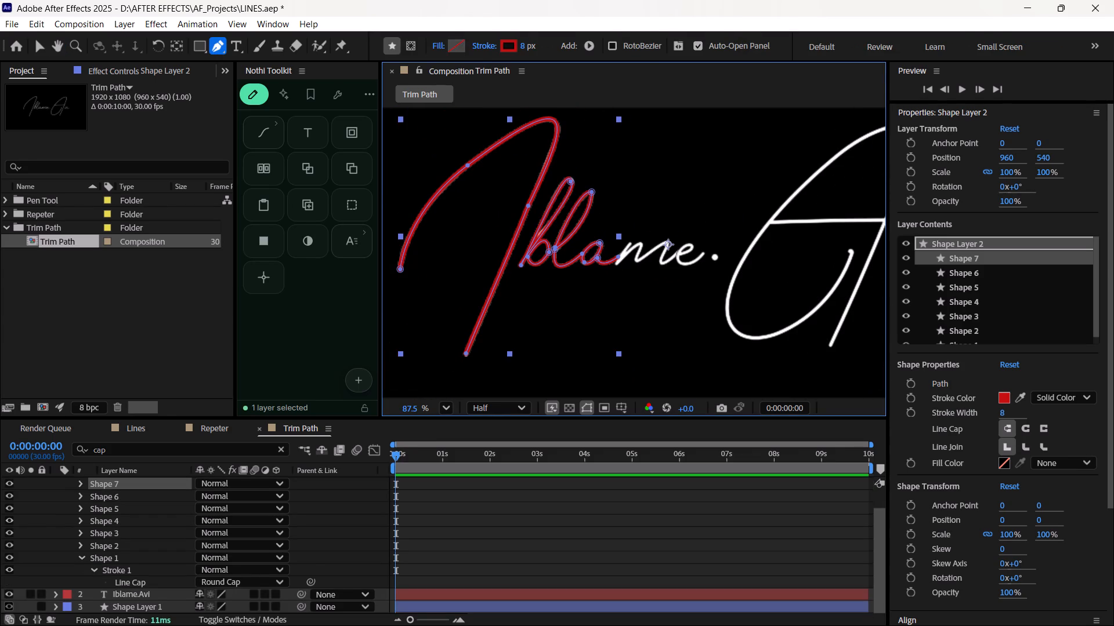
{"action": "left_click", "coordinate": [8, 593]}
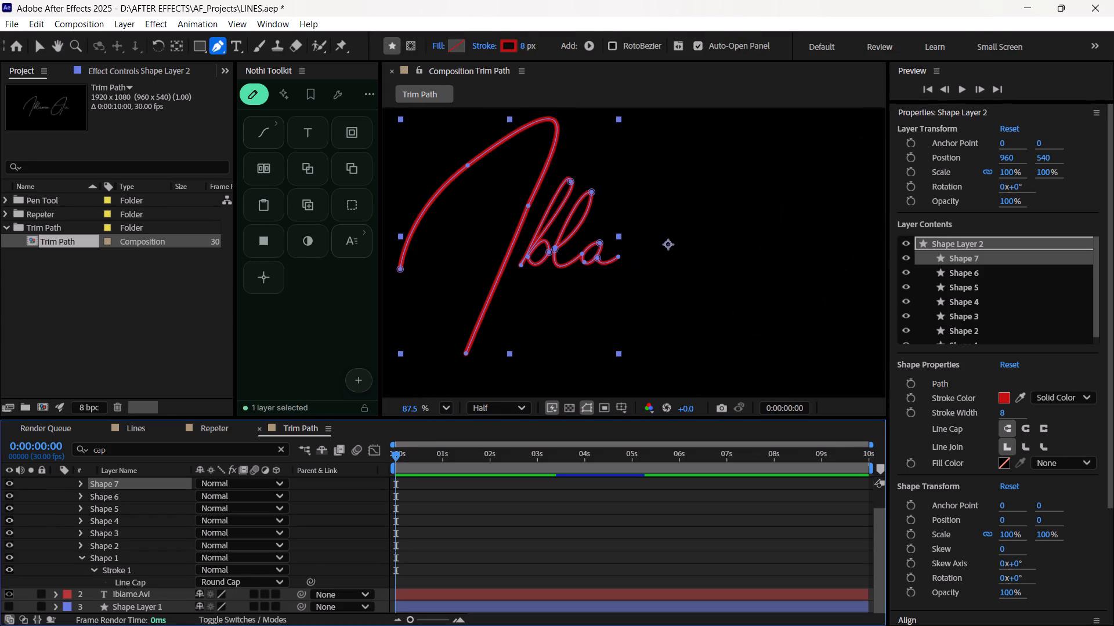
{"action": "key", "text": "ctrl+shift+h"}
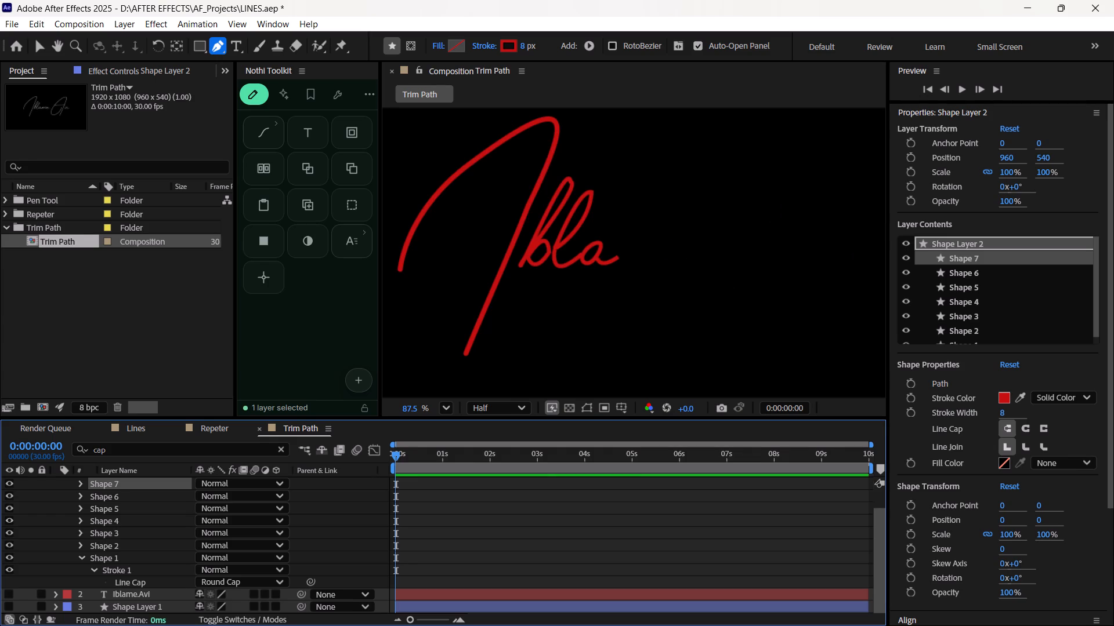
{"action": "left_click", "coordinate": [8, 595]}
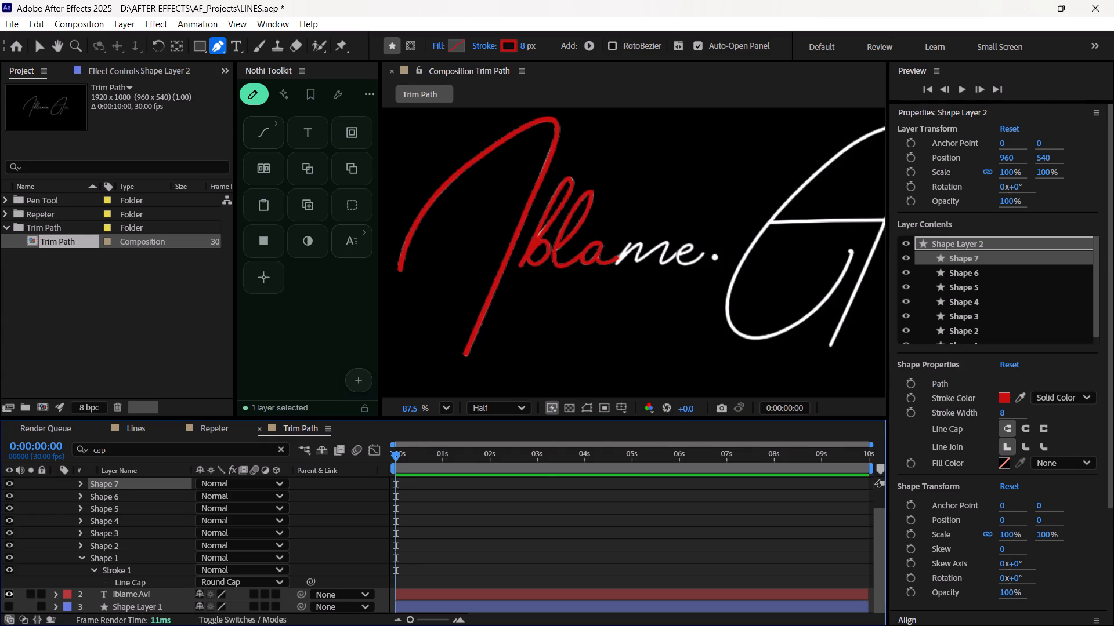
{"action": "left_click", "coordinate": [8, 595]}
{"action": "left_click", "coordinate": [8, 595]}
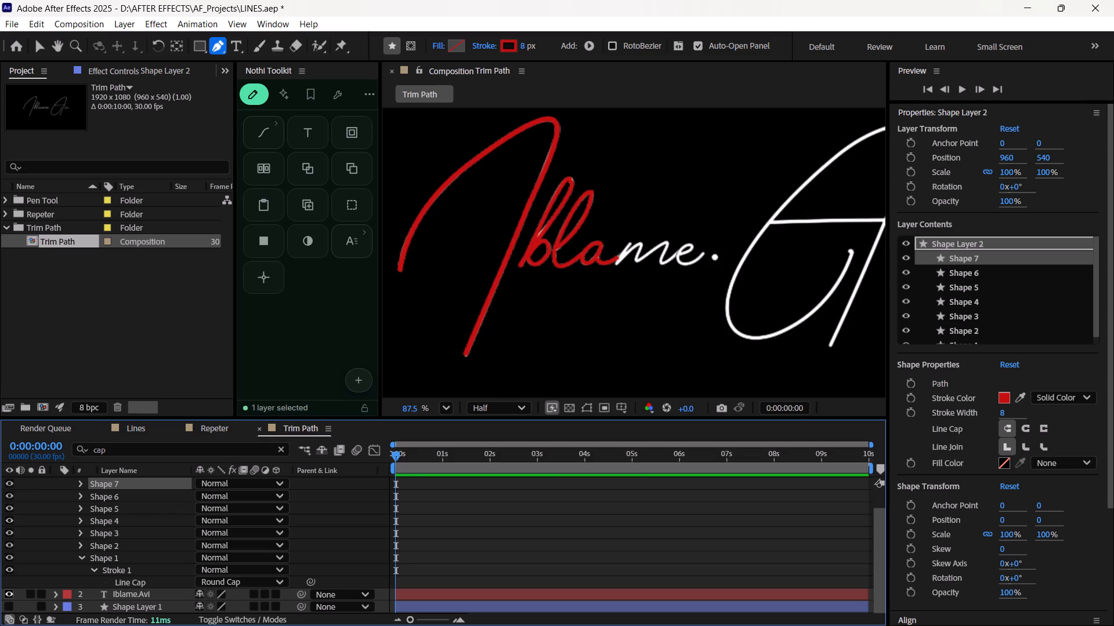
{"action": "left_click", "coordinate": [8, 595]}
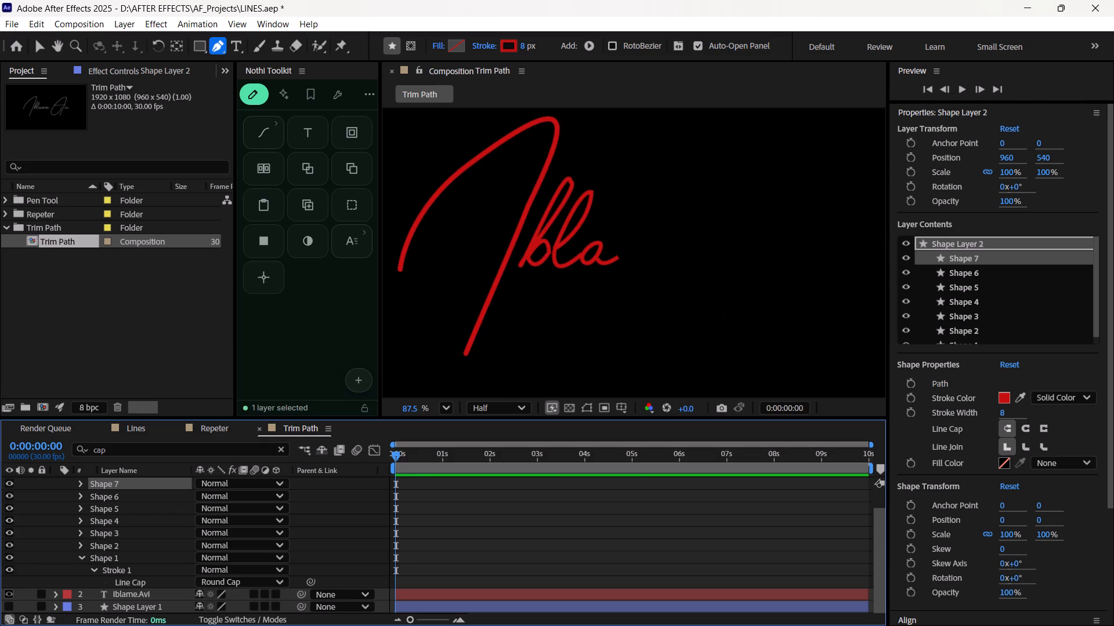
{"action": "left_click", "coordinate": [8, 595]}
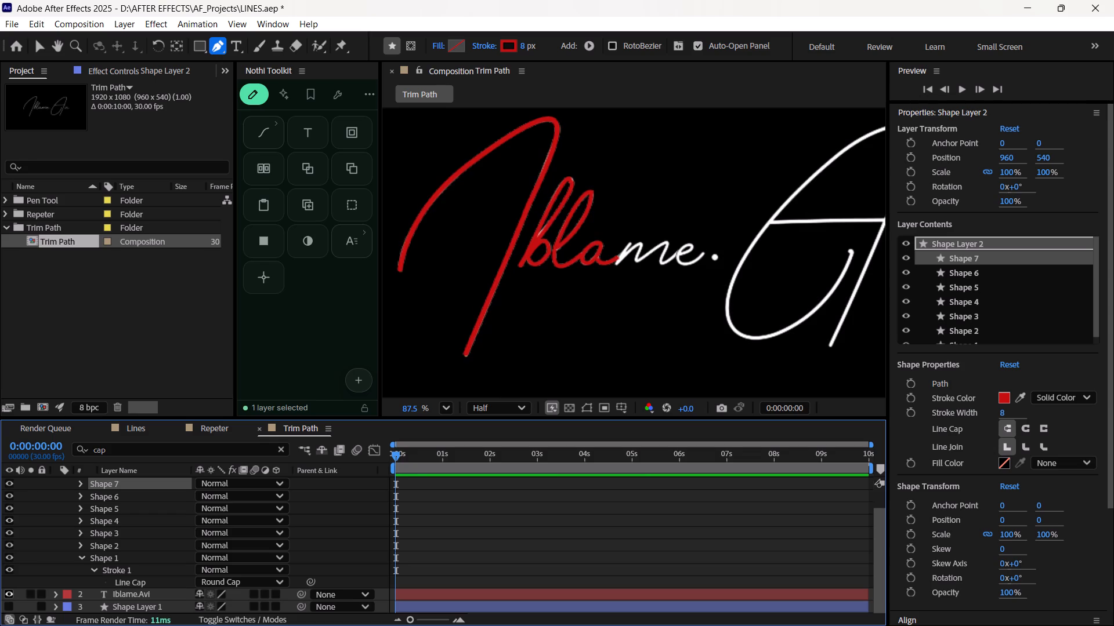
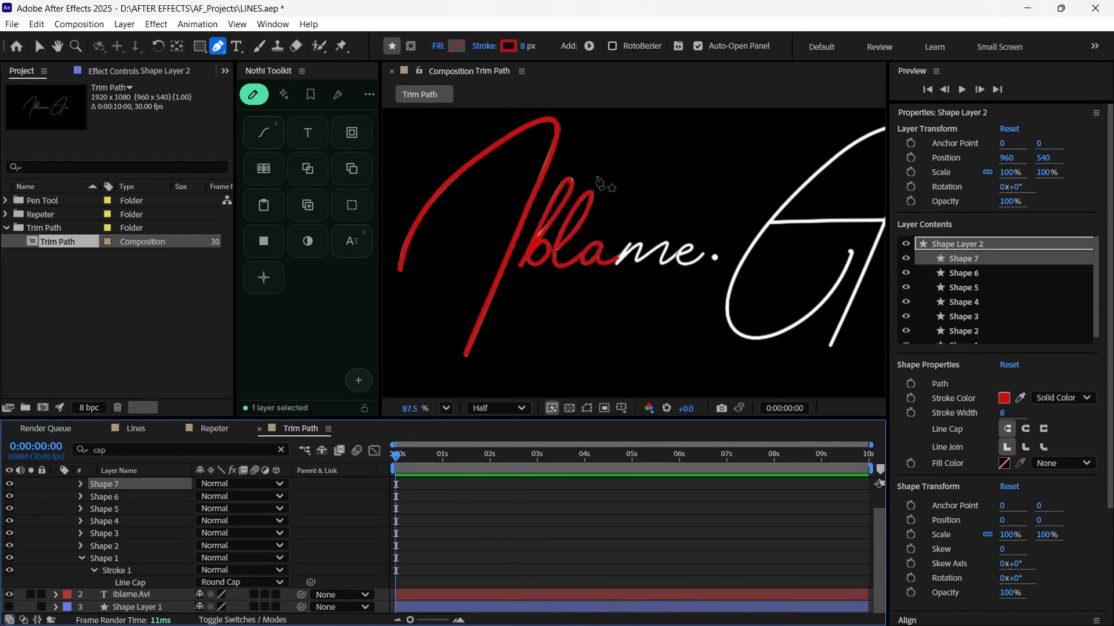
Start a new Pen path on the m, placing points at its first upper tip and the base of its first downstroke.
{"action": "scroll", "coordinate": [692, 198], "scroll_direction": "up", "scroll_amount": 5}
{"action": "scroll", "coordinate": [665, 292], "scroll_direction": "down", "scroll_amount": 1}
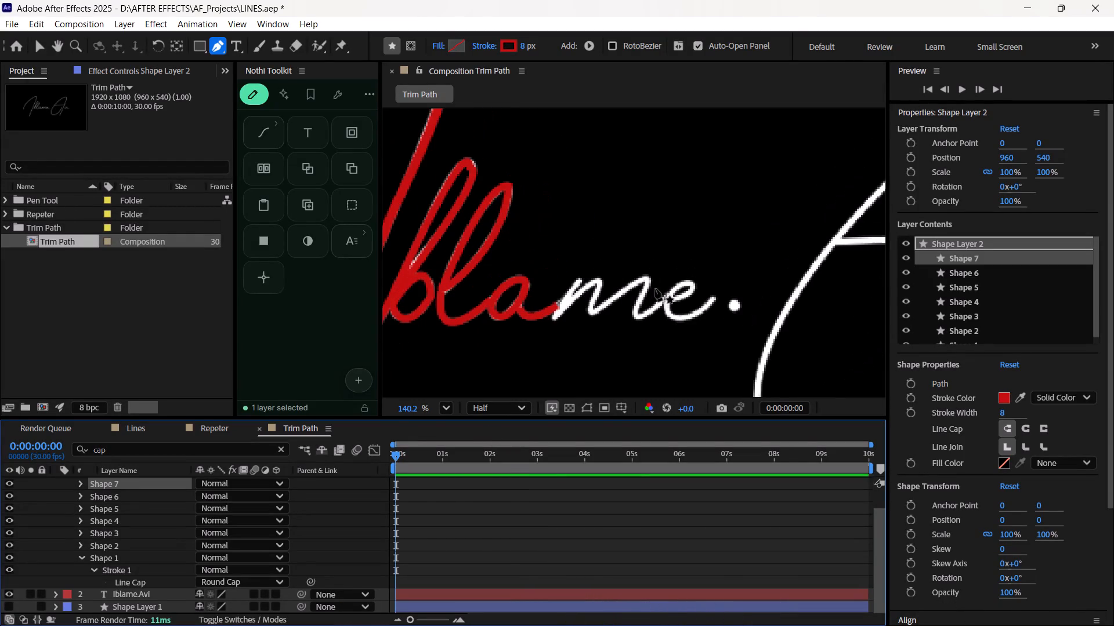
{"action": "scroll", "coordinate": [650, 288], "scroll_direction": "up", "scroll_amount": 4}
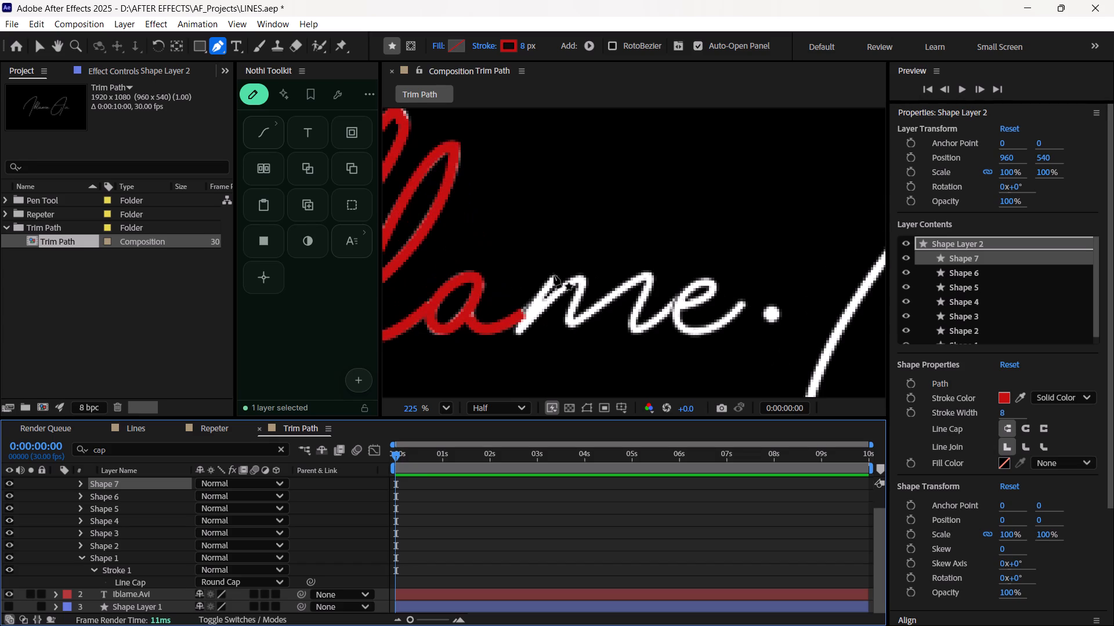
{"action": "left_click", "coordinate": [554, 275]}
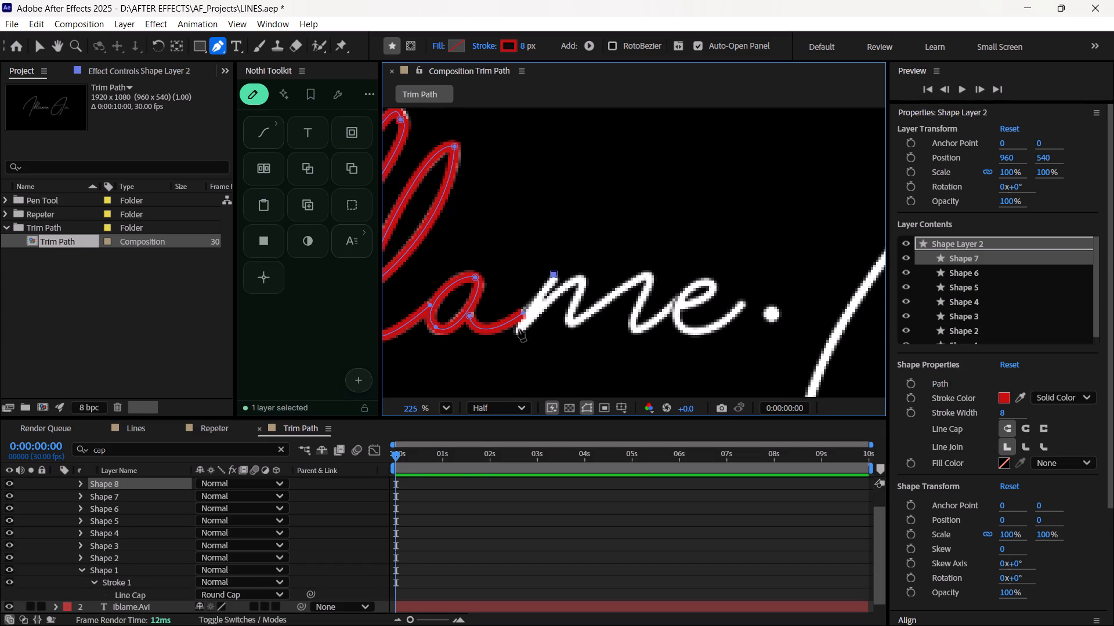
{"action": "left_click", "coordinate": [519, 330]}
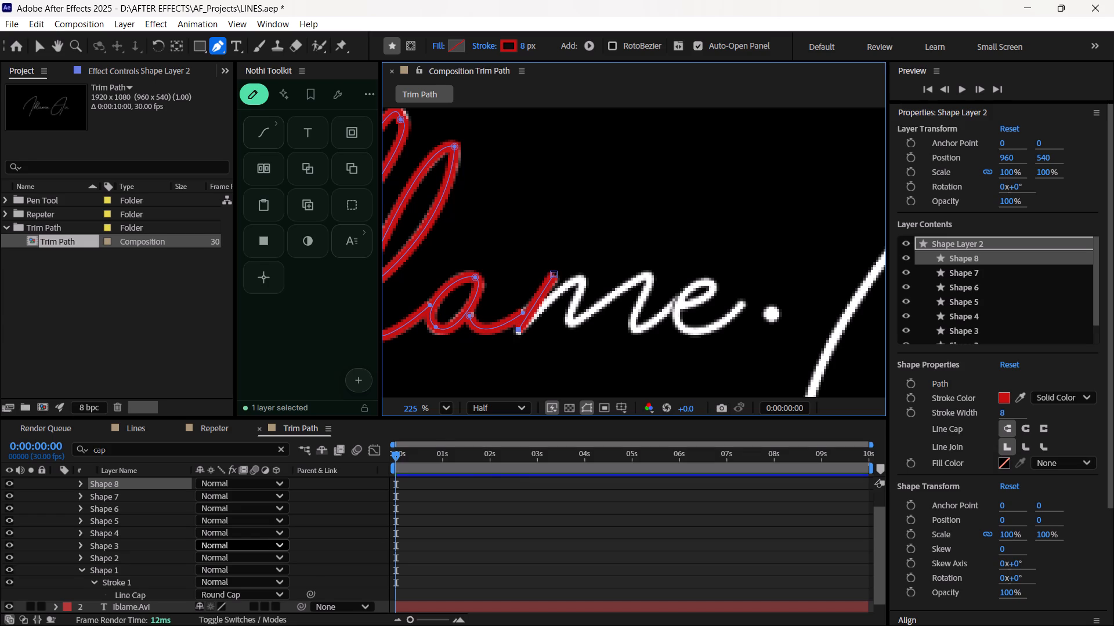
Extend the path to the base of the m's second stroke and angle the handles to curve the first arch.
{"action": "scroll", "coordinate": [272, 547], "scroll_direction": "down", "scroll_amount": 3}
{"action": "scroll", "coordinate": [269, 546], "scroll_direction": "up", "scroll_amount": 3}
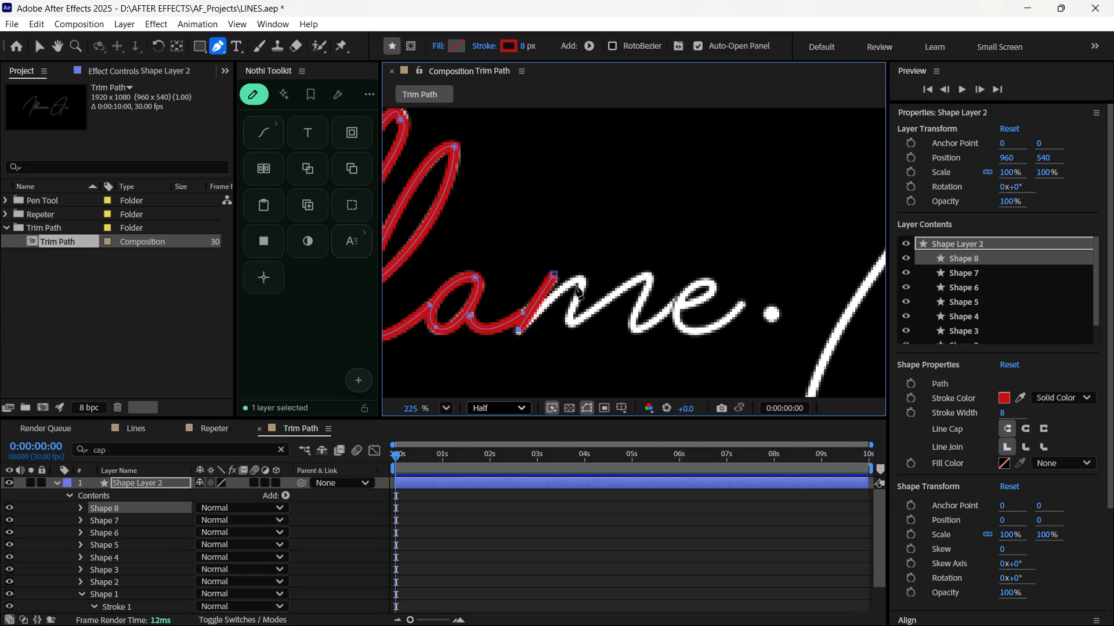
{"action": "left_click", "coordinate": [569, 321]}
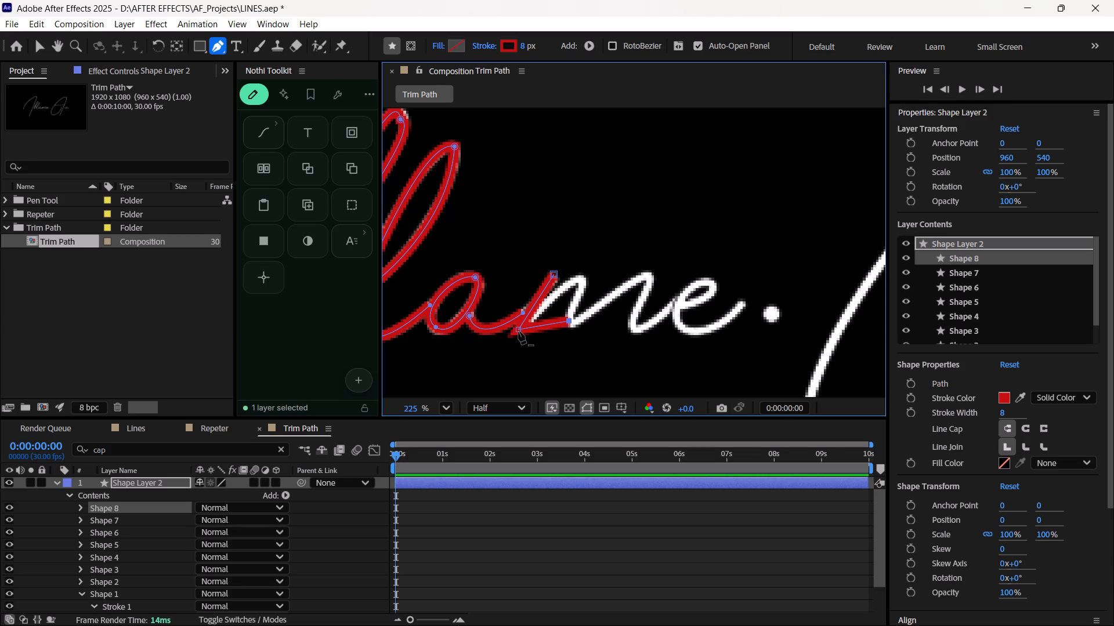
{"action": "left_click", "coordinate": [519, 332], "text": "alt"}
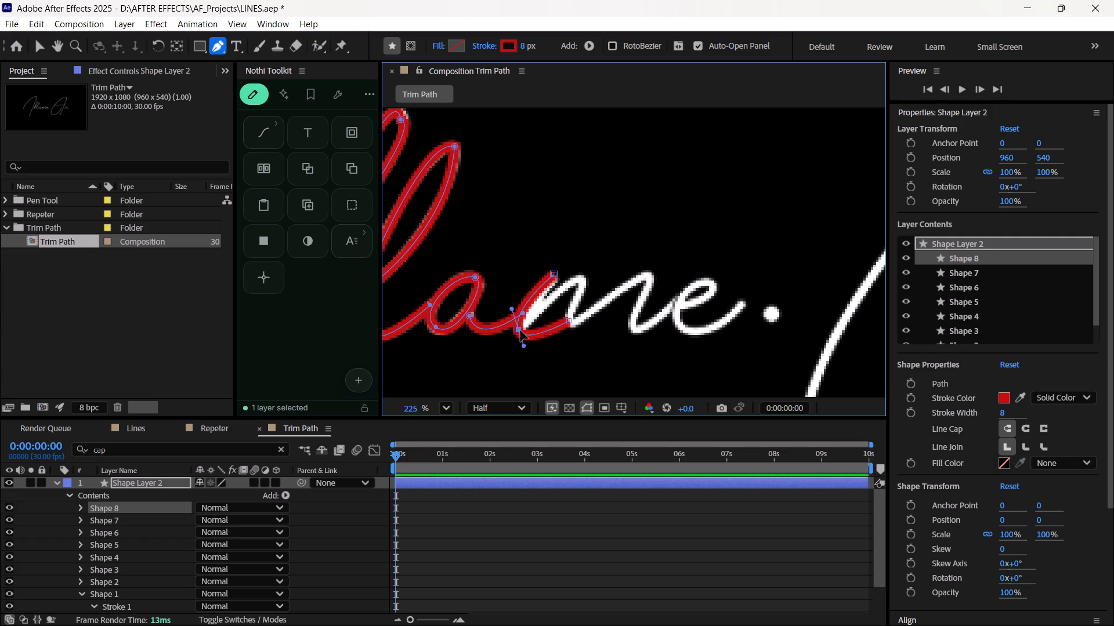
{"action": "left_click_drag", "start_coordinate": [522, 346], "coordinate": [508, 351]}
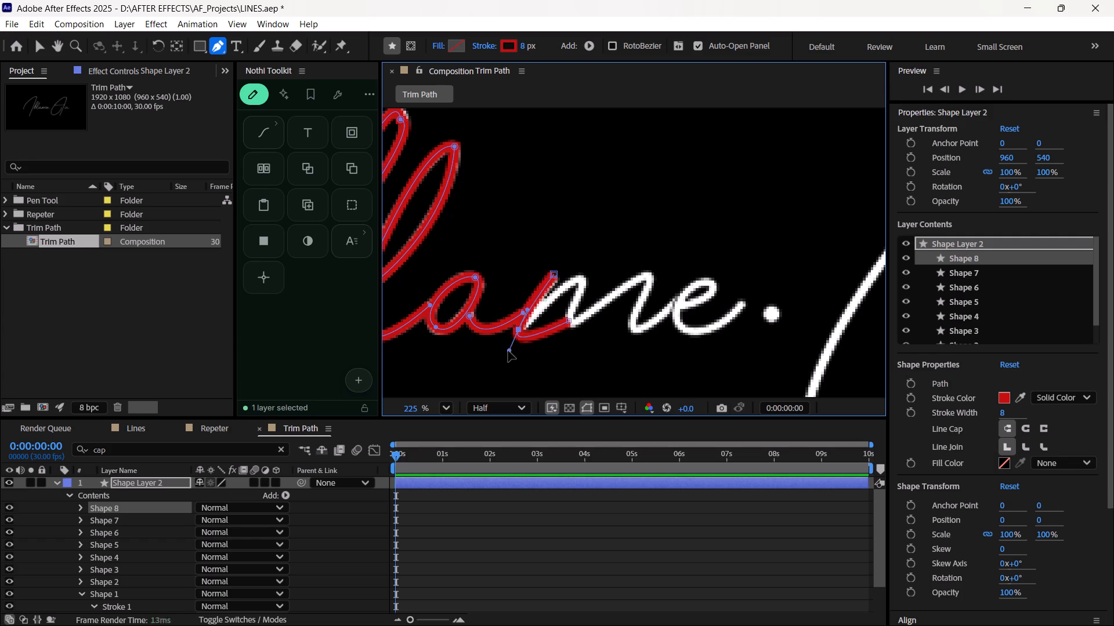
{"action": "left_click_drag", "start_coordinate": [508, 351], "coordinate": [621, 223]}
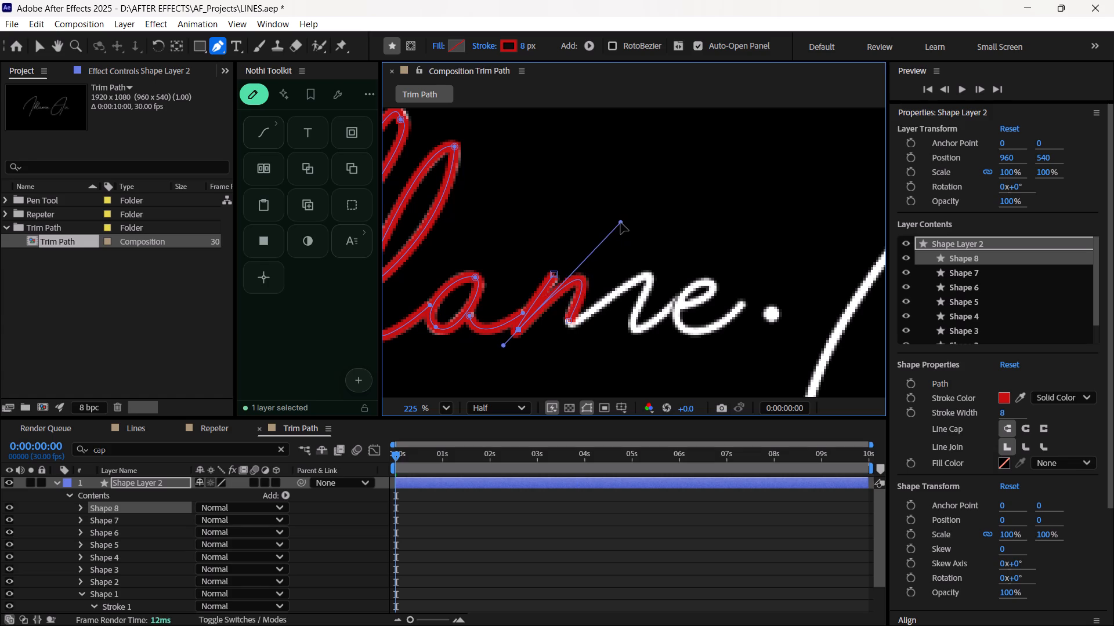
{"action": "left_click_drag", "start_coordinate": [621, 223], "coordinate": [624, 224]}
{"action": "left_click", "coordinate": [569, 318]}
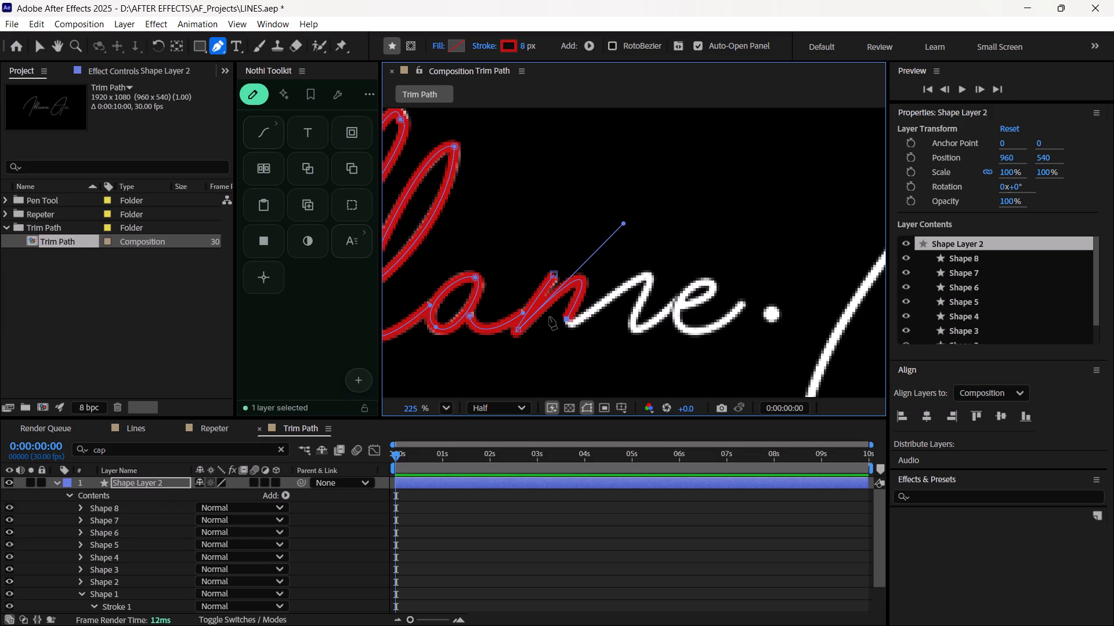
Extend the path to the base of the m's last stroke and pull its handles to shape the second arch.
{"action": "scroll", "coordinate": [549, 317], "scroll_direction": "up", "scroll_amount": 3}
{"action": "scroll", "coordinate": [549, 317], "scroll_direction": "down", "scroll_amount": 3}
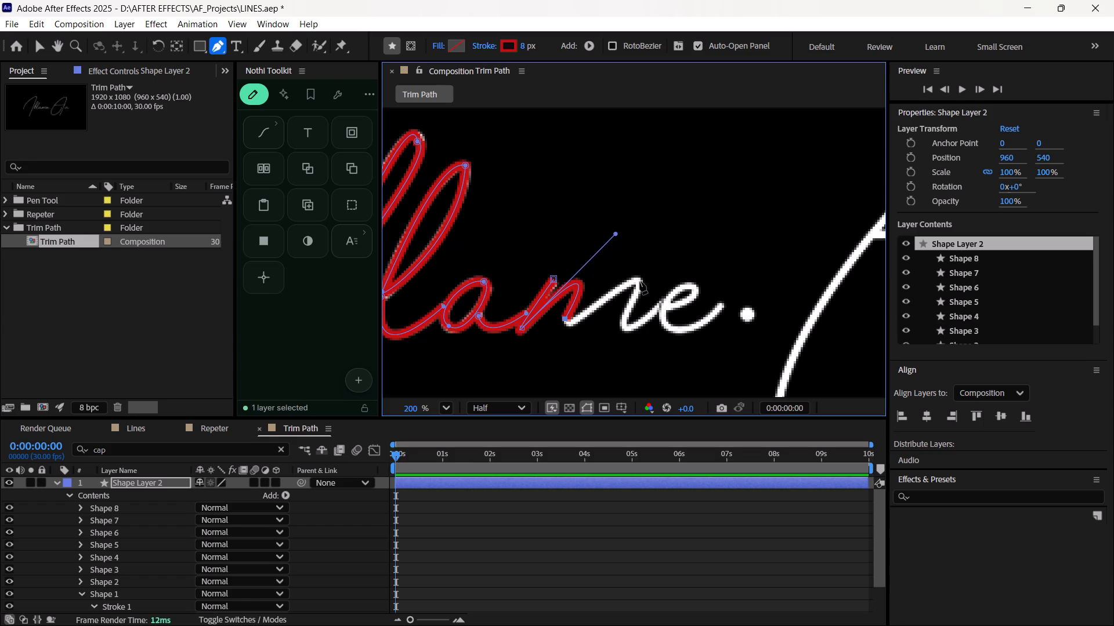
{"action": "scroll", "coordinate": [640, 282], "scroll_direction": "up", "scroll_amount": 4}
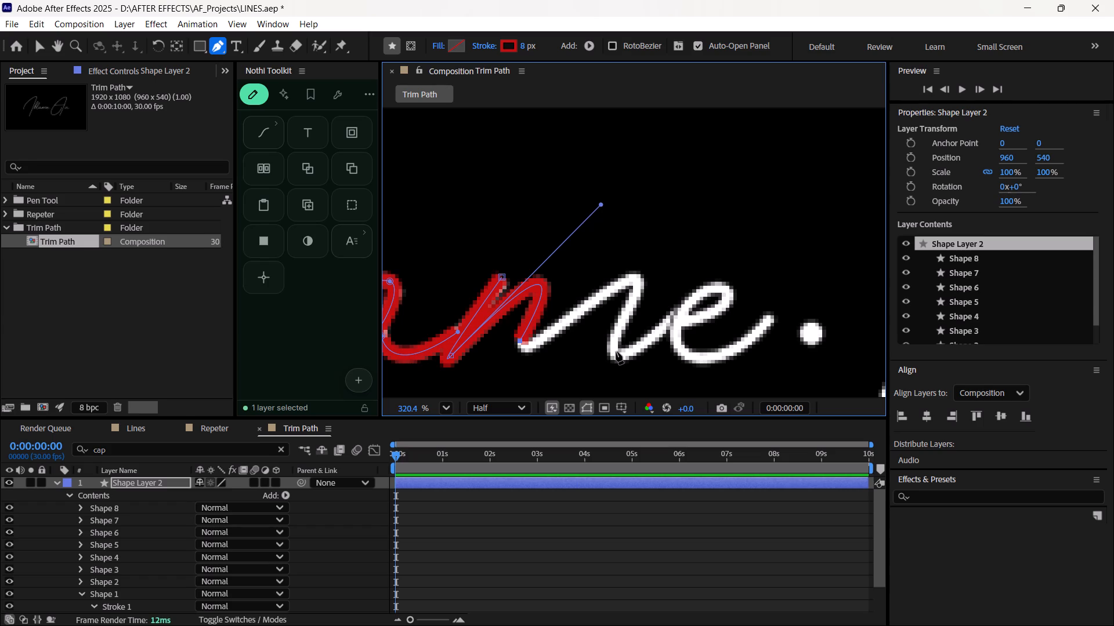
{"action": "left_click", "coordinate": [614, 351]}
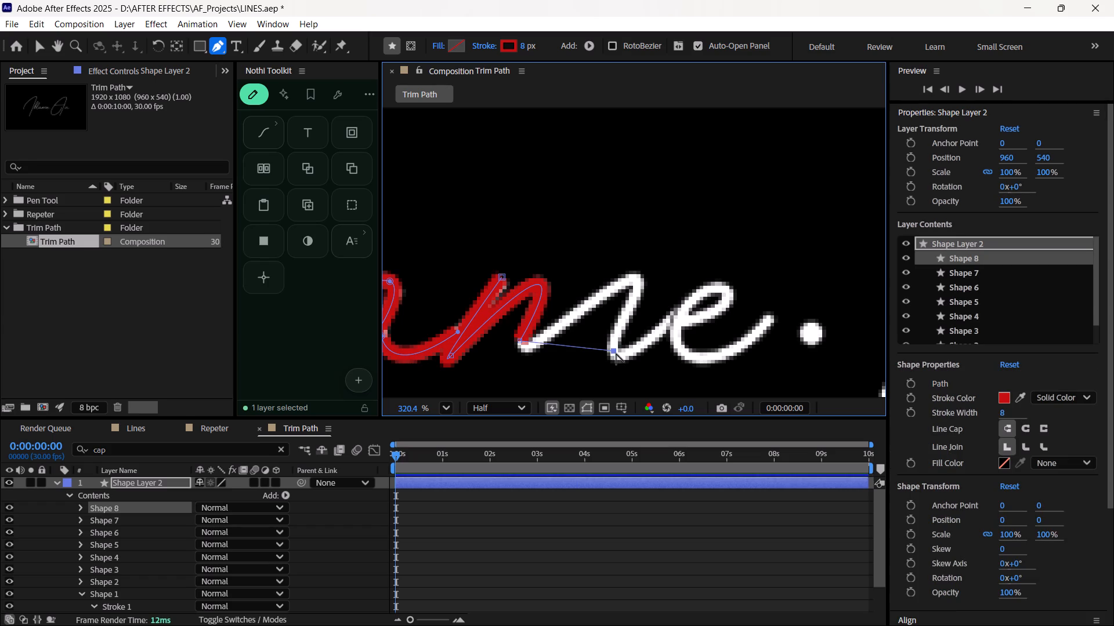
{"action": "left_click_drag", "start_coordinate": [613, 352], "coordinate": [560, 389], "text": "alt"}
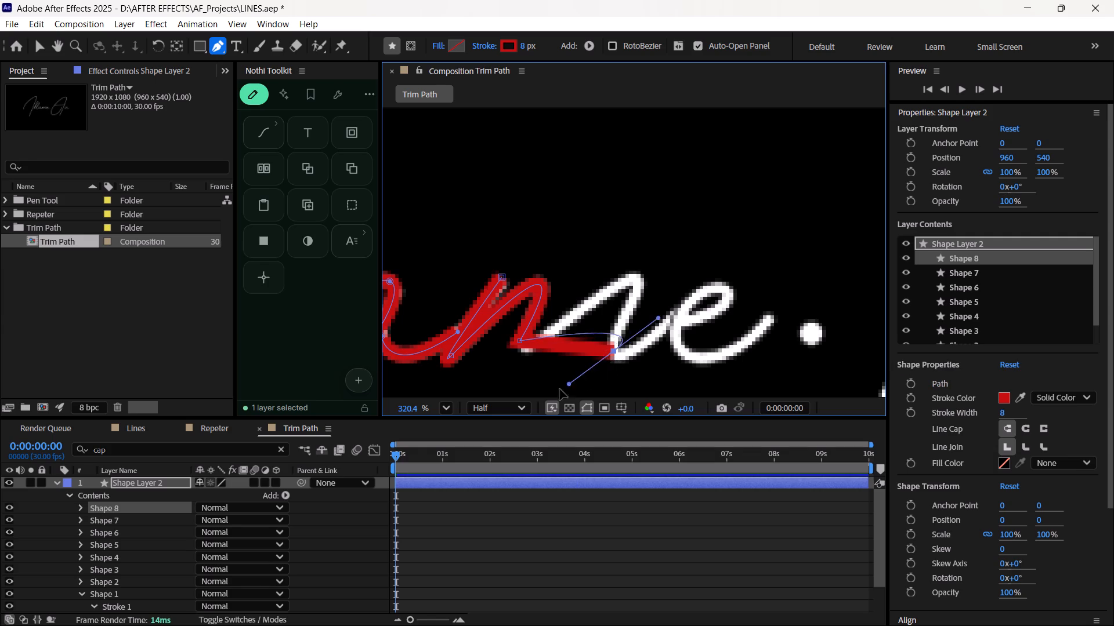
{"action": "left_click_drag", "start_coordinate": [560, 389], "coordinate": [583, 249], "text": "alt"}
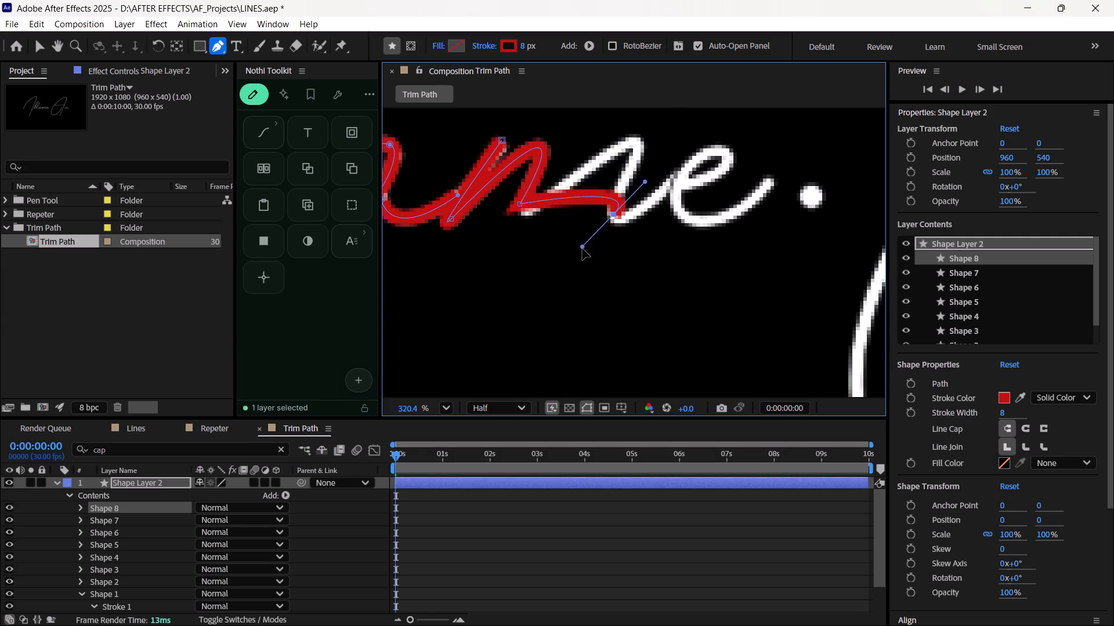
{"action": "left_click_drag", "start_coordinate": [583, 249], "coordinate": [491, 398], "text": "alt"}
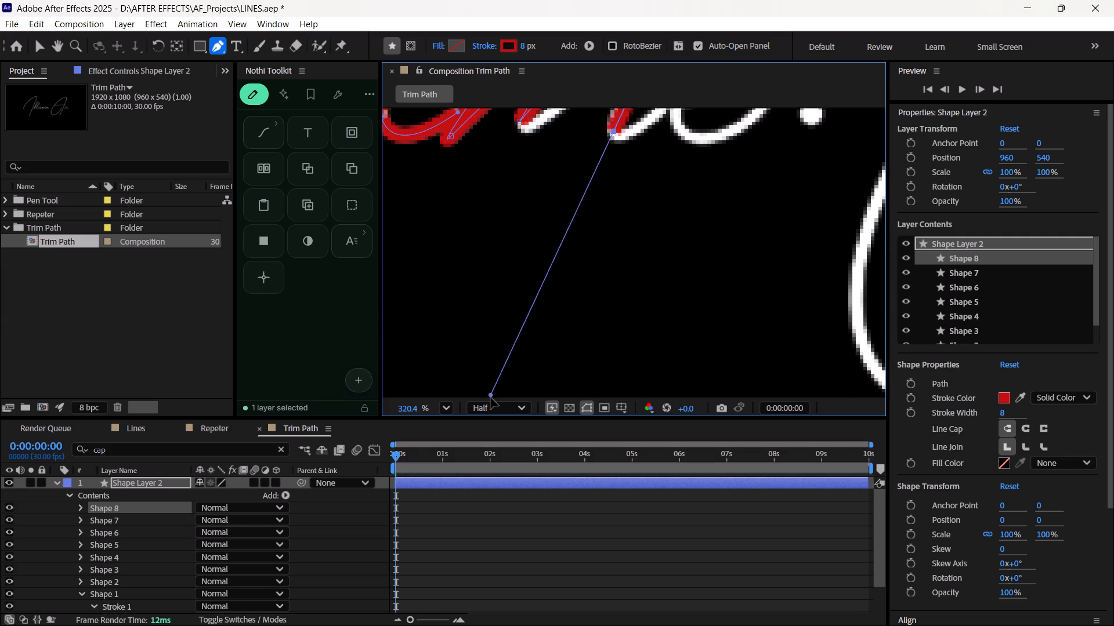
{"action": "left_click_drag", "start_coordinate": [491, 398], "coordinate": [627, 239], "text": "alt"}
{"action": "scroll", "coordinate": [641, 235], "scroll_direction": "up", "scroll_amount": 4}
{"action": "scroll", "coordinate": [638, 235], "scroll_direction": "down", "scroll_amount": 10}
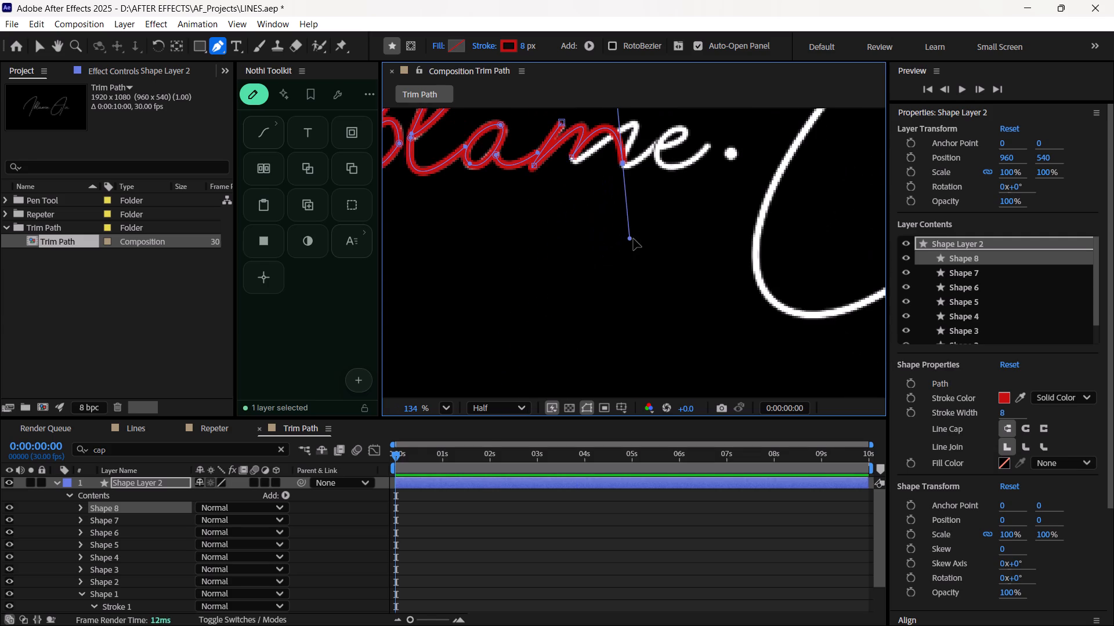
{"action": "left_click_drag", "start_coordinate": [631, 242], "coordinate": [590, 210]}
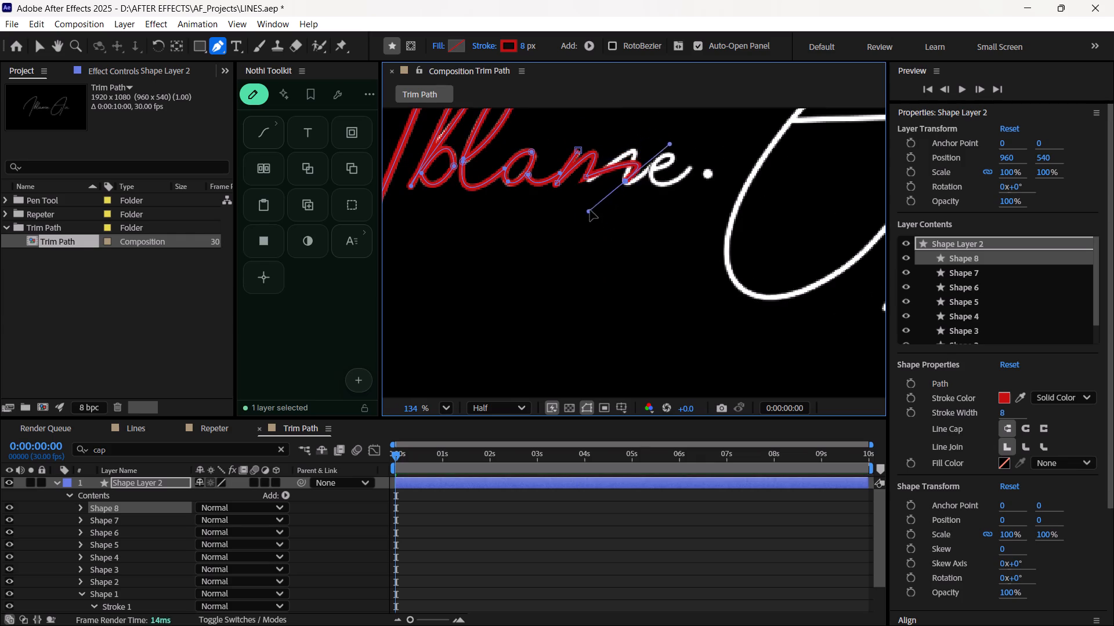
{"action": "left_click_drag", "start_coordinate": [590, 210], "coordinate": [609, 211]}
{"action": "left_click", "coordinate": [585, 174]}
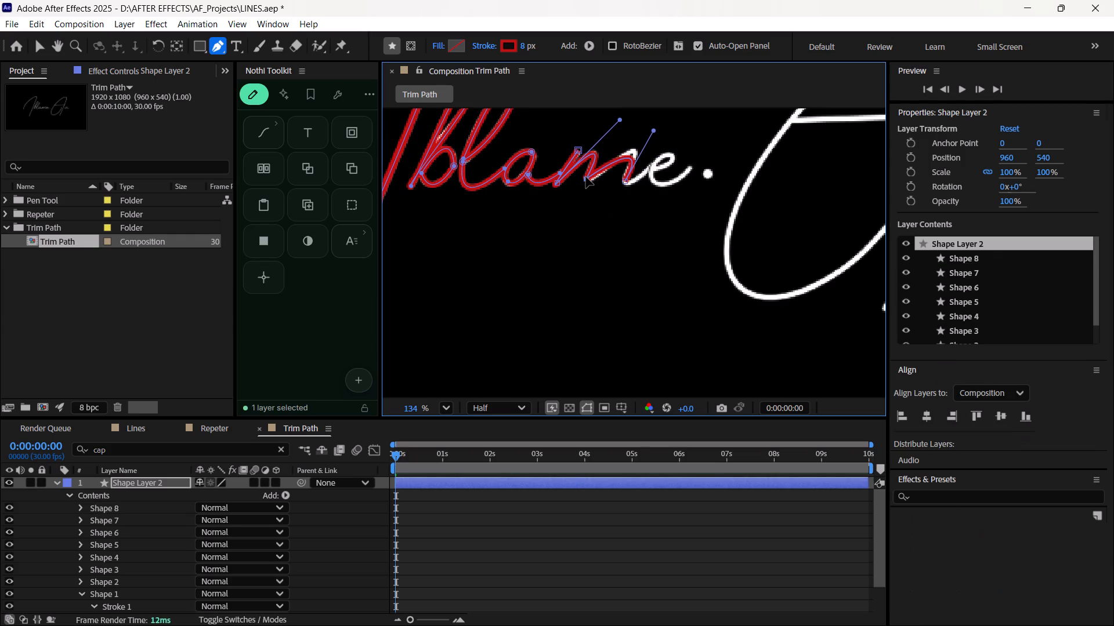
Refine the m's second arch by lengthening the last anchor's upper handle and nudging that anchor onto the stroke's base.
{"action": "scroll", "coordinate": [628, 182], "scroll_direction": "up", "scroll_amount": 2}
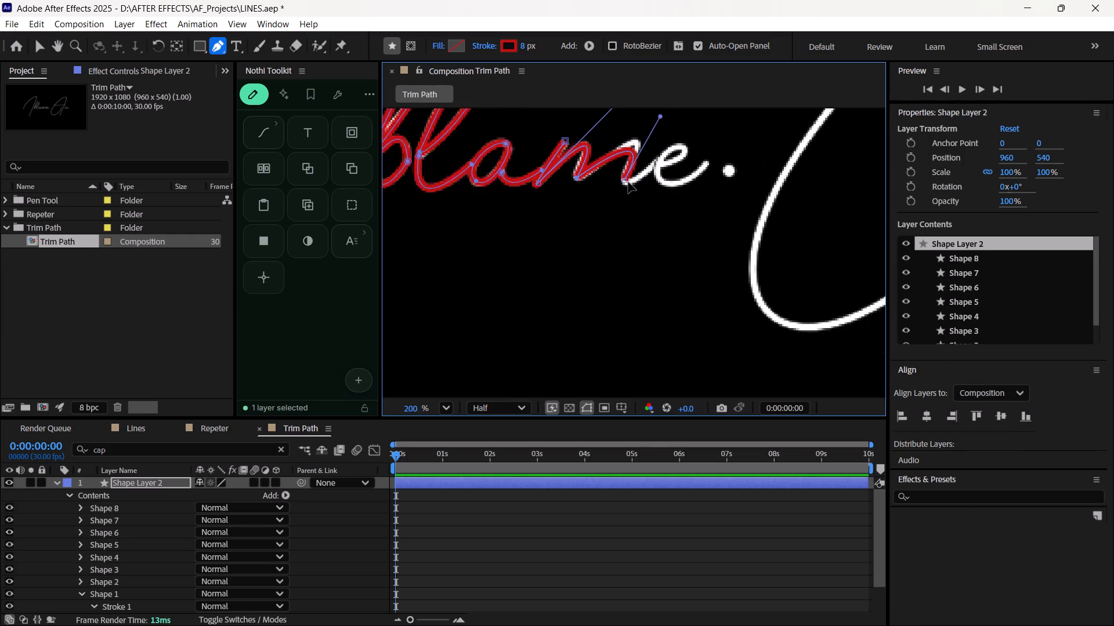
{"action": "scroll", "coordinate": [628, 182], "scroll_direction": "up", "scroll_amount": 2}
{"action": "key", "text": "space"}
{"action": "key", "text": "space"}
{"action": "key", "text": "space"}
{"action": "key", "text": "space"}
{"action": "key", "text": "space"}
{"action": "key", "text": "space"}
{"action": "key", "text": "space"}
{"action": "key", "text": "space"}
{"action": "key", "text": "space"}
{"action": "key", "text": "space"}
{"action": "key", "text": "space"}
{"action": "key", "text": "space"}
{"action": "key", "text": "space"}
{"action": "key", "text": "space"}
{"action": "left_click_drag", "start_coordinate": [625, 197], "coordinate": [584, 282]}
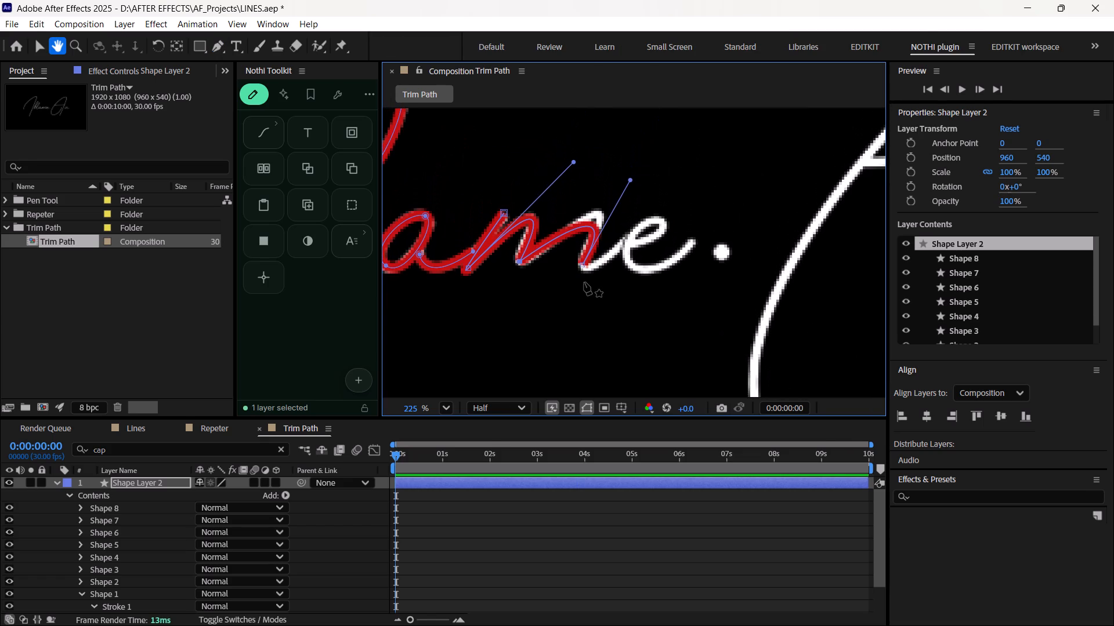
{"action": "left_click_drag", "start_coordinate": [633, 181], "coordinate": [652, 155]}
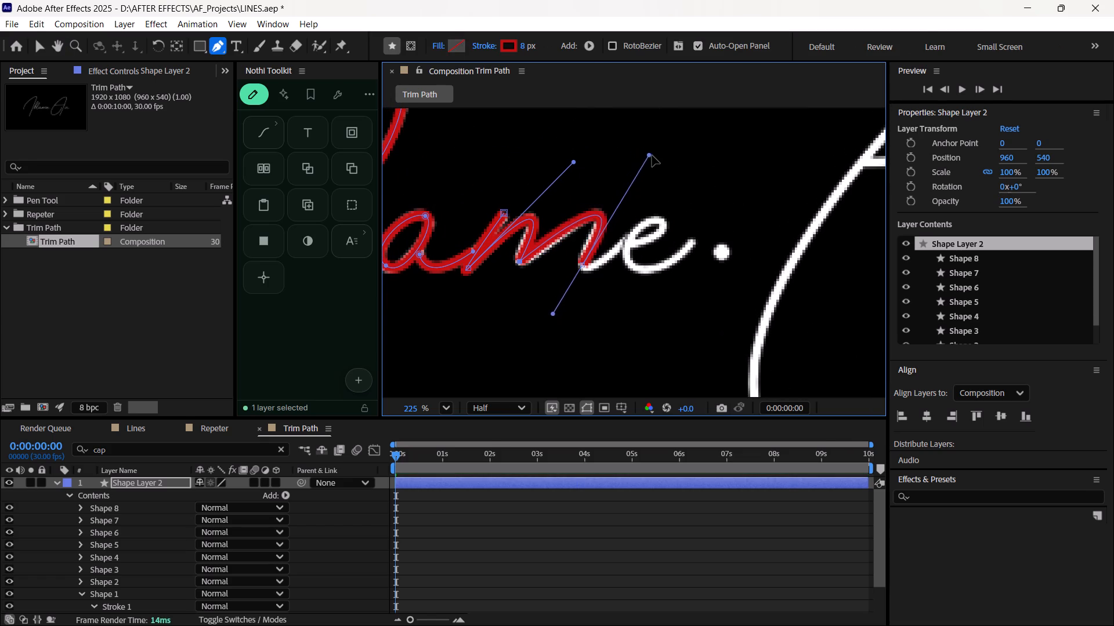
{"action": "left_click_drag", "start_coordinate": [652, 155], "coordinate": [657, 155]}
{"action": "left_click", "coordinate": [580, 263]}
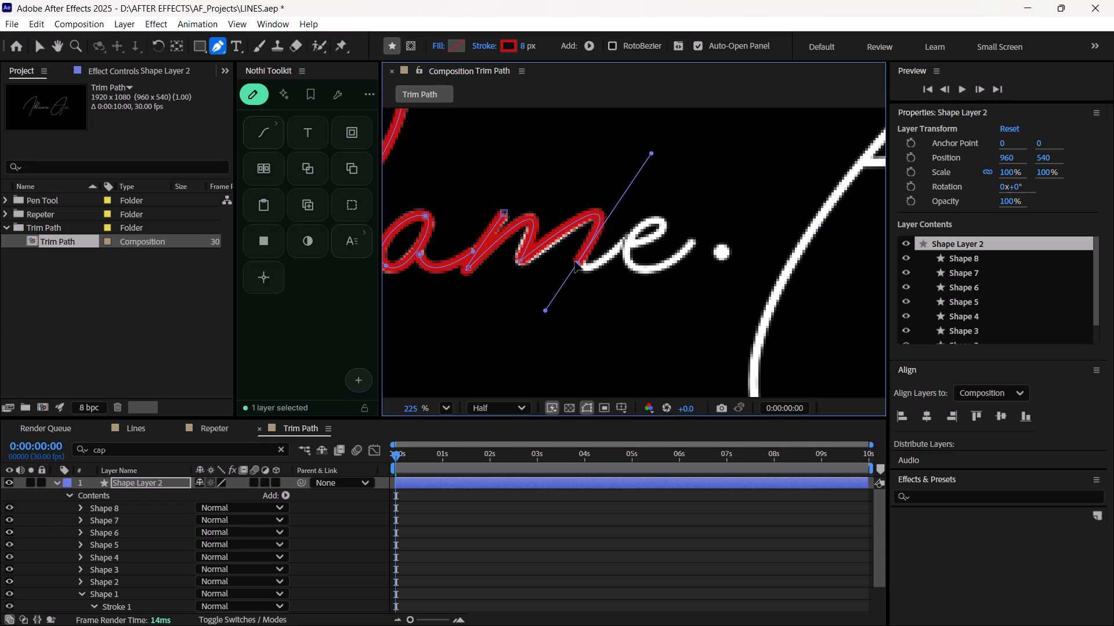
Fine-tune the handle controlling the m's first arch and recheck the corner anchor at the base of the second stroke.
{"action": "left_click", "coordinate": [520, 261]}
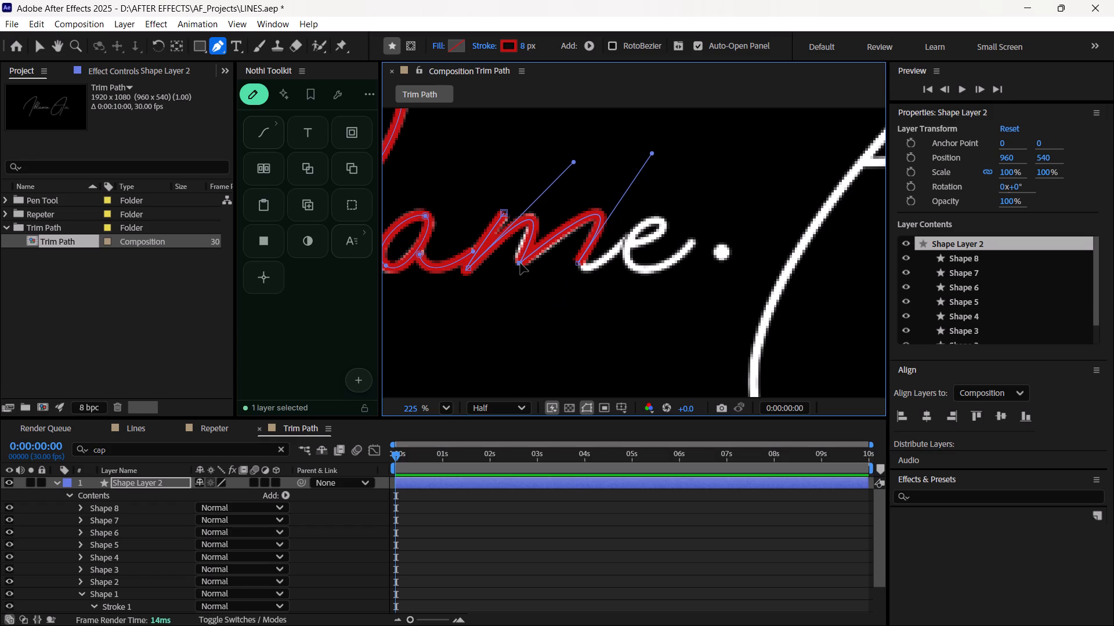
{"action": "left_click", "coordinate": [574, 163]}
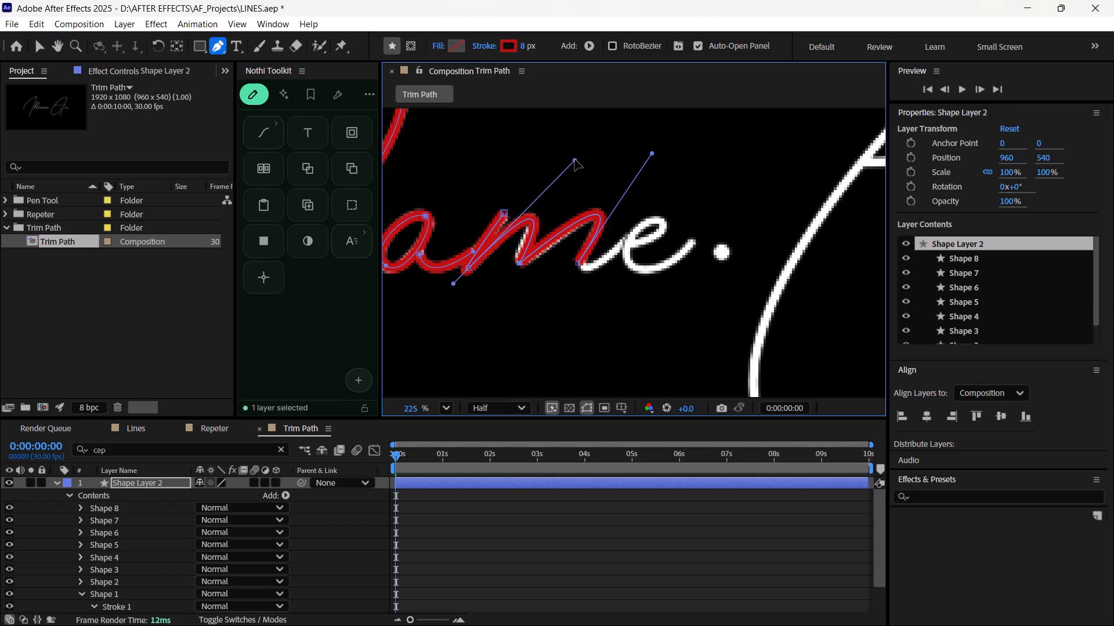
{"action": "left_click", "coordinate": [519, 261]}
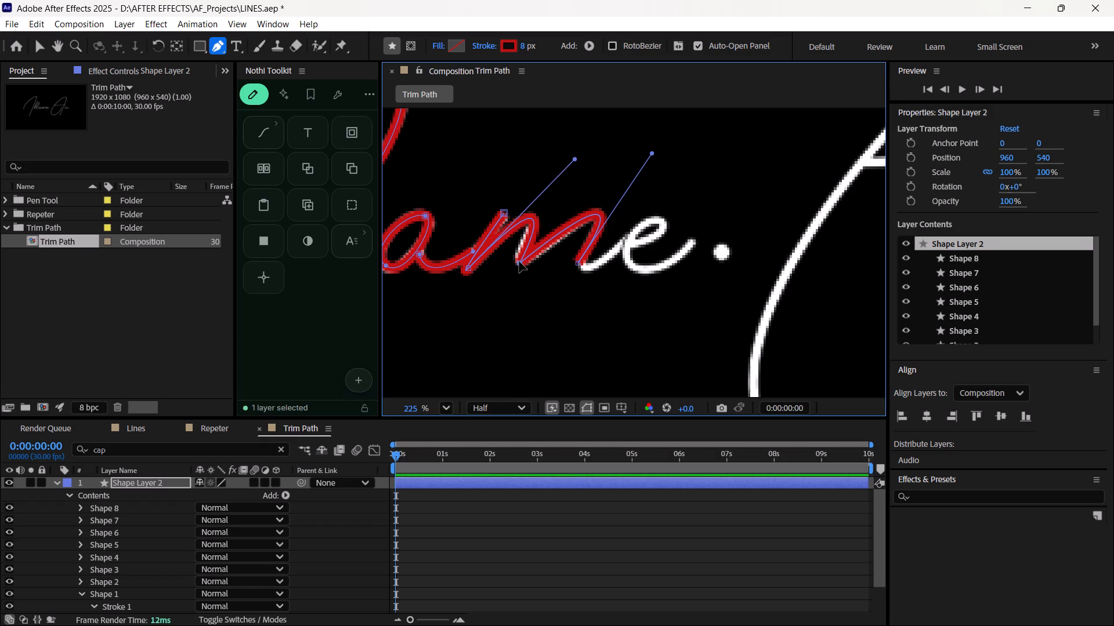
{"action": "left_click", "coordinate": [520, 265]}
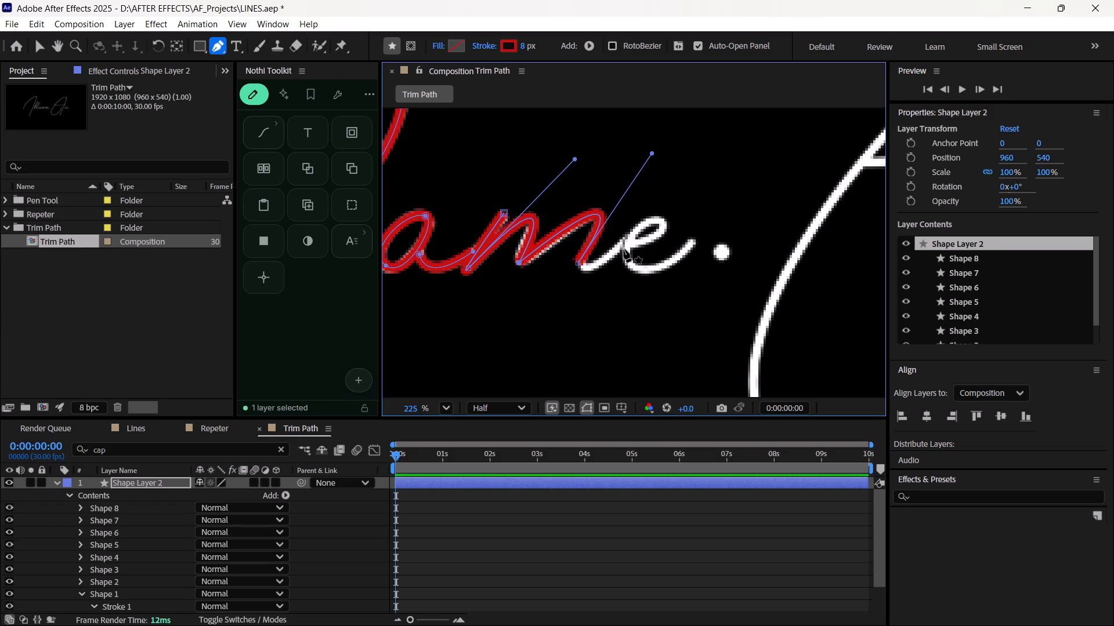
Continue the path from the base of the m's last stroke to the point where the m joins the e.
{"action": "left_click", "coordinate": [578, 264]}
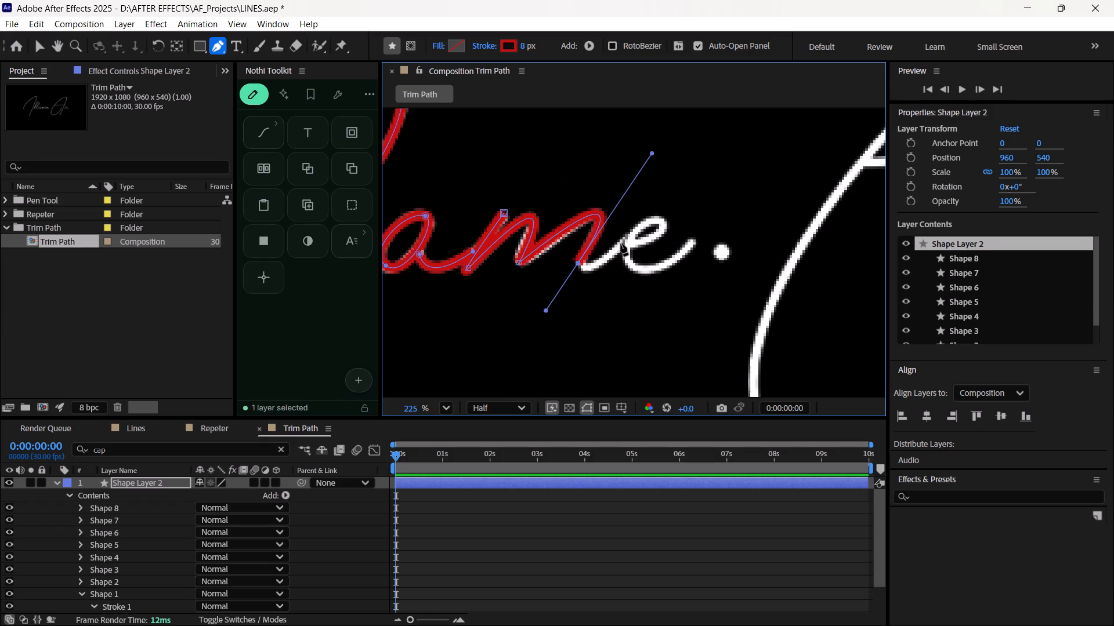
{"action": "left_click", "coordinate": [620, 243]}
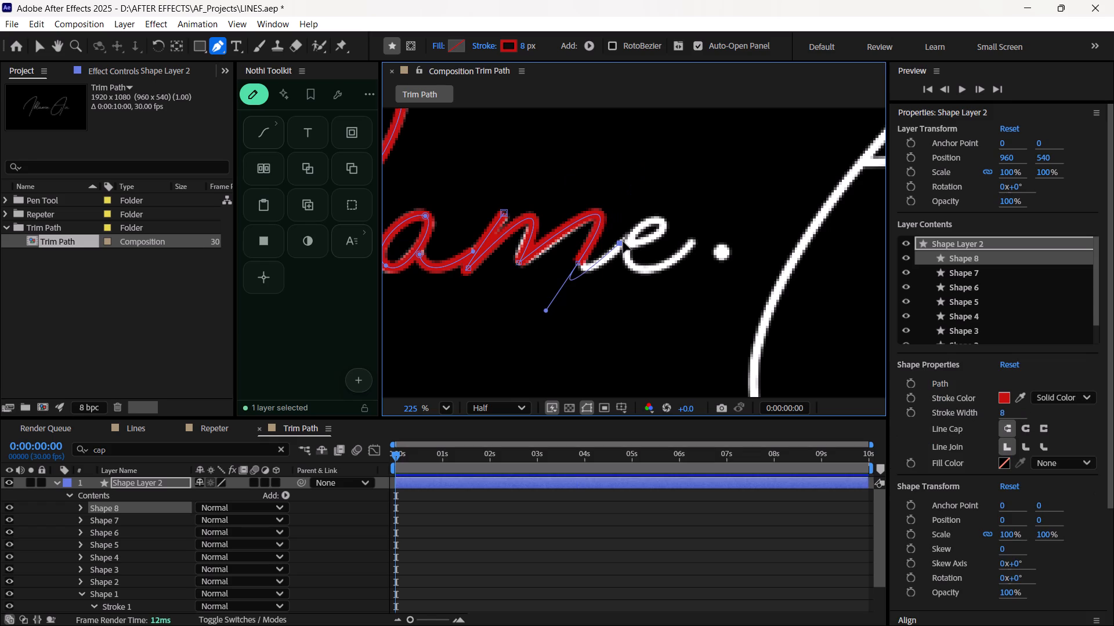
{"action": "left_click", "coordinate": [623, 241]}
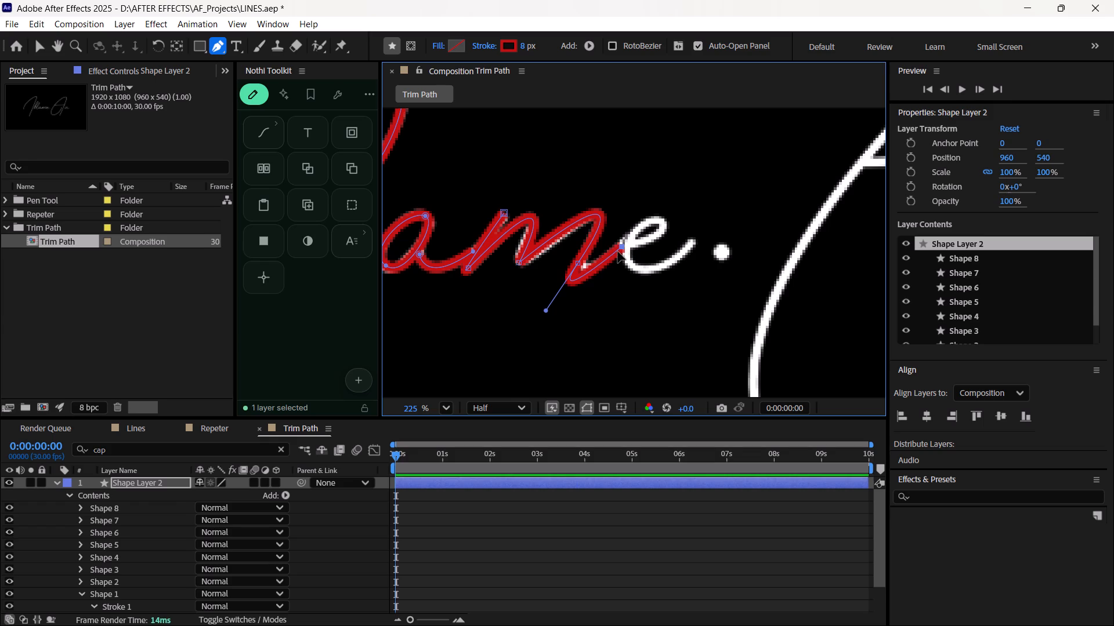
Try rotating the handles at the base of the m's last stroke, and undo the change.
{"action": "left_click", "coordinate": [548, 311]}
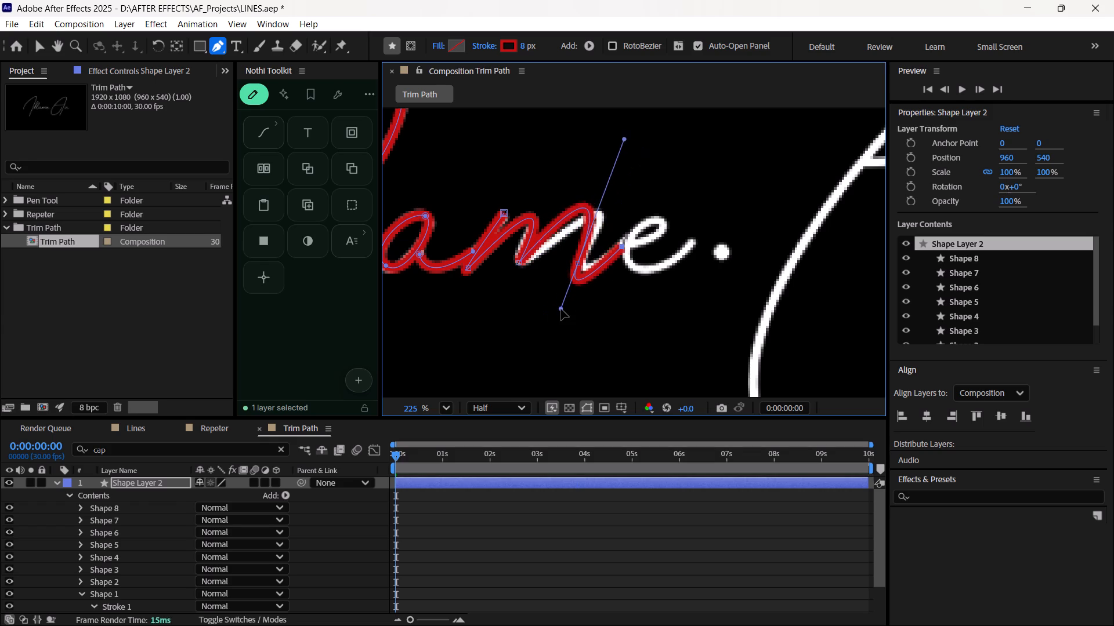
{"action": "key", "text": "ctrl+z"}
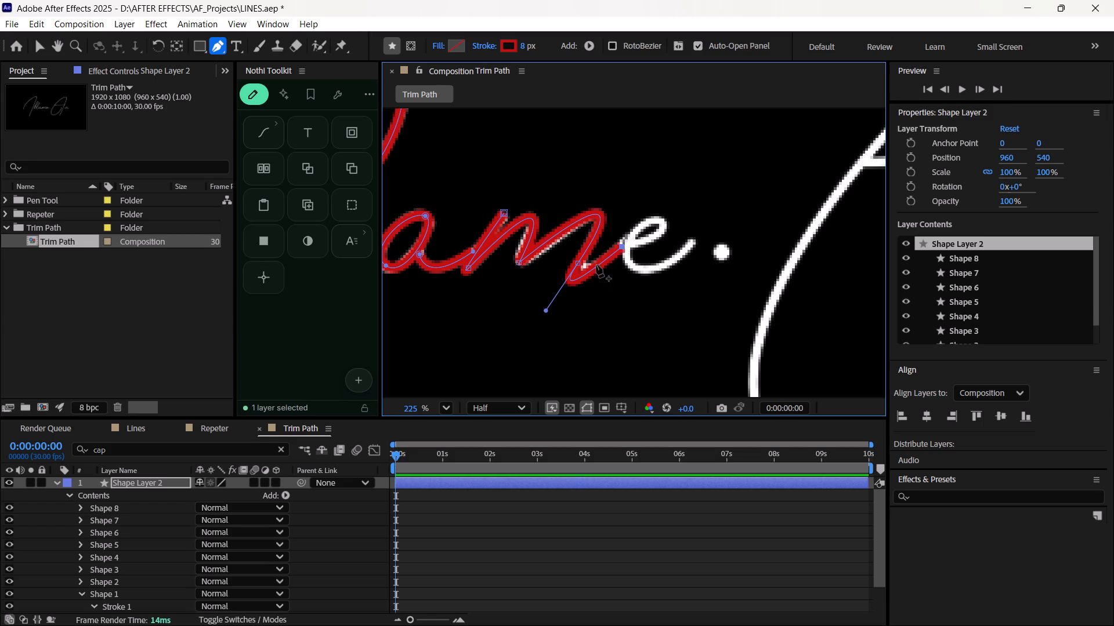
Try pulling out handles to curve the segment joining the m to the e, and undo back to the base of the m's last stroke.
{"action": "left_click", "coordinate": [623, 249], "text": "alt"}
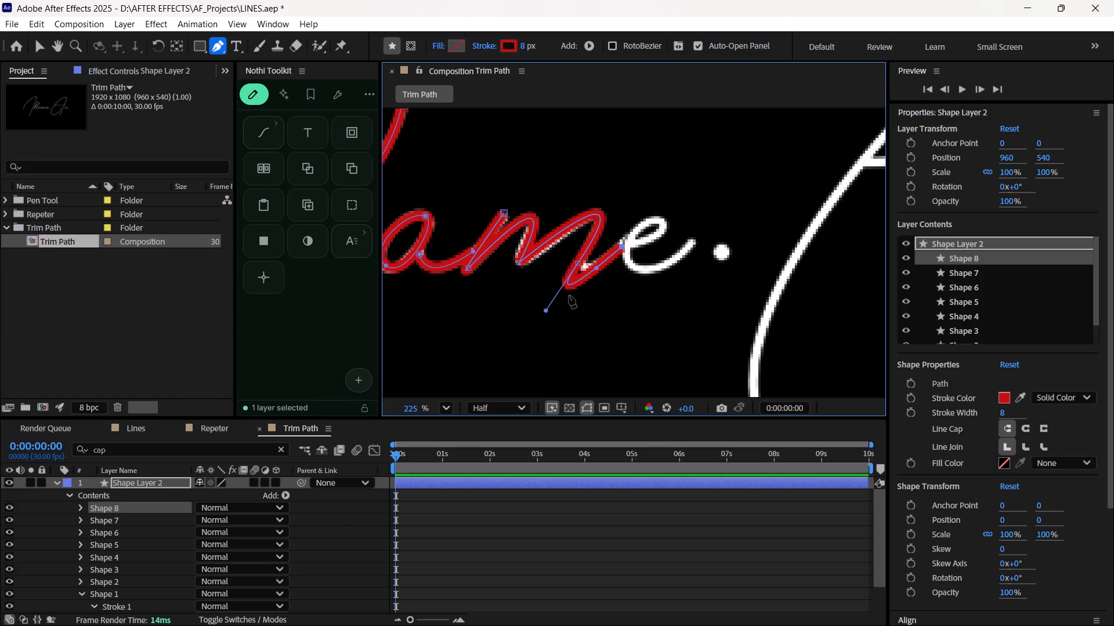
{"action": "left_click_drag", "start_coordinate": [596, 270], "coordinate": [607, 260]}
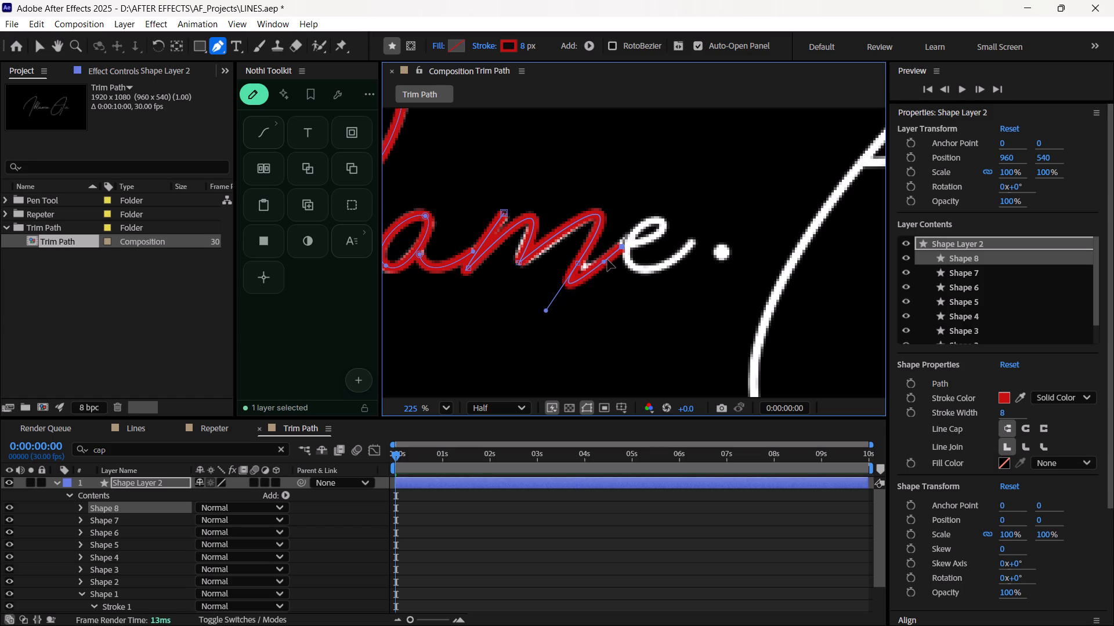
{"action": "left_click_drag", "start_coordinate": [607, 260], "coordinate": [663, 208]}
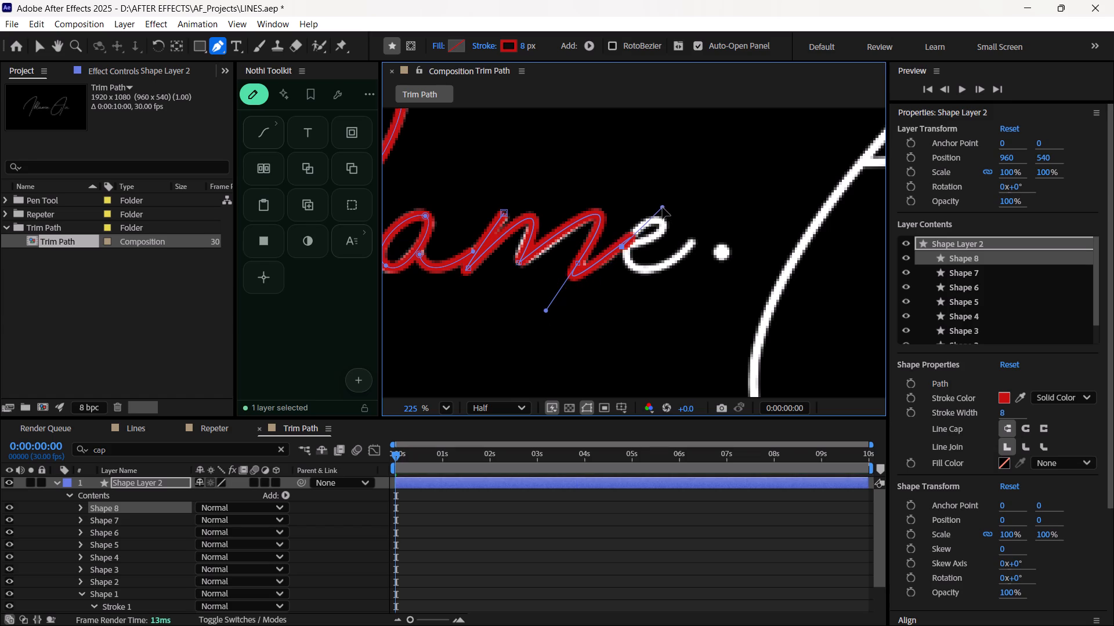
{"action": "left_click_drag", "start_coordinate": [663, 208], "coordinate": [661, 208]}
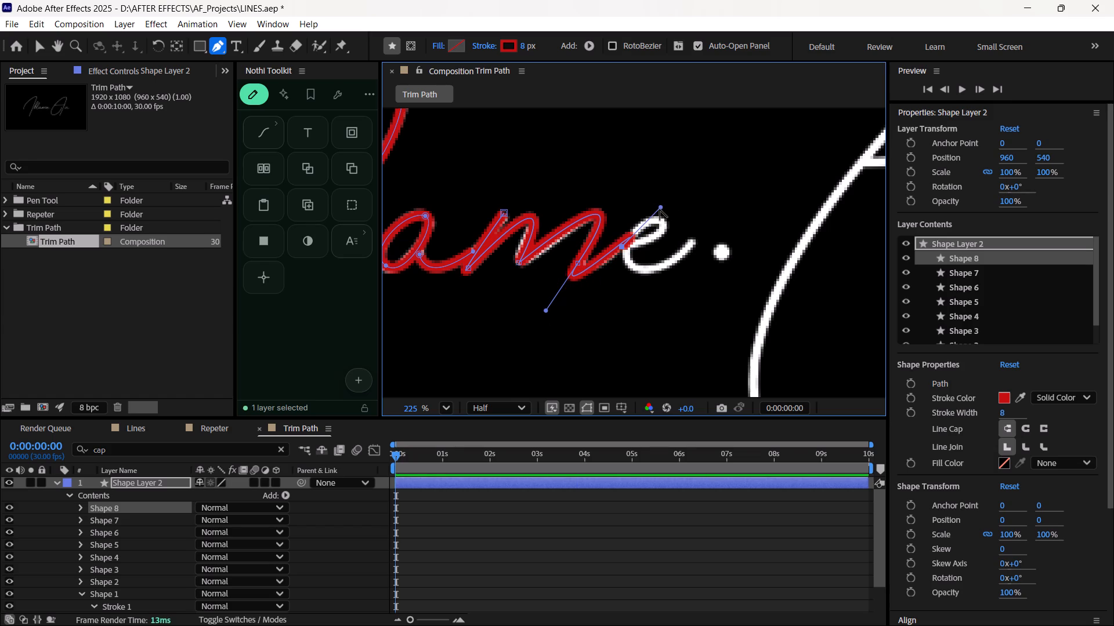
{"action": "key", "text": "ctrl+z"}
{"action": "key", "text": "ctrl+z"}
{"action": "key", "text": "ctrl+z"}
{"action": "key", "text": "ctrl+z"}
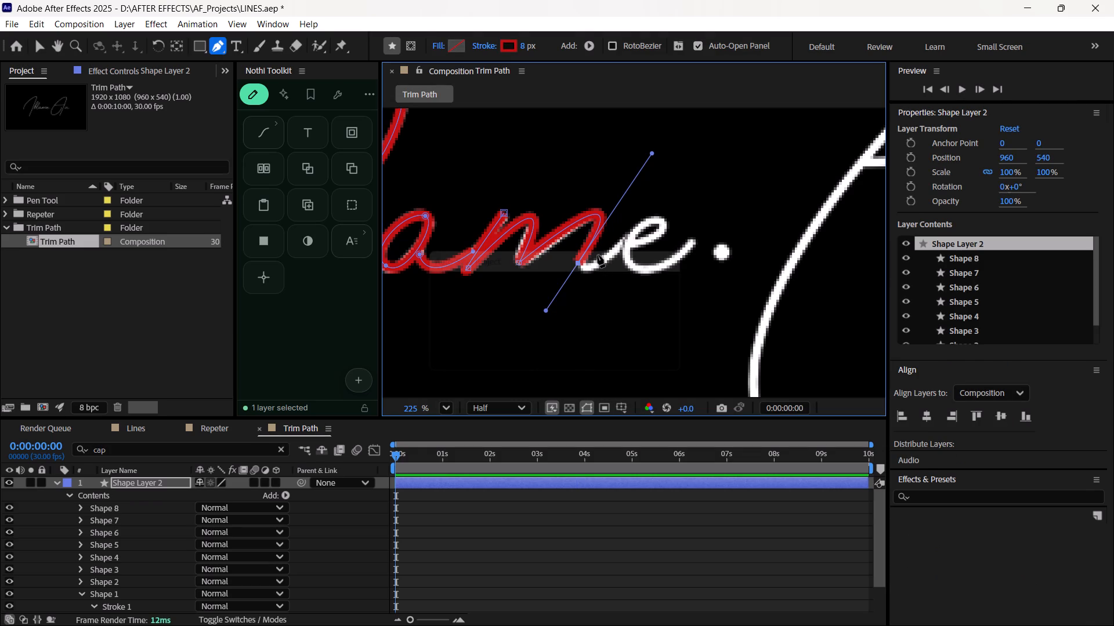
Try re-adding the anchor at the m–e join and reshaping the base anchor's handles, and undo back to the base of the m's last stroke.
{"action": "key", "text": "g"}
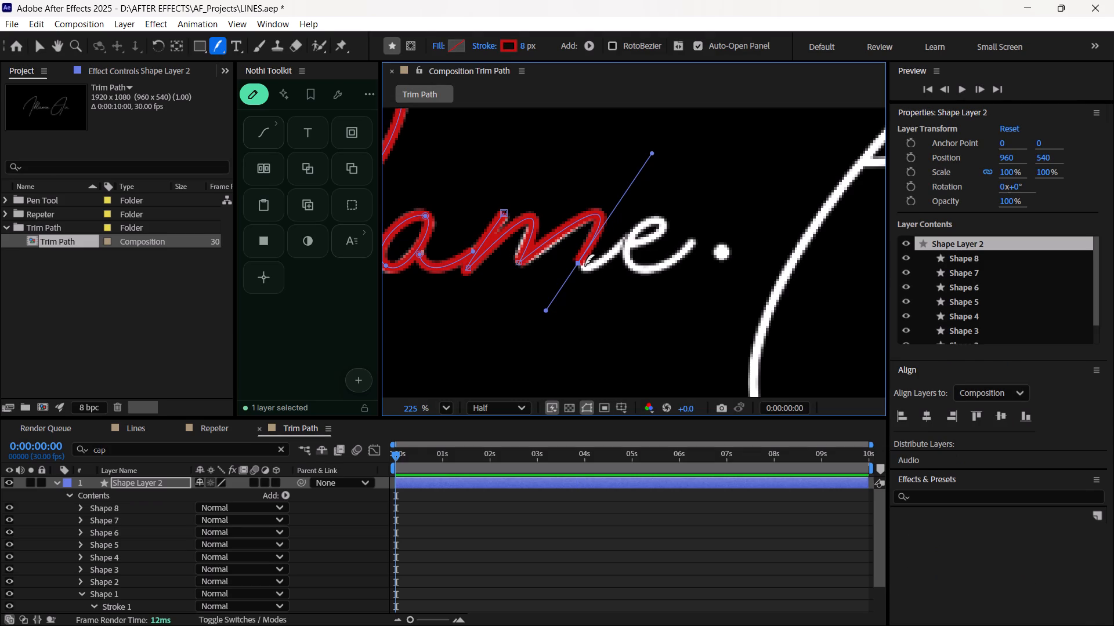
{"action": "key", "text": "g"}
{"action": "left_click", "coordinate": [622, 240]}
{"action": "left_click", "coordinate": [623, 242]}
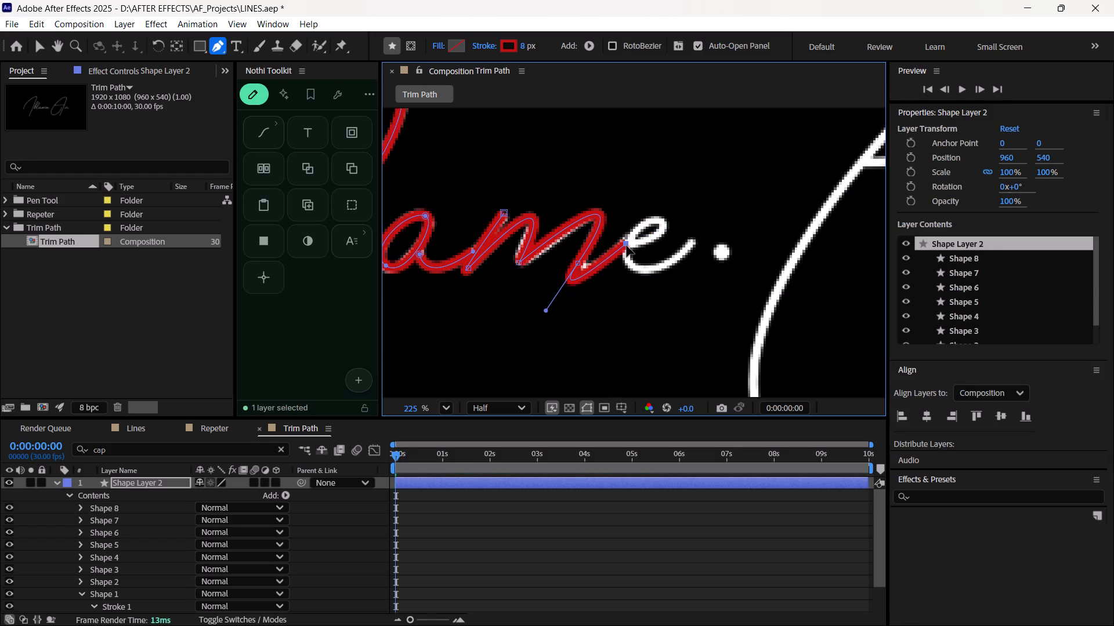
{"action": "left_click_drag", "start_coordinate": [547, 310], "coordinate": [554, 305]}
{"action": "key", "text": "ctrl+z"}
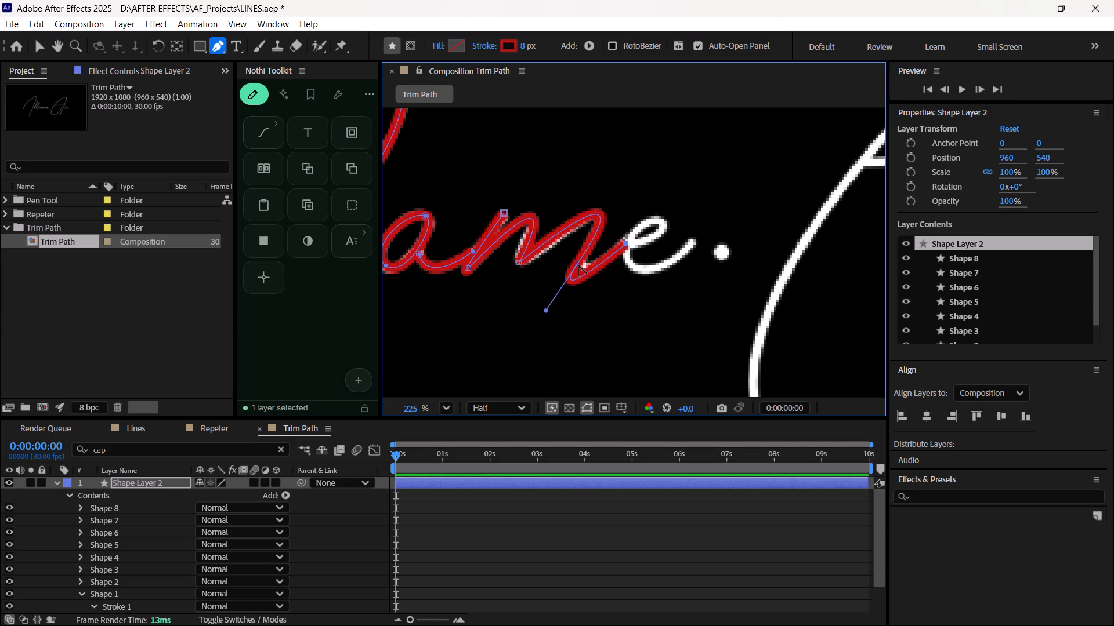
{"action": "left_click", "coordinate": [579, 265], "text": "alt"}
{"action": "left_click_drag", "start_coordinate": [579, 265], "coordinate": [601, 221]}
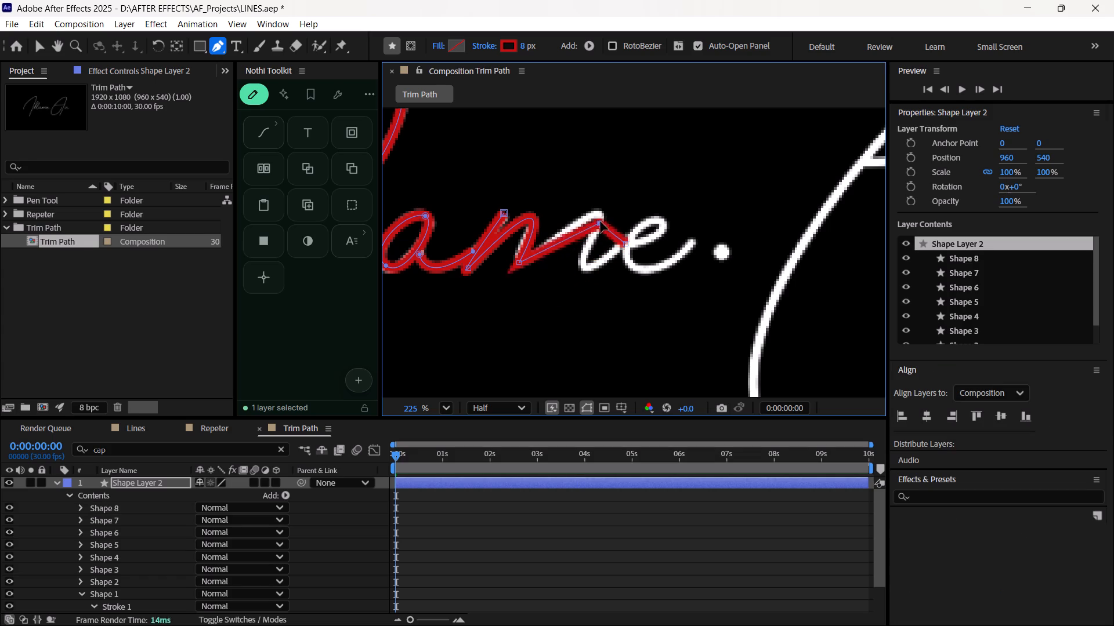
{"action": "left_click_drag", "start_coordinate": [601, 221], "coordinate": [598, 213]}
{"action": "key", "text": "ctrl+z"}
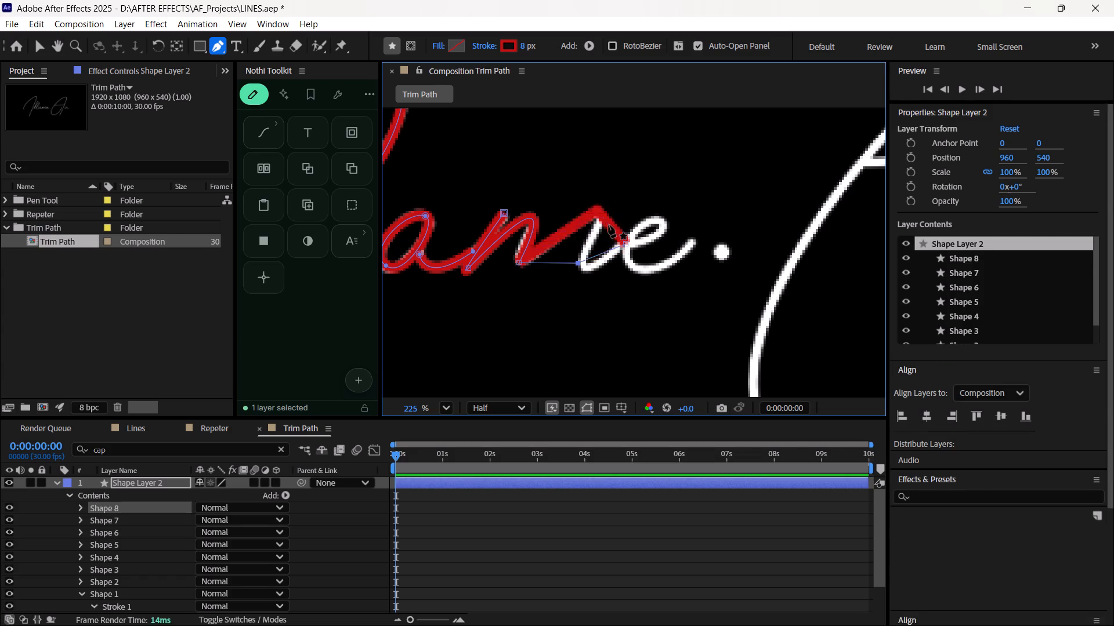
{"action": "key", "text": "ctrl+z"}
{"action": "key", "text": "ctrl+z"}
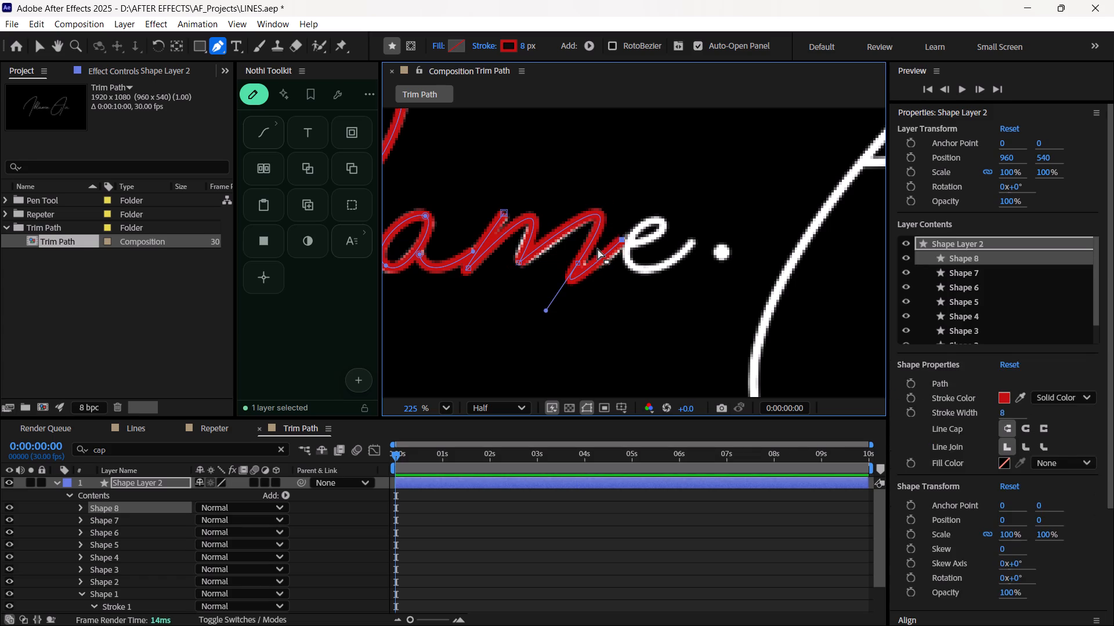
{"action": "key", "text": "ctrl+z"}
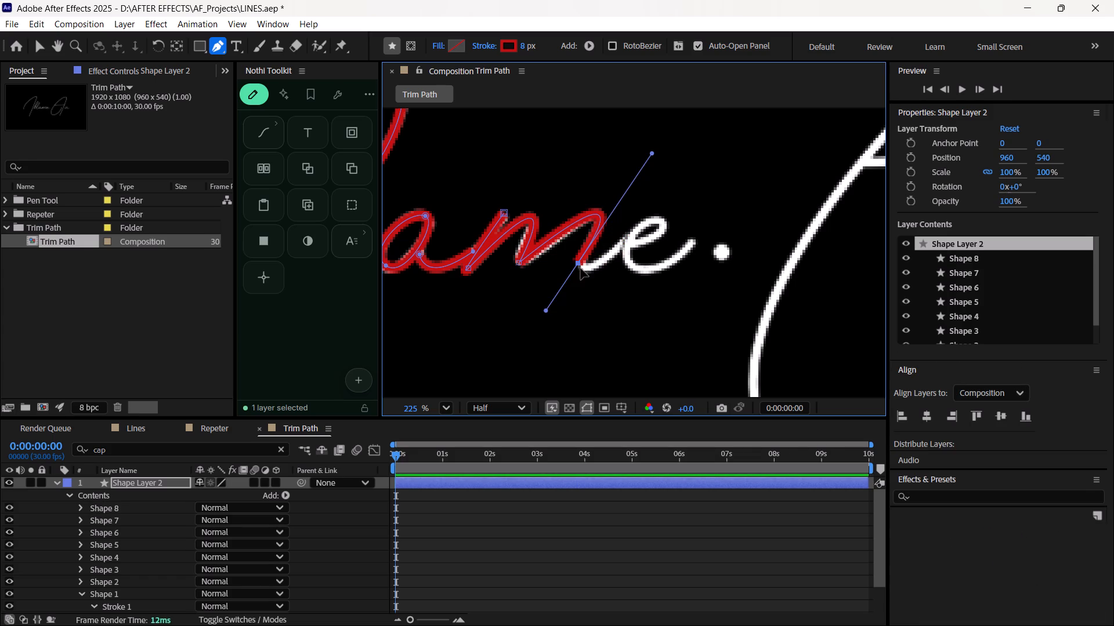
End the m's path and draw a separate path from the m–e join back to the base of the m's last stroke.
{"action": "double_click", "coordinate": [581, 262]}
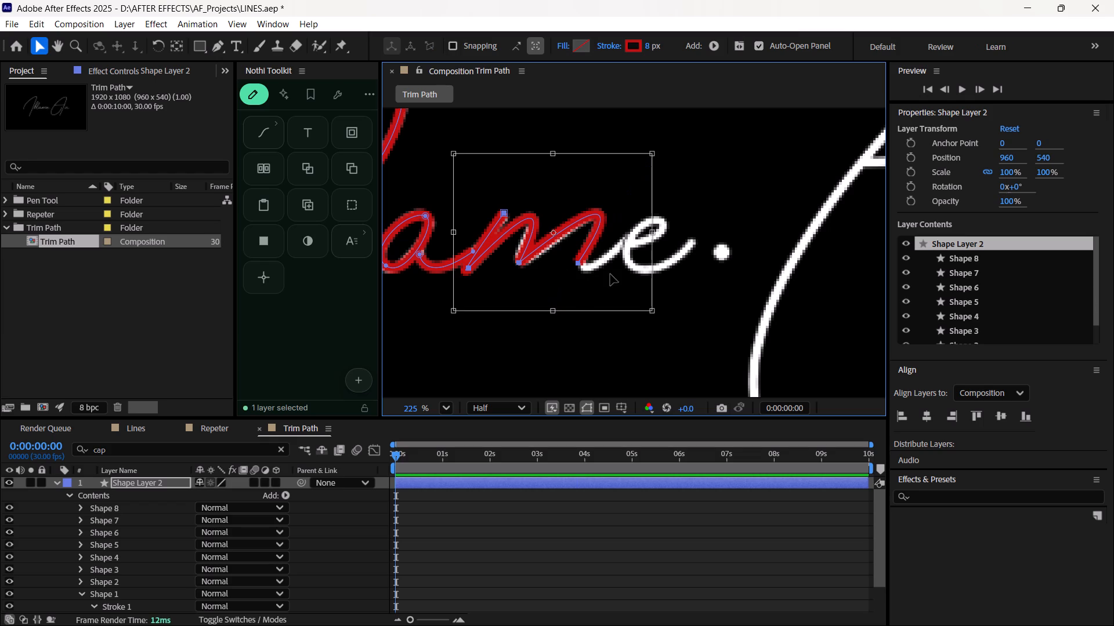
{"action": "double_click", "coordinate": [624, 242]}
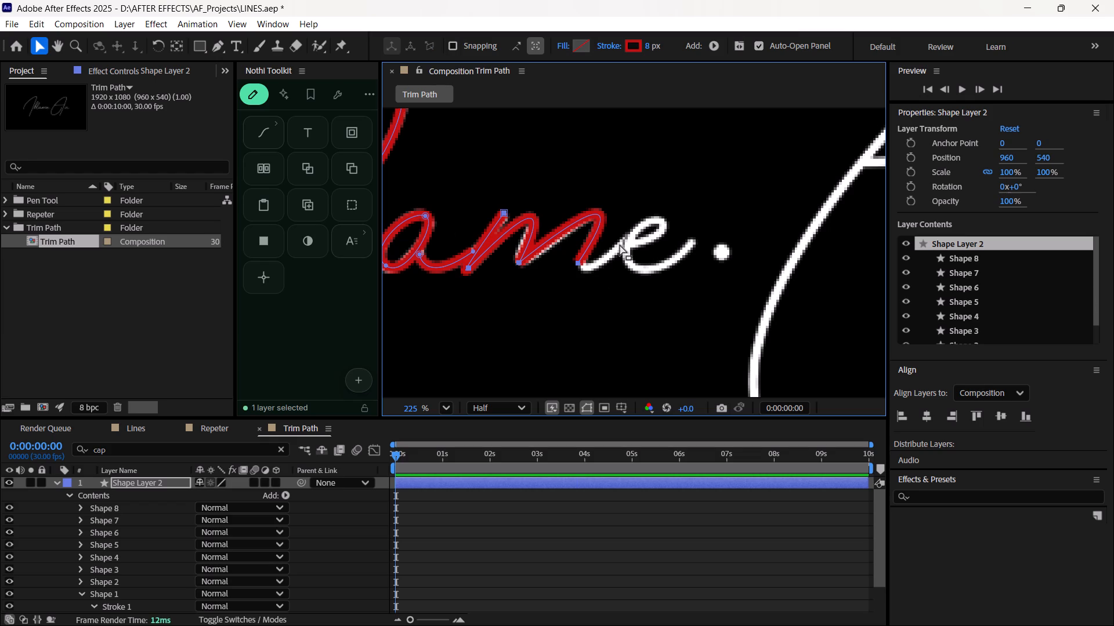
{"action": "key", "text": "g"}
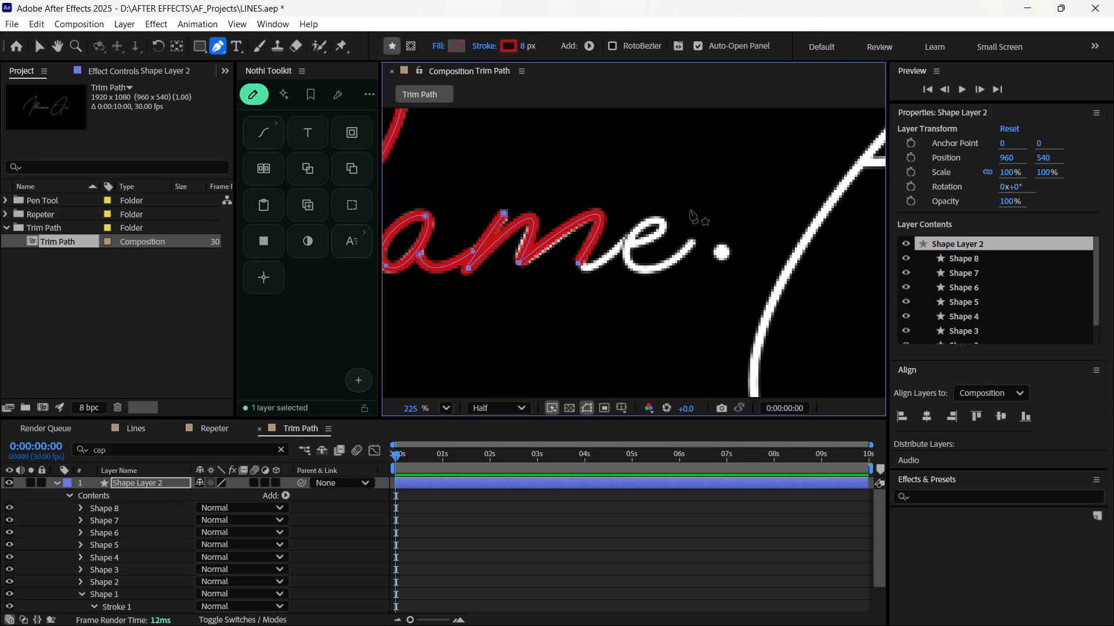
{"action": "left_click", "coordinate": [622, 241]}
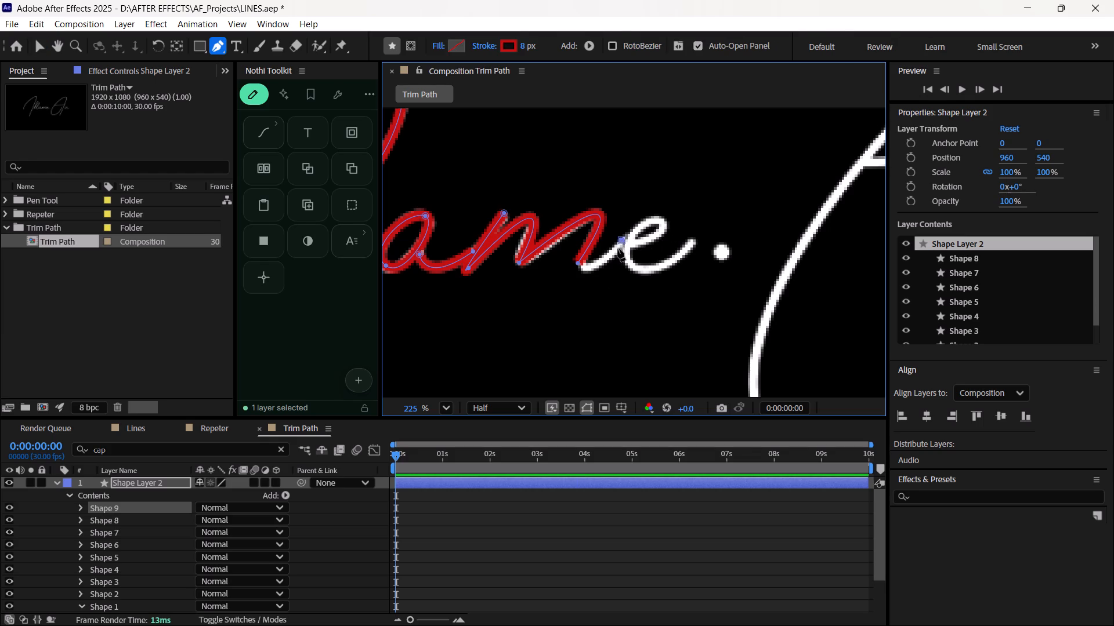
{"action": "left_click", "coordinate": [581, 264]}
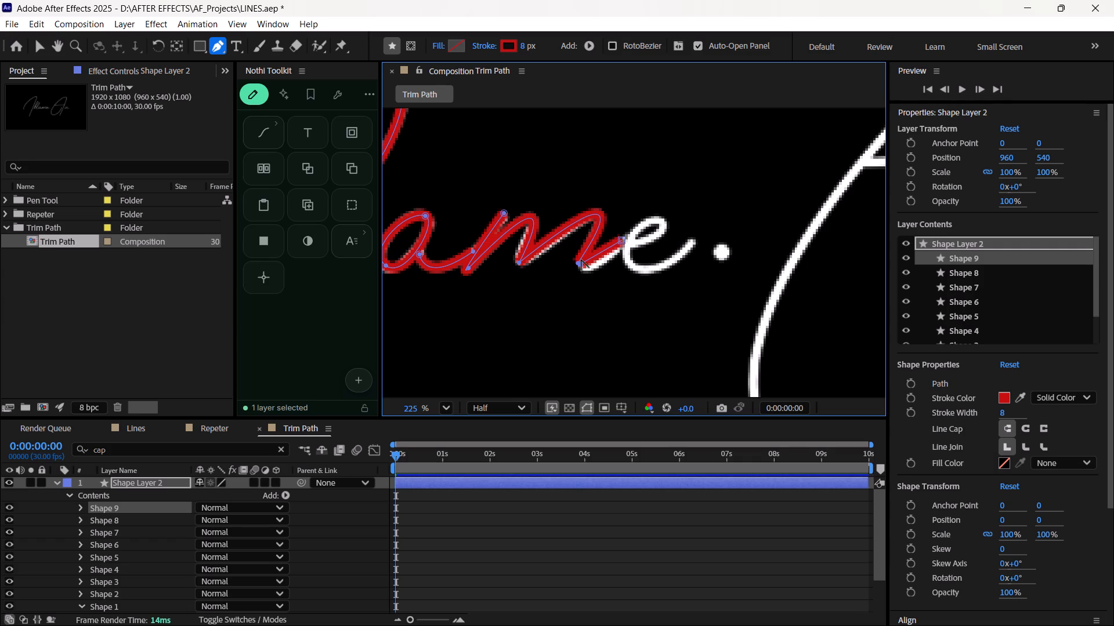
Pull a handle from the new path's base anchor and adjust it until the segment follows the curved connection to the e.
{"action": "left_click", "coordinate": [582, 263], "text": "alt"}
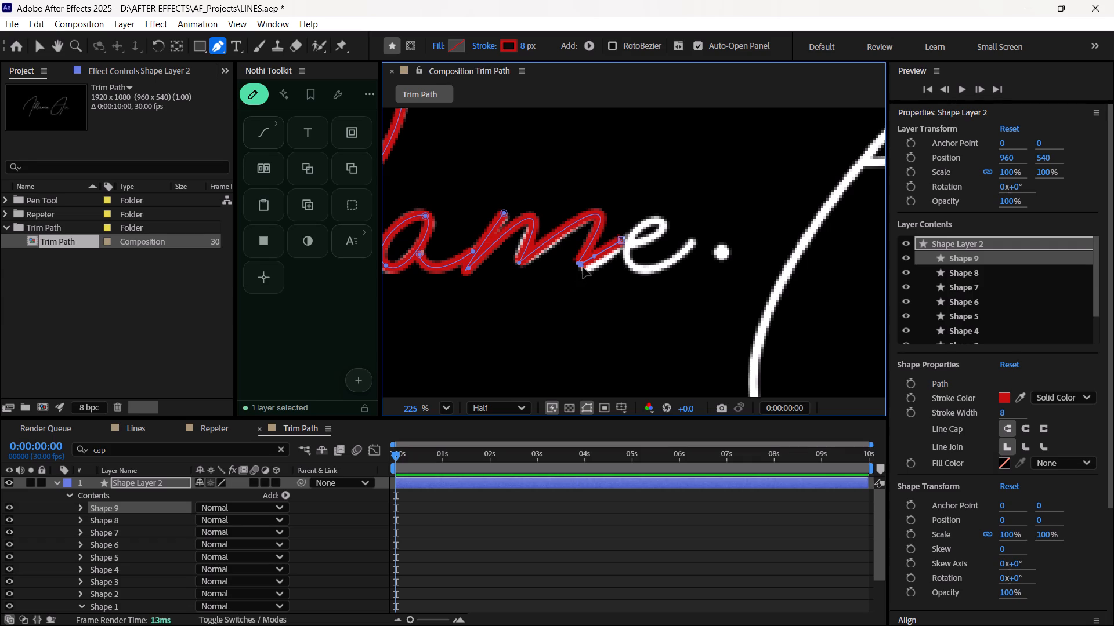
{"action": "left_click_drag", "start_coordinate": [595, 256], "coordinate": [602, 266]}
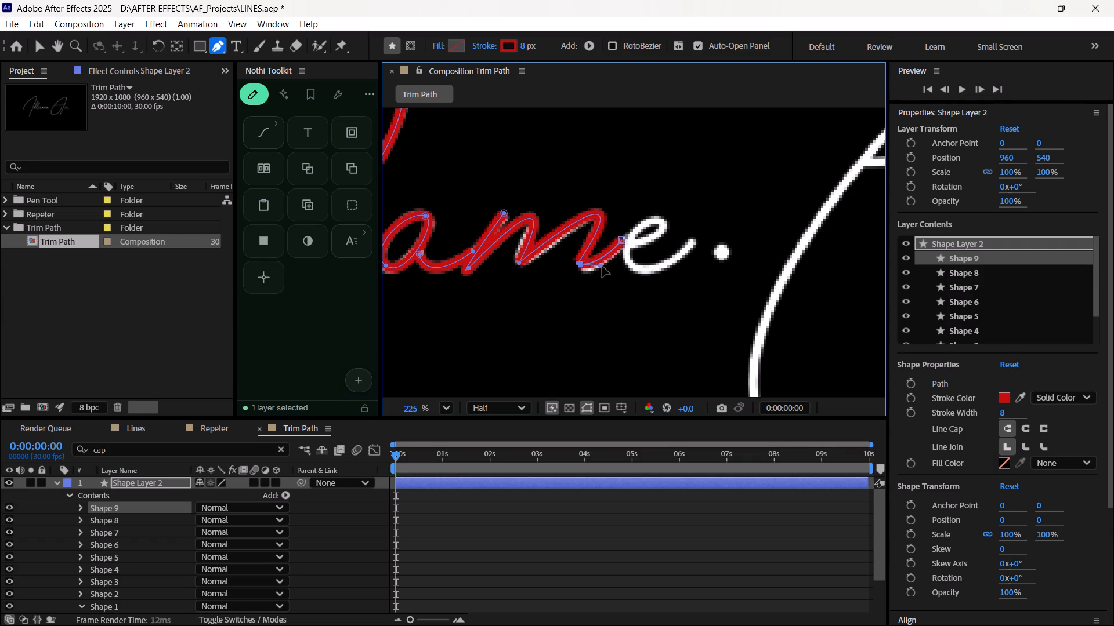
{"action": "left_click_drag", "start_coordinate": [602, 266], "coordinate": [611, 270]}
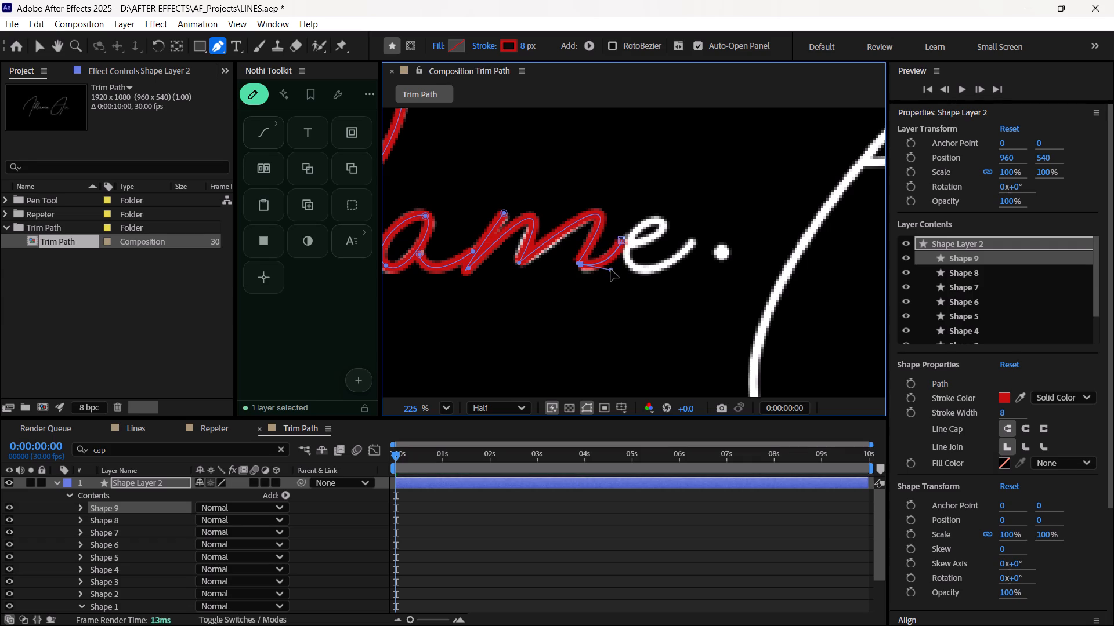
{"action": "left_click_drag", "start_coordinate": [611, 270], "coordinate": [607, 272]}
{"action": "left_click_drag", "start_coordinate": [607, 272], "coordinate": [609, 273]}
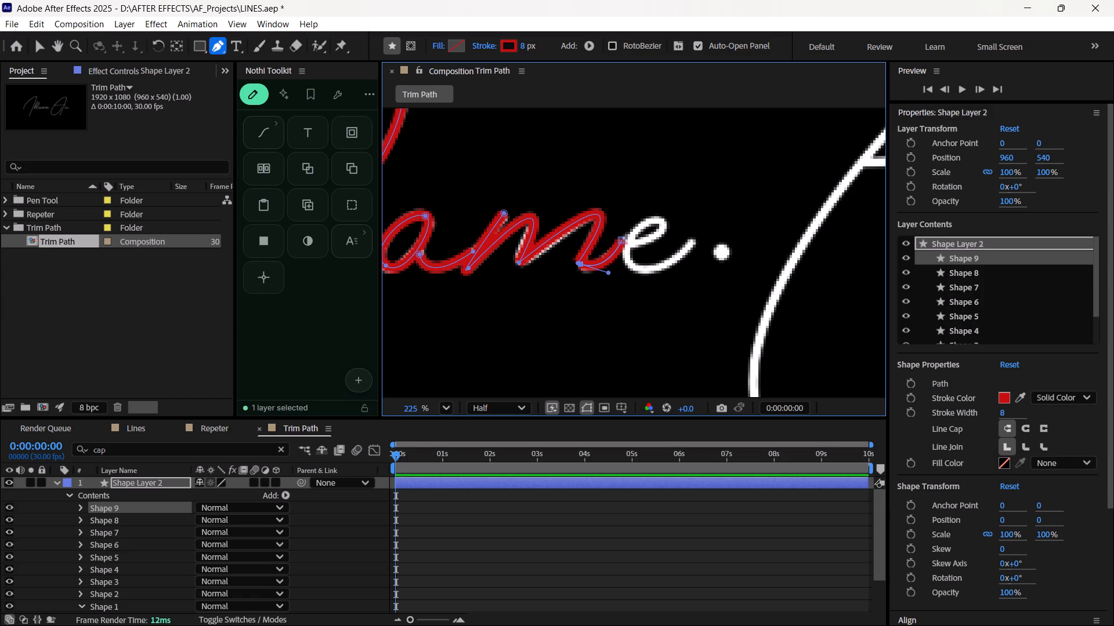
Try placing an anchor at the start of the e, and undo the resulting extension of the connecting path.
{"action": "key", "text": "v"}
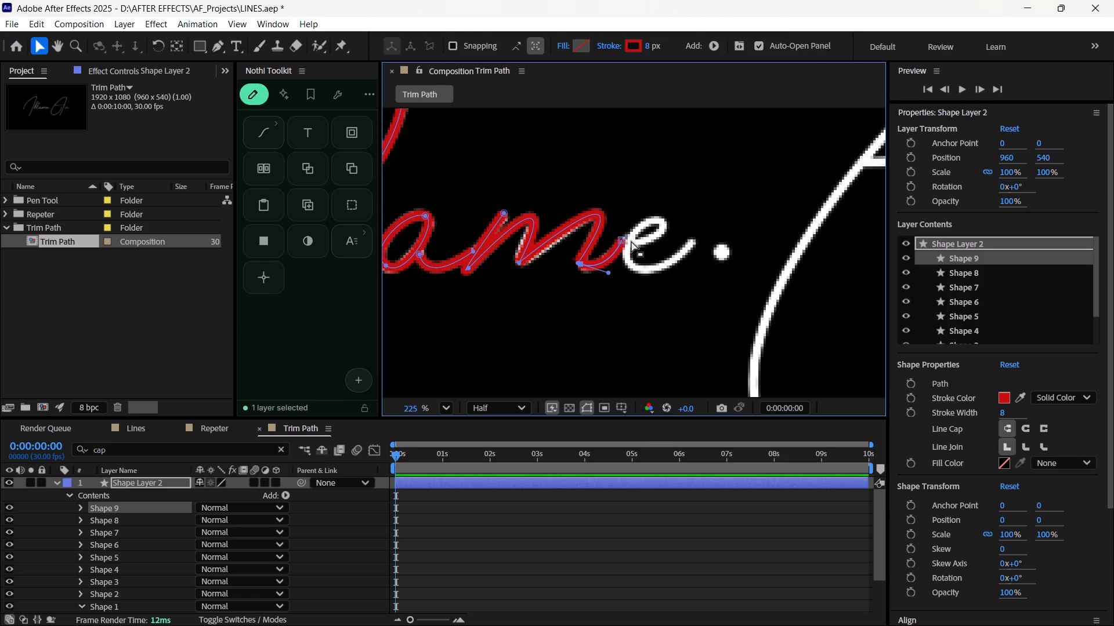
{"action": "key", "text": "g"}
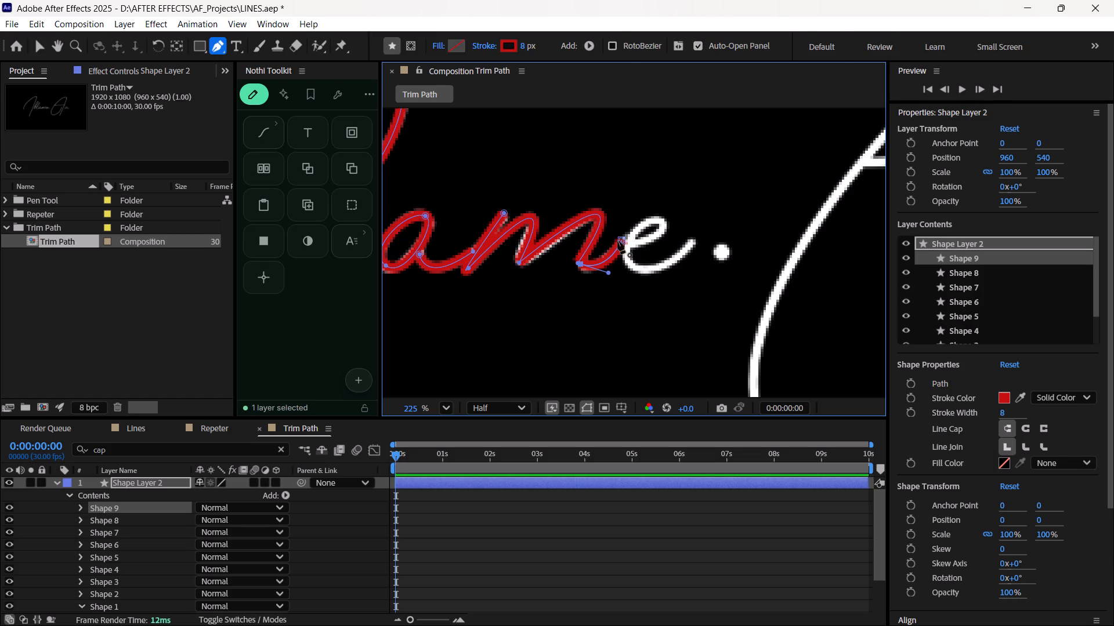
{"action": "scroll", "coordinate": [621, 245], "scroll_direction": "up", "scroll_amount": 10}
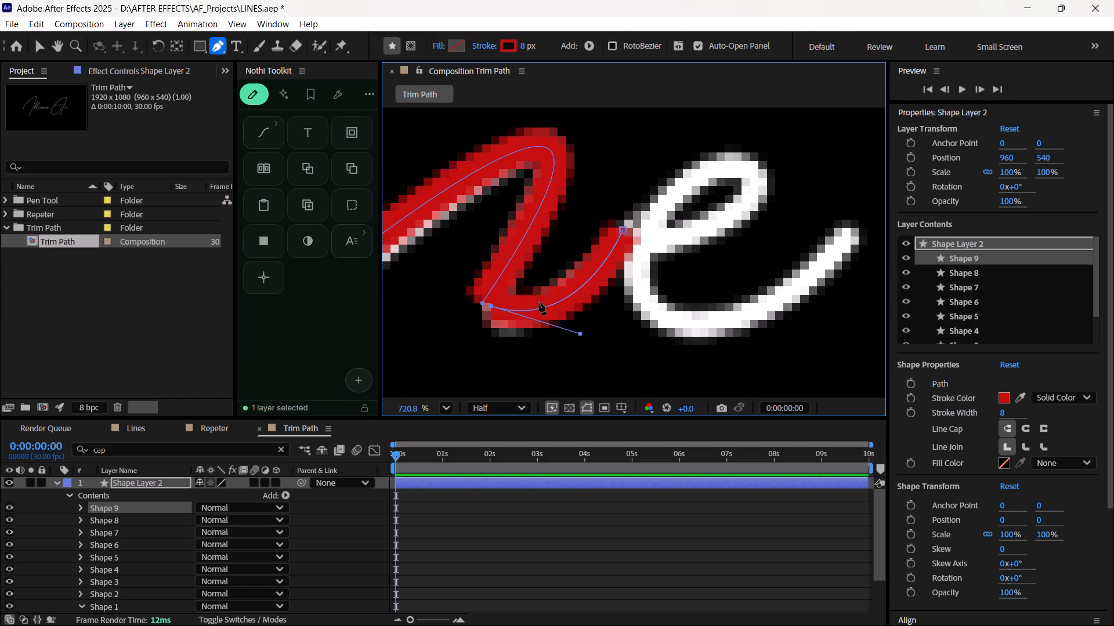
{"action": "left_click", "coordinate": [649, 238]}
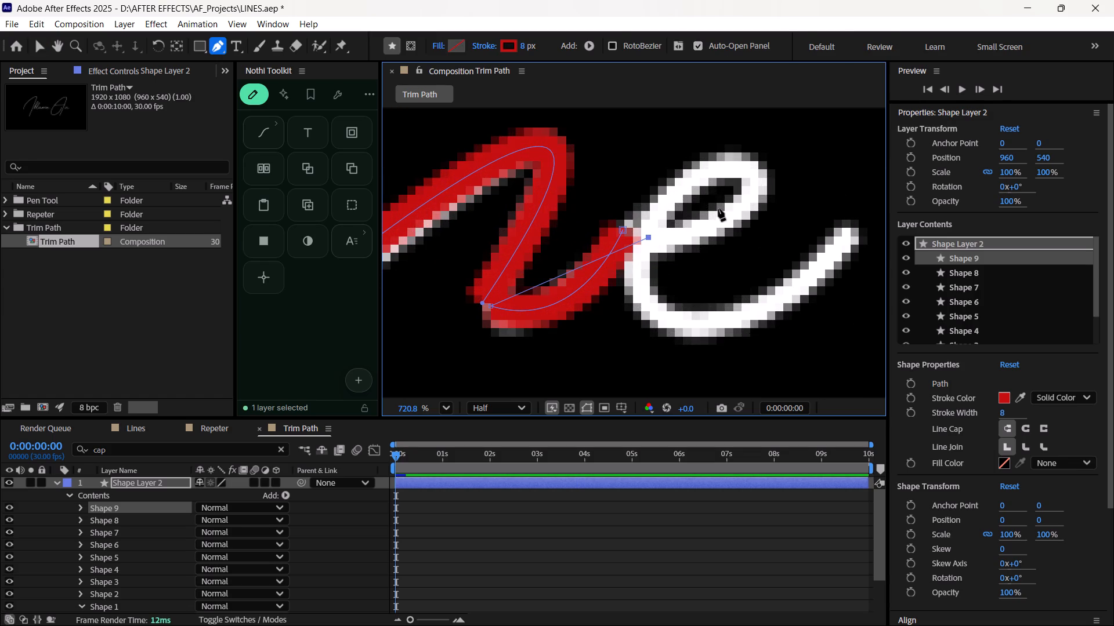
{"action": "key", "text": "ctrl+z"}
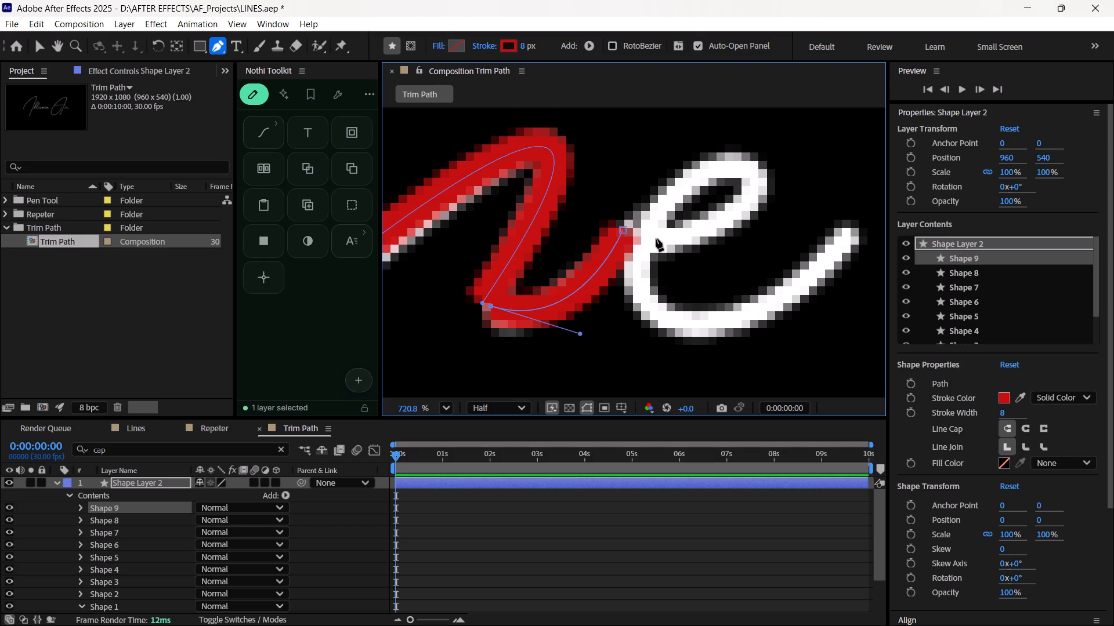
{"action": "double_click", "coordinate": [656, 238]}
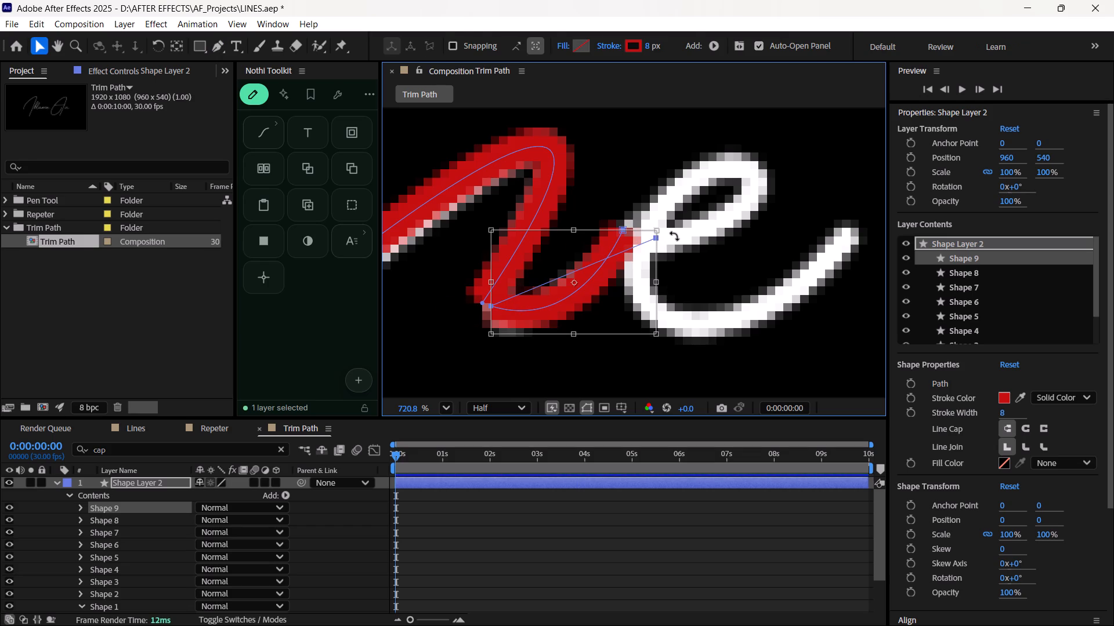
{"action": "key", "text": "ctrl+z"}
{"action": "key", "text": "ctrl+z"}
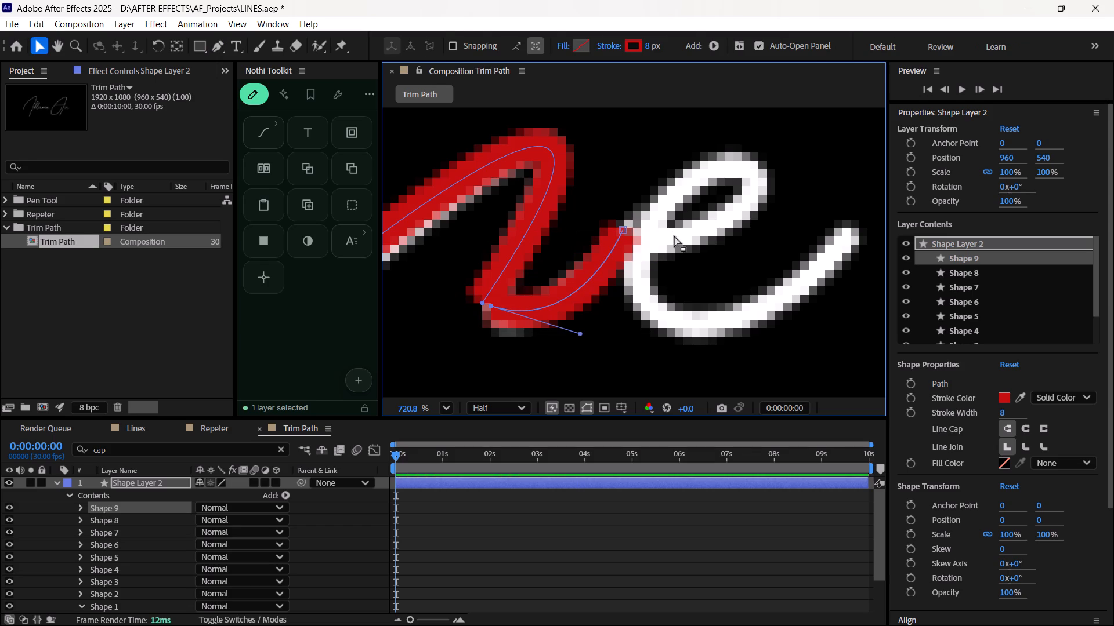
Draw a separate closed path on Shape Layer 2 from the start of the e to its loop's upper end and back.
{"action": "scroll", "coordinate": [620, 274], "scroll_direction": "down", "scroll_amount": 8}
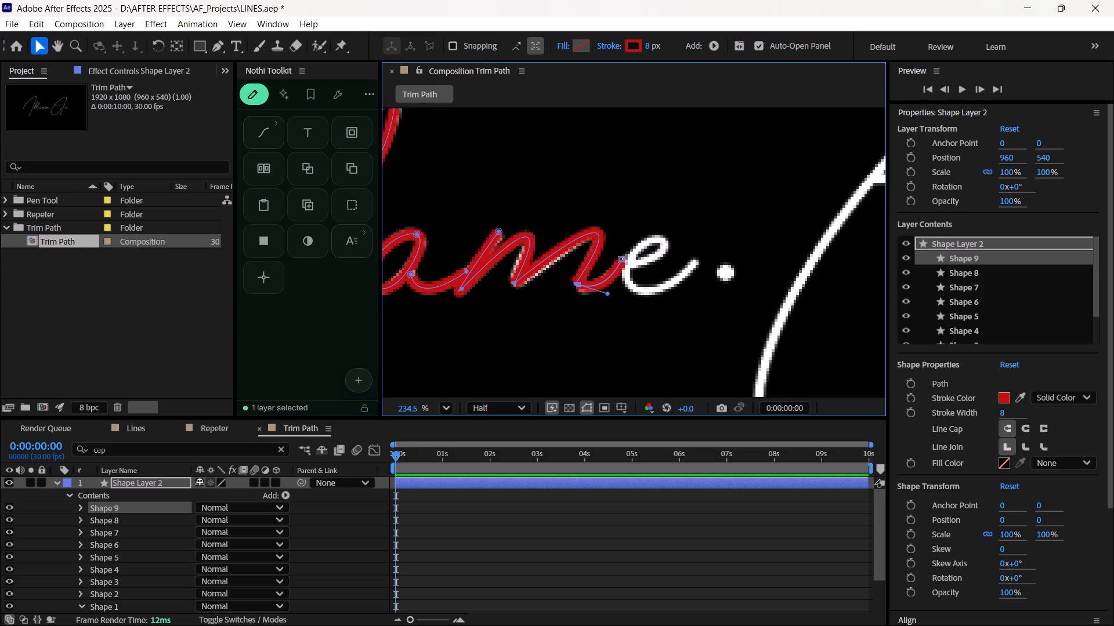
{"action": "left_click", "coordinate": [178, 466]}
{"action": "triple_click", "coordinate": [172, 481]}
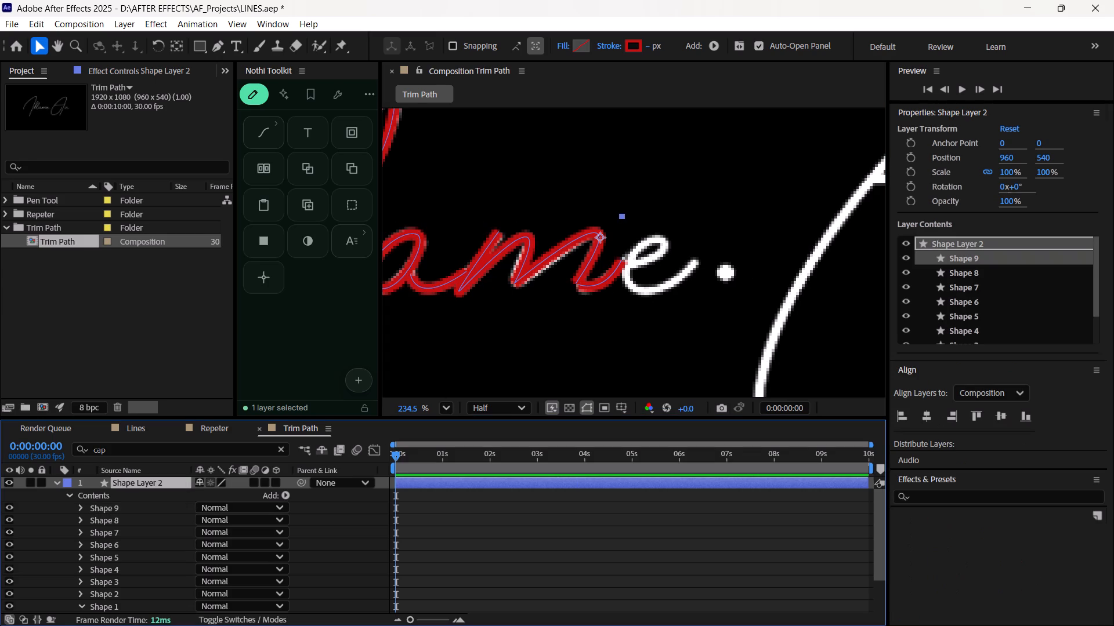
{"action": "scroll", "coordinate": [172, 481], "scroll_direction": "up", "scroll_amount": 4}
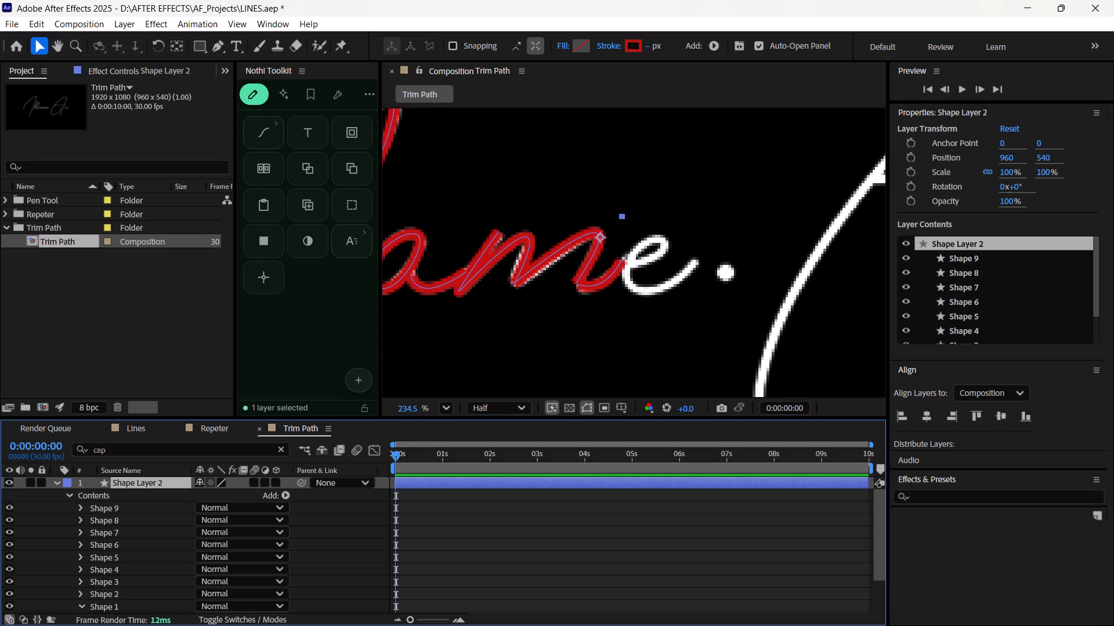
{"action": "scroll", "coordinate": [605, 345], "scroll_direction": "up", "scroll_amount": 5}
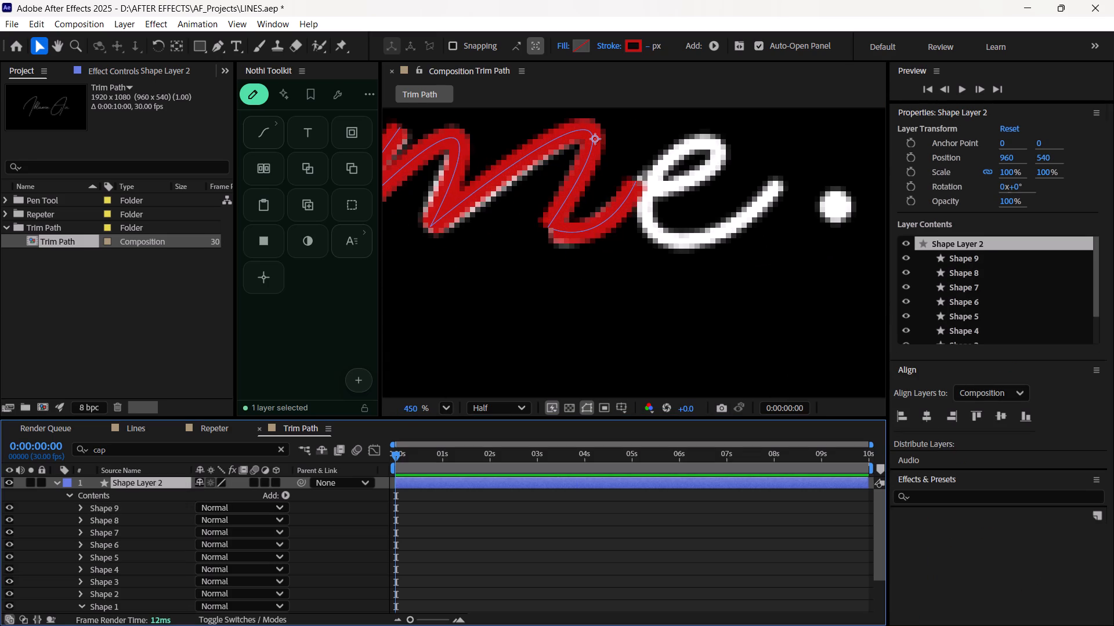
{"action": "key", "text": "g"}
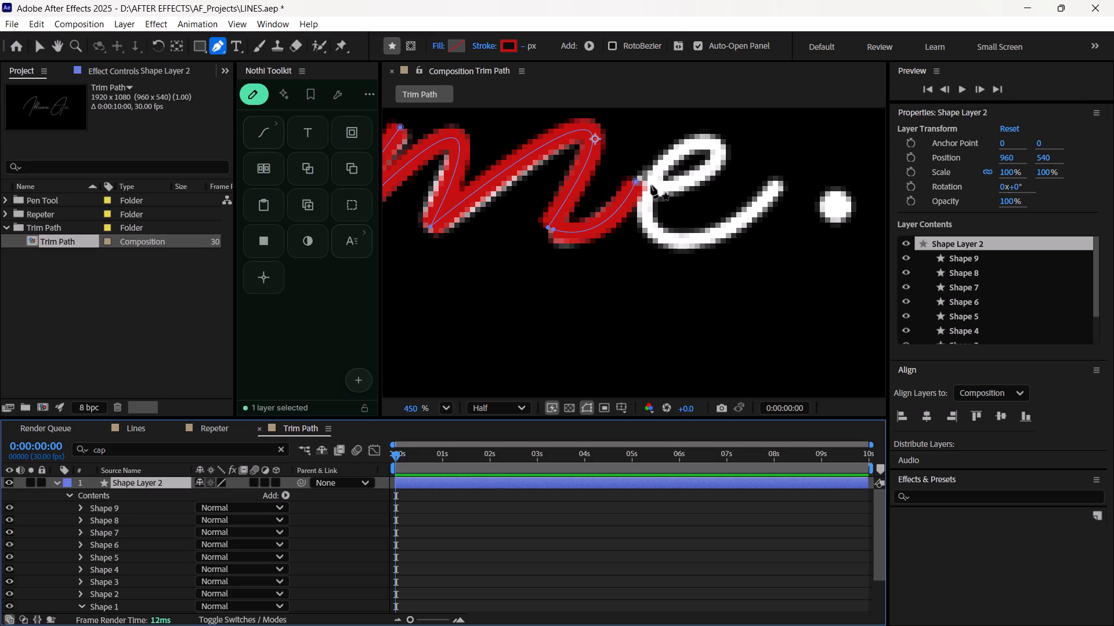
{"action": "left_click", "coordinate": [651, 185]}
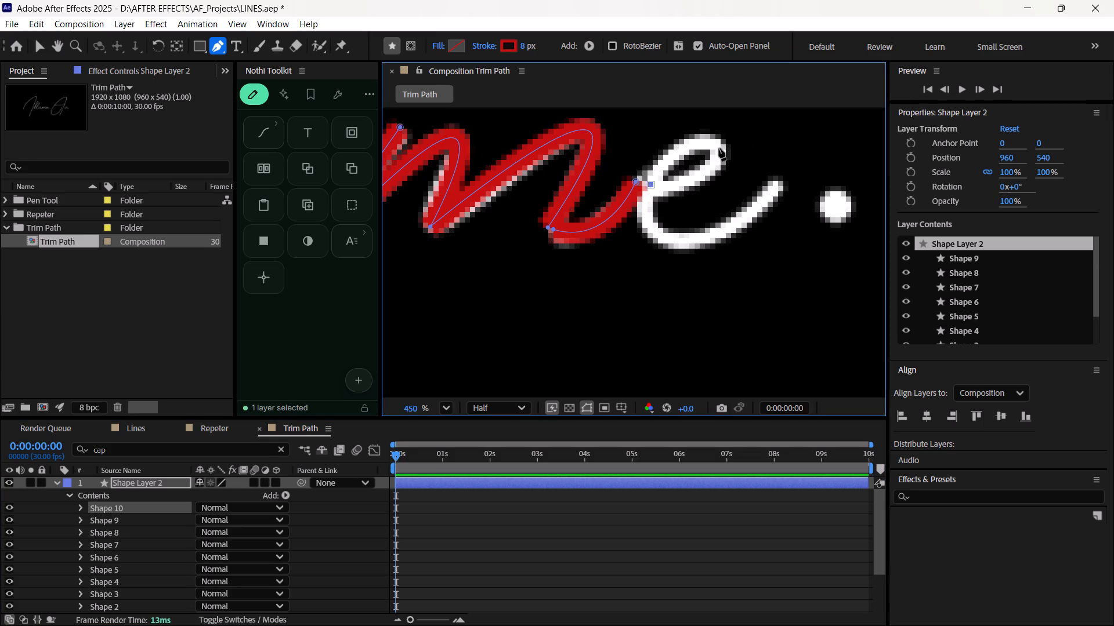
{"action": "left_click", "coordinate": [719, 148]}
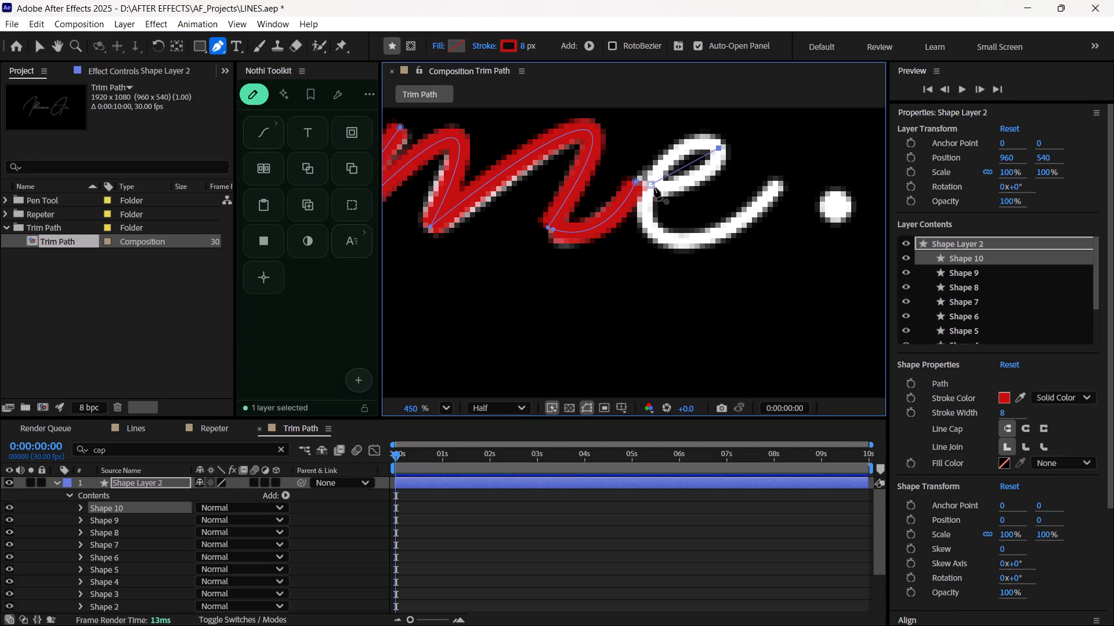
{"action": "left_click", "coordinate": [650, 184]}
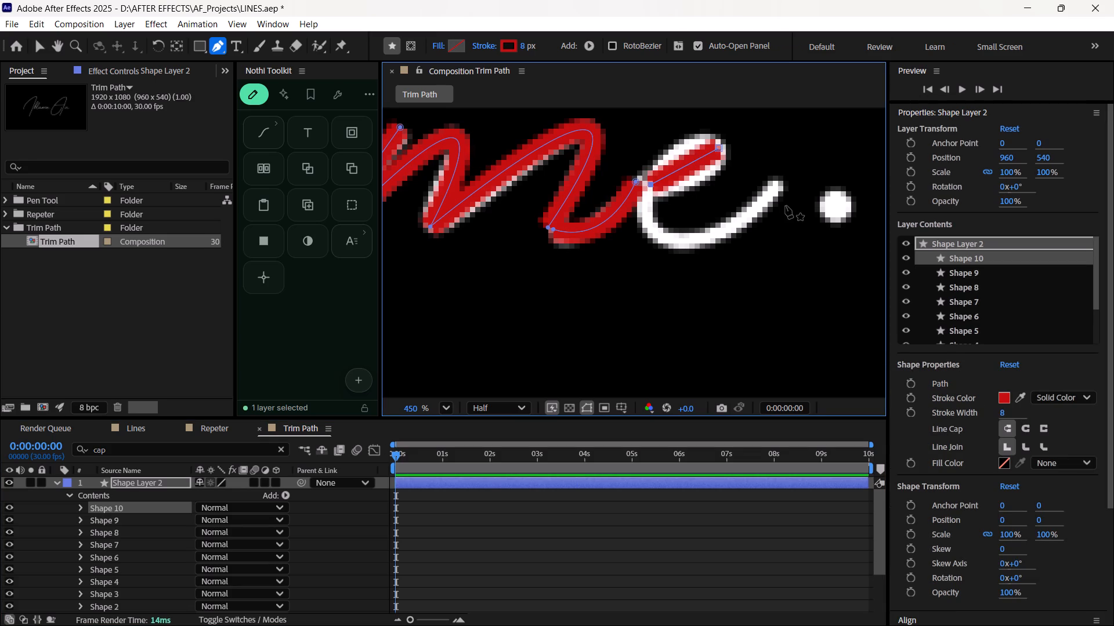
Pull handles from the anchor at the e loop's upper end and adjust them until the path follows the loop.
{"action": "left_click", "coordinate": [721, 147], "text": "alt"}
{"action": "left_click", "coordinate": [719, 148]}
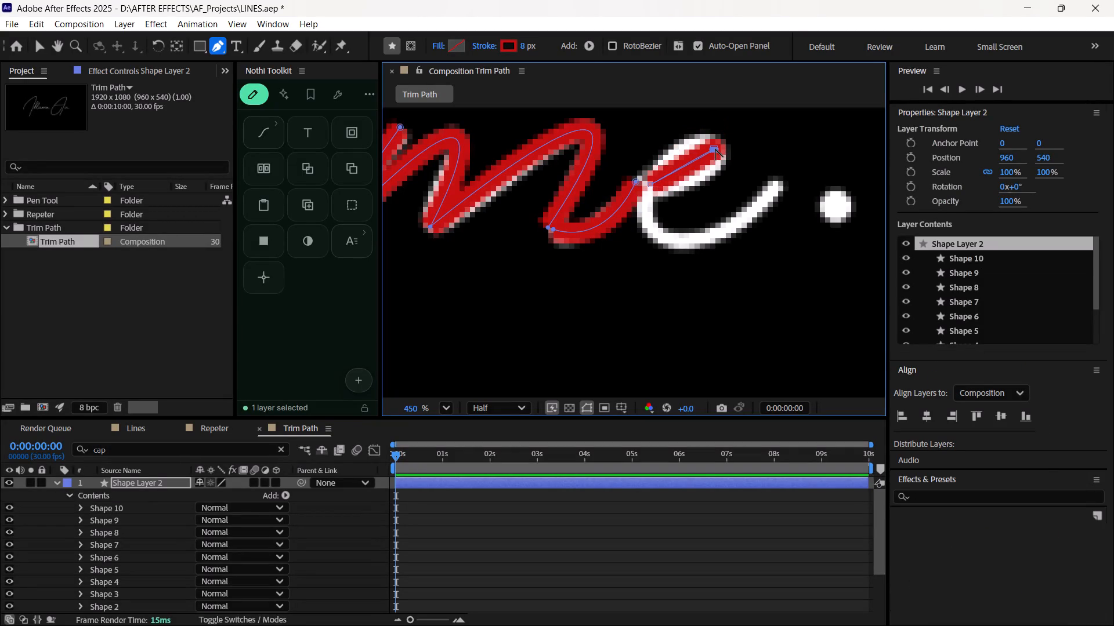
{"action": "left_click_drag", "start_coordinate": [715, 149], "coordinate": [722, 287], "text": "alt"}
{"action": "scroll", "coordinate": [734, 298], "scroll_direction": "down", "scroll_amount": 3}
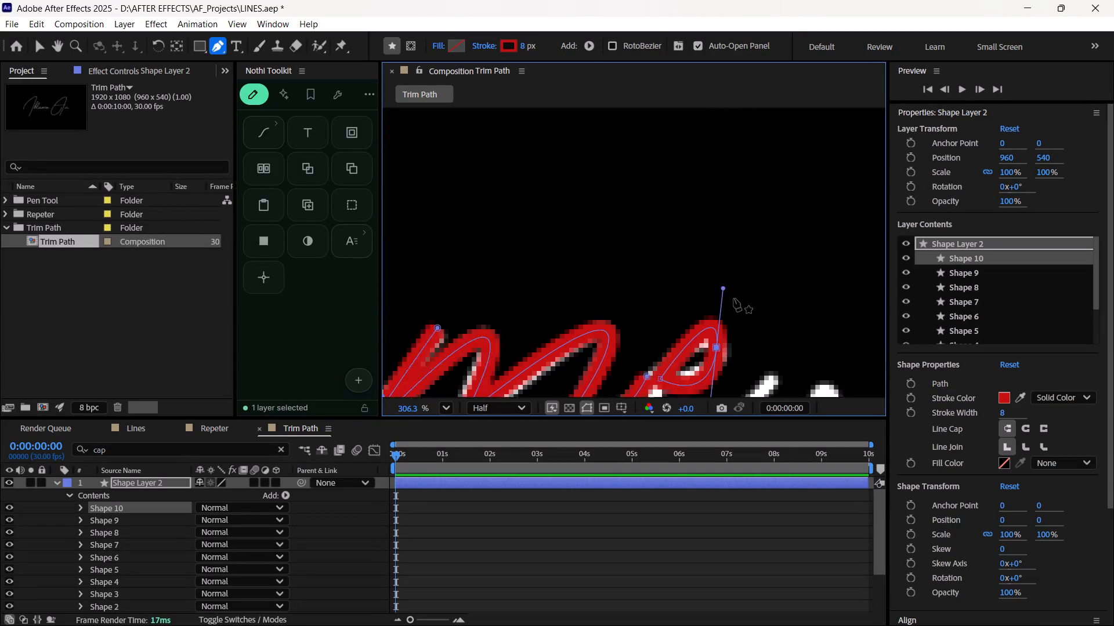
{"action": "scroll", "coordinate": [734, 298], "scroll_direction": "down", "scroll_amount": 1}
{"action": "left_click_drag", "start_coordinate": [727, 293], "coordinate": [710, 317]}
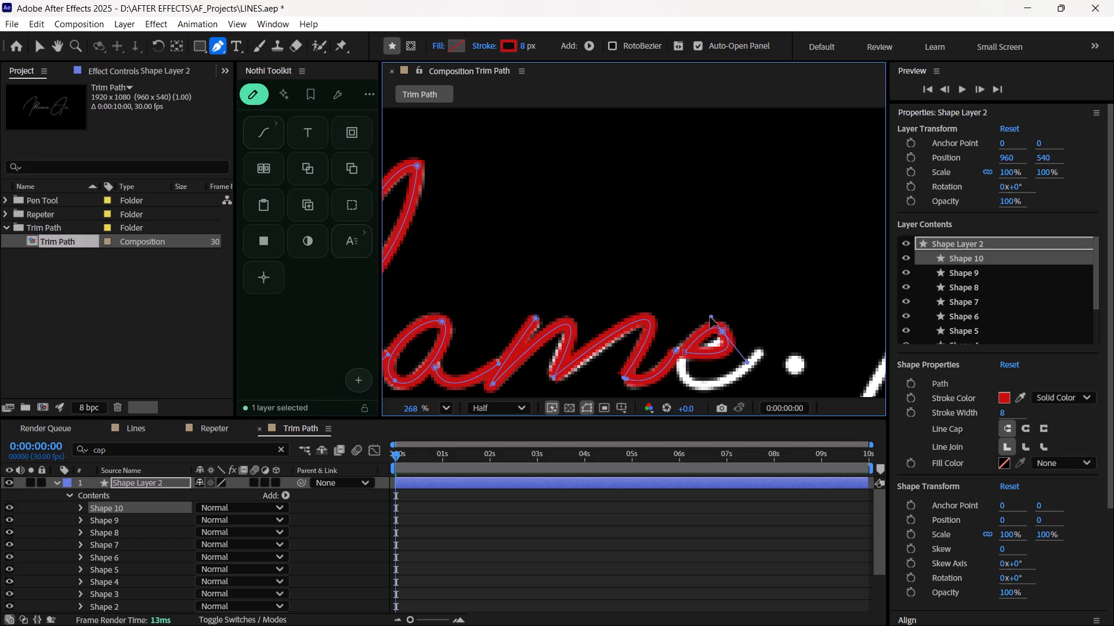
{"action": "left_click_drag", "start_coordinate": [710, 317], "coordinate": [720, 311]}
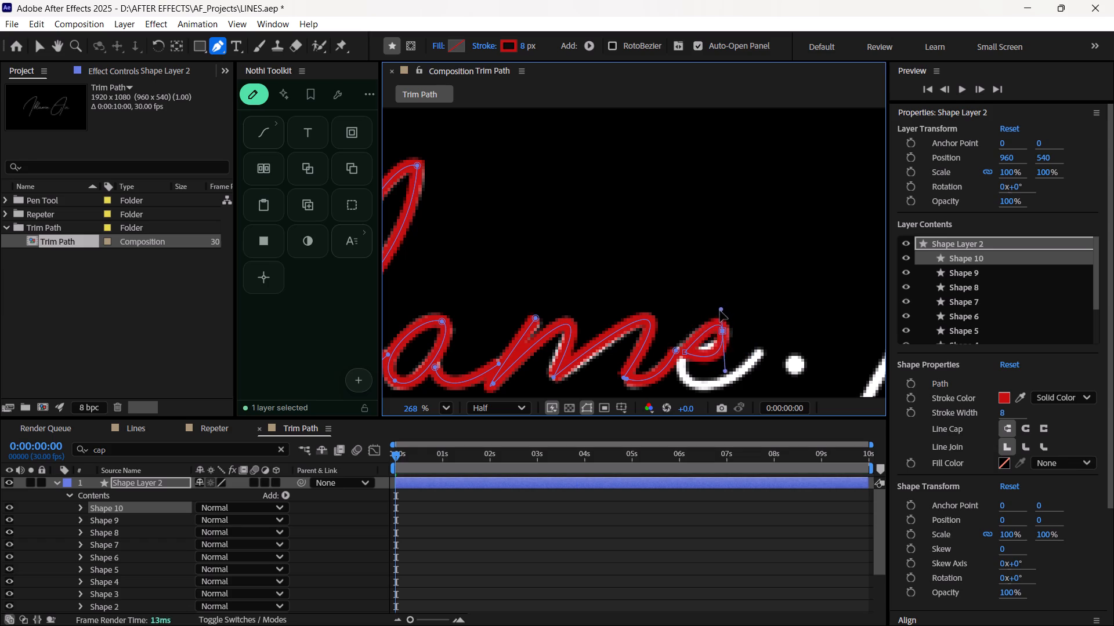
{"action": "left_click_drag", "start_coordinate": [720, 311], "coordinate": [699, 312]}
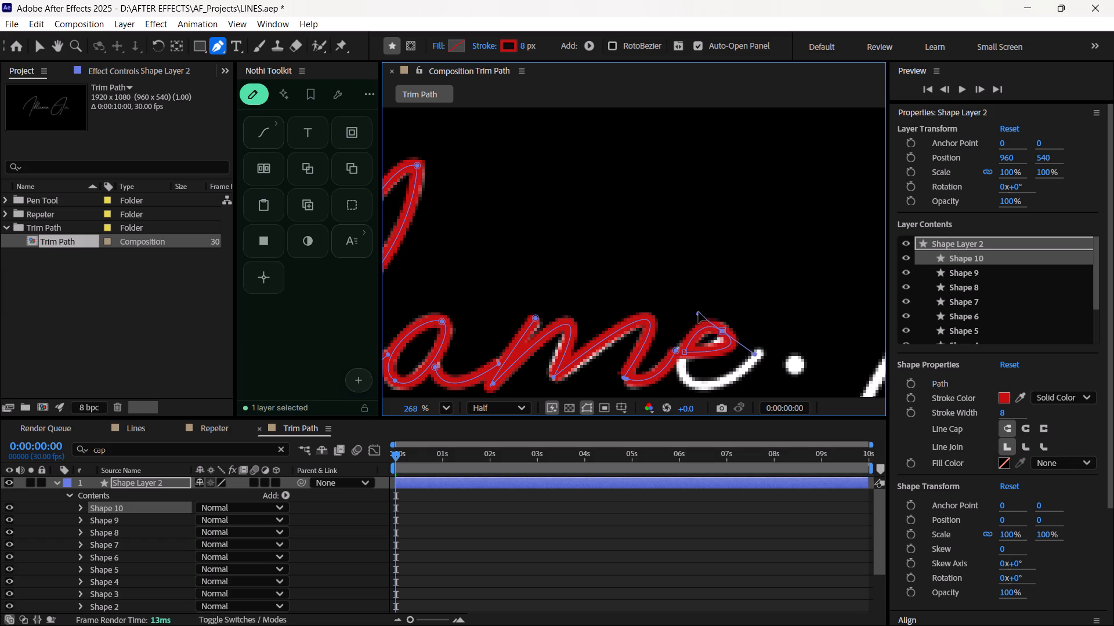
{"action": "left_click_drag", "start_coordinate": [699, 312], "coordinate": [712, 314]}
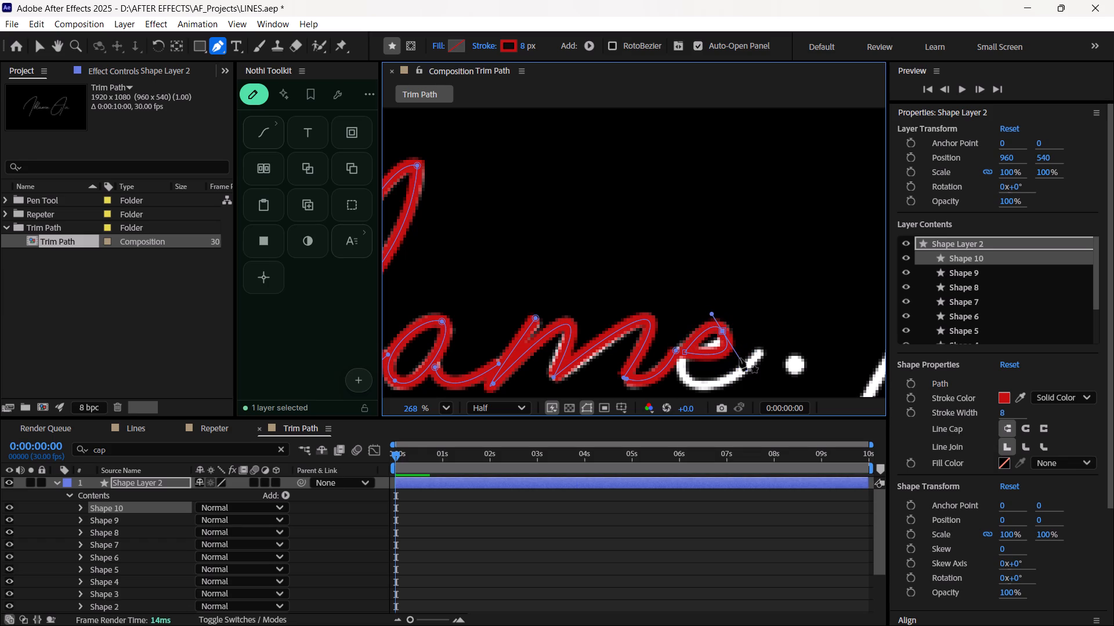
{"action": "left_click_drag", "start_coordinate": [743, 365], "coordinate": [725, 356], "text": "ctrl"}
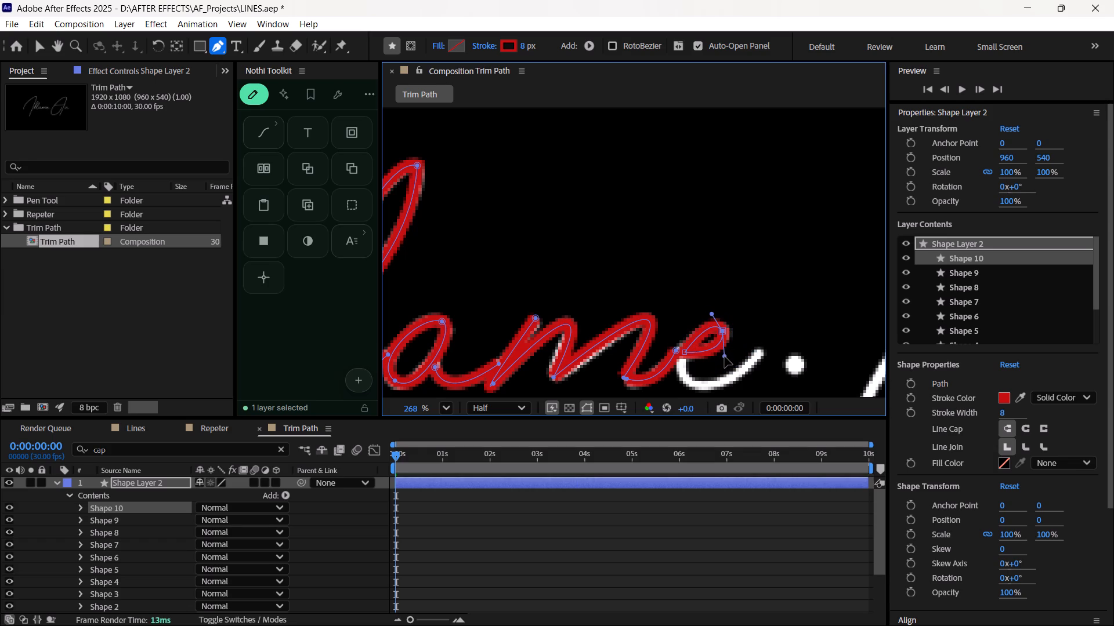
{"action": "left_click_drag", "start_coordinate": [725, 356], "coordinate": [725, 356], "text": "ctrl"}
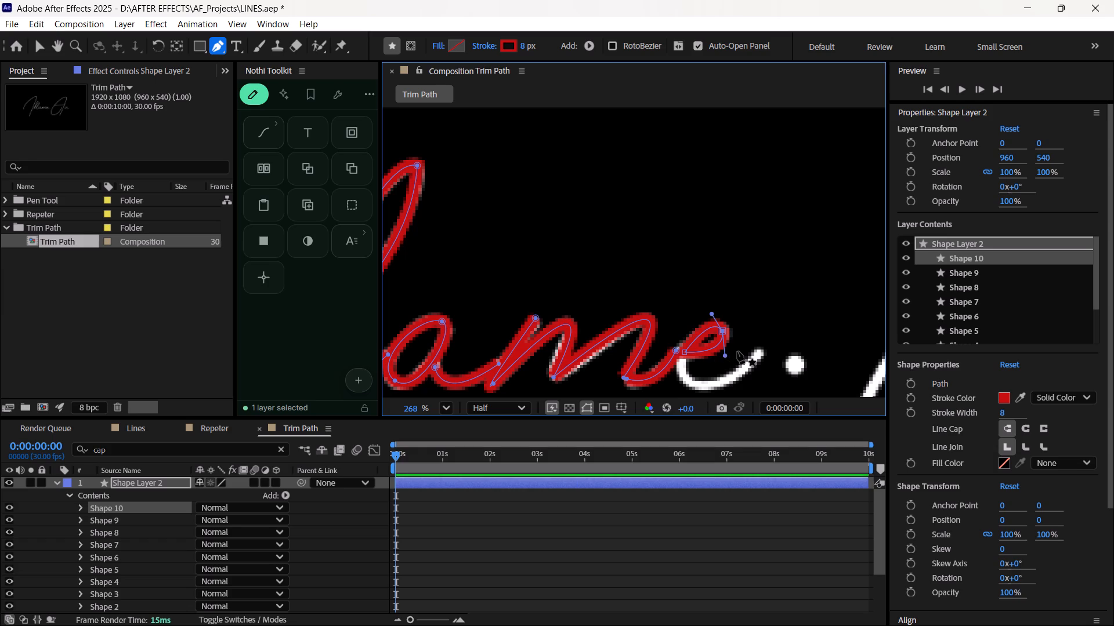
Draw a separate path from the e's crossing point to its tail tip, and curve it along the bowl with the tip anchor's handles.
{"action": "scroll", "coordinate": [737, 351], "scroll_direction": "down", "scroll_amount": 5}
{"action": "scroll", "coordinate": [737, 351], "scroll_direction": "up", "scroll_amount": 5}
{"action": "key", "text": "space"}
{"action": "key", "text": "space"}
{"action": "key", "text": "space"}
{"action": "key", "text": "space"}
{"action": "key", "text": "space"}
{"action": "left_click_drag", "start_coordinate": [772, 320], "coordinate": [732, 259]}
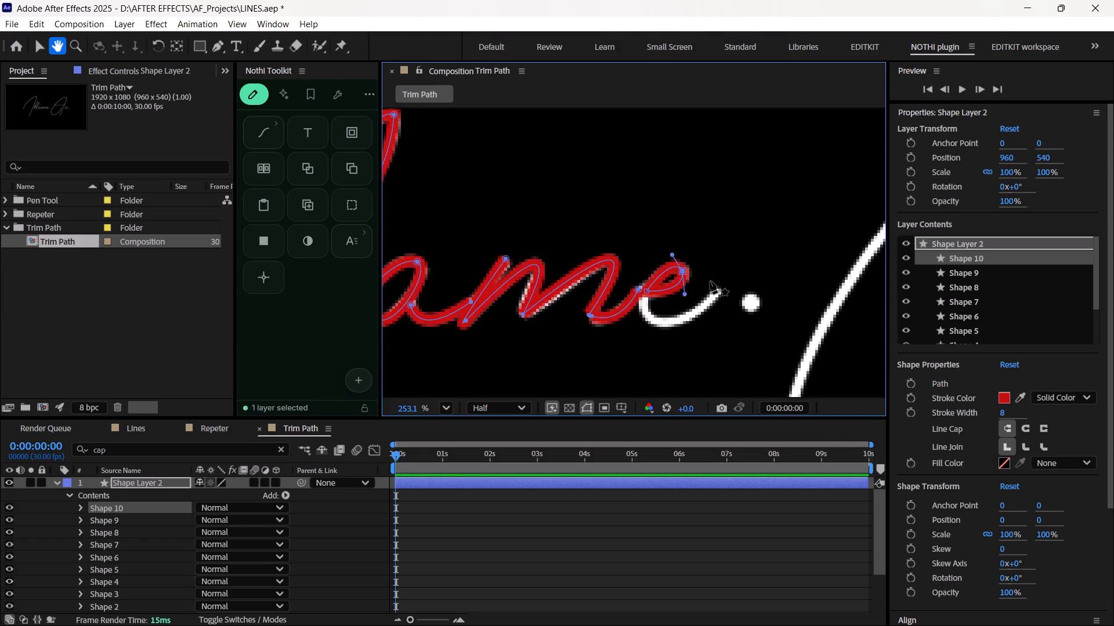
{"action": "scroll", "coordinate": [710, 281], "scroll_direction": "up", "scroll_amount": 5}
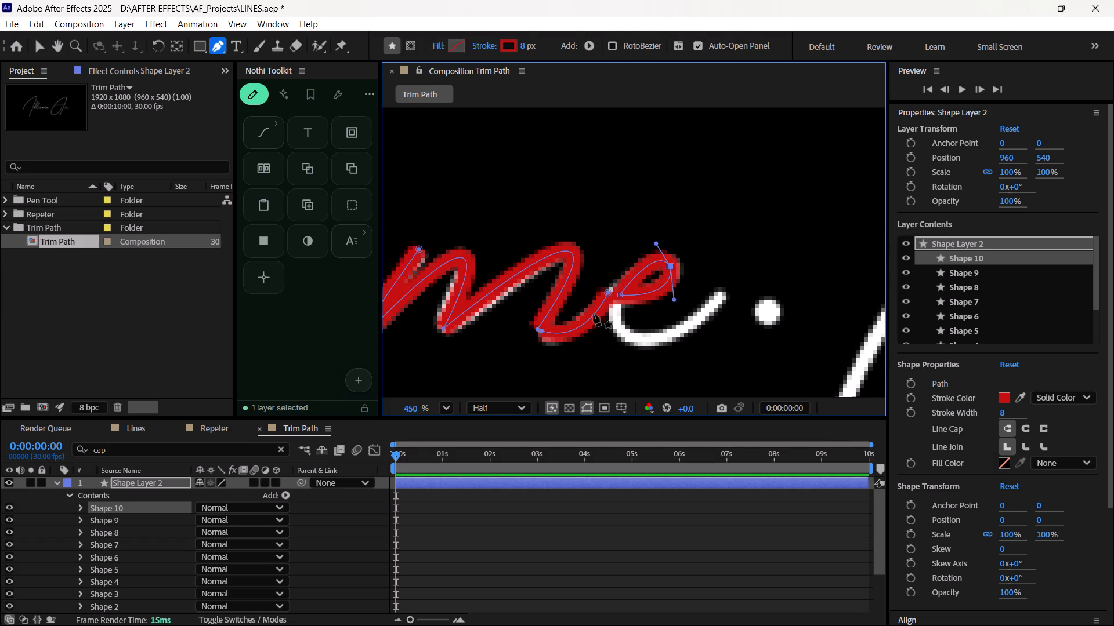
{"action": "left_click", "coordinate": [592, 307]}
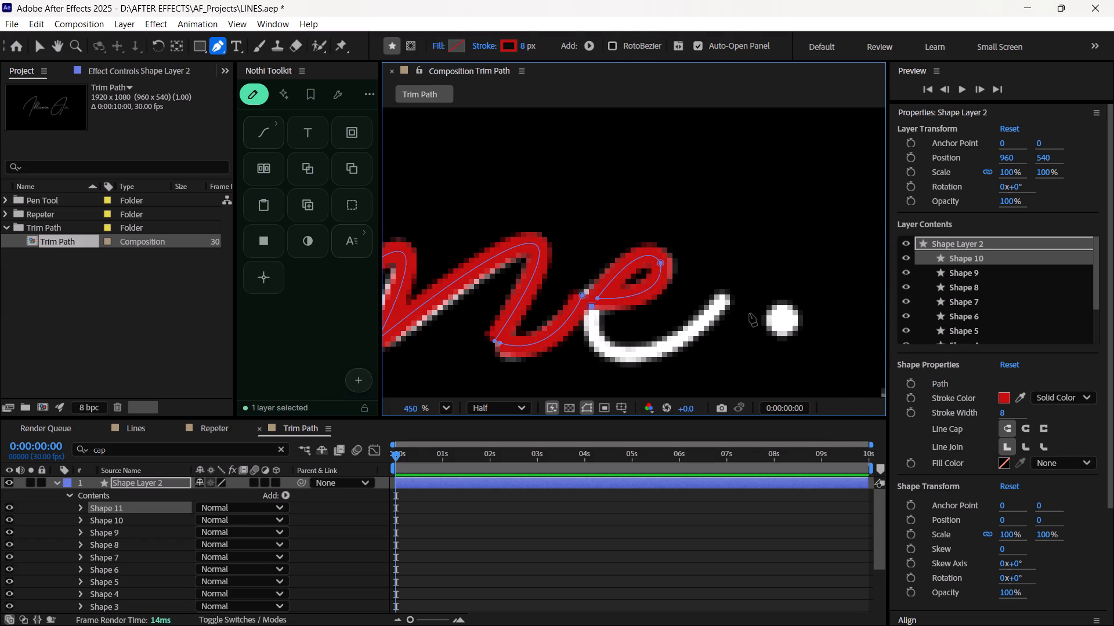
{"action": "left_click", "coordinate": [724, 297]}
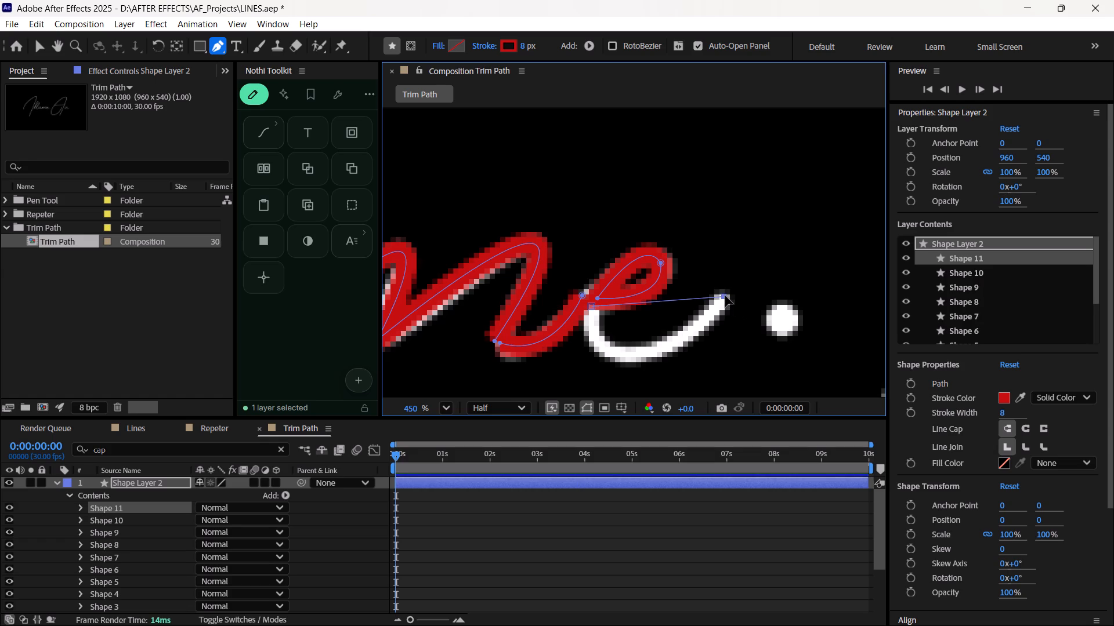
{"action": "left_click_drag", "start_coordinate": [725, 296], "coordinate": [795, 169], "text": "ctrl"}
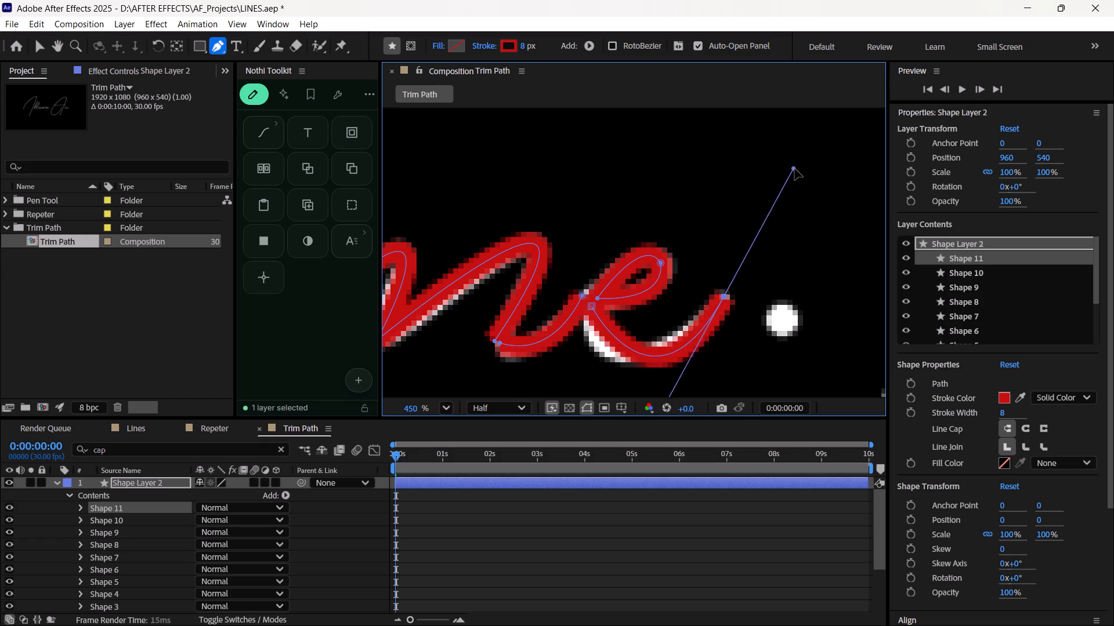
{"action": "left_click_drag", "start_coordinate": [795, 169], "coordinate": [817, 182], "text": "ctrl"}
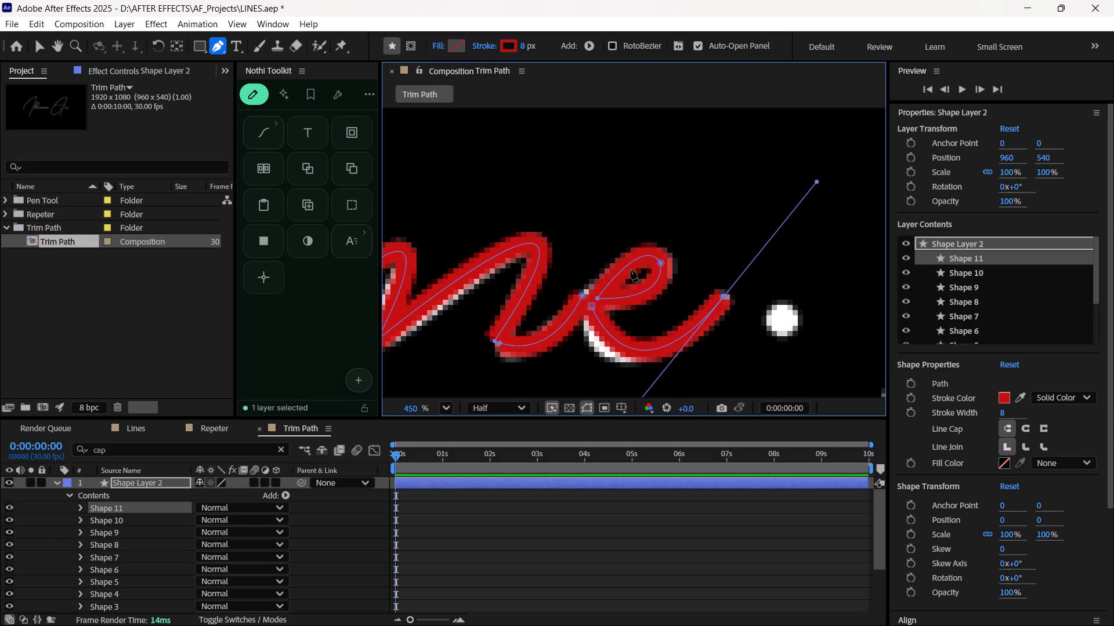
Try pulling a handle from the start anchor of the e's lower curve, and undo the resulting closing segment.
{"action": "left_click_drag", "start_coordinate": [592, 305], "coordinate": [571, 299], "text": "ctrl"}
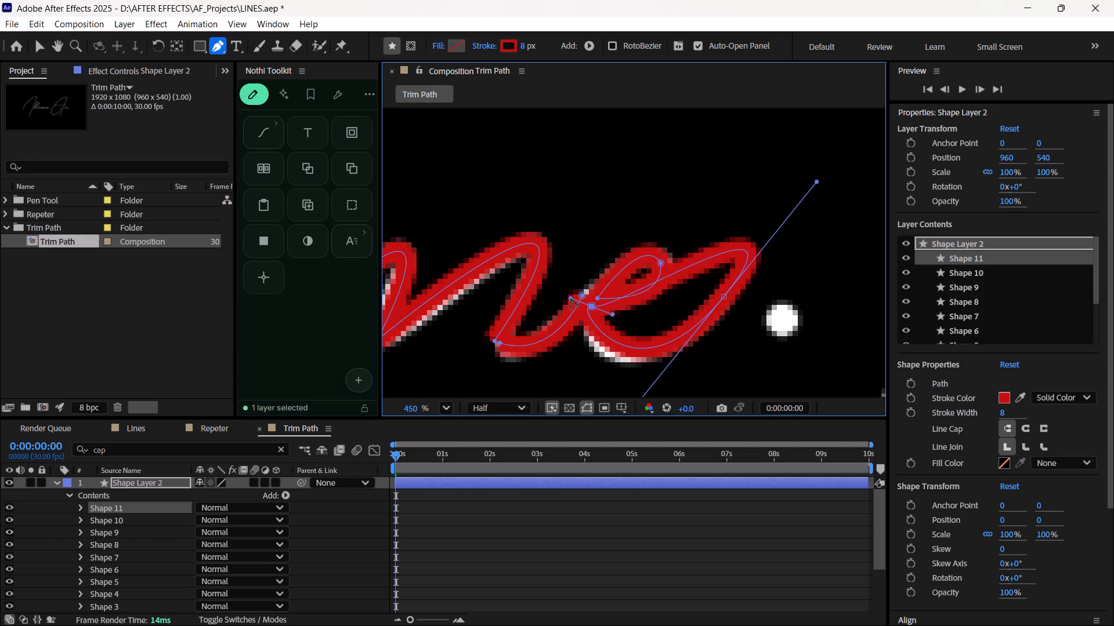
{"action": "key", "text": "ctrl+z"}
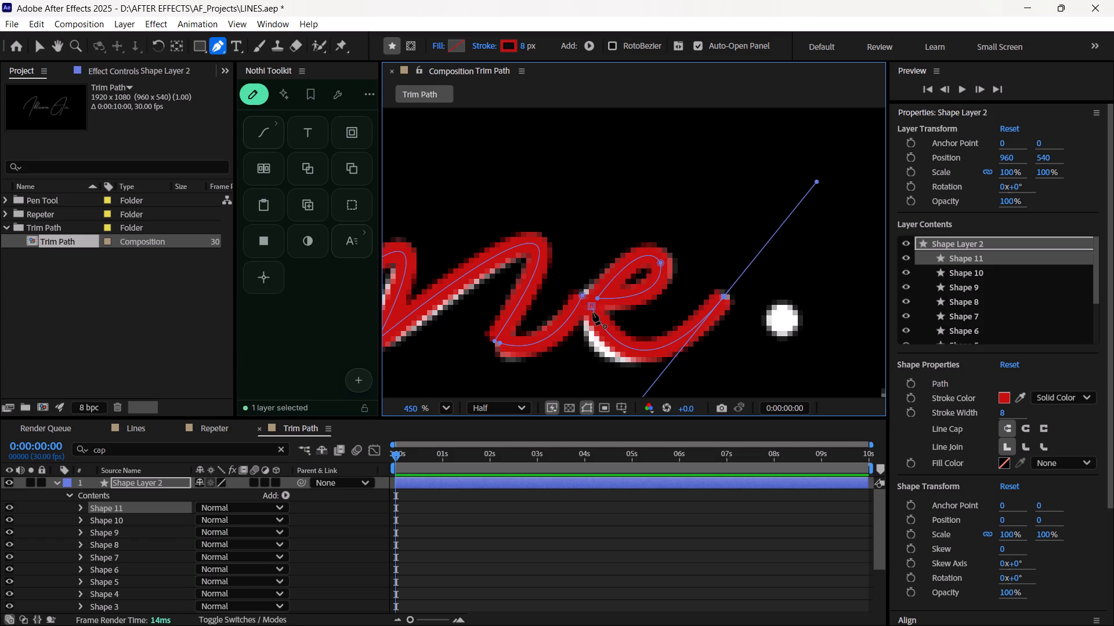
End the lower curve's path and adjust its start anchor's handles until the segment follows the e's rounded bowl.
{"action": "left_click", "coordinate": [176, 480]}
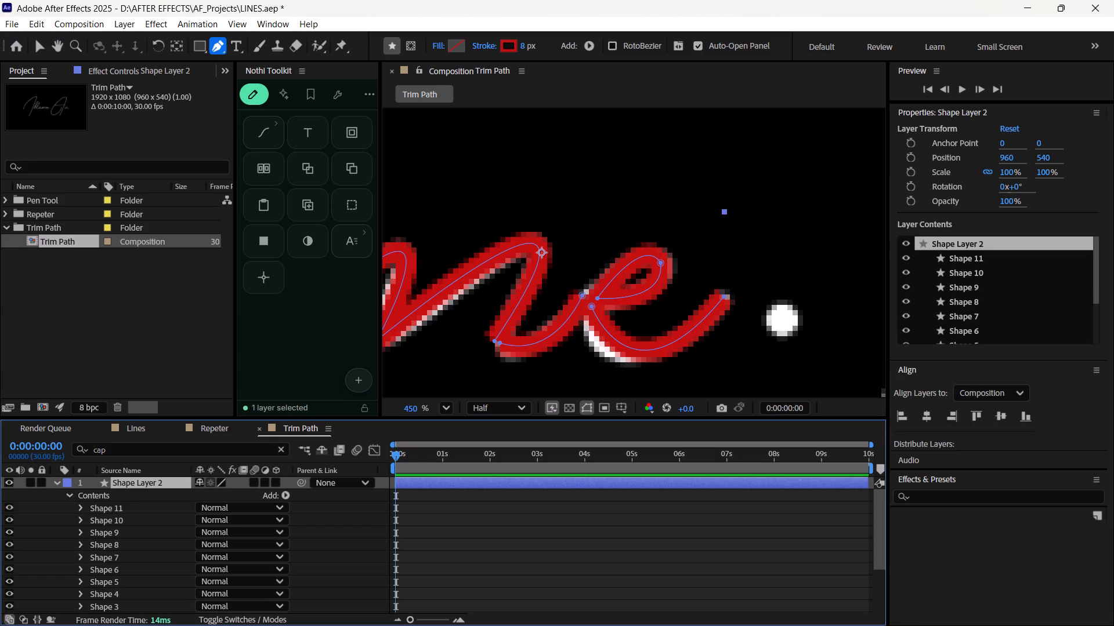
{"action": "left_click_drag", "start_coordinate": [593, 307], "coordinate": [580, 308], "text": "ctrl"}
{"action": "key", "text": "ctrl+z"}
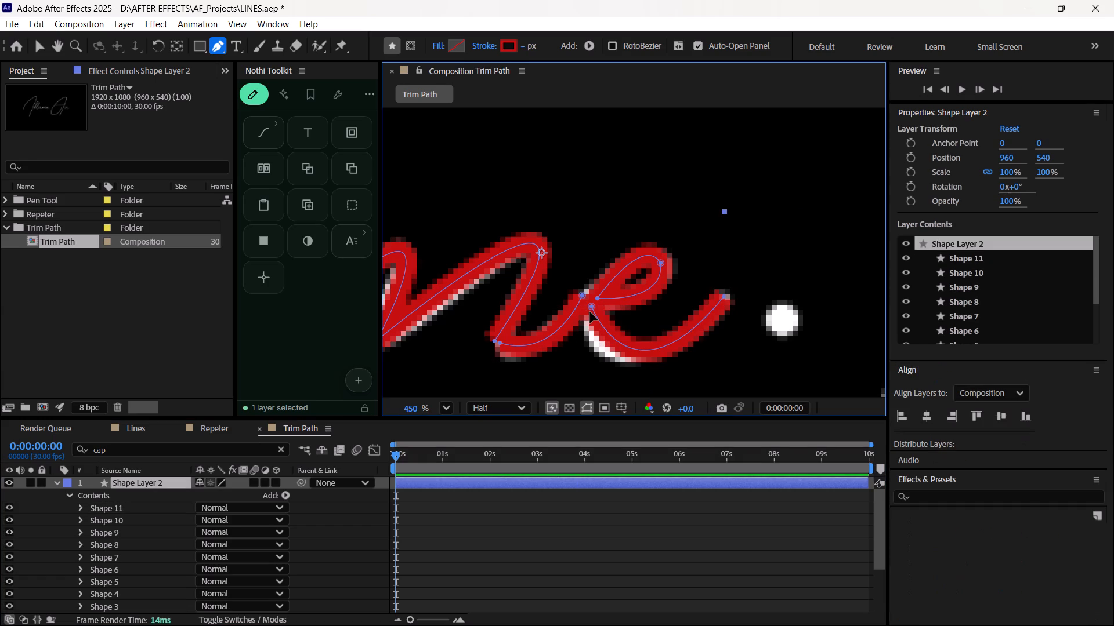
{"action": "left_click", "coordinate": [595, 307], "text": "alt"}
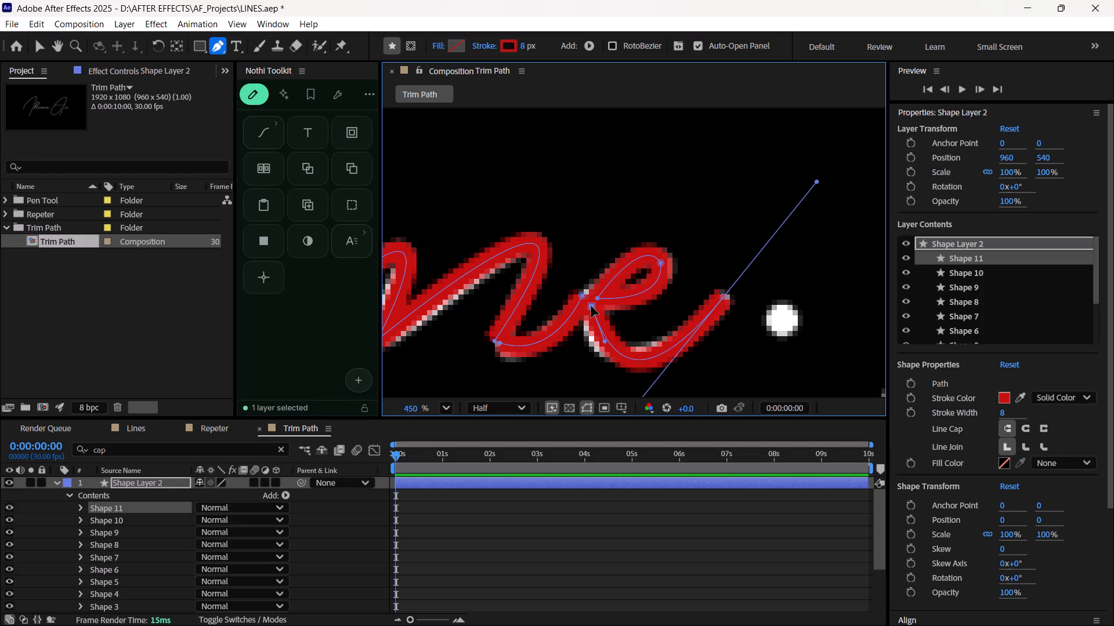
{"action": "left_click_drag", "start_coordinate": [591, 306], "coordinate": [569, 321], "text": "ctrl"}
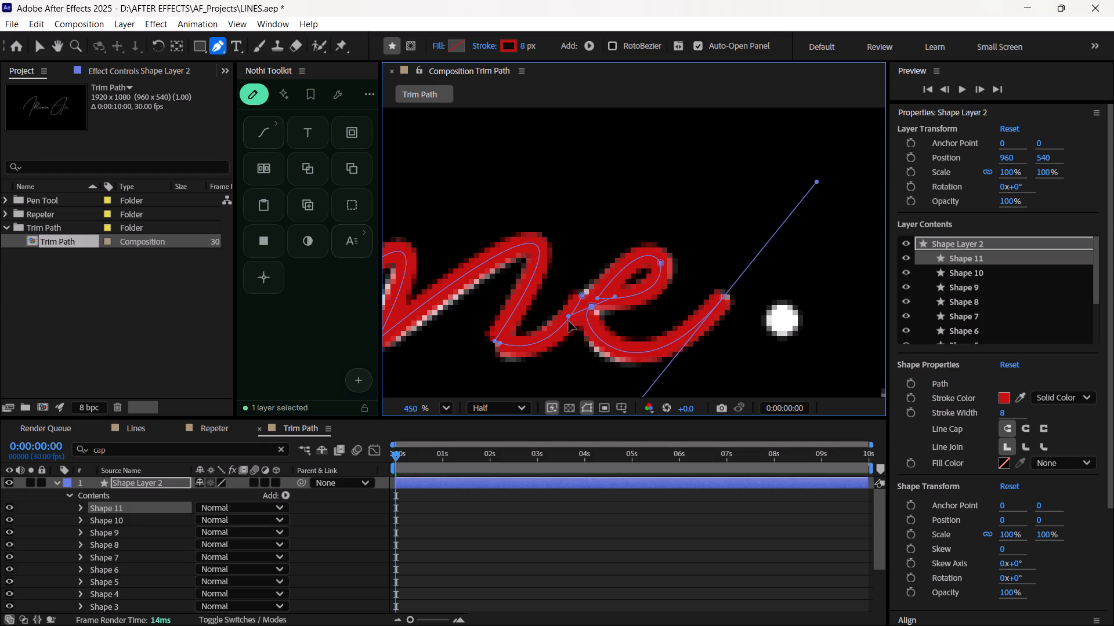
{"action": "left_click_drag", "start_coordinate": [569, 321], "coordinate": [573, 326], "text": "ctrl"}
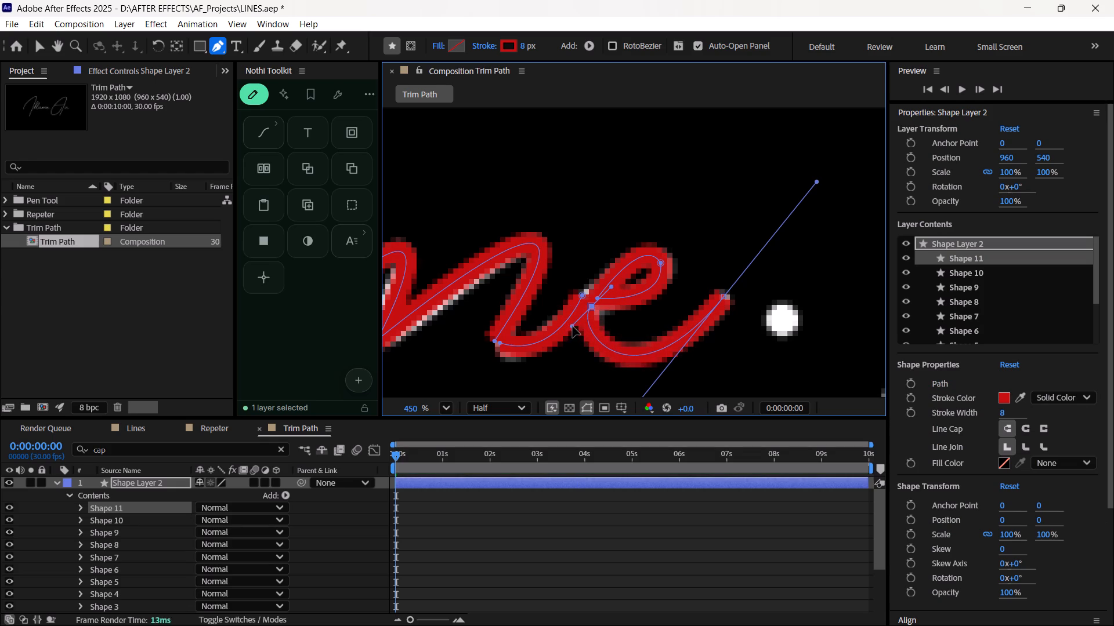
{"action": "left_click_drag", "start_coordinate": [573, 326], "coordinate": [574, 325], "text": "ctrl"}
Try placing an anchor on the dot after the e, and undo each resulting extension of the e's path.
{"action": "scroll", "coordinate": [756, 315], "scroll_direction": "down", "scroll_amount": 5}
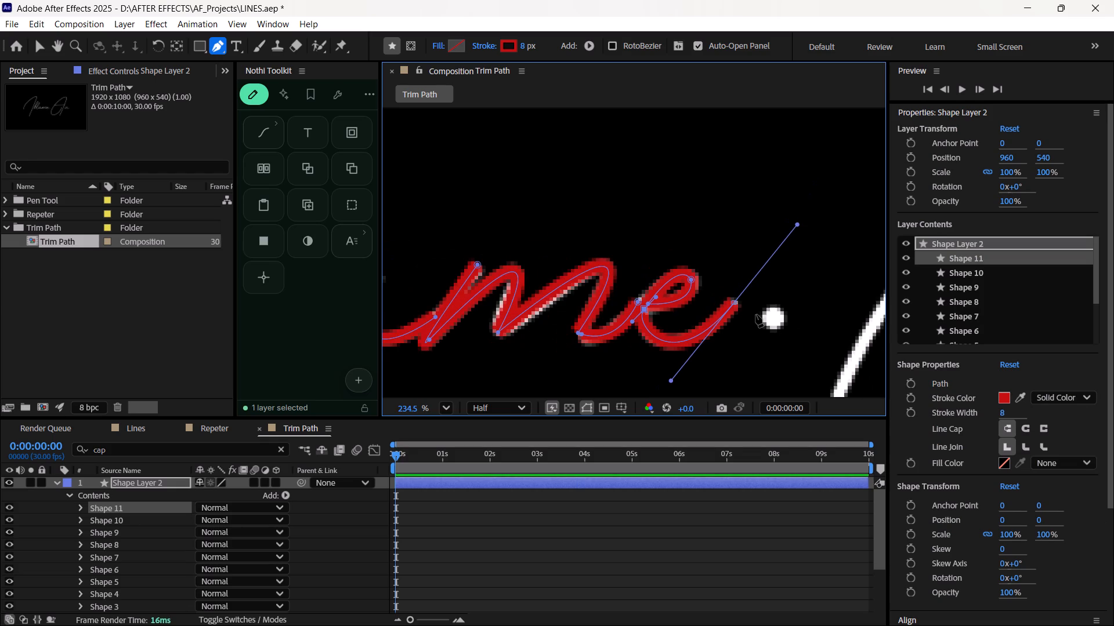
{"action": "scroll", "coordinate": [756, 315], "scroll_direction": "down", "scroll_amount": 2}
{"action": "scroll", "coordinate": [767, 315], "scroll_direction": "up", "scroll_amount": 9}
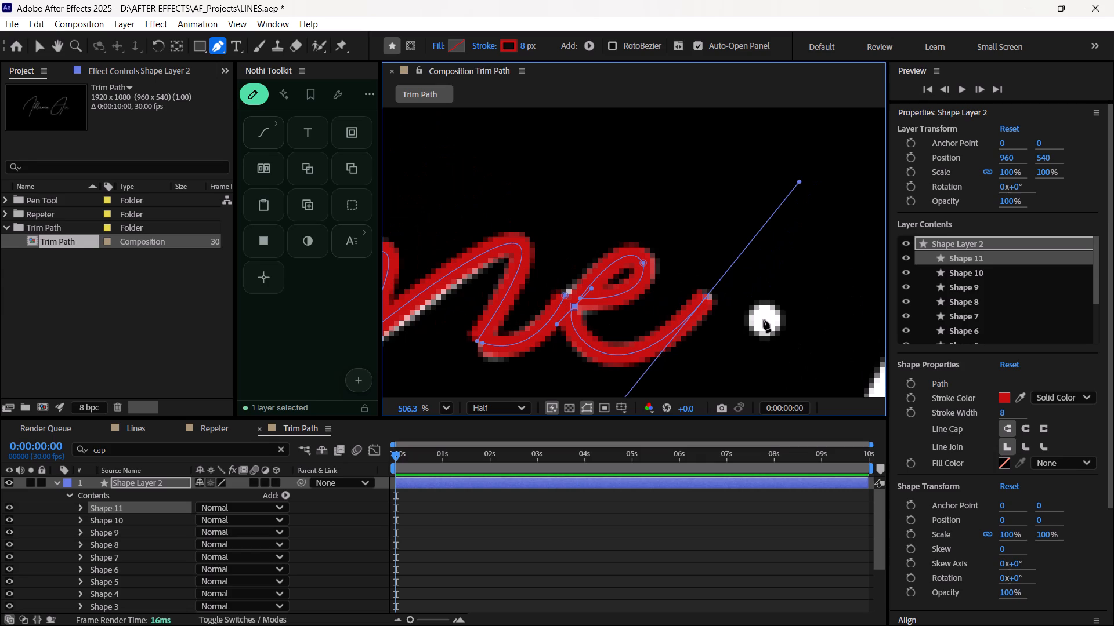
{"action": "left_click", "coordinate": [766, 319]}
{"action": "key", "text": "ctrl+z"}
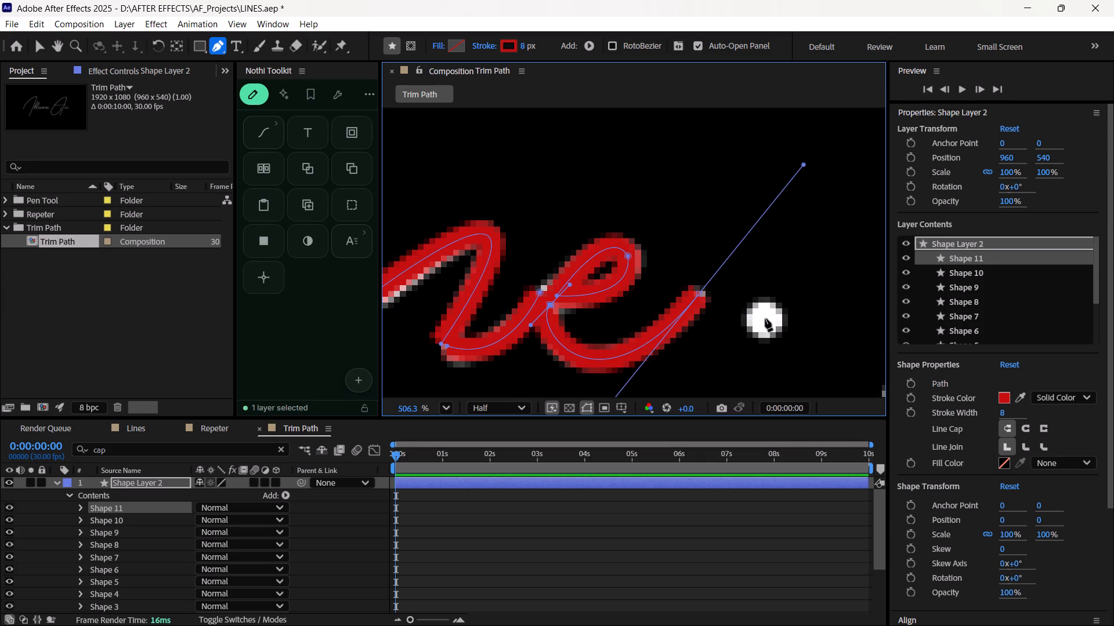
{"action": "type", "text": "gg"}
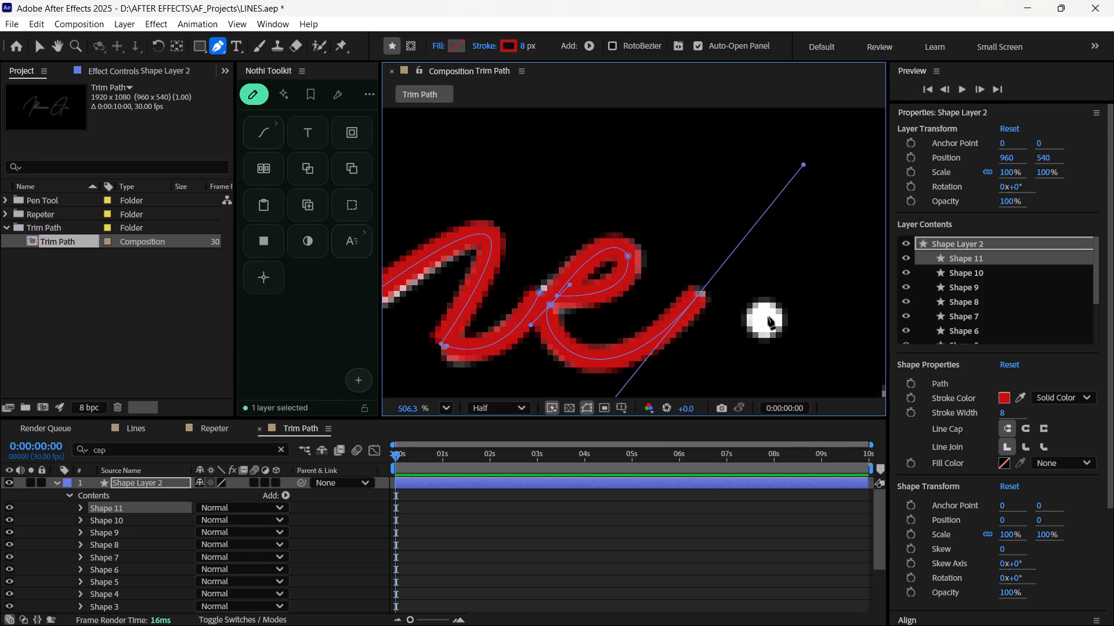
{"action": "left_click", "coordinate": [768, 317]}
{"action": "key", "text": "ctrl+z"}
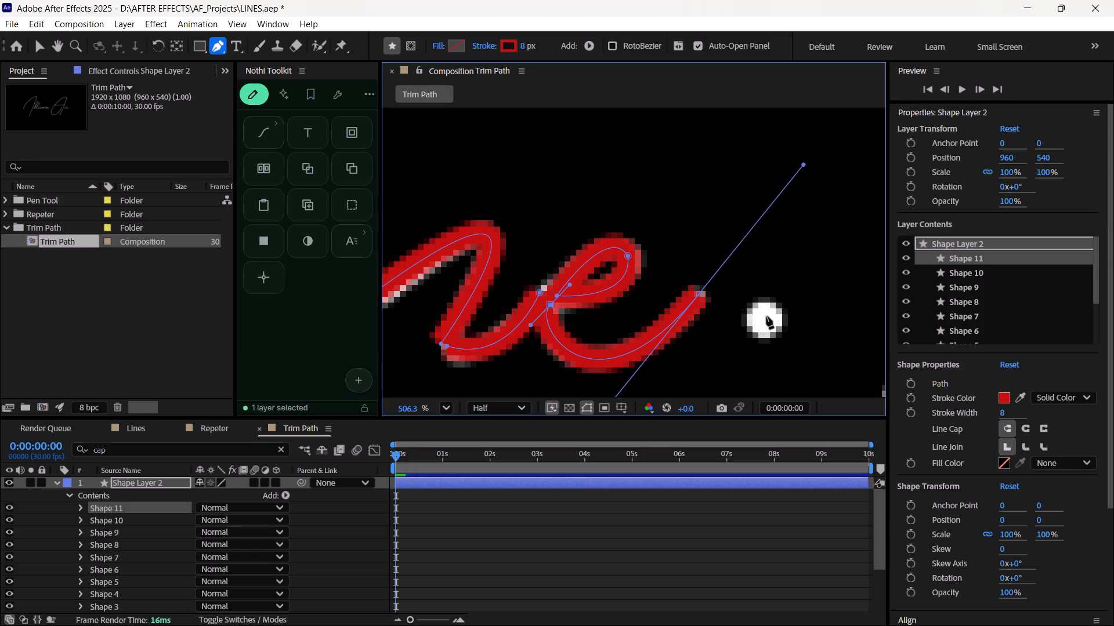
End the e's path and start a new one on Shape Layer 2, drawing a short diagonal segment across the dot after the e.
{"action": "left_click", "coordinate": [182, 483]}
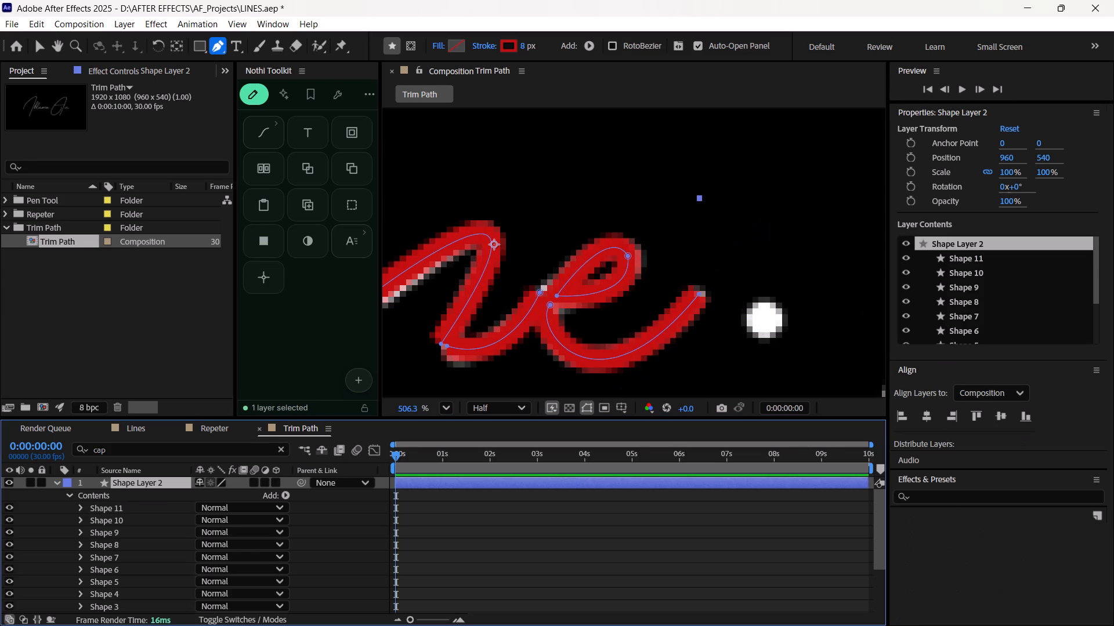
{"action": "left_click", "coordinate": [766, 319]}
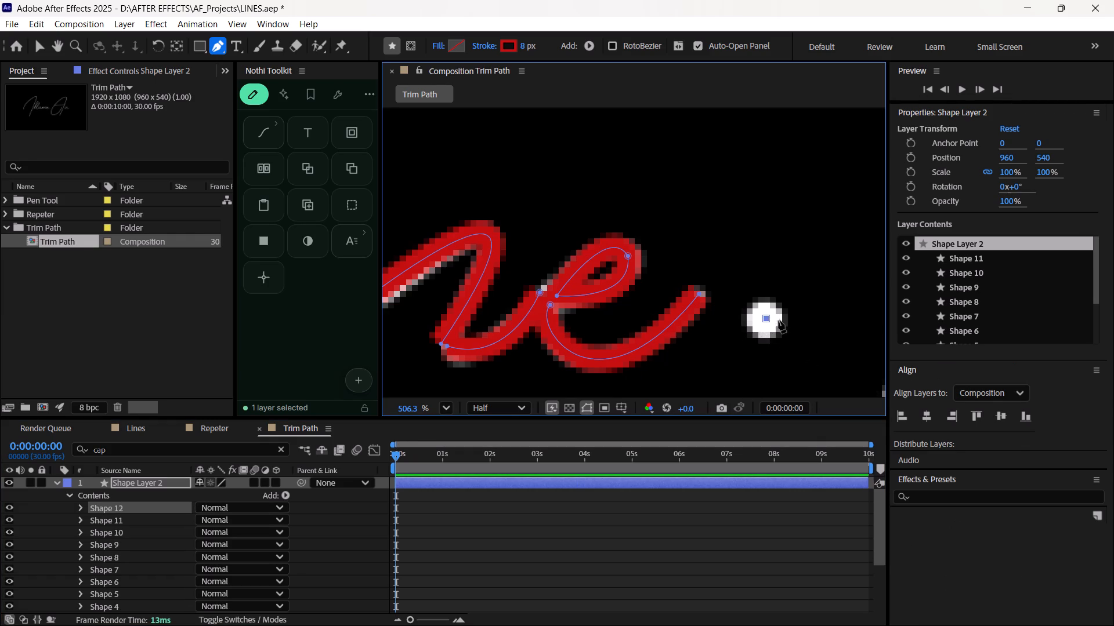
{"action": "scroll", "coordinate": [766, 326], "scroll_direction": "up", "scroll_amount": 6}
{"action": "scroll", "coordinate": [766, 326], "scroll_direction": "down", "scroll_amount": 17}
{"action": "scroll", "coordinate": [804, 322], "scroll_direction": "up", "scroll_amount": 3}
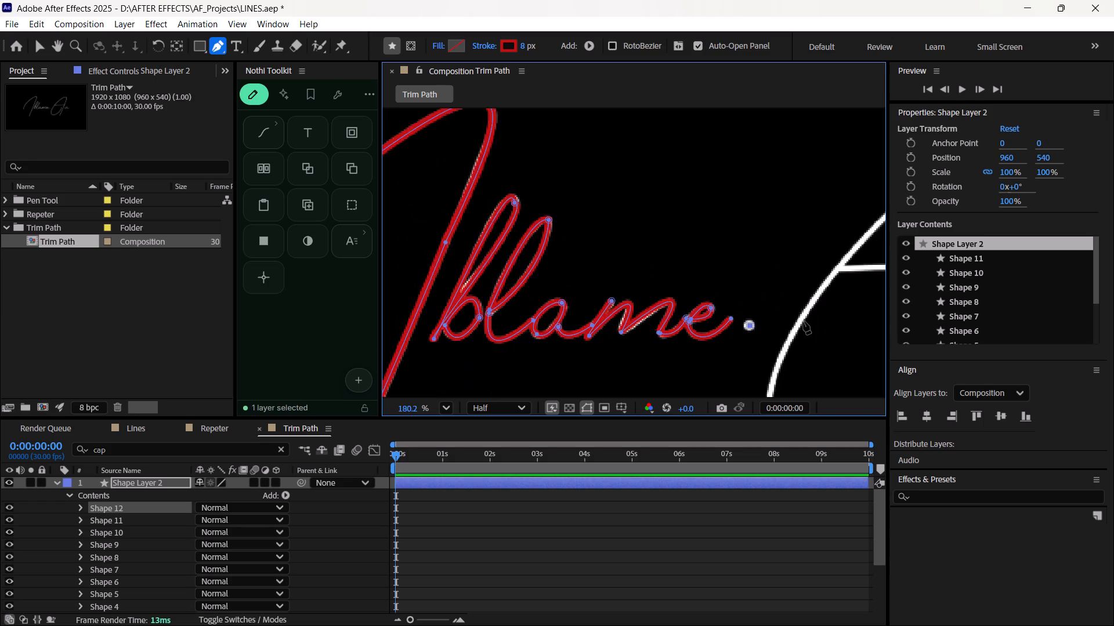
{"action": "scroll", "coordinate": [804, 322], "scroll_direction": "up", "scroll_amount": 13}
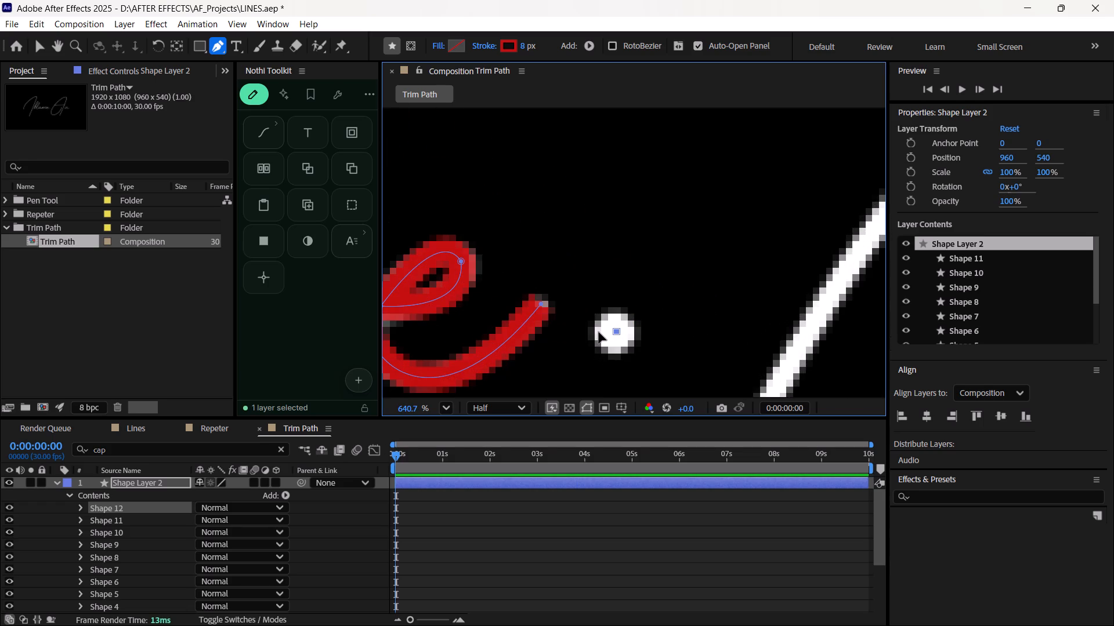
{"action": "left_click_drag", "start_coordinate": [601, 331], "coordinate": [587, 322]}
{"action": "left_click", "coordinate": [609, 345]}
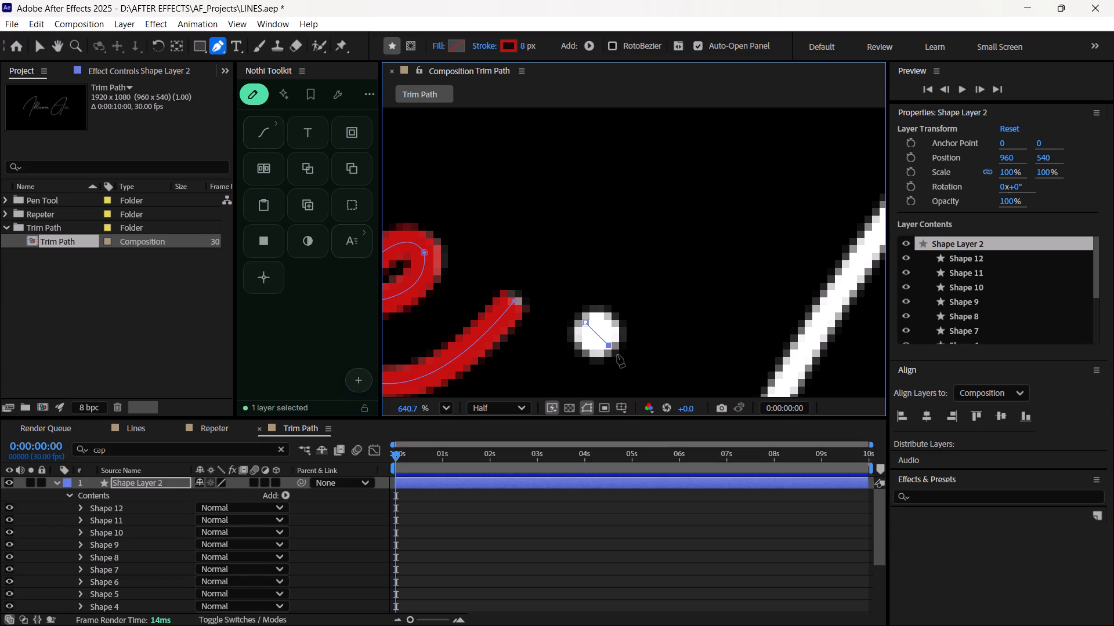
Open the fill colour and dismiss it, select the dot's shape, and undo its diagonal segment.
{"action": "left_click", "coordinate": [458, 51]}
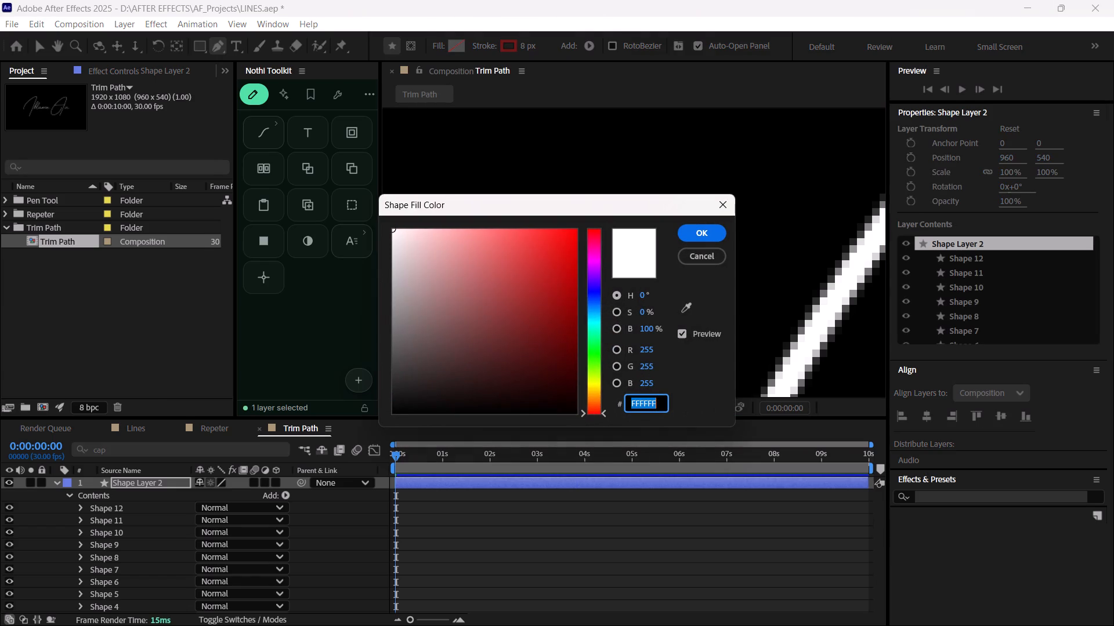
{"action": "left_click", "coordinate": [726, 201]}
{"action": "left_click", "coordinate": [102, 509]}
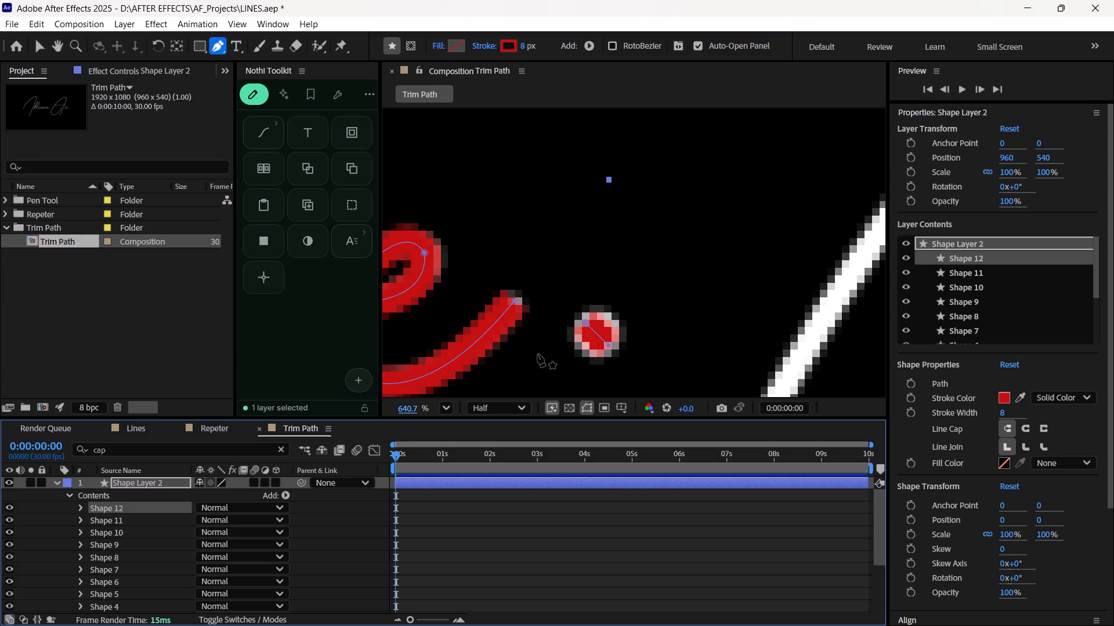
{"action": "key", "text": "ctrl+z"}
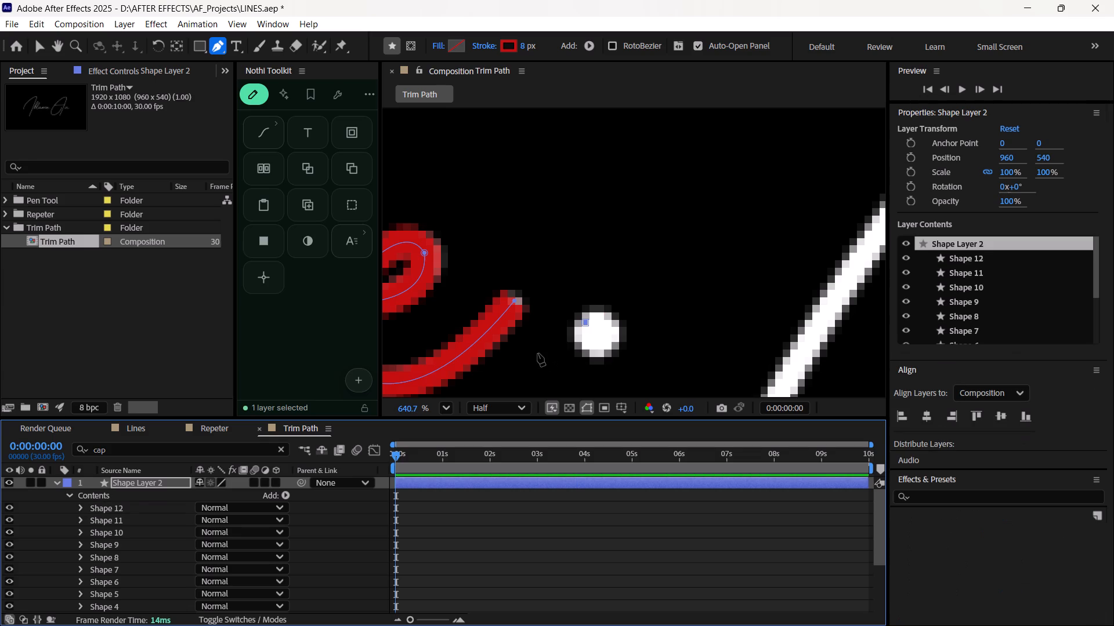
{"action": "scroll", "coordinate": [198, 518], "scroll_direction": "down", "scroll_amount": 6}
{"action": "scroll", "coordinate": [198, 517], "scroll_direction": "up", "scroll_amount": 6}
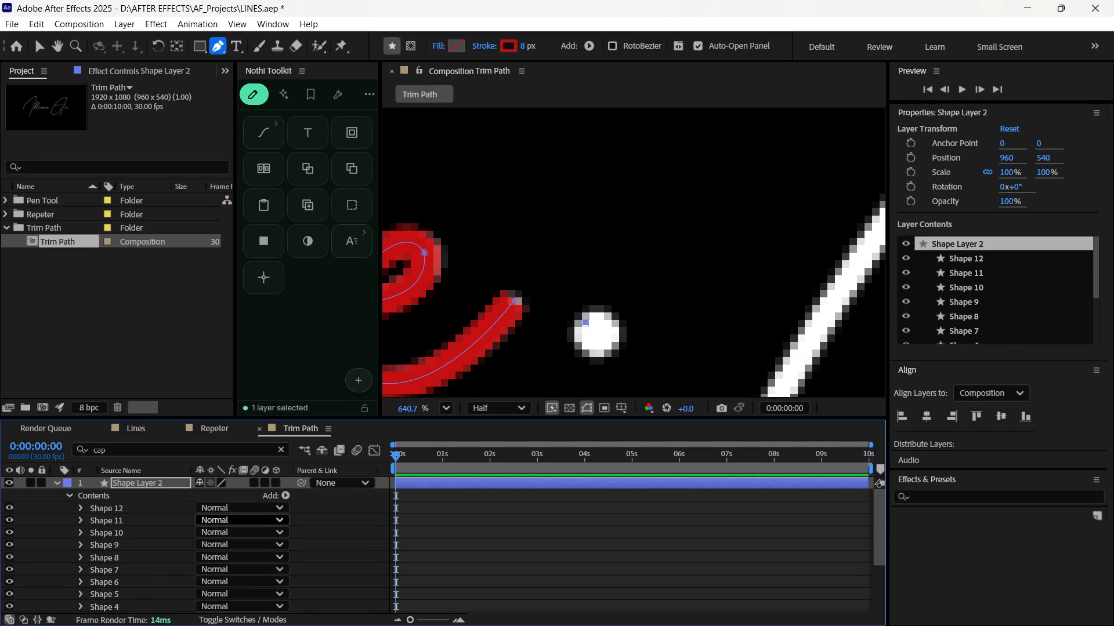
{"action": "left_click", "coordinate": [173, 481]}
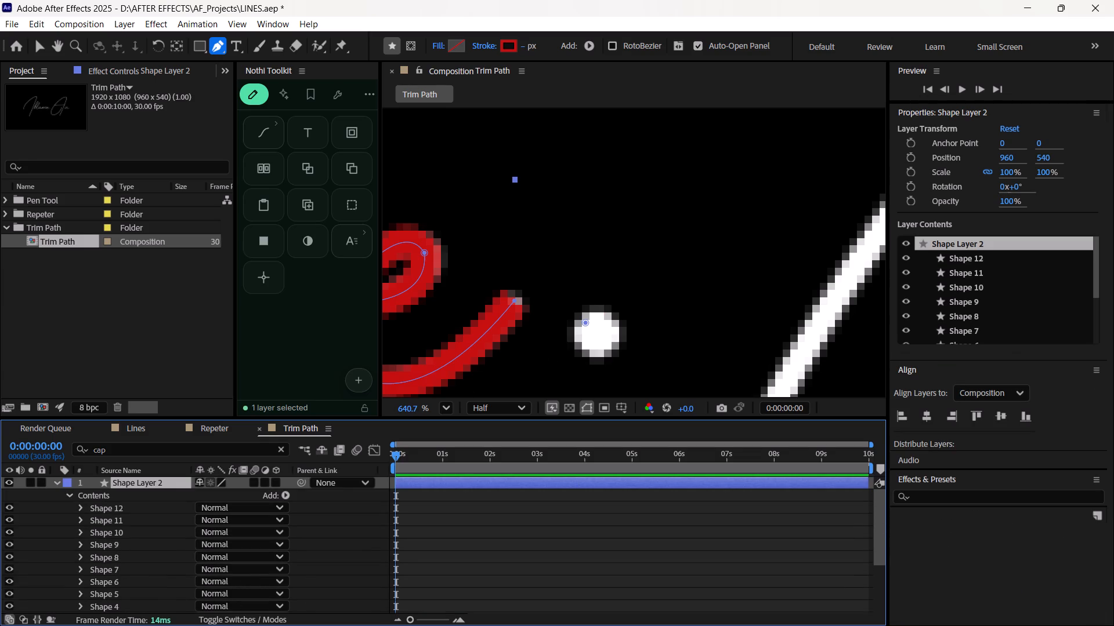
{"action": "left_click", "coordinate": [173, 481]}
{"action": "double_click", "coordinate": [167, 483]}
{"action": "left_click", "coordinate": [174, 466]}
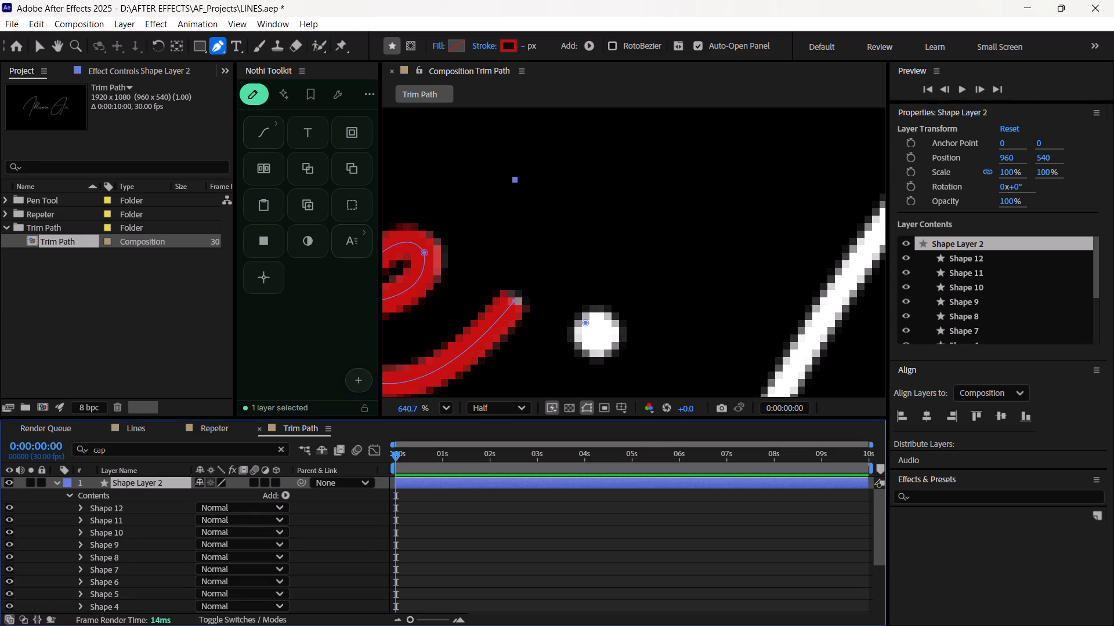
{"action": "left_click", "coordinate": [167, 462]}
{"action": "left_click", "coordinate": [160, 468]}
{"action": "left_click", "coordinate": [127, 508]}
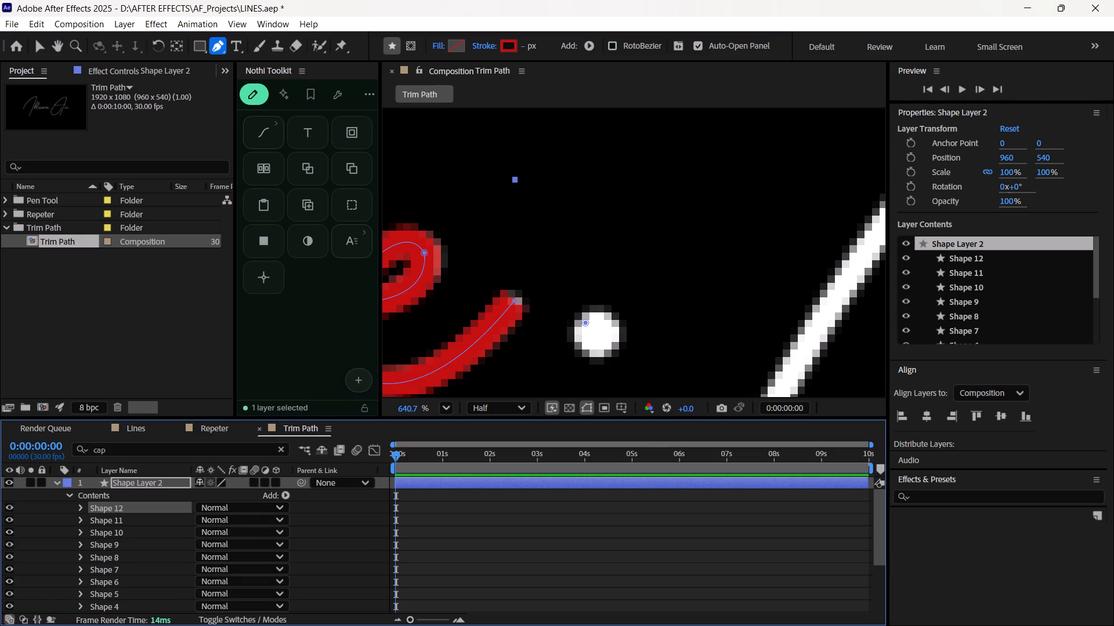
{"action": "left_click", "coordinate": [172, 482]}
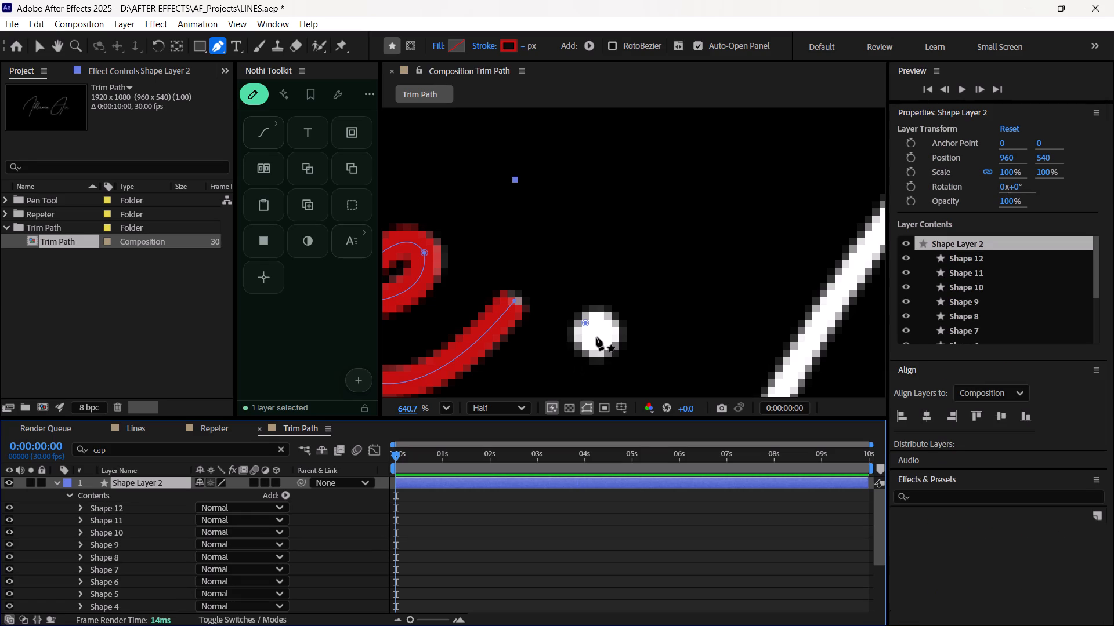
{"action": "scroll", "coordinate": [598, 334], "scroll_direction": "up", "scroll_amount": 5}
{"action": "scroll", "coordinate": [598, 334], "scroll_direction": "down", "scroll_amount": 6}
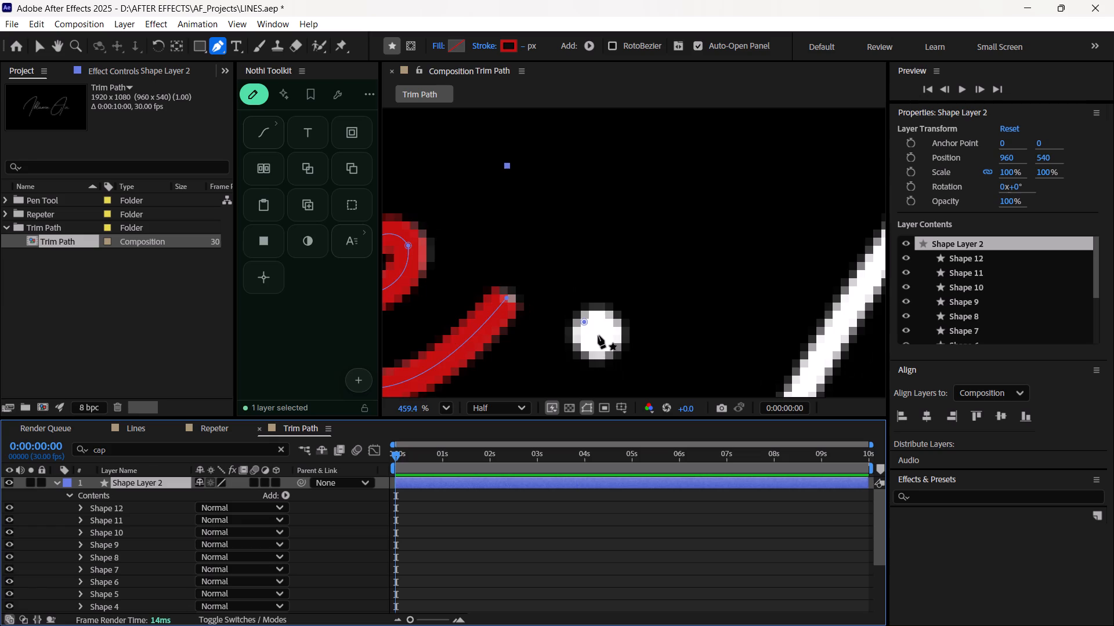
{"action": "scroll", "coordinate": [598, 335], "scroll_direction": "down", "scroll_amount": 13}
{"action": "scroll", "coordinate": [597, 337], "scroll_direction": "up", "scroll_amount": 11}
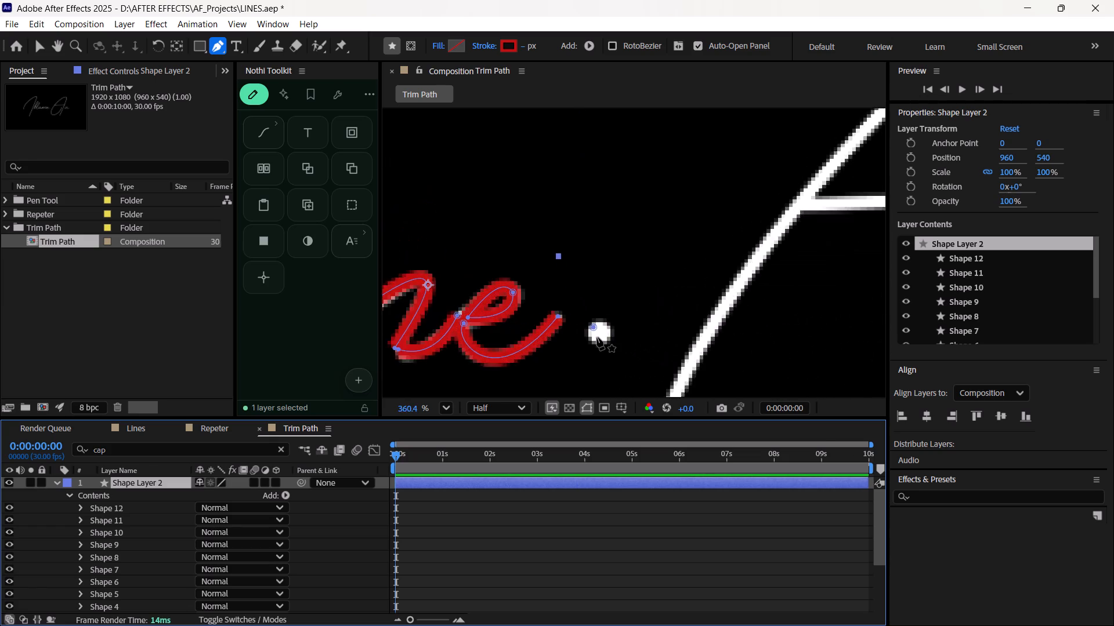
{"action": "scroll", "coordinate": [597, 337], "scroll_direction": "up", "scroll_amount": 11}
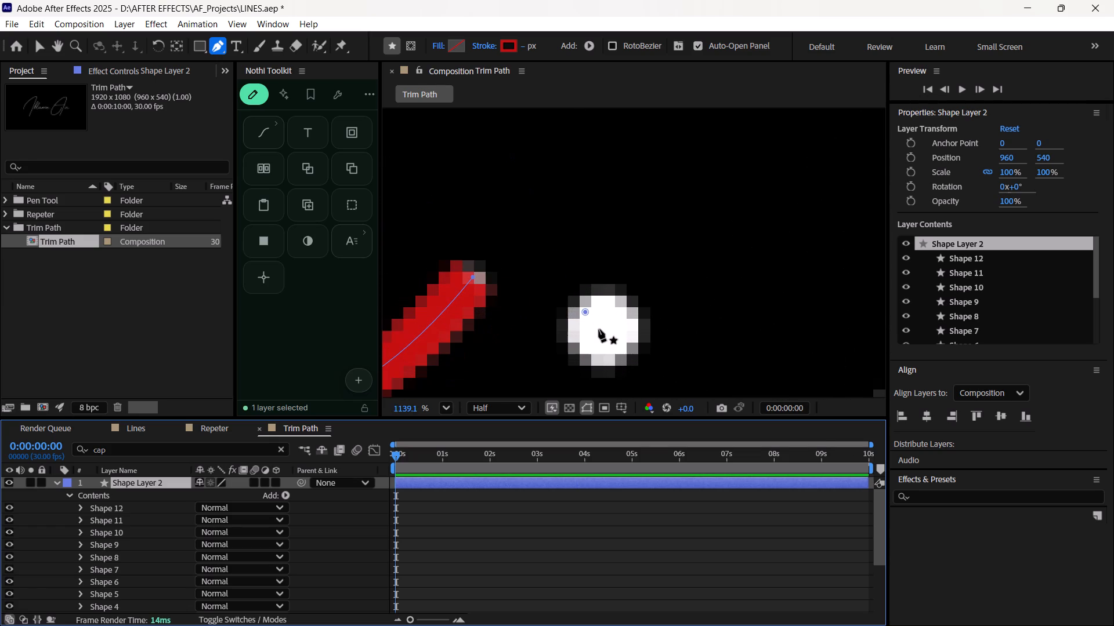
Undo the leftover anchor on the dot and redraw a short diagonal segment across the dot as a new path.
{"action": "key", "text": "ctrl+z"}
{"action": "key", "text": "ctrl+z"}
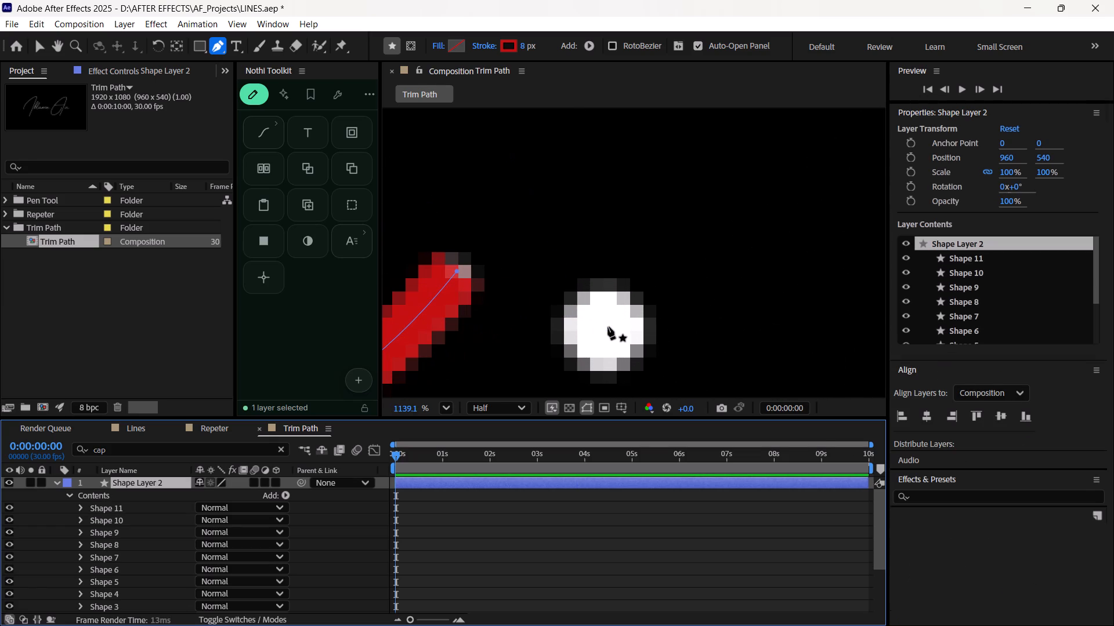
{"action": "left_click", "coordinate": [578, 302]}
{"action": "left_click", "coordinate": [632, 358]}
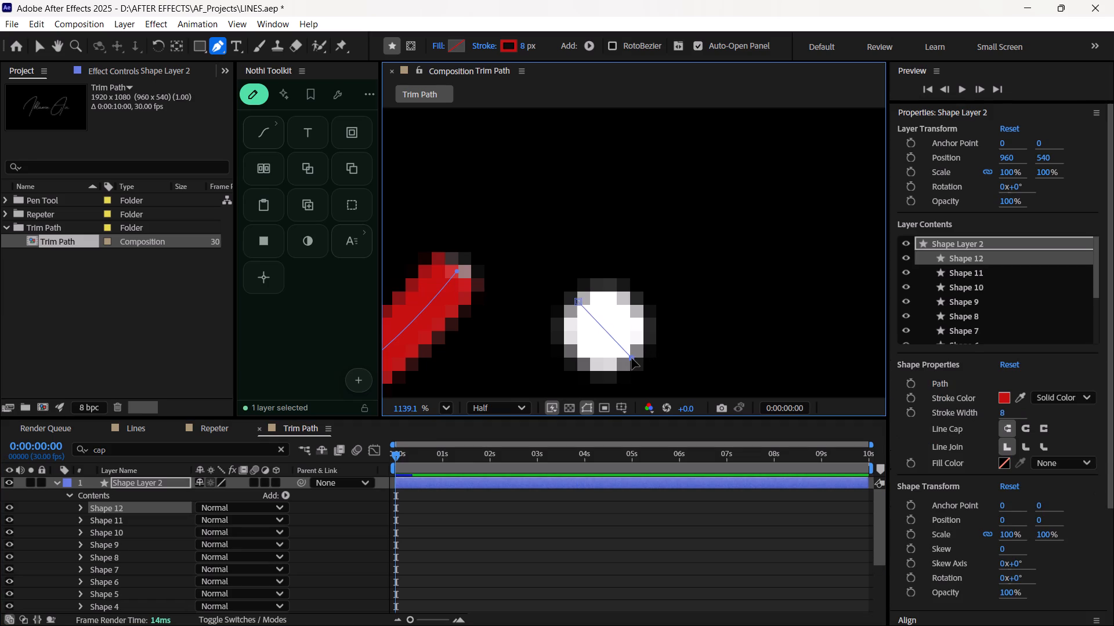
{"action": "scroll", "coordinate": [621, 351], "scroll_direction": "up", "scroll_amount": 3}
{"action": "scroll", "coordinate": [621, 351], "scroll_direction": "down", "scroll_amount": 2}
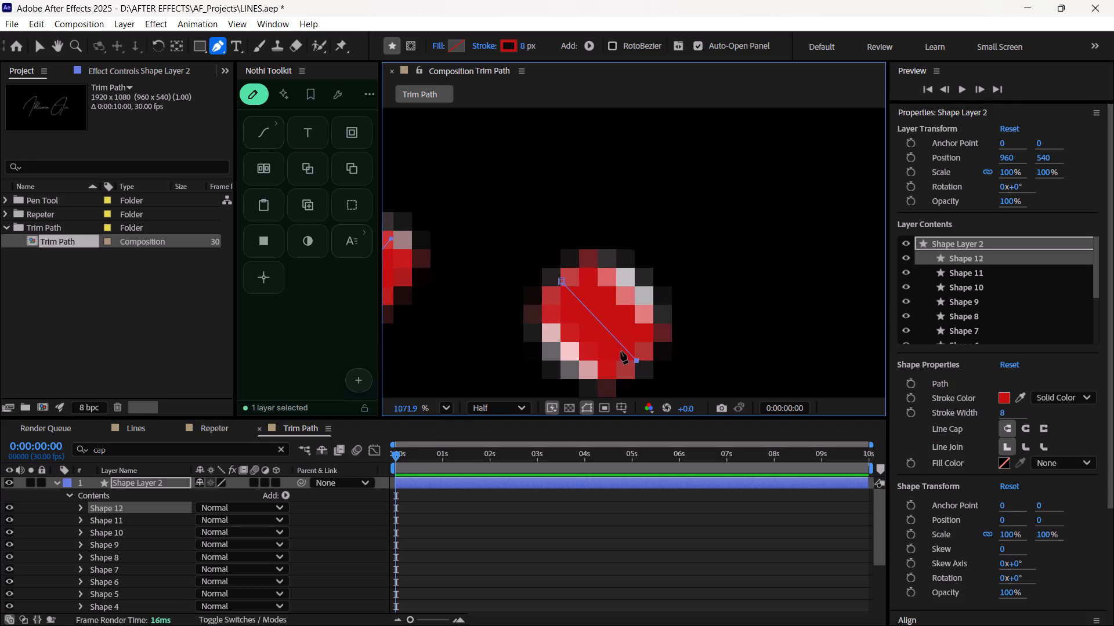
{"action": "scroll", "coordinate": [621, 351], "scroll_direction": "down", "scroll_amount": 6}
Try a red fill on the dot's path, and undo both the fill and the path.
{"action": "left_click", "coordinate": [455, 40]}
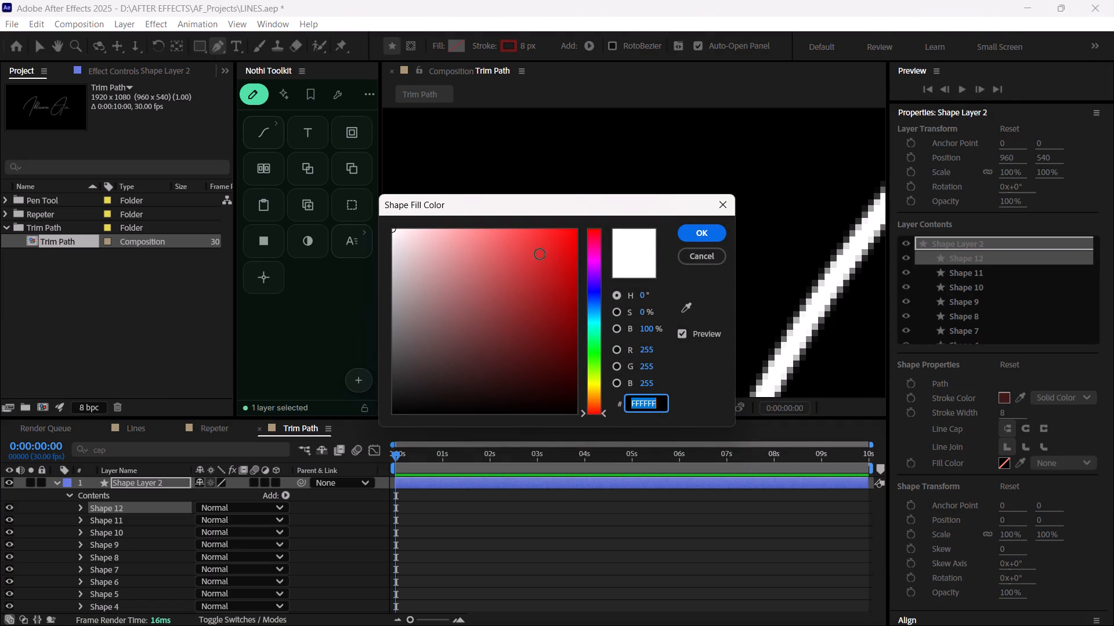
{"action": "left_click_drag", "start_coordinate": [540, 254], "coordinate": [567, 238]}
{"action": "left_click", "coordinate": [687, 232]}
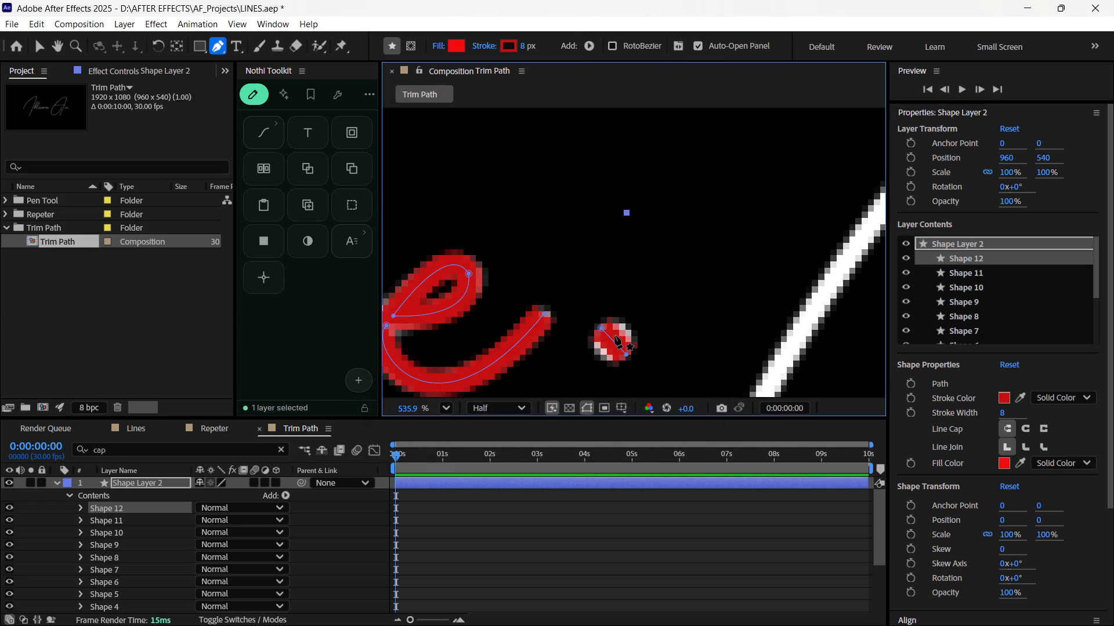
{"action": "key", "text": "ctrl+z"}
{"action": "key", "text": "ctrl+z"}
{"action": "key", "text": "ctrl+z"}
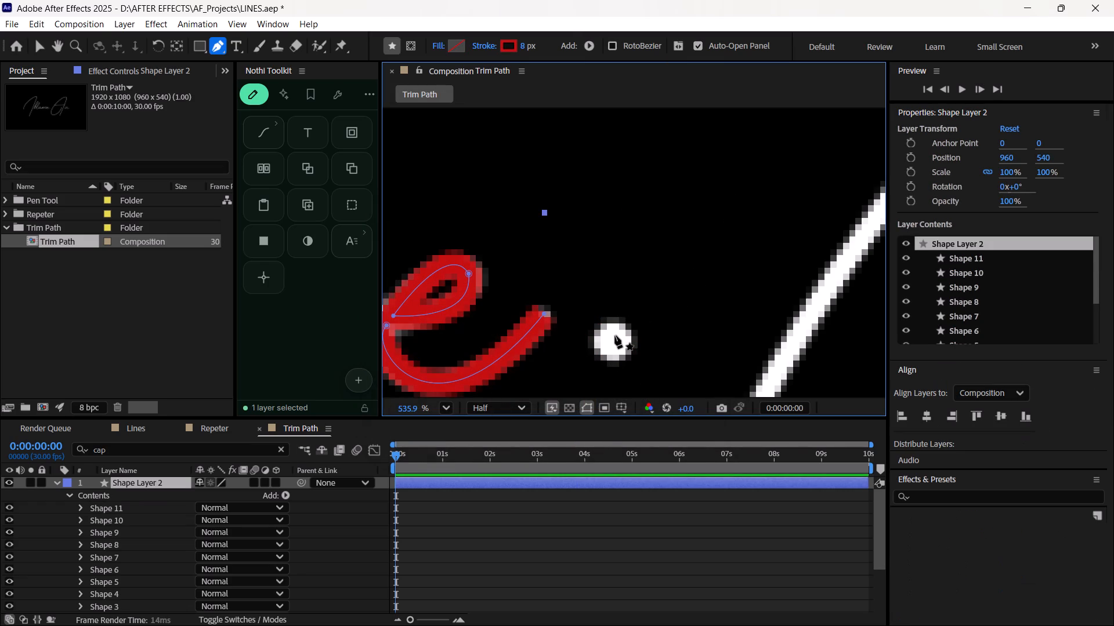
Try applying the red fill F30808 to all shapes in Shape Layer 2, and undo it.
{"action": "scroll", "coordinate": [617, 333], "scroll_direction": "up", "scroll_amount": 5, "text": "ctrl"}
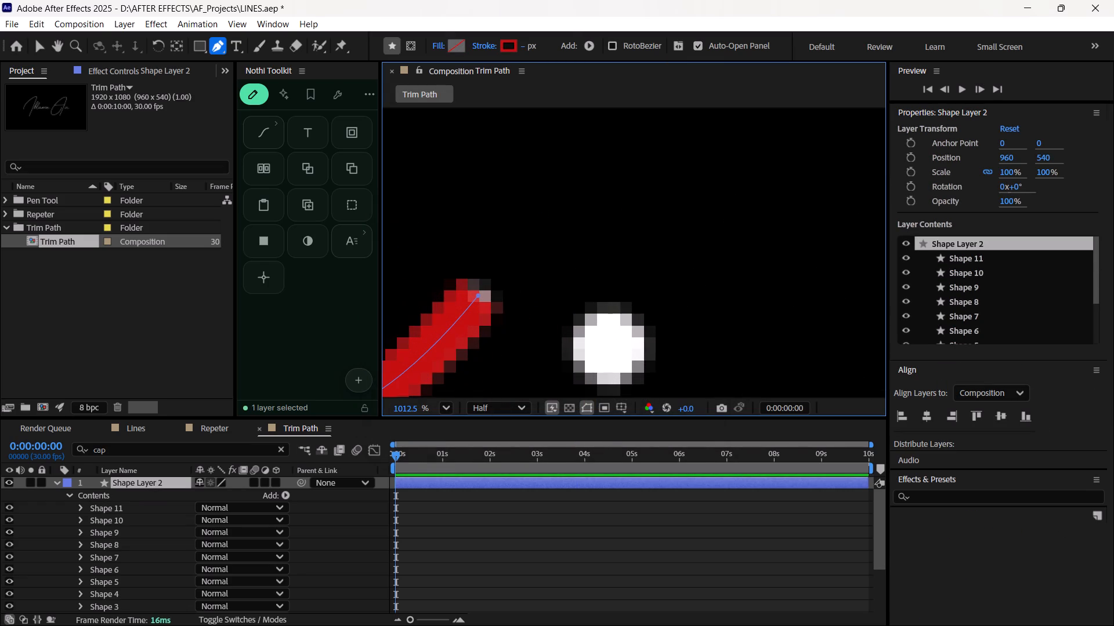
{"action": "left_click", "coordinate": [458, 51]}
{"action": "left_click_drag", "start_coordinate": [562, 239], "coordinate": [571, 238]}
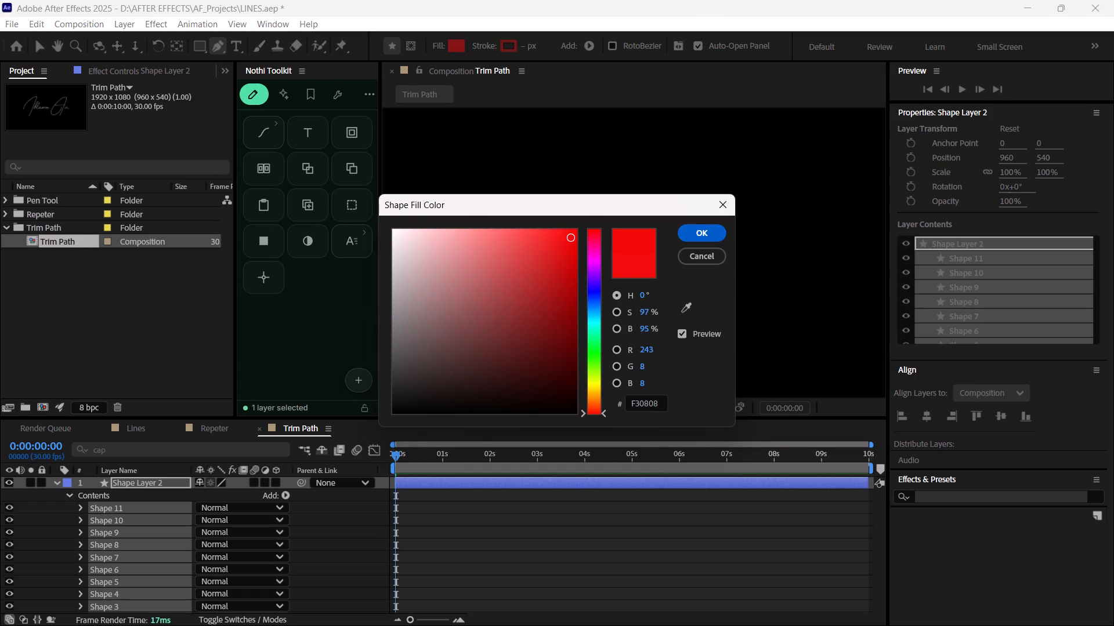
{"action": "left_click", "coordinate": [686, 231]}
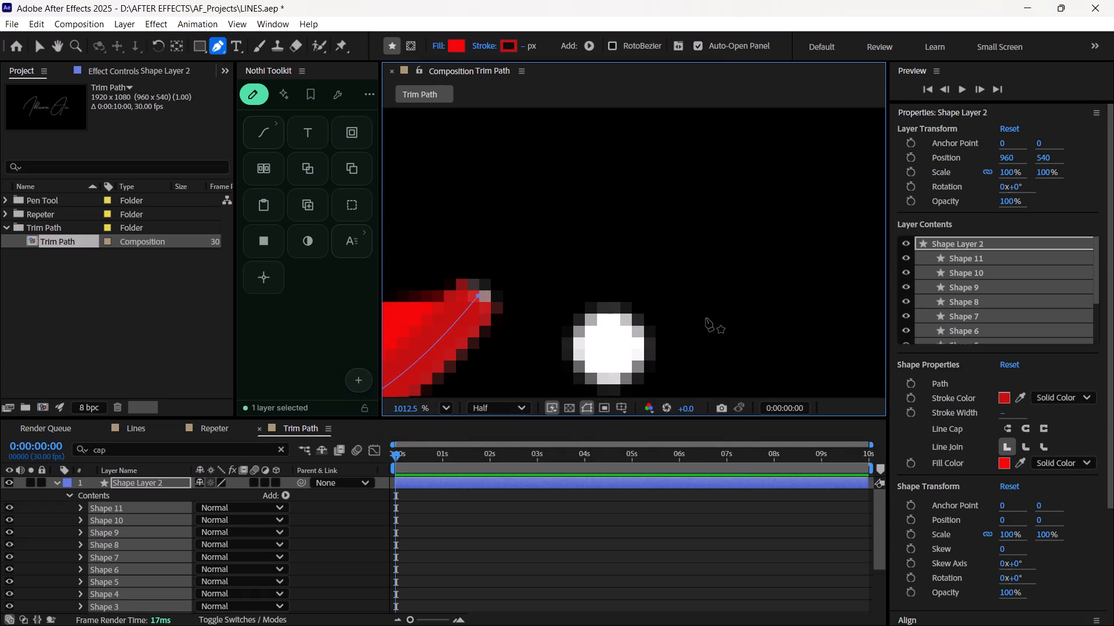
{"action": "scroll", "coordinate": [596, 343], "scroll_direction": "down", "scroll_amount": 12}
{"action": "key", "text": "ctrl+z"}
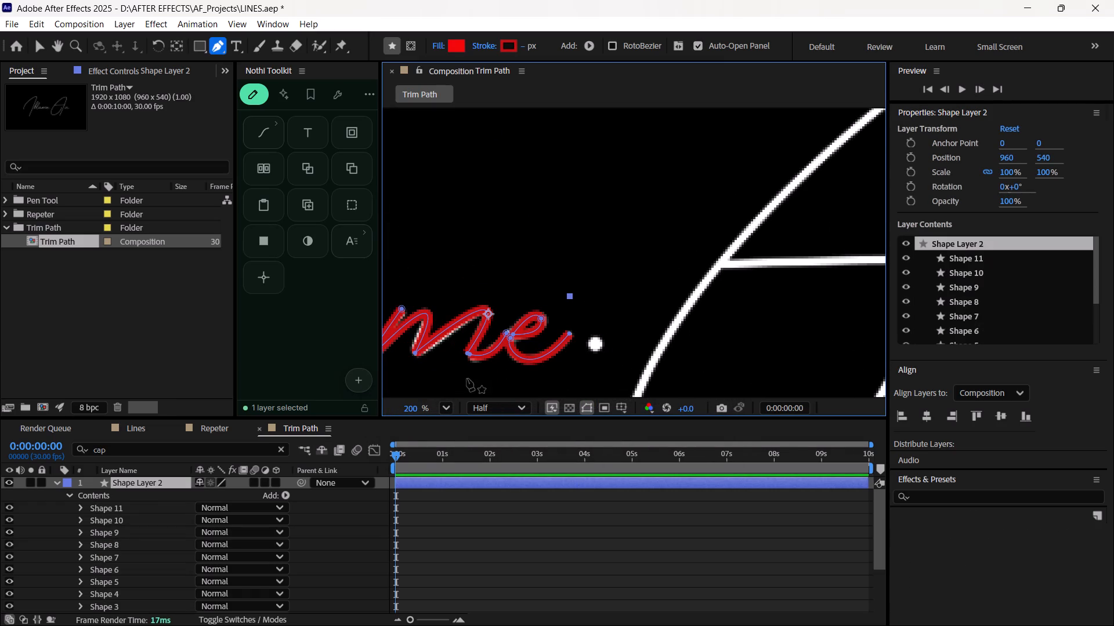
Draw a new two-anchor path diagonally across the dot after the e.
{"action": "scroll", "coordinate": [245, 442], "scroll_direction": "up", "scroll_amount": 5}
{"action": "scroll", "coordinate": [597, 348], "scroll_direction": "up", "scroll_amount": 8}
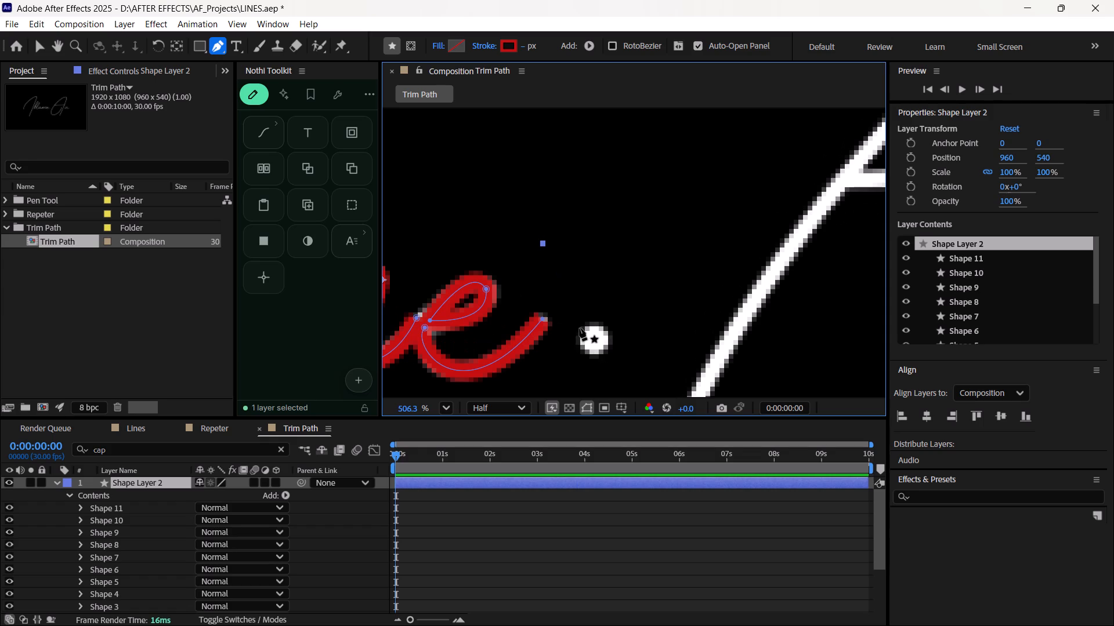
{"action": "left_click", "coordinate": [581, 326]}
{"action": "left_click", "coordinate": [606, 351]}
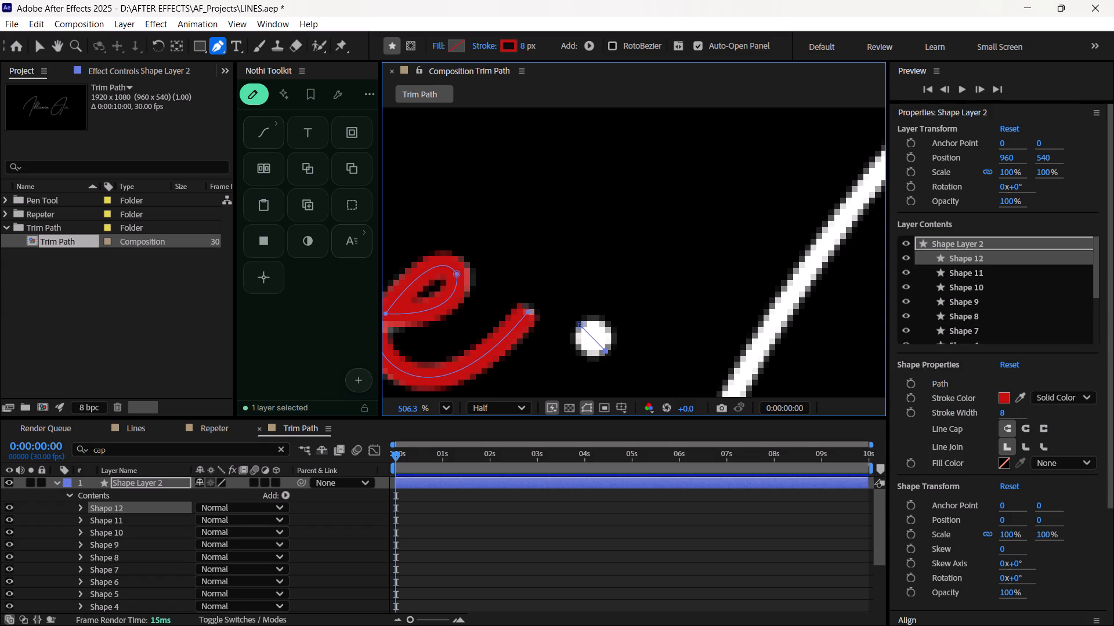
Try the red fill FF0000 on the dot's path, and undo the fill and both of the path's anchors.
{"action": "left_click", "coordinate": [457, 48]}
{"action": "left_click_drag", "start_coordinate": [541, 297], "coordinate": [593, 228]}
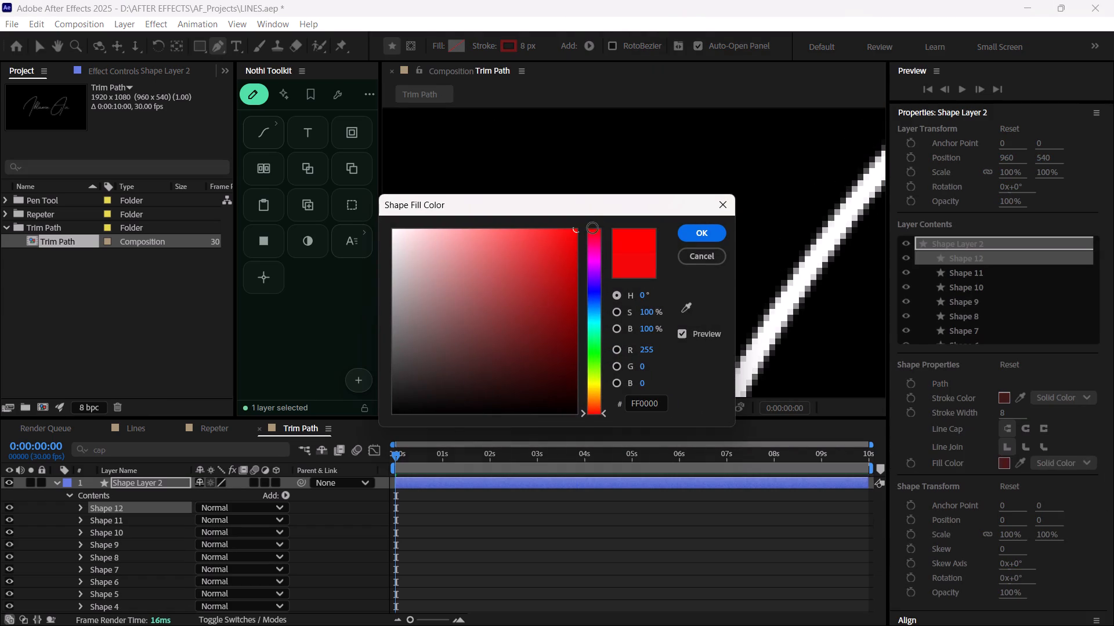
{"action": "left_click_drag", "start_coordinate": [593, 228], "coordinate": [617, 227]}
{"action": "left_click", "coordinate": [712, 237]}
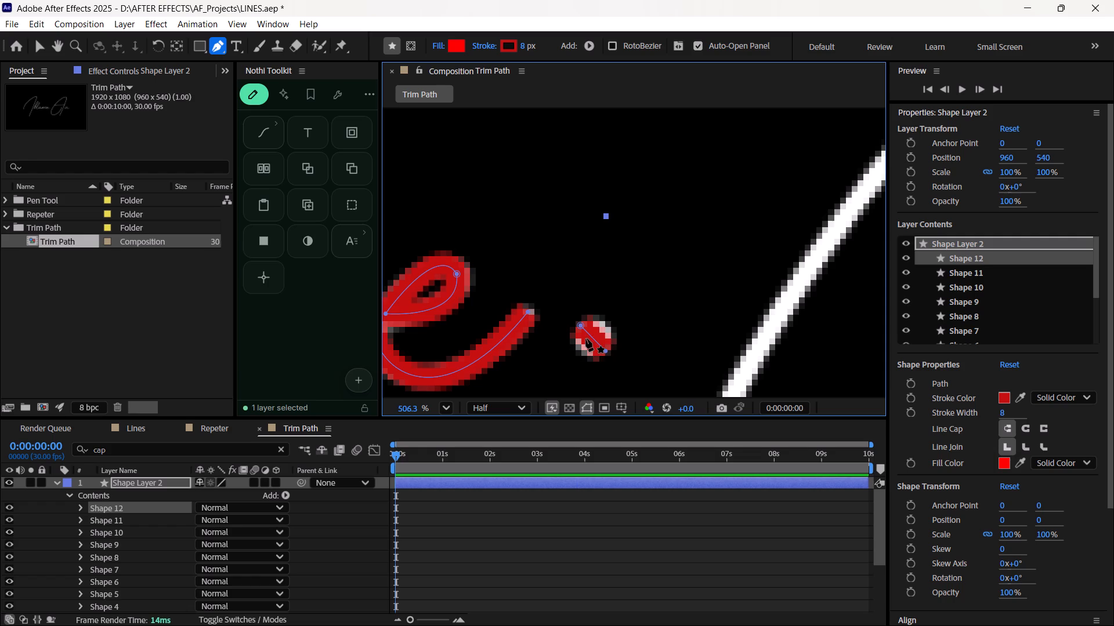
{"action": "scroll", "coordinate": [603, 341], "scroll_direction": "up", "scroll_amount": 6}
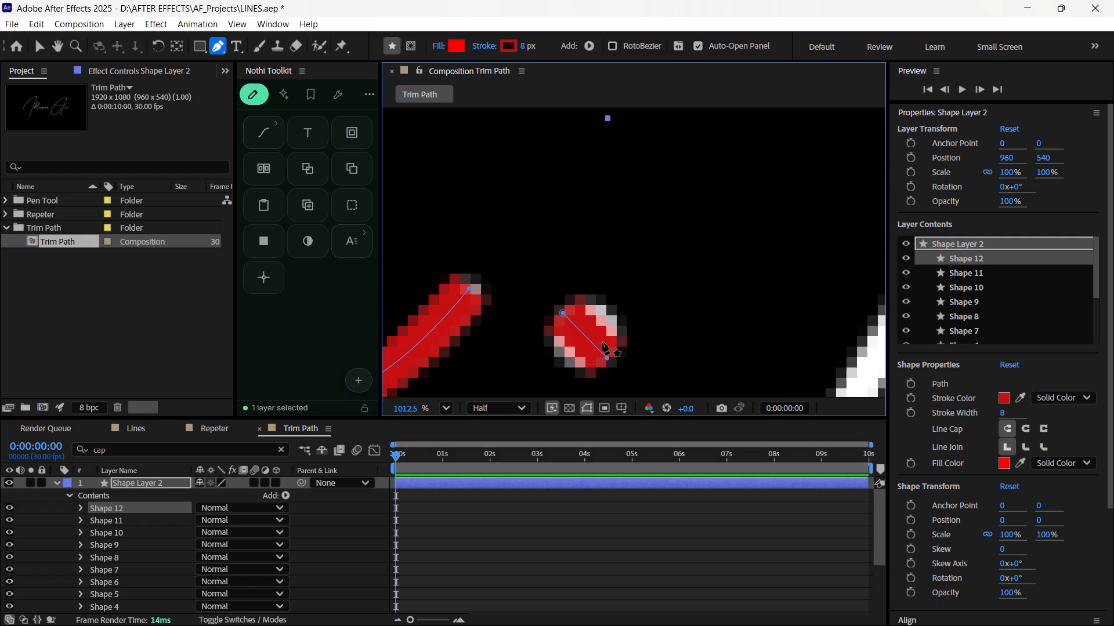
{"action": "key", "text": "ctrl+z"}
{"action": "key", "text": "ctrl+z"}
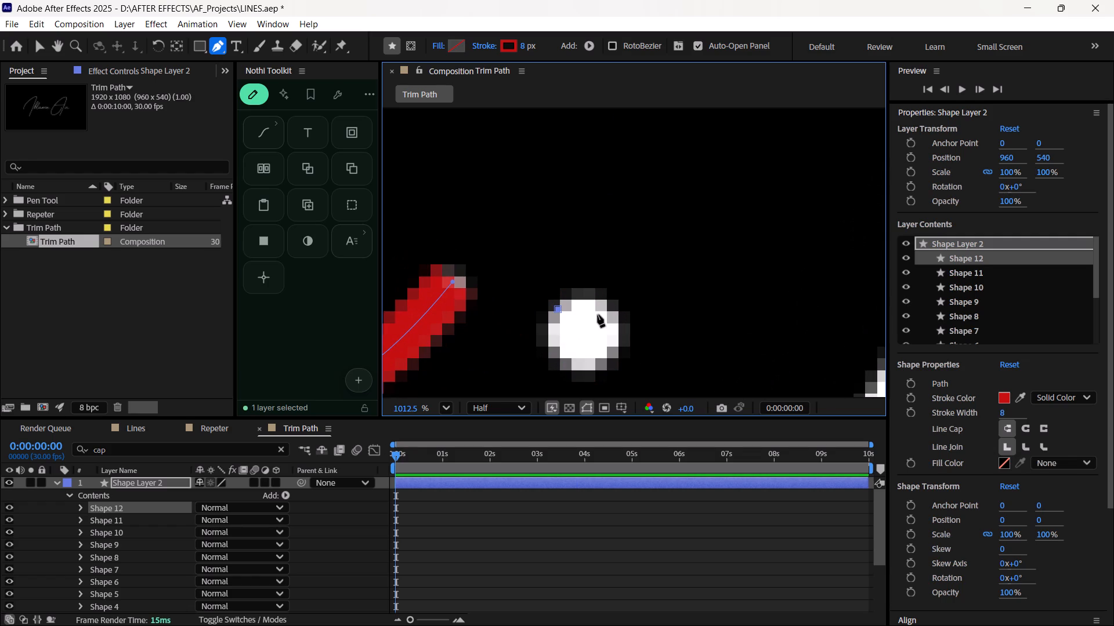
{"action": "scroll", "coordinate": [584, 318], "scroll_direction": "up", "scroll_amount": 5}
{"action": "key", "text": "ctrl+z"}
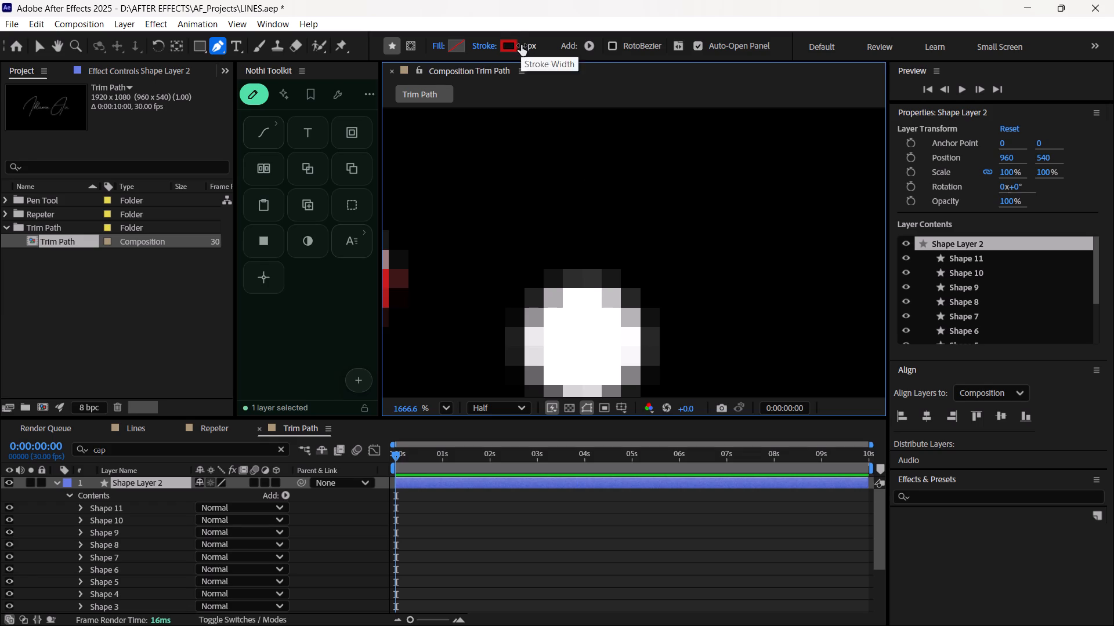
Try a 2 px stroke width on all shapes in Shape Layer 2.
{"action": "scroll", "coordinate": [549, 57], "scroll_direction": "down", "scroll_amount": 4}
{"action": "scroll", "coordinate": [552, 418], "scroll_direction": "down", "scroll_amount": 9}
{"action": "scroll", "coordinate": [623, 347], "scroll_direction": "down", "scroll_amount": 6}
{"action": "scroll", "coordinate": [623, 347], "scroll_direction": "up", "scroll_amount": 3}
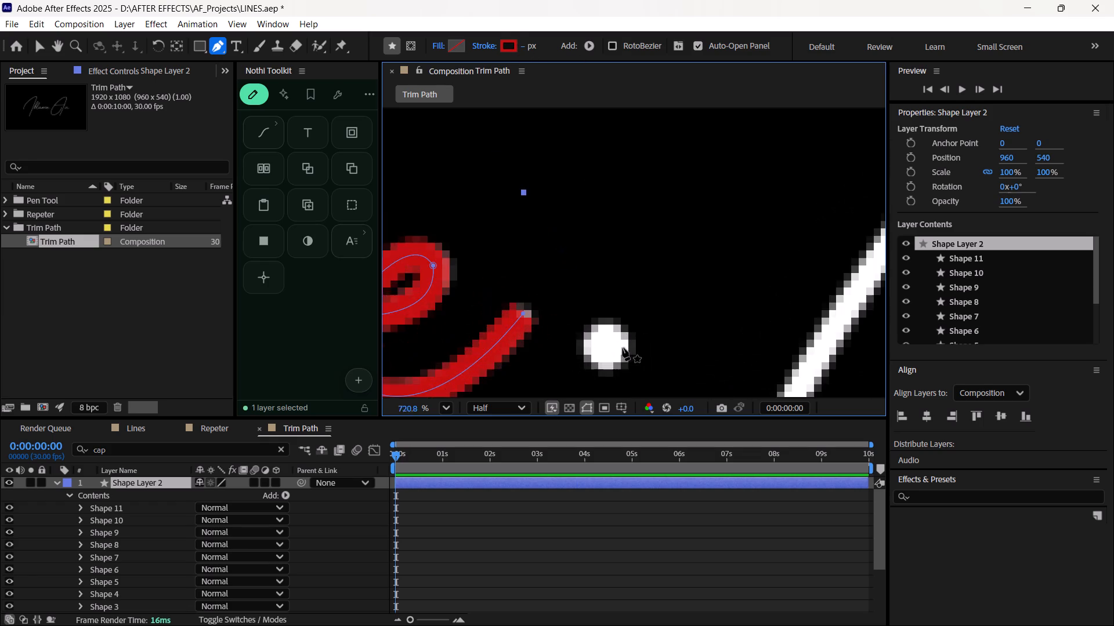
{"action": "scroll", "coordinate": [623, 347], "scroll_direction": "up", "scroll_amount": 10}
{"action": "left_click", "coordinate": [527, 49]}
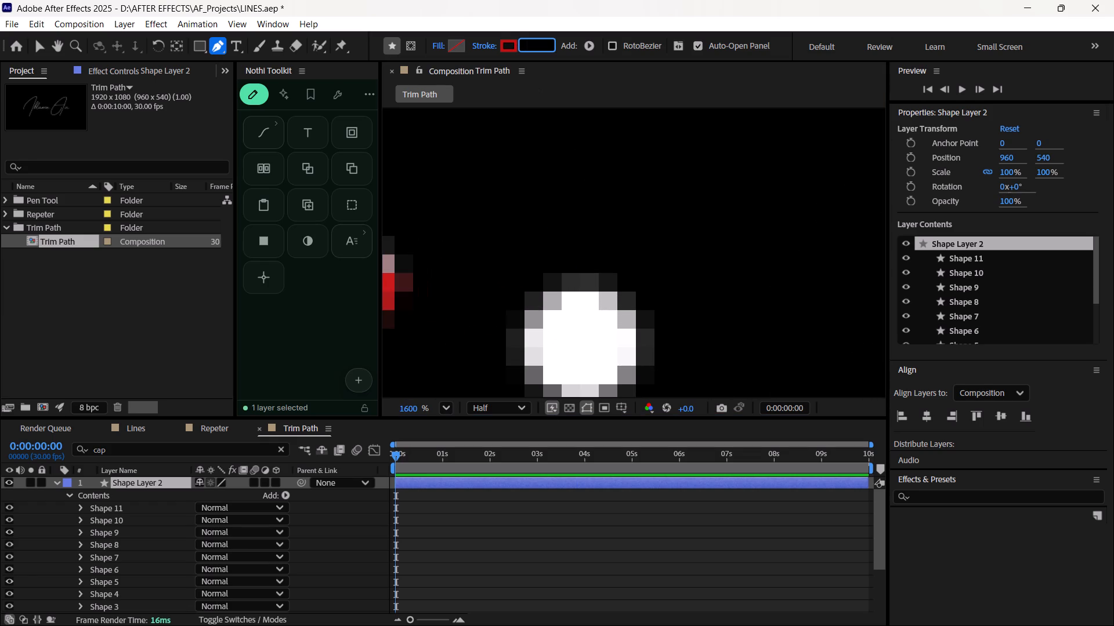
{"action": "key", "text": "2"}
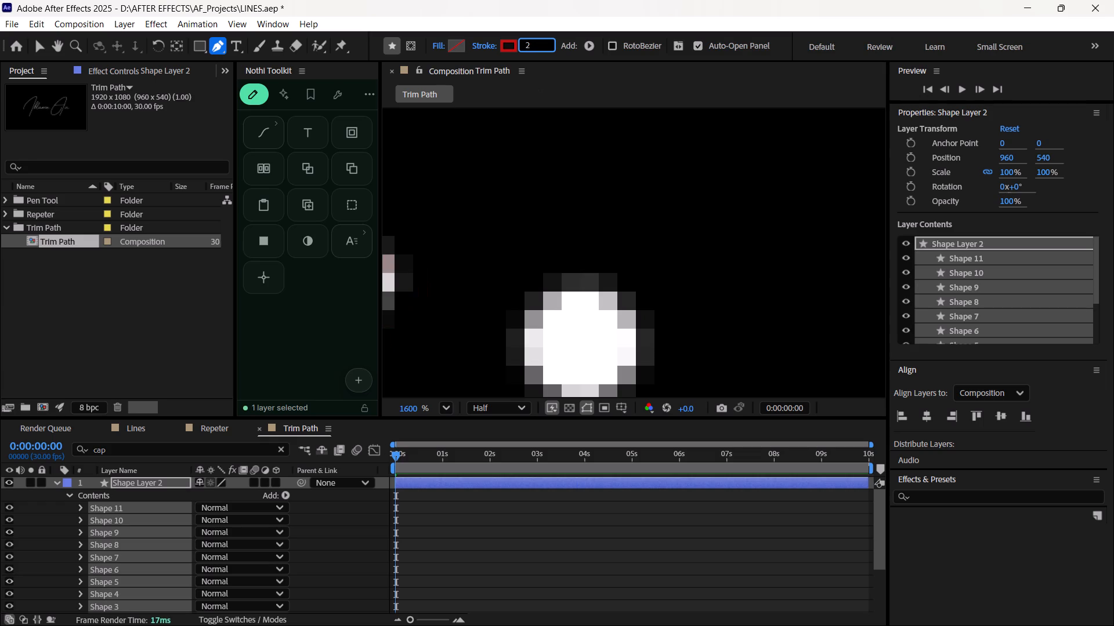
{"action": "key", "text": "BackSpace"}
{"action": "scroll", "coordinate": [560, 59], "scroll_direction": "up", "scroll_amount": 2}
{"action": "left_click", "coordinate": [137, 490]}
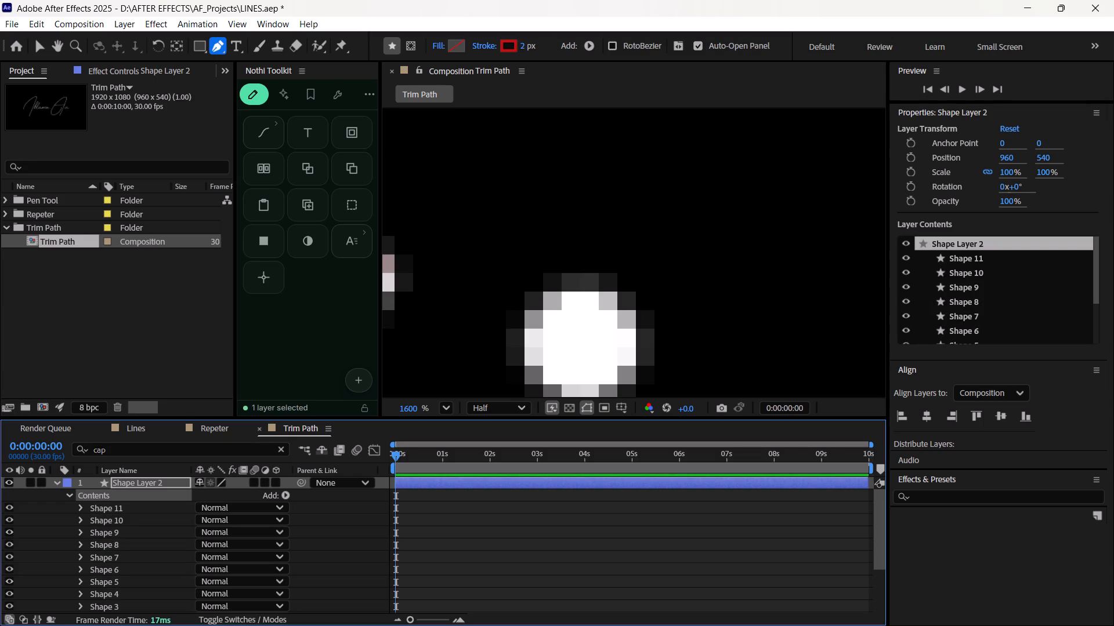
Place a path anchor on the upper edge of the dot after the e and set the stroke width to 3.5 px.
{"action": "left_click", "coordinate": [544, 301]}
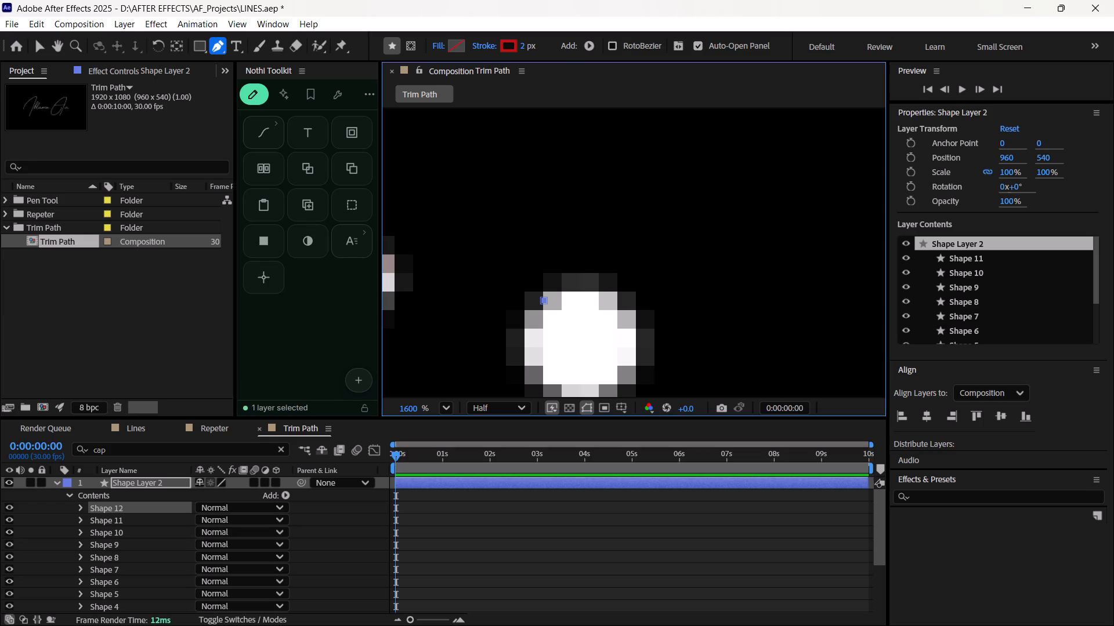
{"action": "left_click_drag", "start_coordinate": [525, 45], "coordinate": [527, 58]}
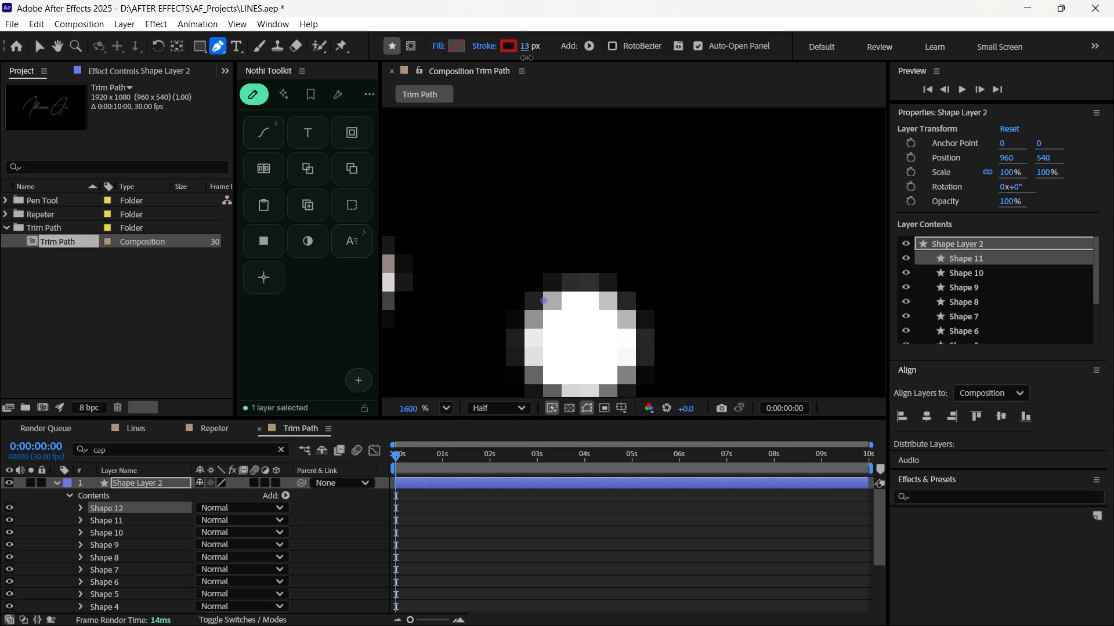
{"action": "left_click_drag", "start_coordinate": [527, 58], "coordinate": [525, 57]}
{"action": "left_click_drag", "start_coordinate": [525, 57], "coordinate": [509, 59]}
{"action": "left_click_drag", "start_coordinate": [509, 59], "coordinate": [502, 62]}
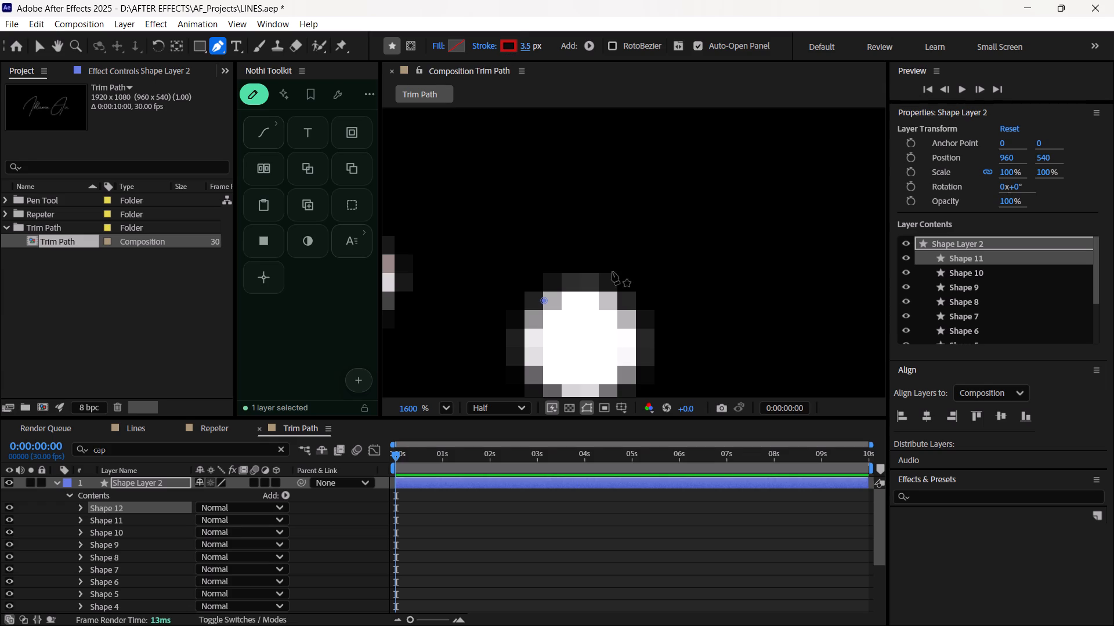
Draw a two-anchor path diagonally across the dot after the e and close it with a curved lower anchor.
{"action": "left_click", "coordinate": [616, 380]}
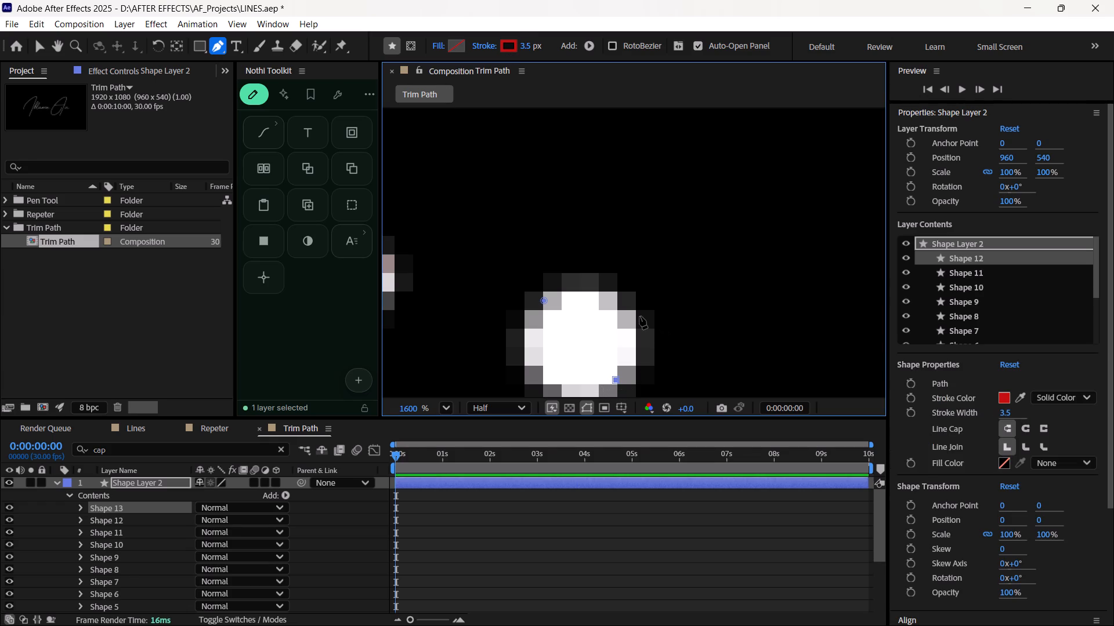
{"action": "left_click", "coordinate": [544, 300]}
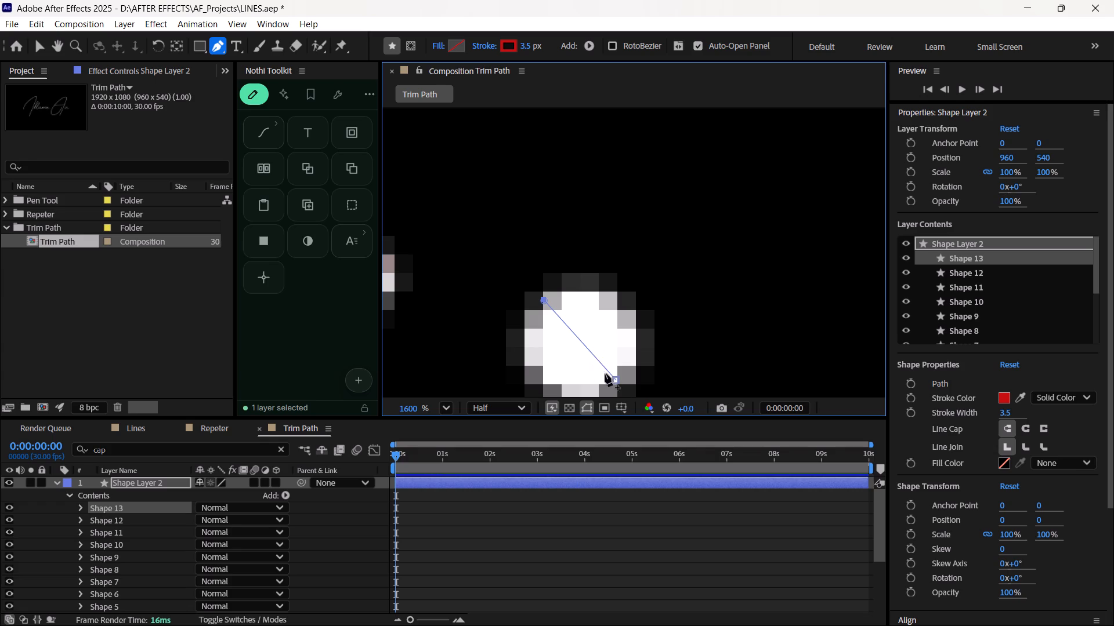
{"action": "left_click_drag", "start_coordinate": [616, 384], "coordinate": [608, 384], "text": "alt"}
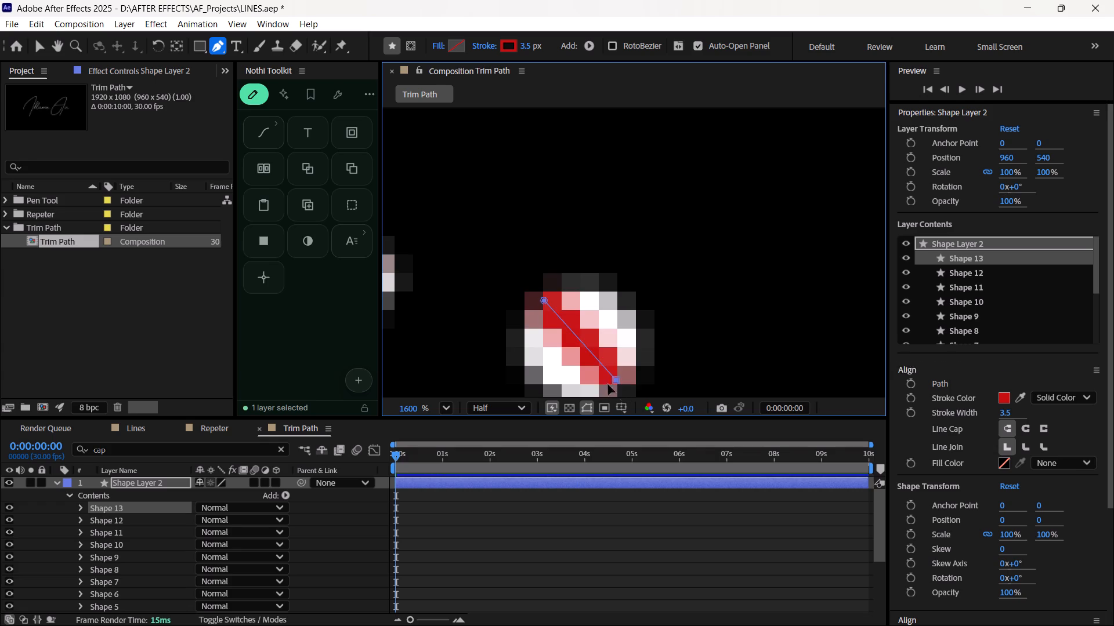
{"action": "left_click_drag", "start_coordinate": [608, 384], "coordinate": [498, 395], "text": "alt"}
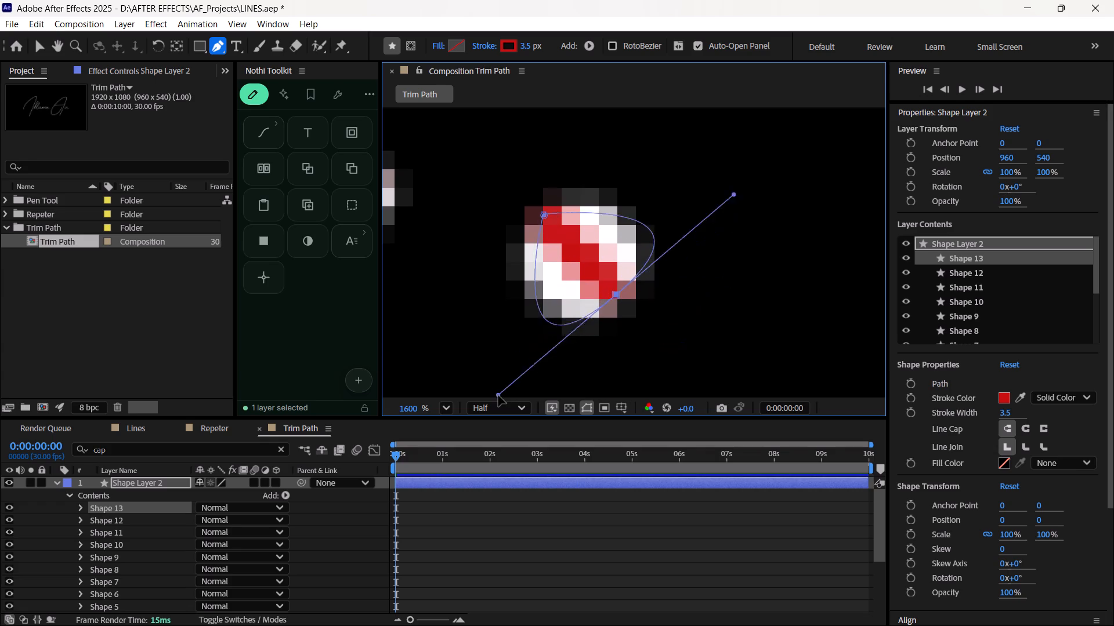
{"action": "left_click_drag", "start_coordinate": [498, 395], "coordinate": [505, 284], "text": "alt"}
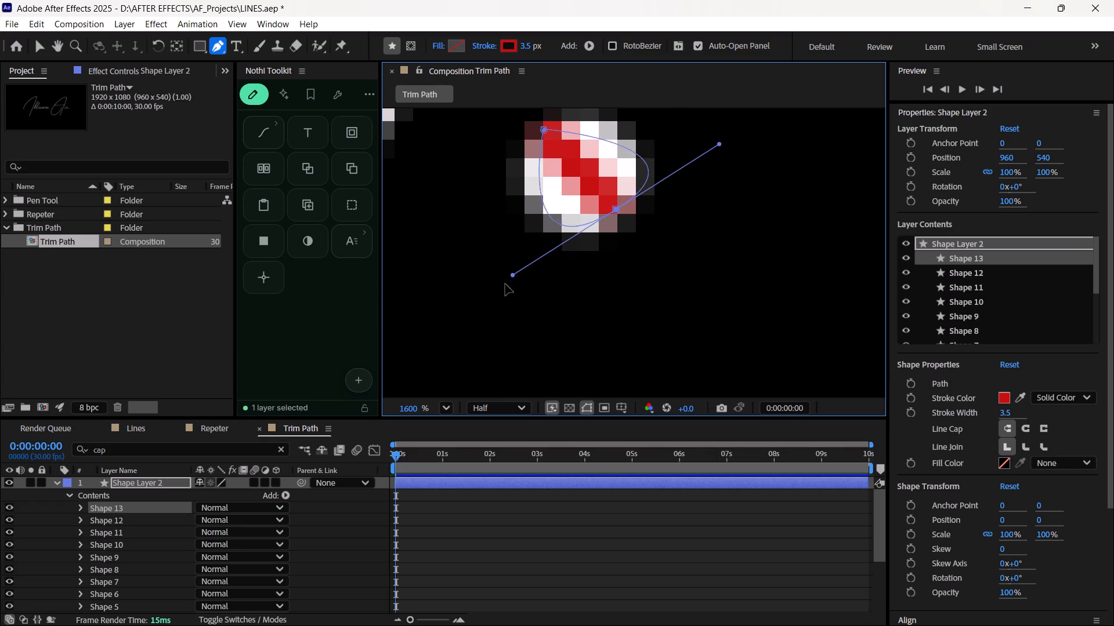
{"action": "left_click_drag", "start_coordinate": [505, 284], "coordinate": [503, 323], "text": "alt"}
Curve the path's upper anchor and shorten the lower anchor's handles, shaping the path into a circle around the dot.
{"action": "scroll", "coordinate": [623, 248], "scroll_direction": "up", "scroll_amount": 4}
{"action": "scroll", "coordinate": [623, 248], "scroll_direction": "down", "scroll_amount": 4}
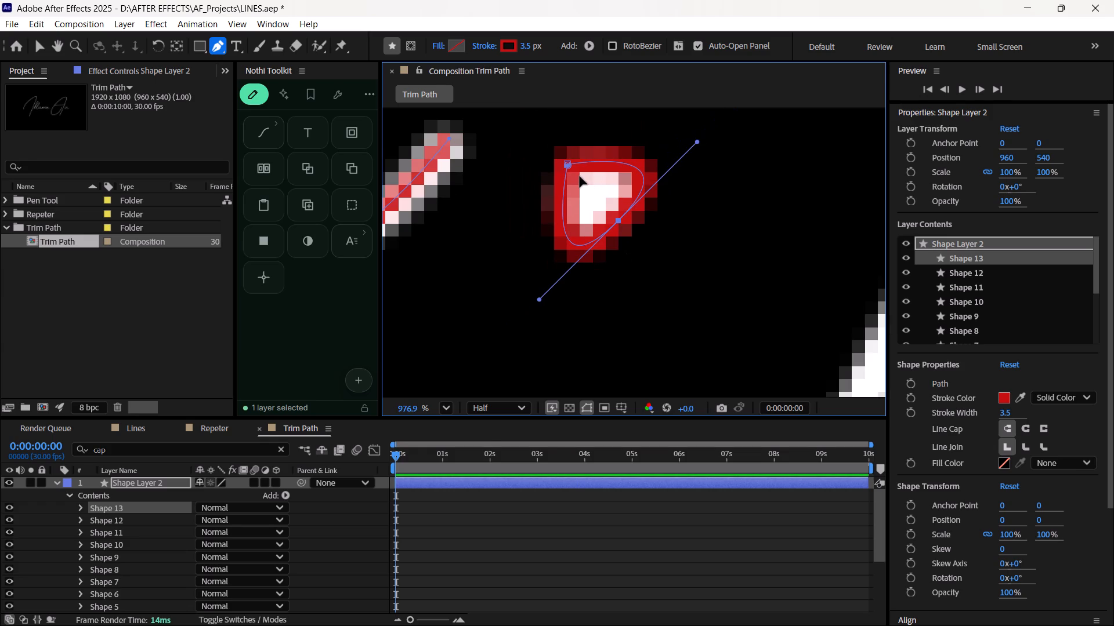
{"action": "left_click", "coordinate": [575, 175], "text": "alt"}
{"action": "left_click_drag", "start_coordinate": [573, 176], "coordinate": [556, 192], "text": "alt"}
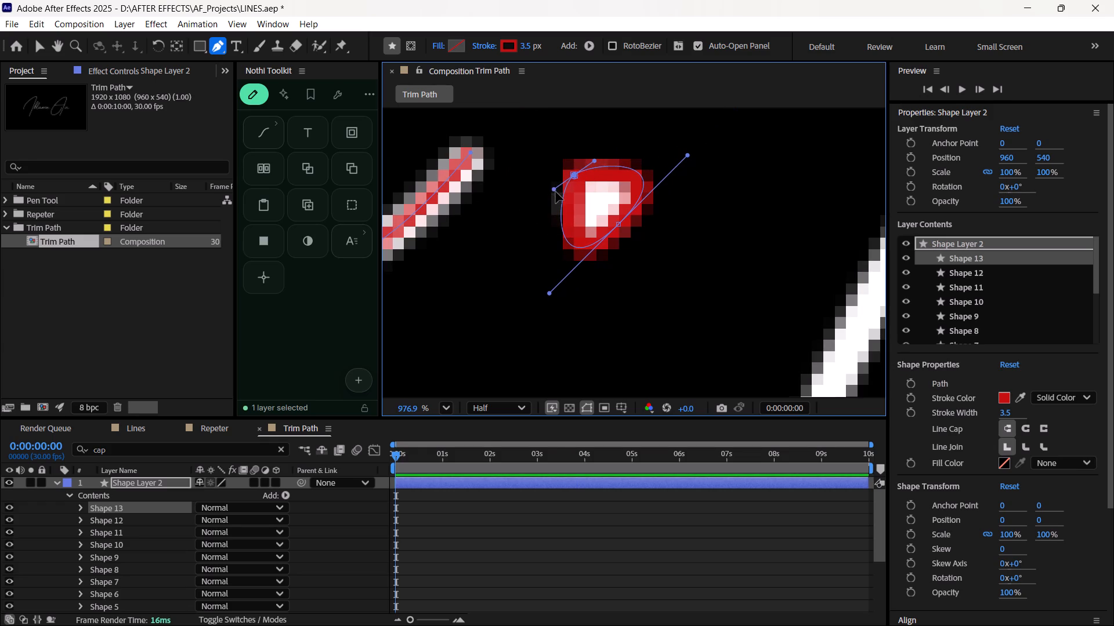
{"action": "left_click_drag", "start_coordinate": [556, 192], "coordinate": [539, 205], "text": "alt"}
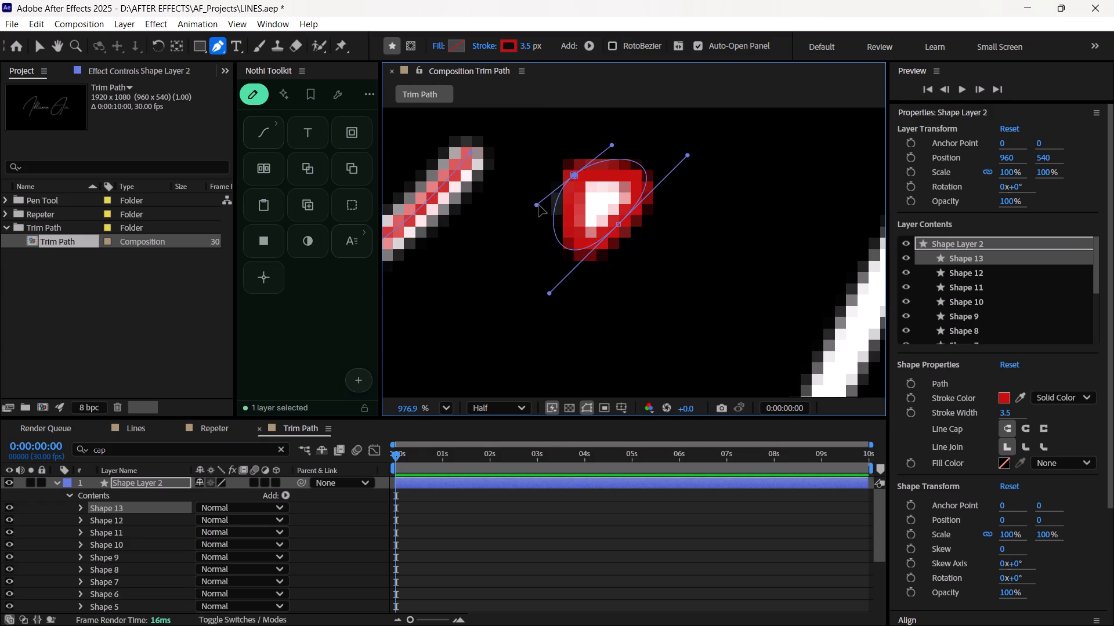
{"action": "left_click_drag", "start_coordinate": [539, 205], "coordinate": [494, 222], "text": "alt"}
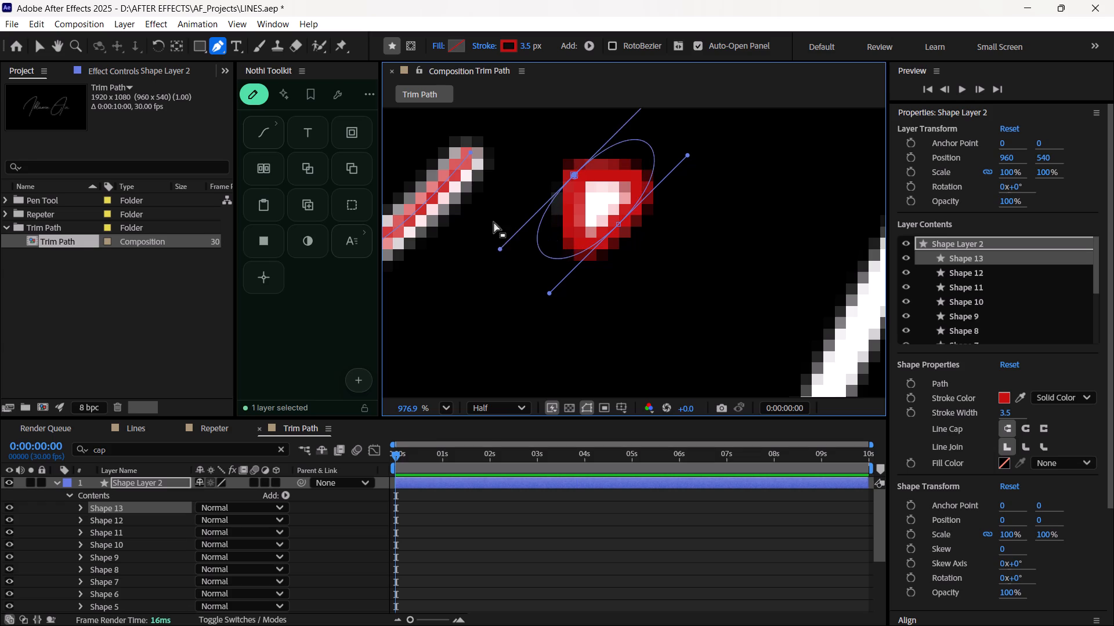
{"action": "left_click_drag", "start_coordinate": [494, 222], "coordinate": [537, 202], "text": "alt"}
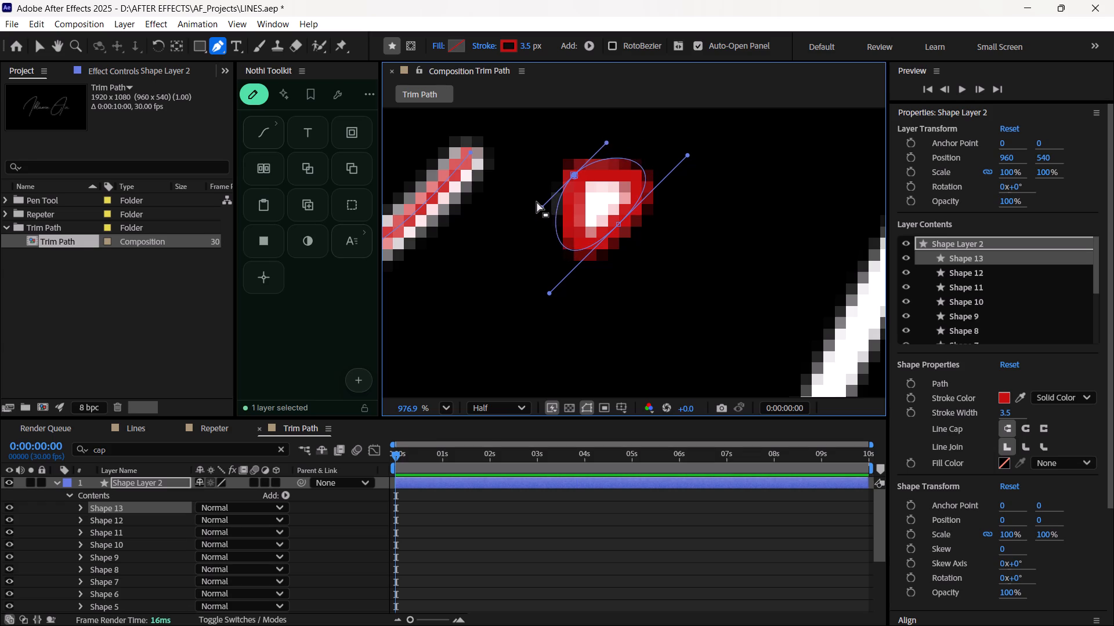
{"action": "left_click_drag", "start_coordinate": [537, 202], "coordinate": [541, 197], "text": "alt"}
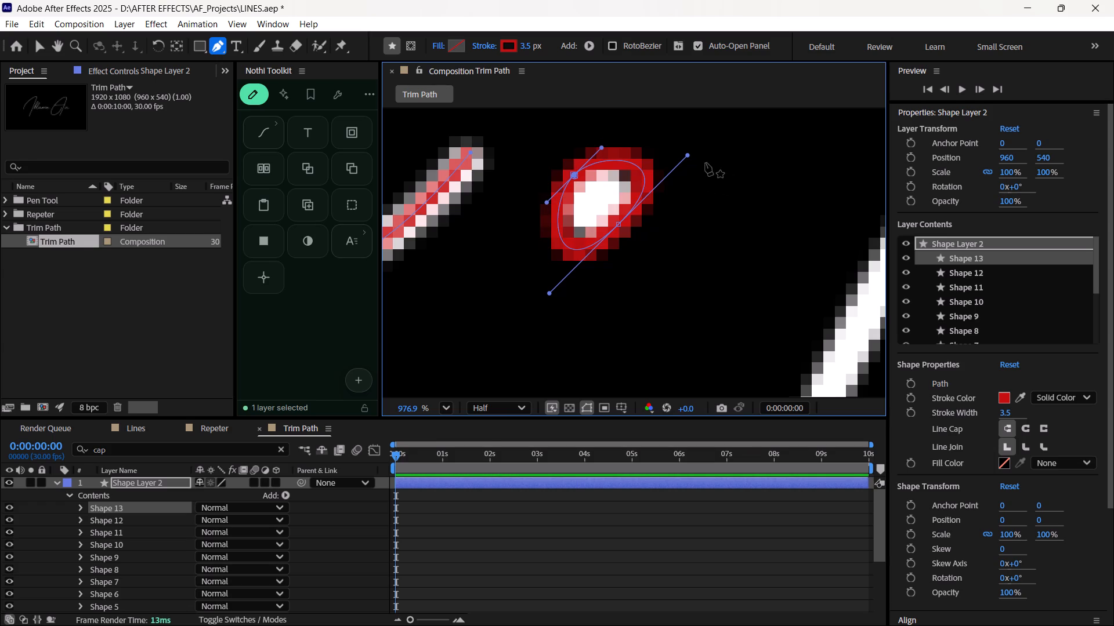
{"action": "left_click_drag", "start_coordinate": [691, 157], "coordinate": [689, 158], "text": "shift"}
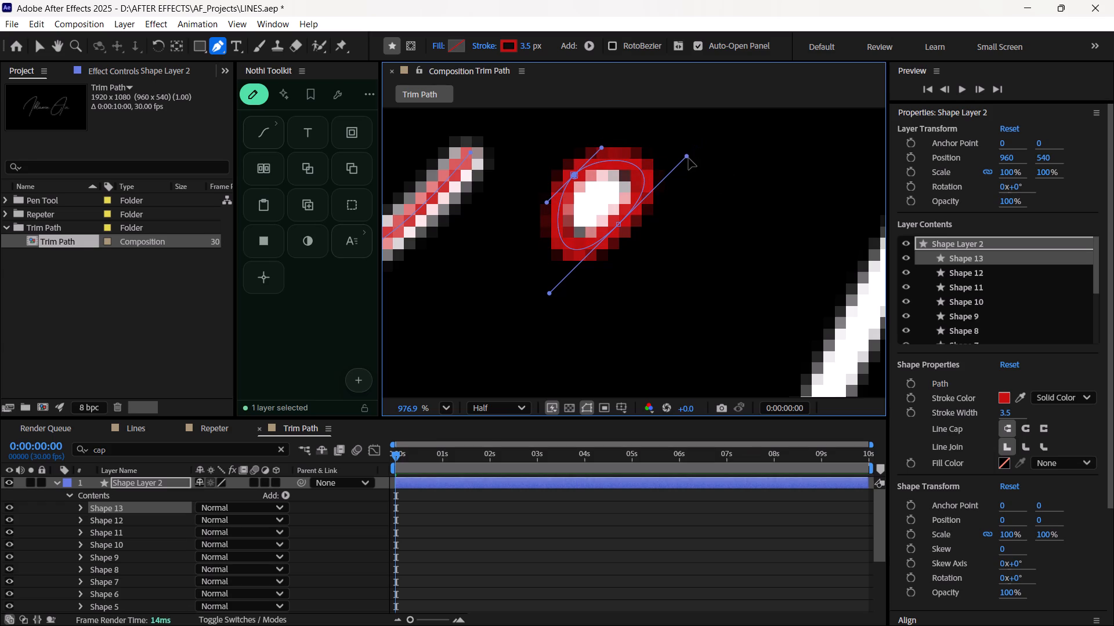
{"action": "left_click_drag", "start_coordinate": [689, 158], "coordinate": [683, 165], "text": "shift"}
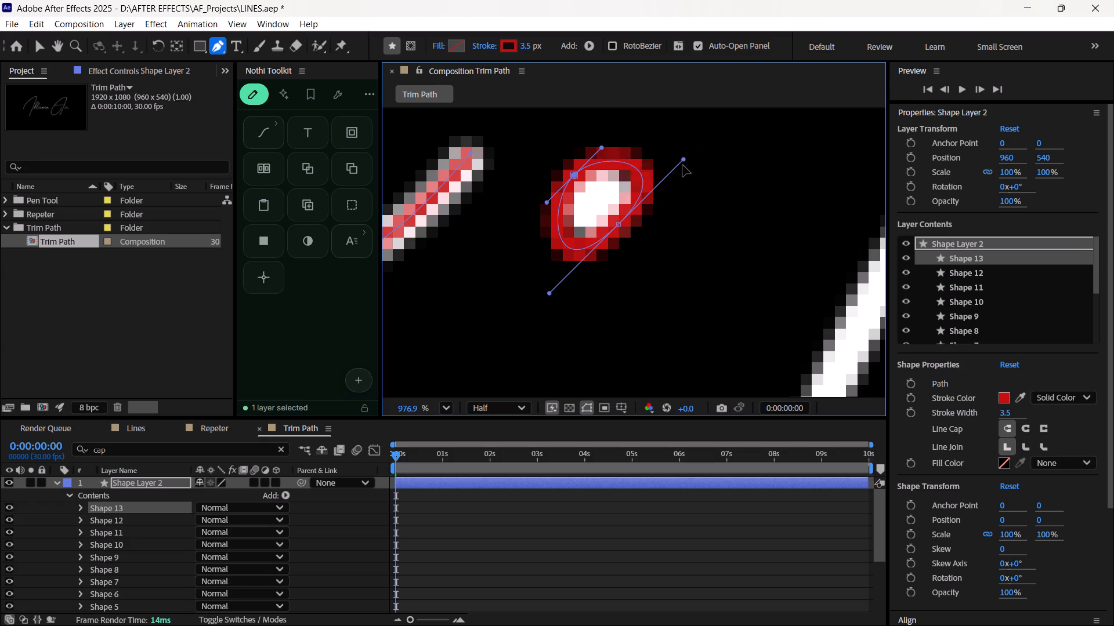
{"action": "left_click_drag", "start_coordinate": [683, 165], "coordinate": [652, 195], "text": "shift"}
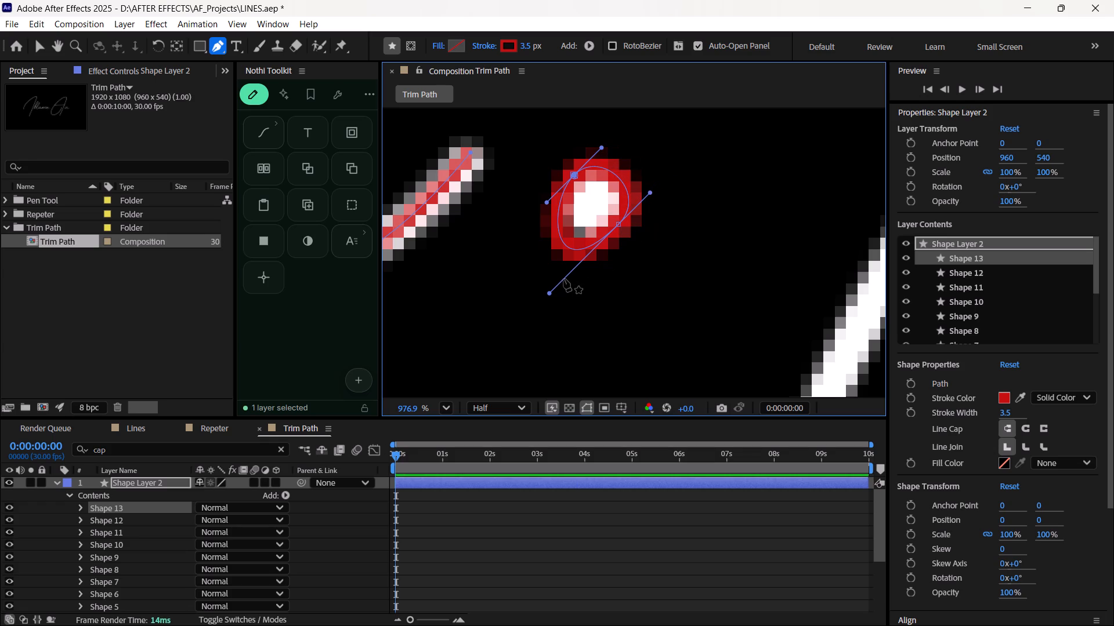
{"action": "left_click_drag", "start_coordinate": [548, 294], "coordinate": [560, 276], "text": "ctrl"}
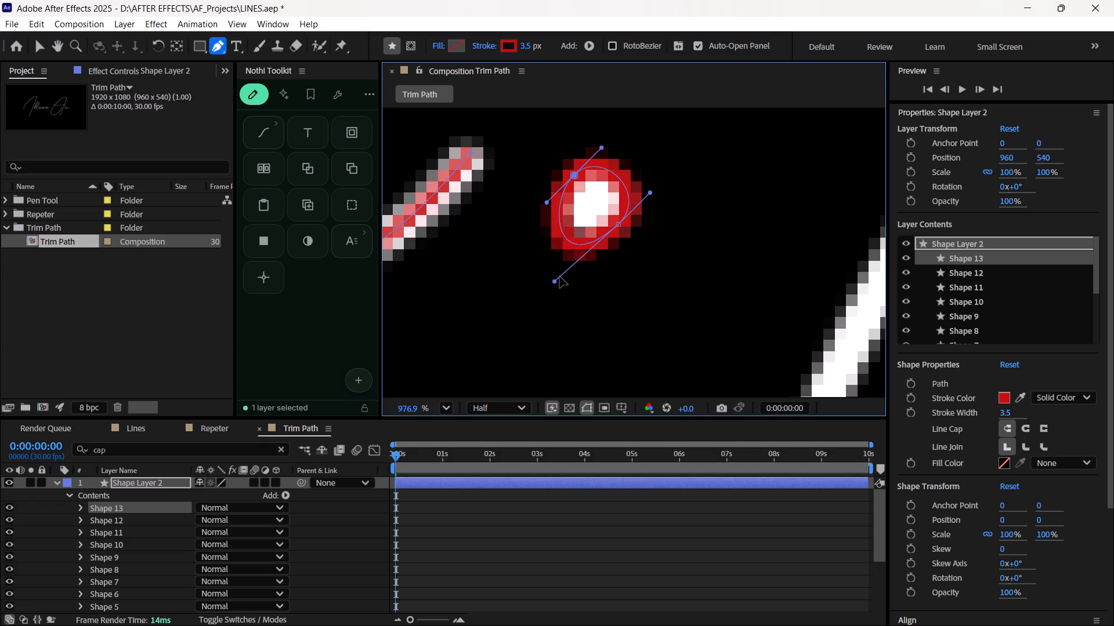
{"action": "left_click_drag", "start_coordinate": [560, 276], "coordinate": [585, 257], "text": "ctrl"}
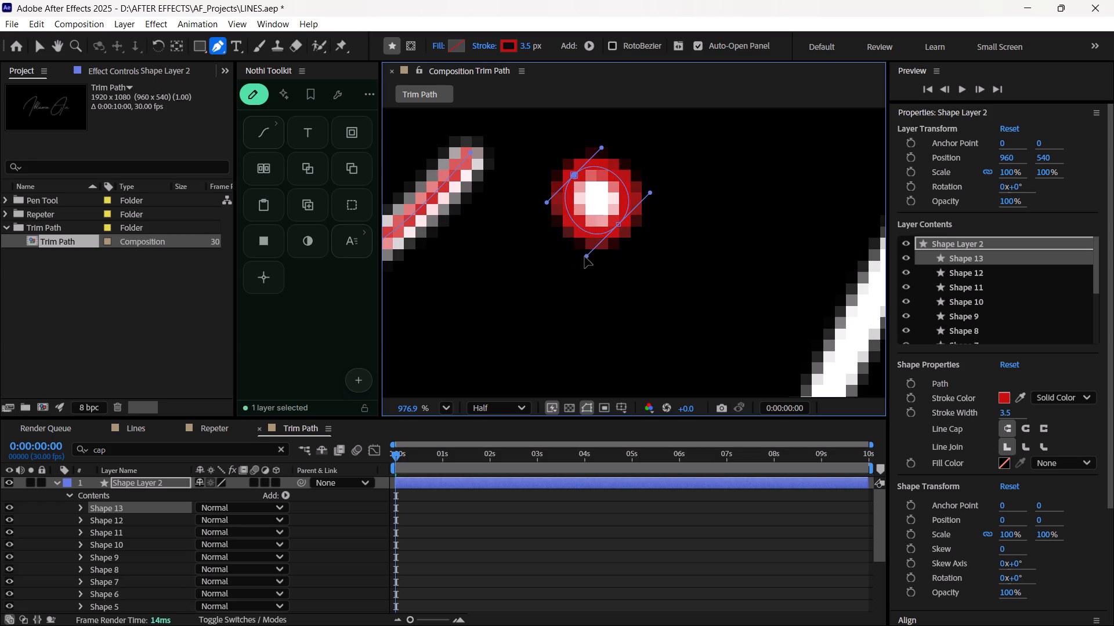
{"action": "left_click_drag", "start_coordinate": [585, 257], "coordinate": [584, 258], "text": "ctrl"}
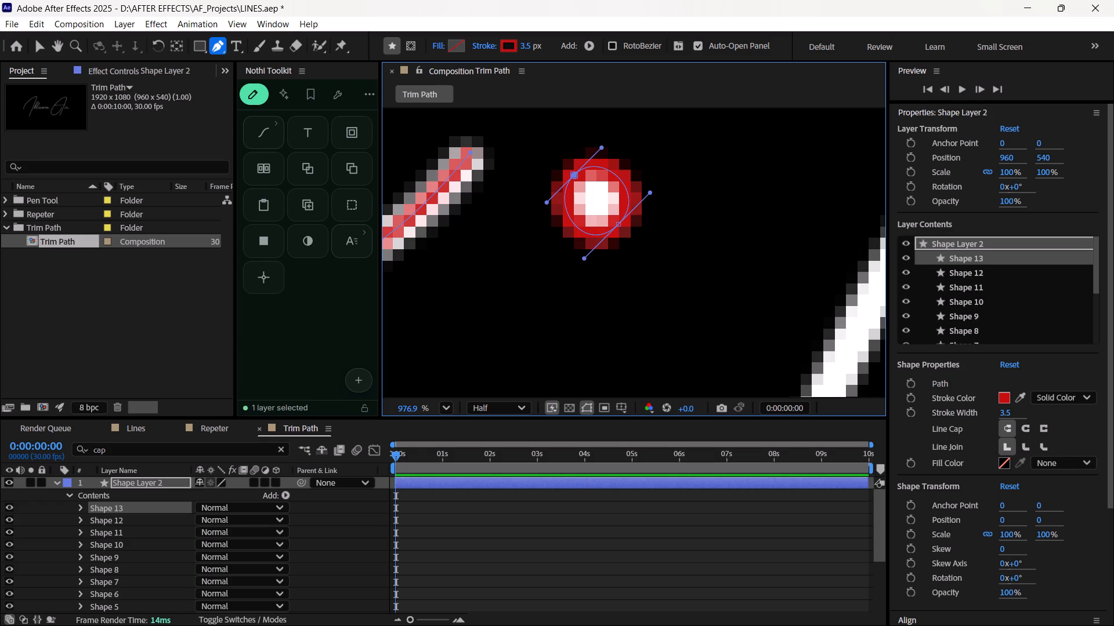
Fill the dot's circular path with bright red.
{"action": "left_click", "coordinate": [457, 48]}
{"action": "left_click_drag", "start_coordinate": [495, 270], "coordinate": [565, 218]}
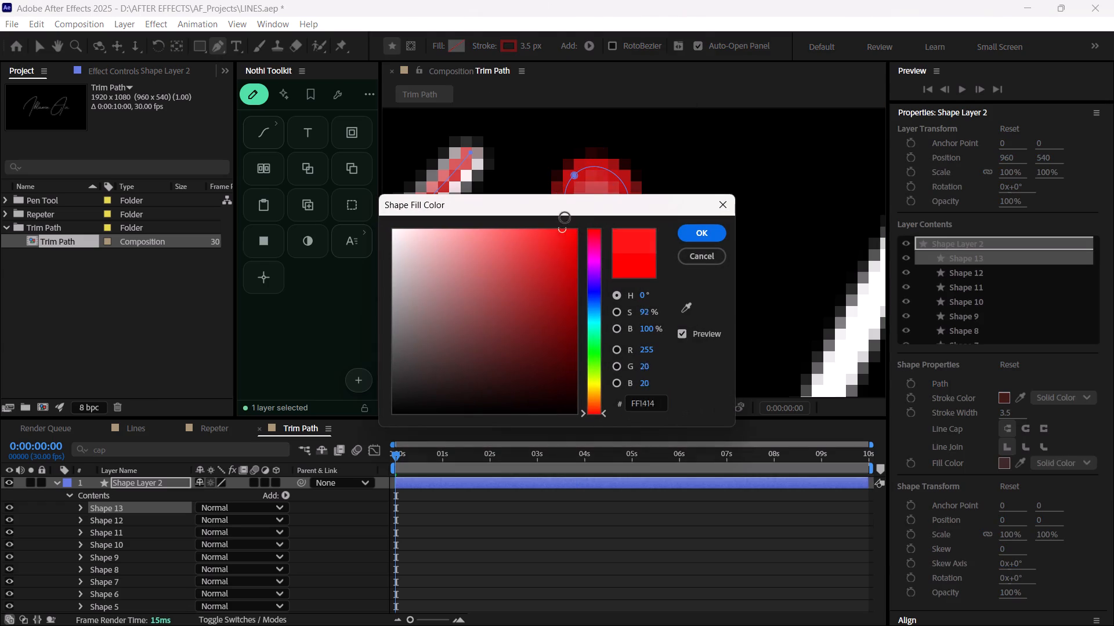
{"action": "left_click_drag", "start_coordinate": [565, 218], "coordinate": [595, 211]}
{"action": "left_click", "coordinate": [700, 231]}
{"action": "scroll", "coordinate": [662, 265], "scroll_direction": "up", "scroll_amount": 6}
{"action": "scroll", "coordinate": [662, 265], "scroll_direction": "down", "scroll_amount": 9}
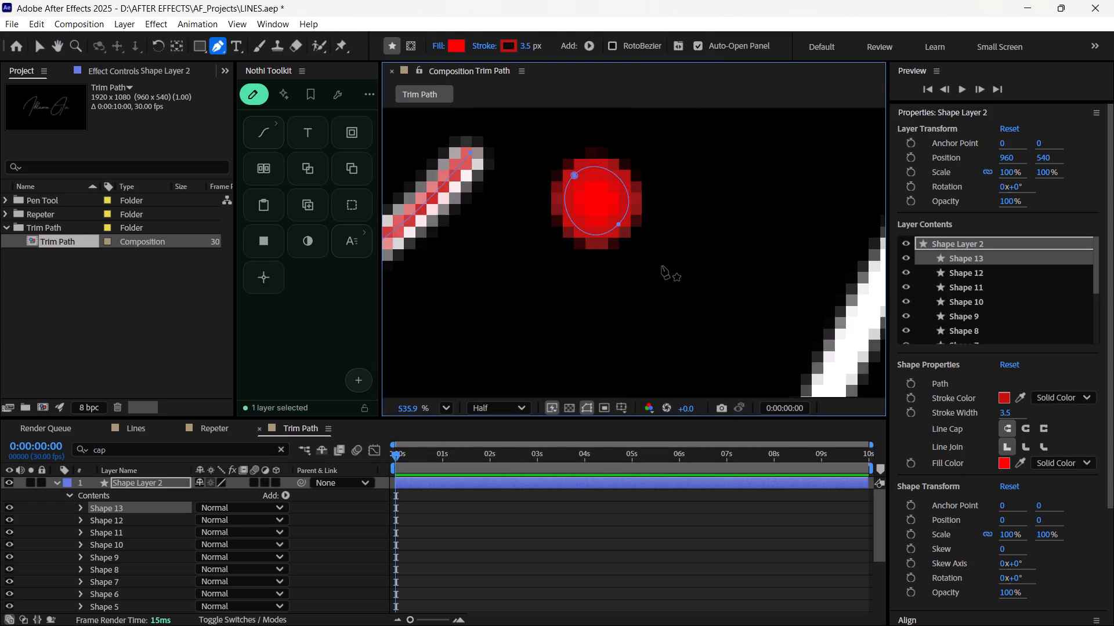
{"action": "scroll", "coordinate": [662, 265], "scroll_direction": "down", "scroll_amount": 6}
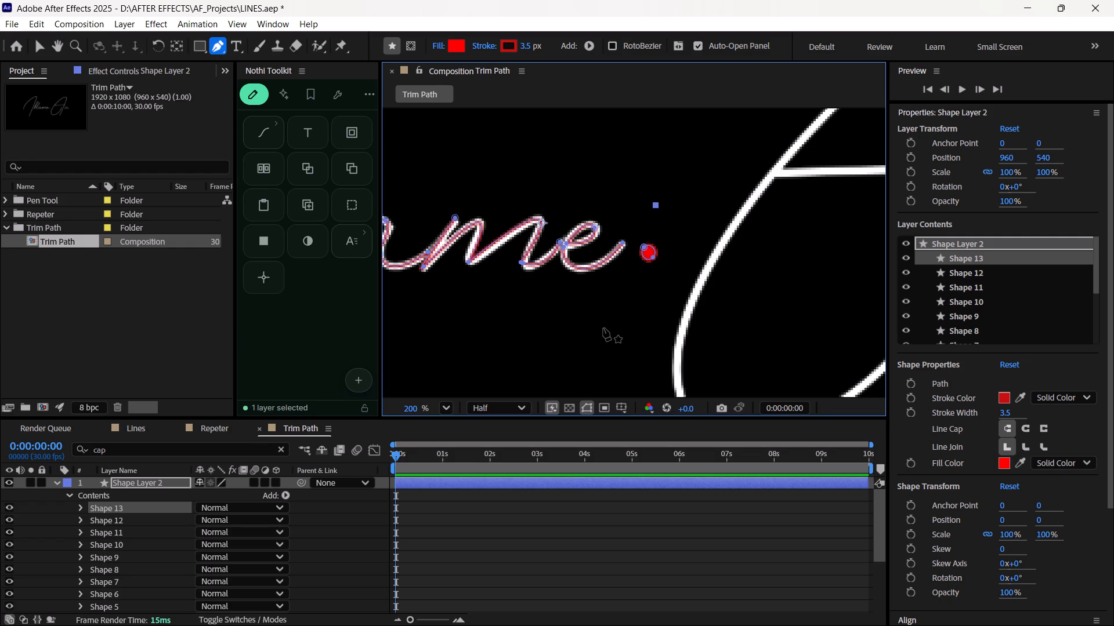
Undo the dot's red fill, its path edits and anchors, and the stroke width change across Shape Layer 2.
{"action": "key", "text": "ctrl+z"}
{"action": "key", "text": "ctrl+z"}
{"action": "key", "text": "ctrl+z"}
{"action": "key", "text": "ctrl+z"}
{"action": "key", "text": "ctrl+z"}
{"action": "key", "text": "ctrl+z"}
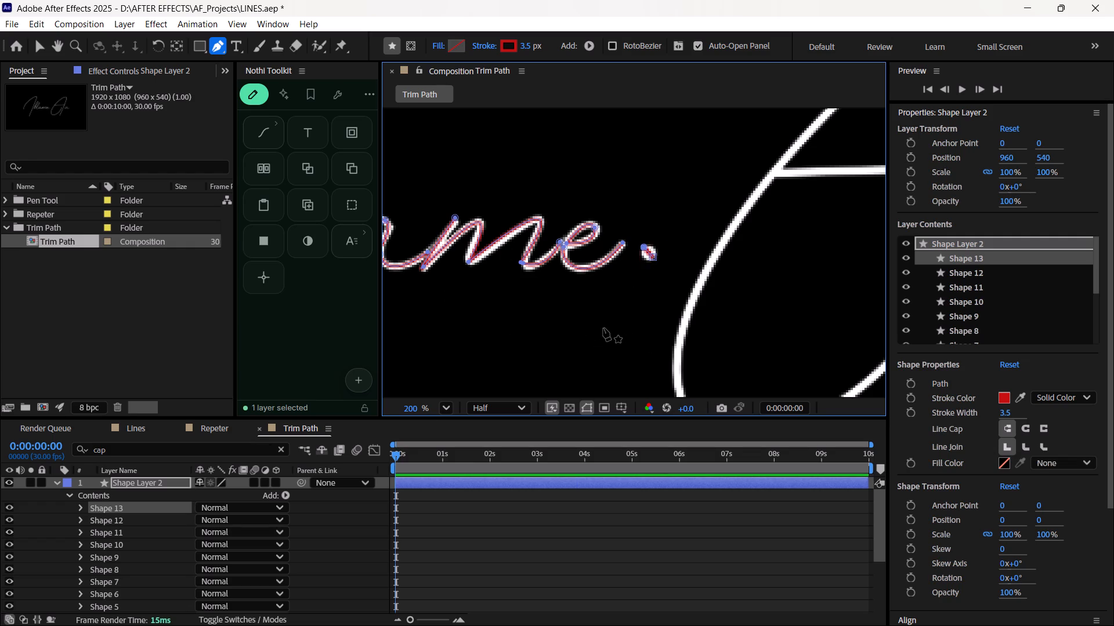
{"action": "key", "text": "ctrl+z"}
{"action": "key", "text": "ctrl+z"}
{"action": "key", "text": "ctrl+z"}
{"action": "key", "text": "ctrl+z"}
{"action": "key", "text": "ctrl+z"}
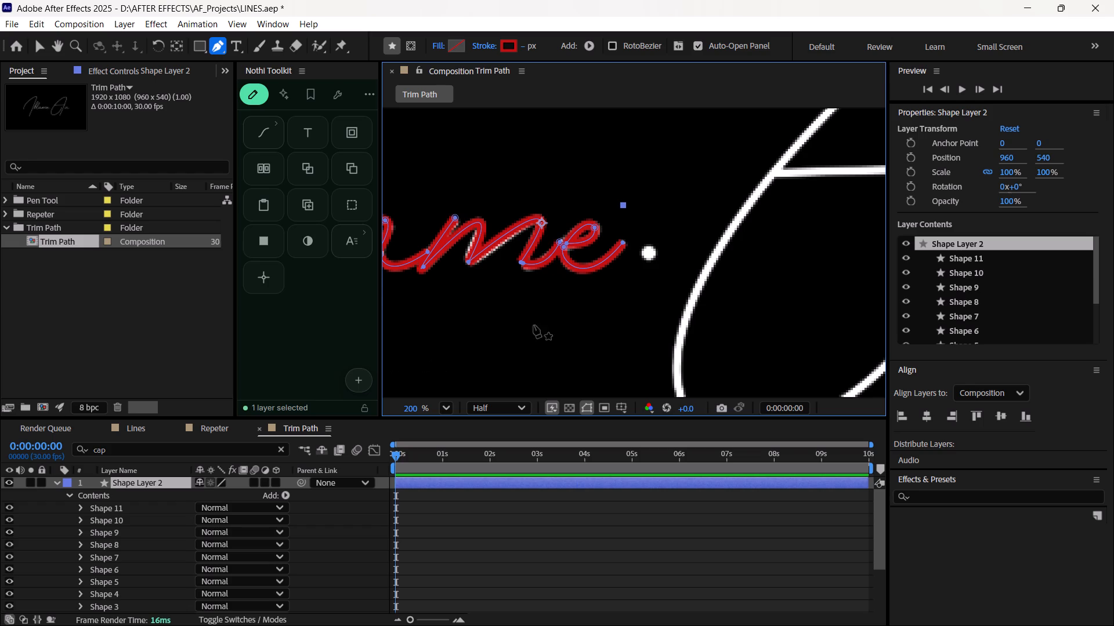
Place an anchor on the upper edge of the dot after the e and set the new shape's stroke width to 2 px.
{"action": "scroll", "coordinate": [648, 269], "scroll_direction": "up", "scroll_amount": 10}
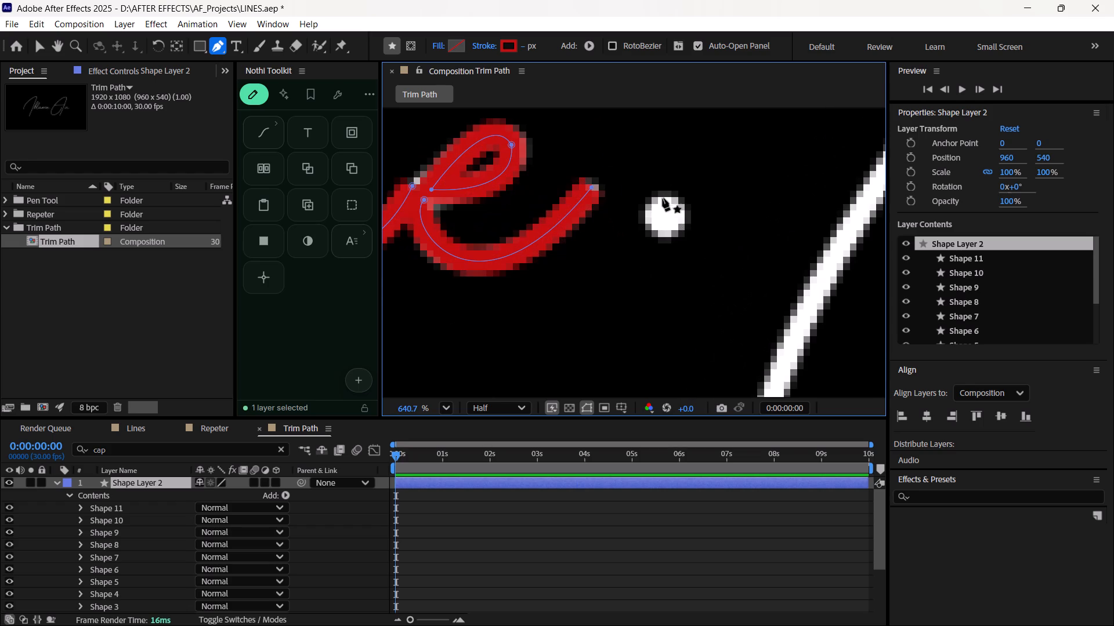
{"action": "left_click", "coordinate": [656, 193]}
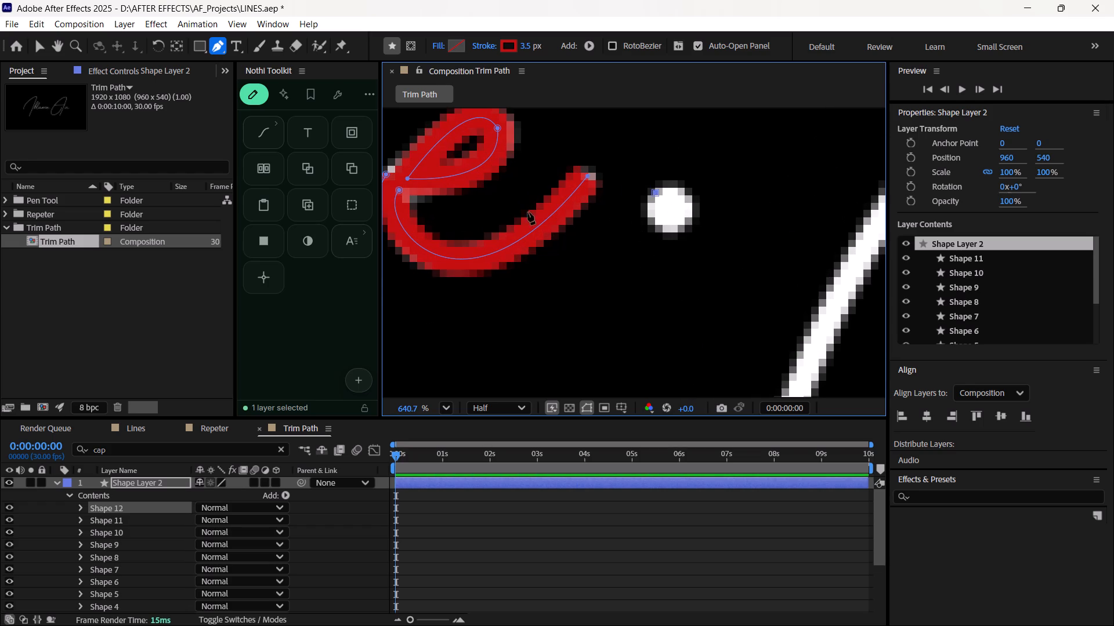
{"action": "left_click_drag", "start_coordinate": [531, 45], "coordinate": [526, 56]}
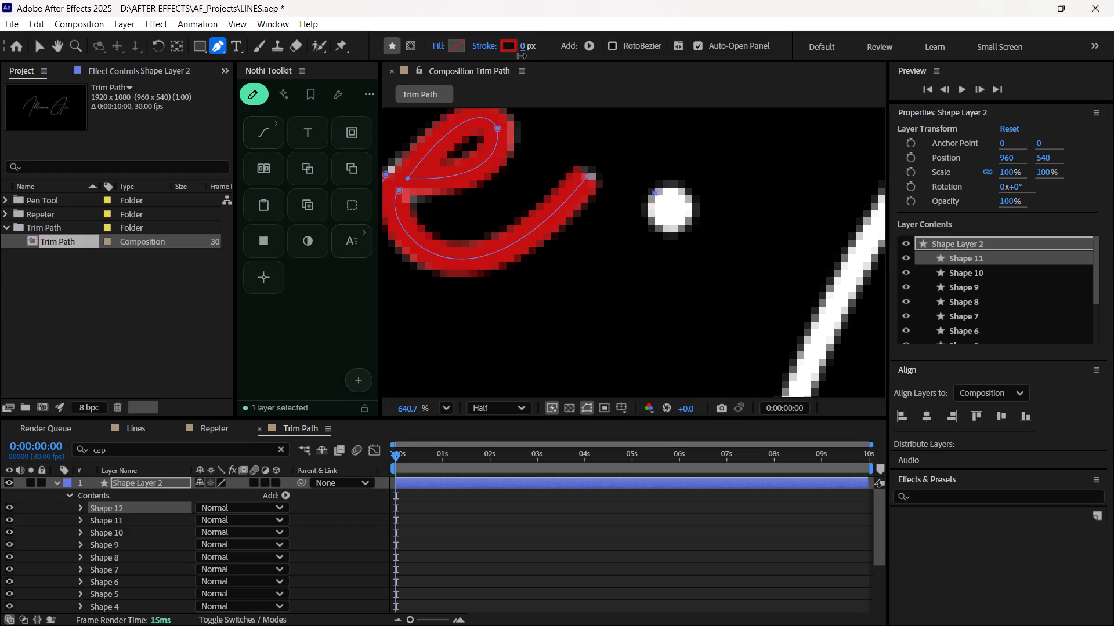
{"action": "left_click_drag", "start_coordinate": [526, 56], "coordinate": [526, 57]}
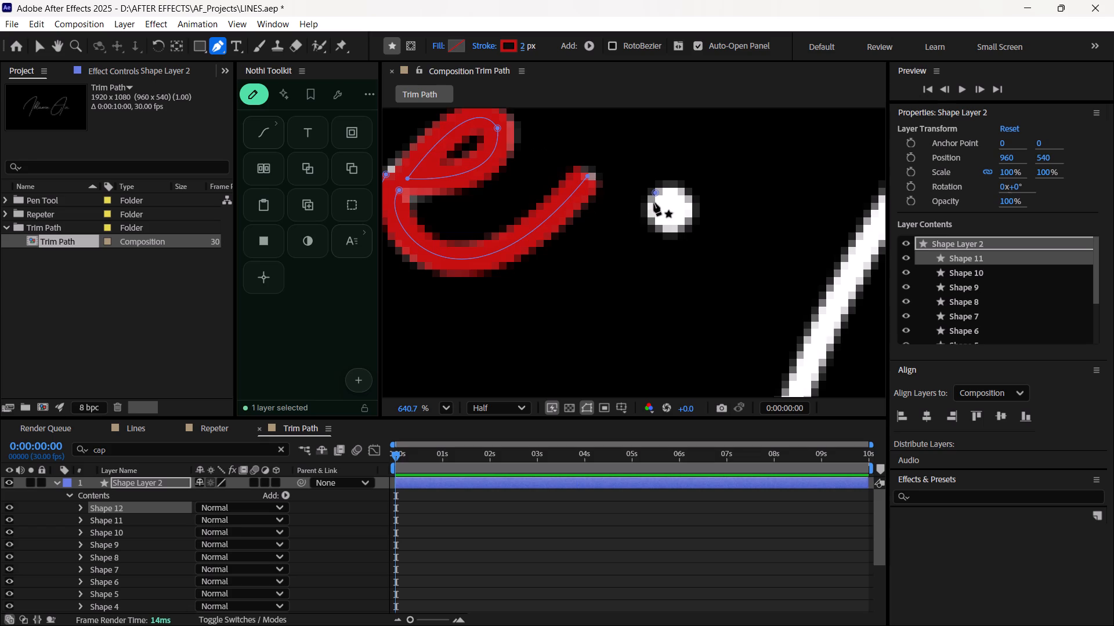
Draw a two-anchor path diagonally across the dot after the e and close it with a curved lower anchor.
{"action": "scroll", "coordinate": [664, 211], "scroll_direction": "up", "scroll_amount": 4}
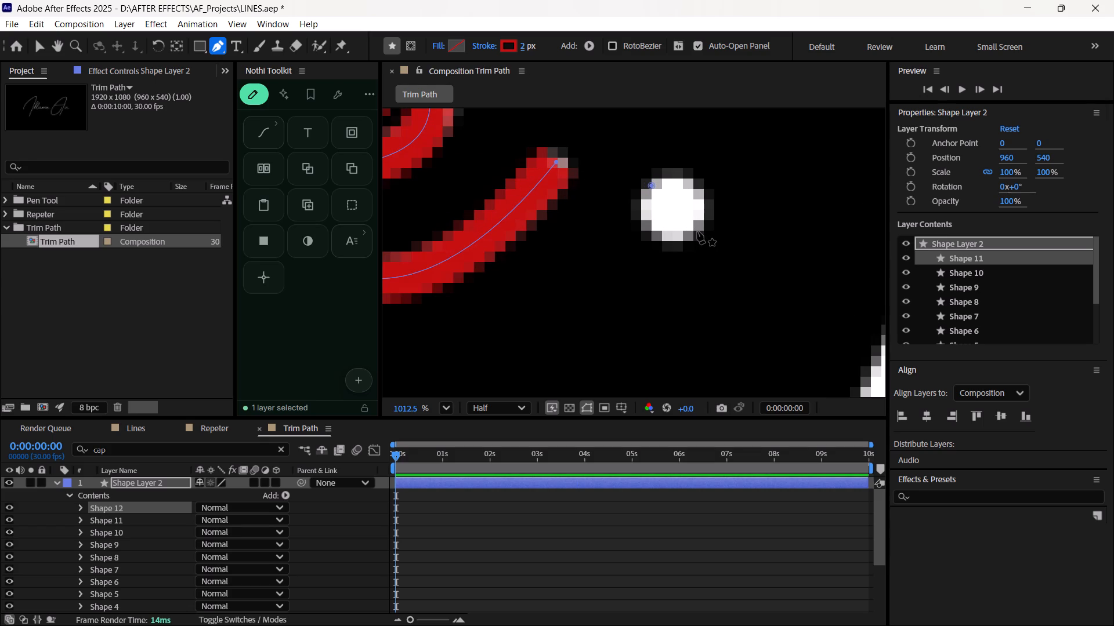
{"action": "left_click", "coordinate": [703, 229]}
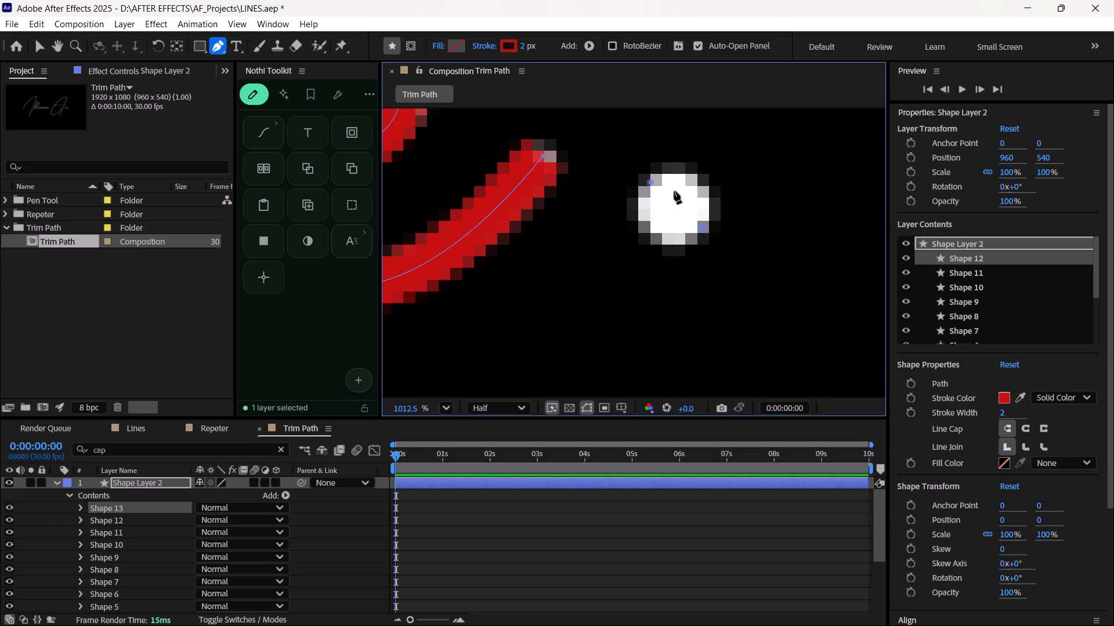
{"action": "left_click", "coordinate": [650, 180]}
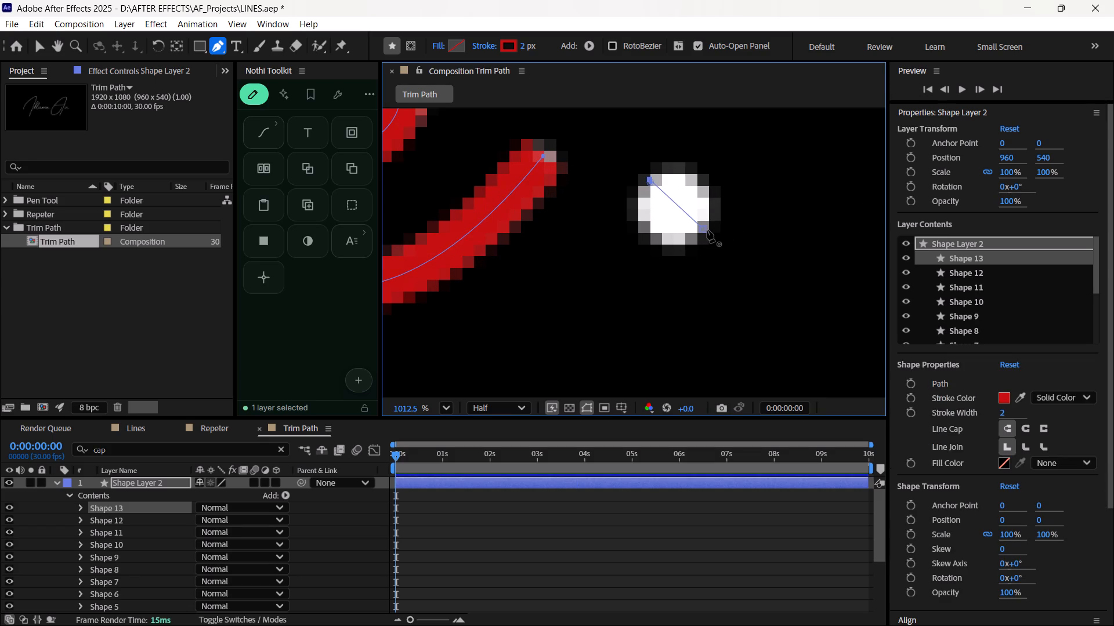
{"action": "left_click_drag", "start_coordinate": [704, 228], "coordinate": [628, 289], "text": "alt"}
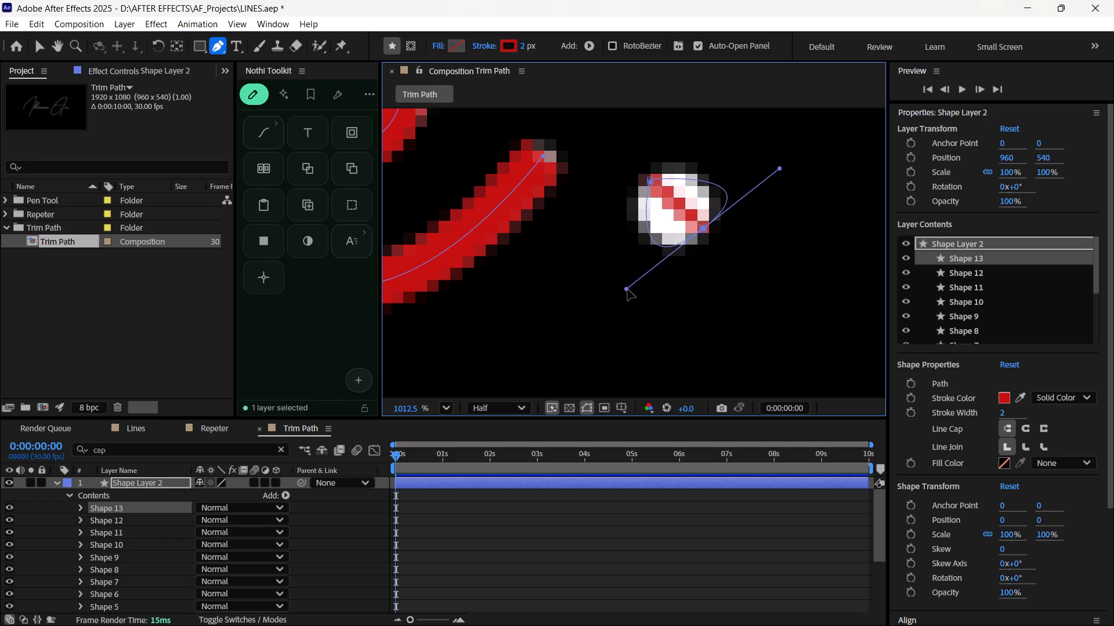
{"action": "left_click_drag", "start_coordinate": [628, 289], "coordinate": [635, 295], "text": "alt"}
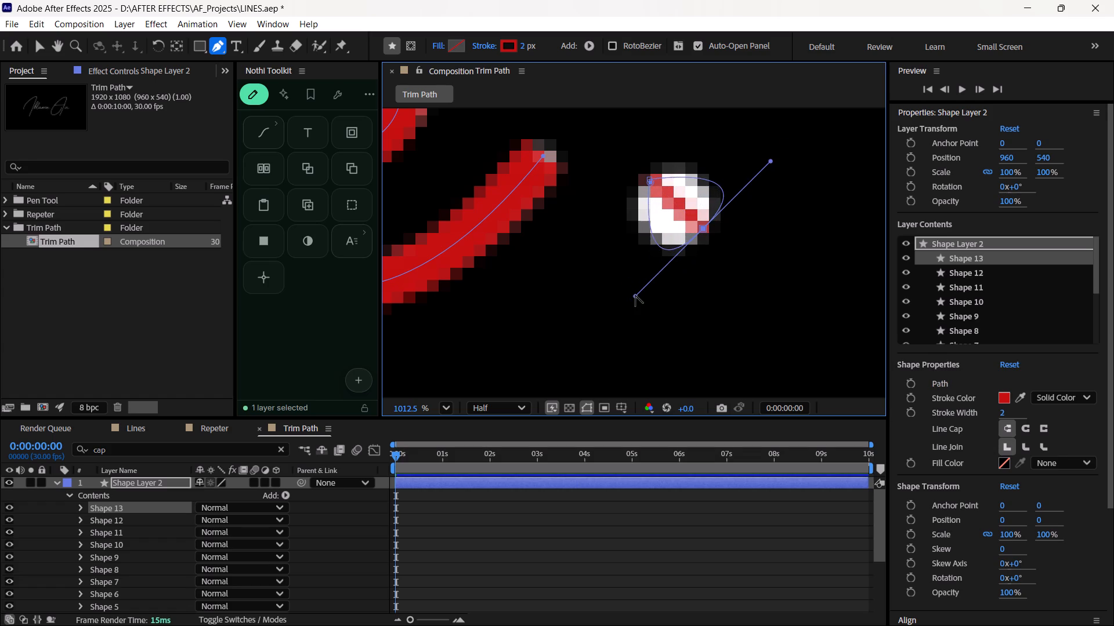
{"action": "left_click_drag", "start_coordinate": [635, 295], "coordinate": [643, 288], "text": "alt"}
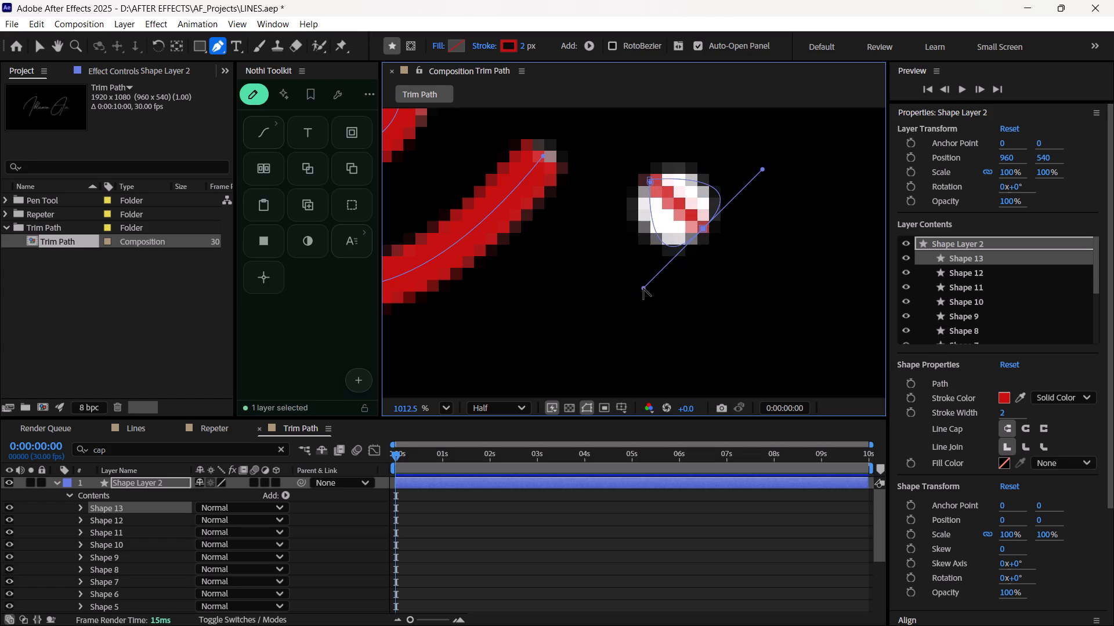
Reposition the path's upper anchor slightly outward and adjust its curve handles so the outline rounds around the dot.
{"action": "left_click", "coordinate": [651, 180], "text": "alt"}
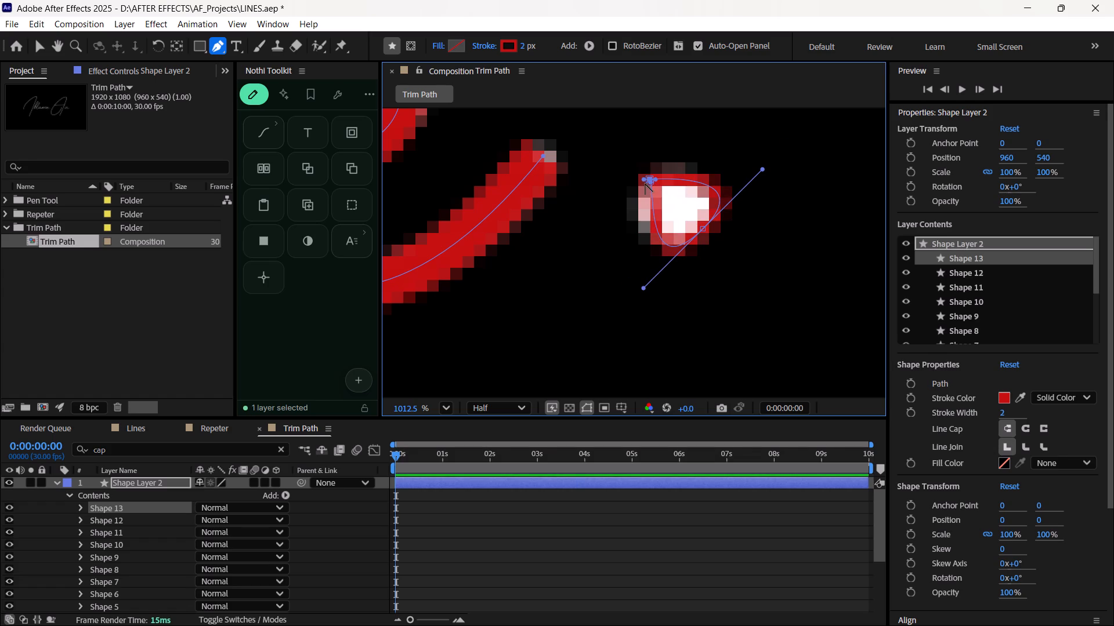
{"action": "left_click_drag", "start_coordinate": [645, 181], "coordinate": [670, 166], "text": "alt"}
{"action": "left_click_drag", "start_coordinate": [670, 166], "coordinate": [700, 154], "text": "alt"}
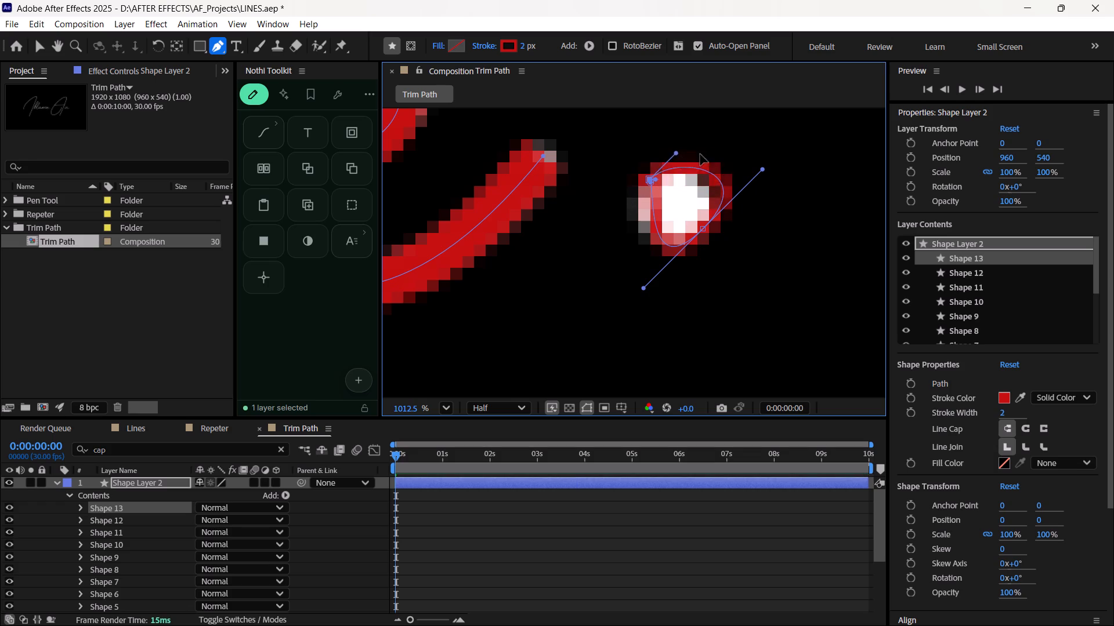
{"action": "left_click_drag", "start_coordinate": [700, 154], "coordinate": [675, 161], "text": "alt"}
{"action": "left_click_drag", "start_coordinate": [675, 161], "coordinate": [677, 159], "text": "alt"}
{"action": "left_click_drag", "start_coordinate": [650, 180], "coordinate": [641, 184]}
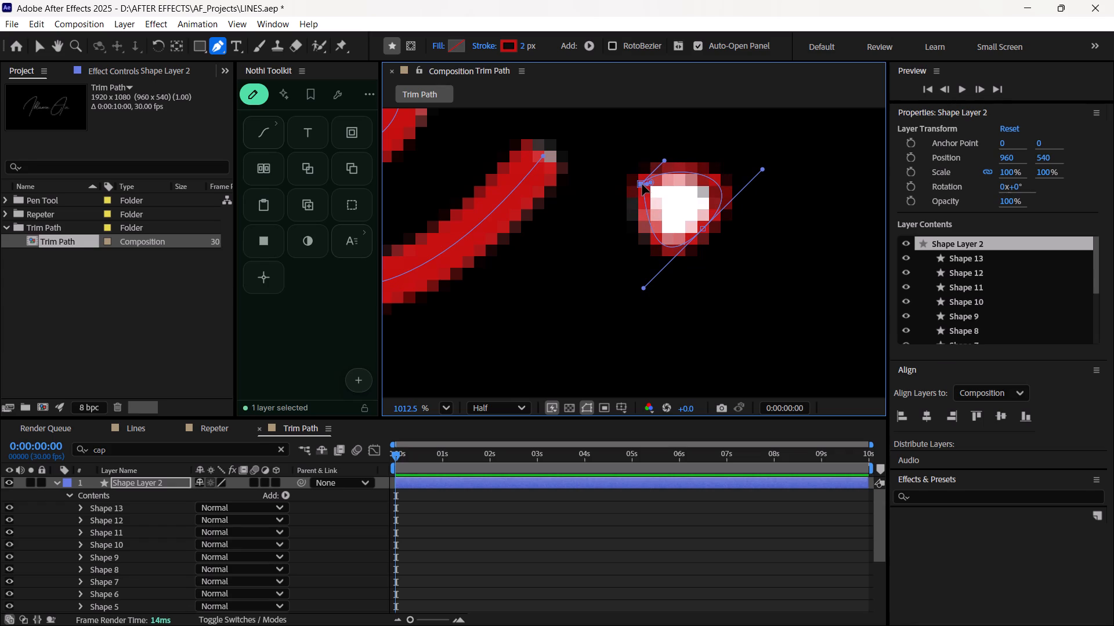
{"action": "left_click_drag", "start_coordinate": [642, 185], "coordinate": [620, 216], "text": "alt"}
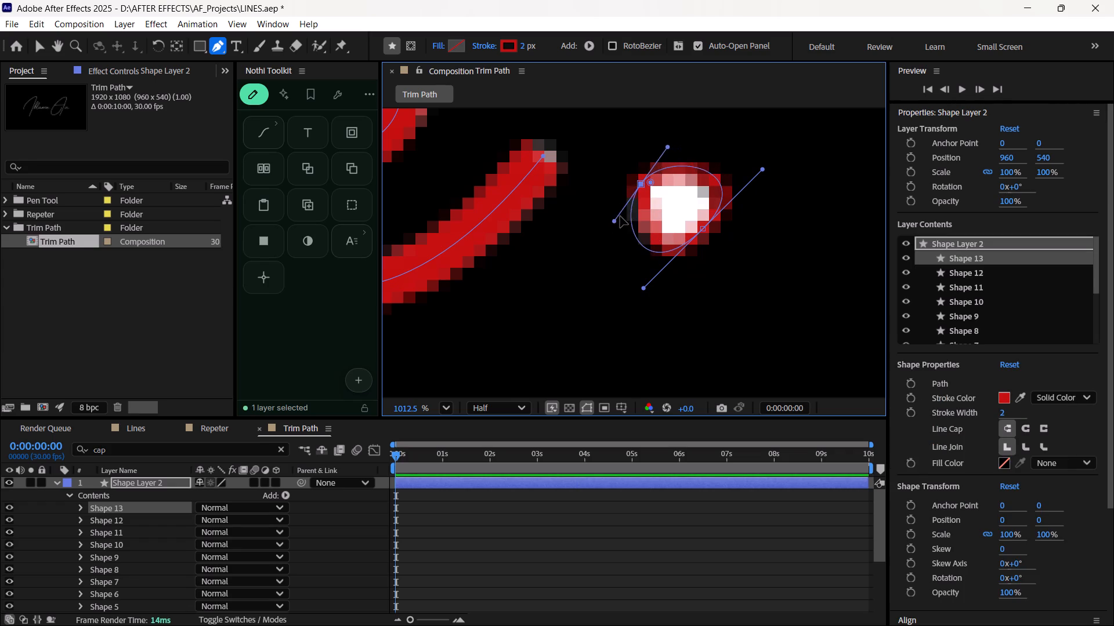
{"action": "left_click_drag", "start_coordinate": [620, 216], "coordinate": [625, 206], "text": "alt"}
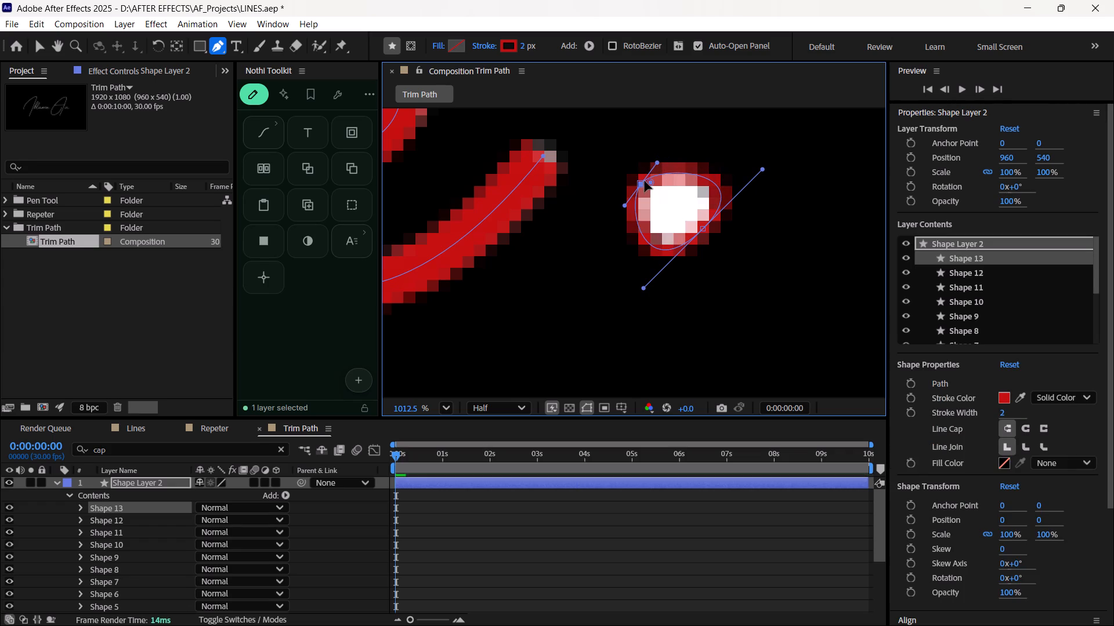
{"action": "left_click_drag", "start_coordinate": [659, 162], "coordinate": [664, 156]}
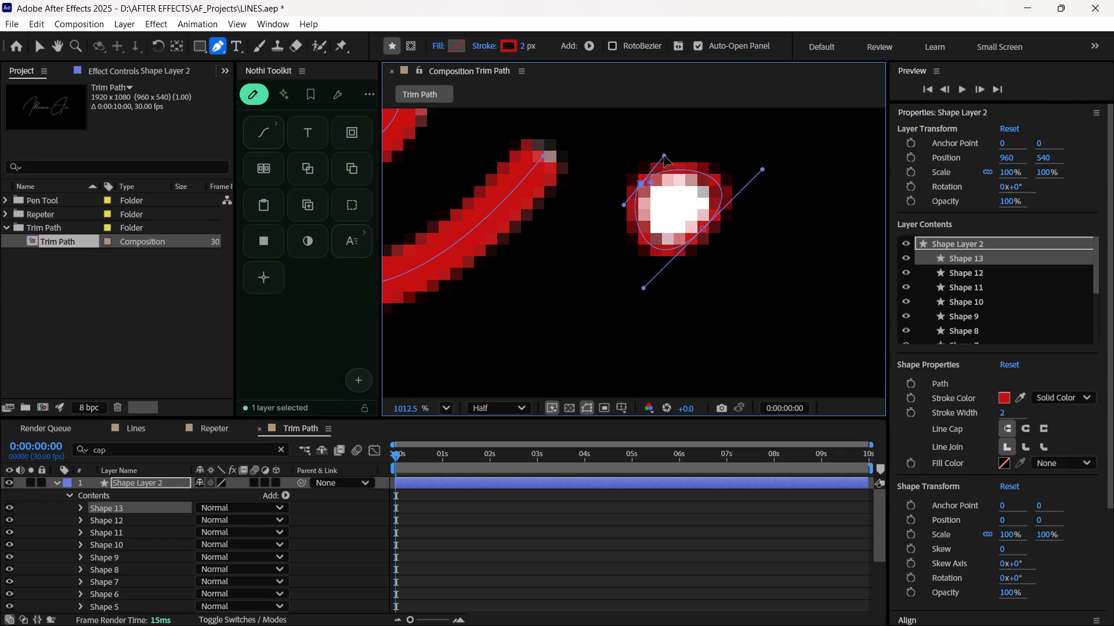
{"action": "left_click_drag", "start_coordinate": [664, 156], "coordinate": [668, 151]}
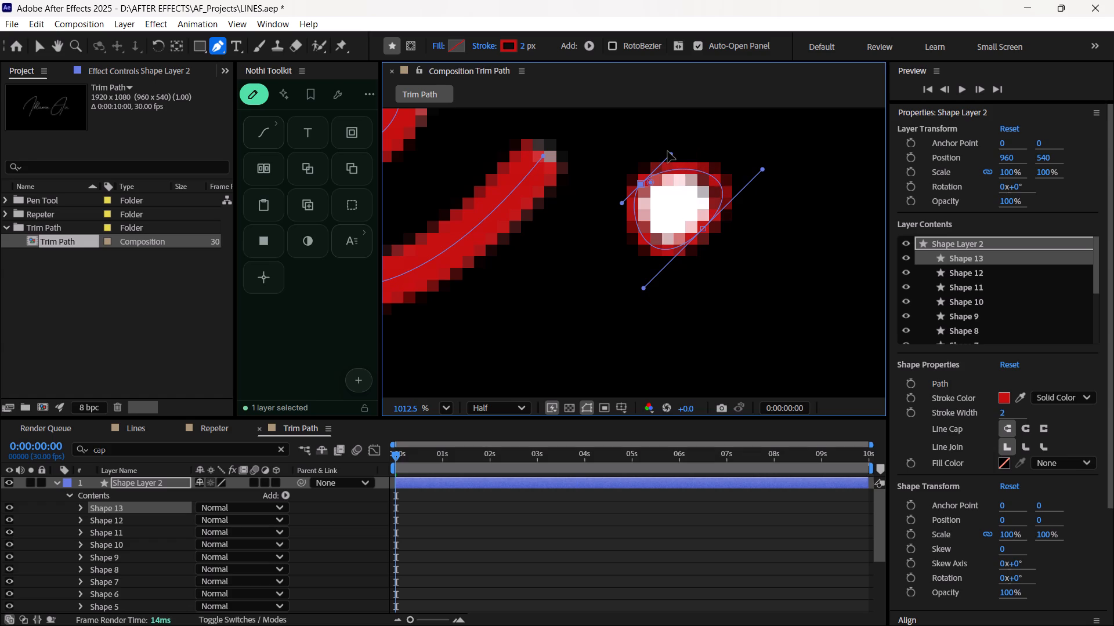
{"action": "left_click_drag", "start_coordinate": [668, 151], "coordinate": [675, 153]}
{"action": "left_click_drag", "start_coordinate": [675, 153], "coordinate": [664, 161]}
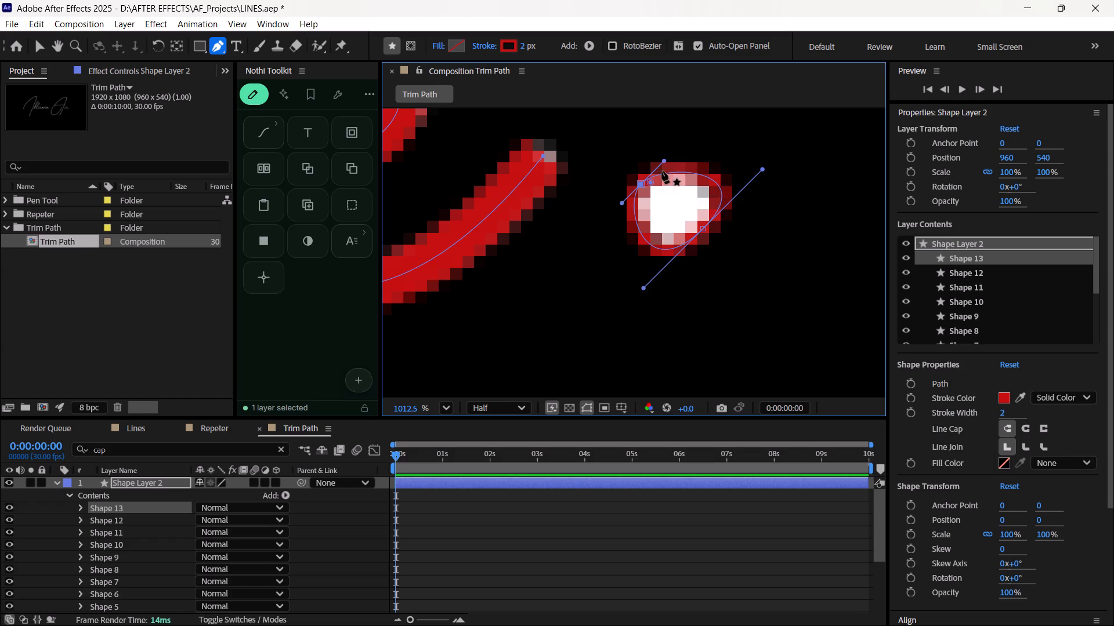
Fill the dot's closed path with bright red.
{"action": "scroll", "coordinate": [772, 276], "scroll_direction": "up", "scroll_amount": 4}
{"action": "scroll", "coordinate": [772, 276], "scroll_direction": "down", "scroll_amount": 6}
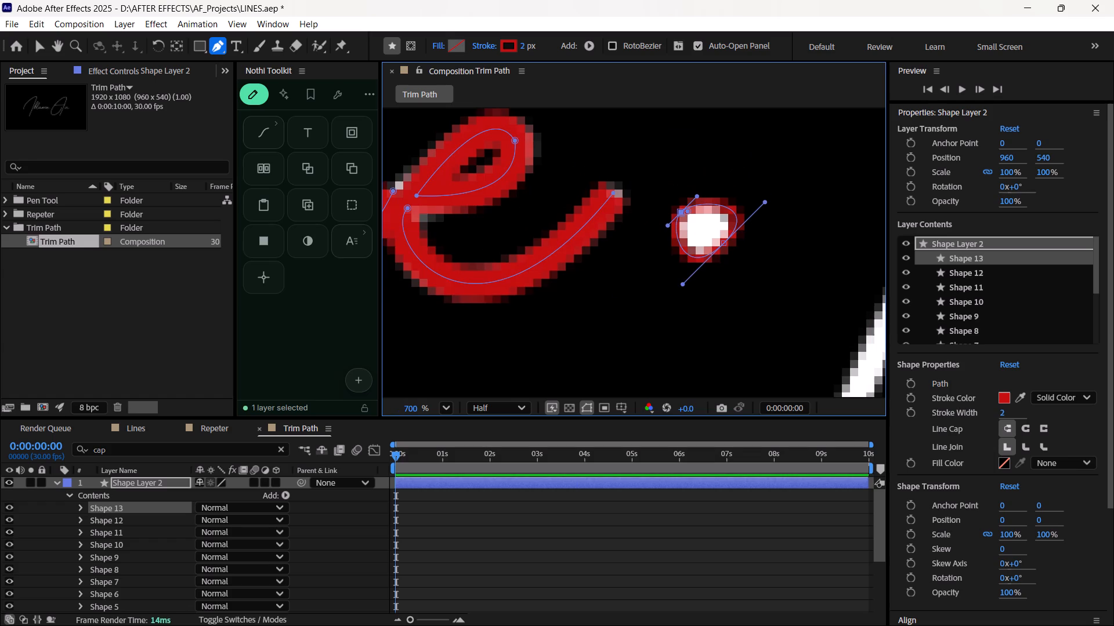
{"action": "left_click", "coordinate": [458, 49]}
{"action": "left_click_drag", "start_coordinate": [490, 274], "coordinate": [610, 217]}
{"action": "left_click", "coordinate": [688, 234]}
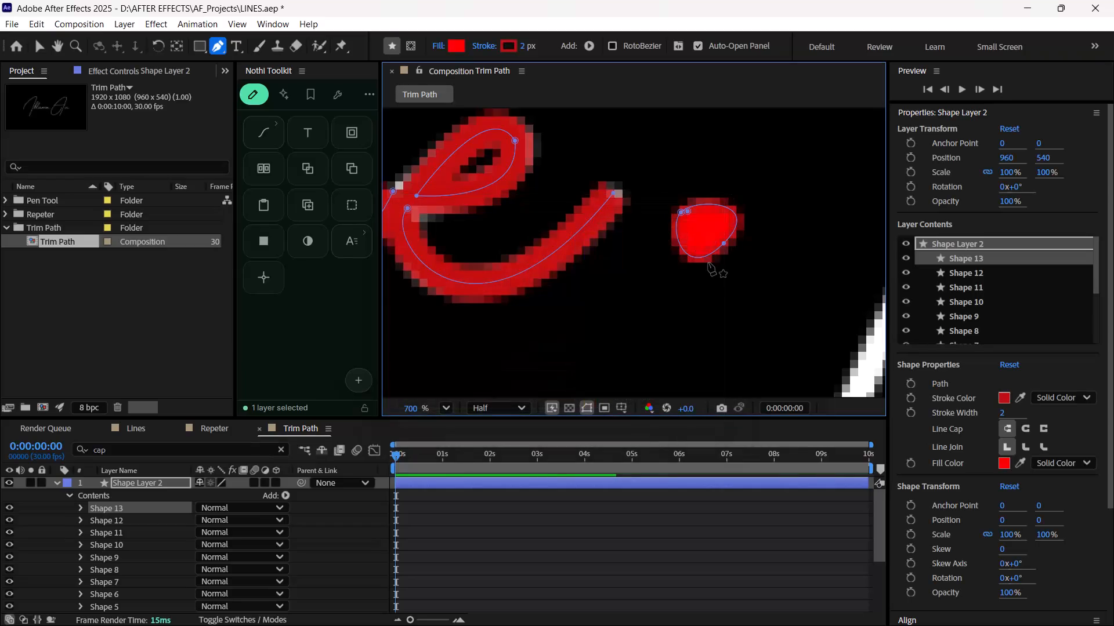
{"action": "scroll", "coordinate": [709, 262], "scroll_direction": "up", "scroll_amount": 6}
{"action": "scroll", "coordinate": [709, 262], "scroll_direction": "down", "scroll_amount": 19}
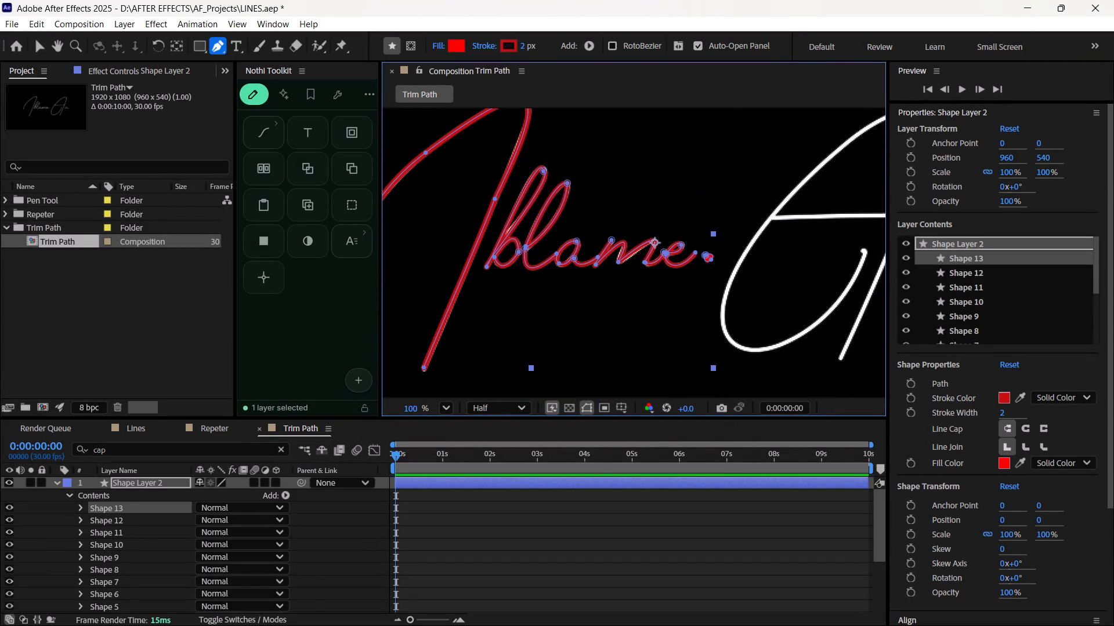
Inspect the red tracing on its own by temporarily hiding the Iblame.Avi text layer and turning off the layer controls.
{"action": "scroll", "coordinate": [75, 508], "scroll_direction": "down", "scroll_amount": 5}
{"action": "left_click", "coordinate": [6, 596]}
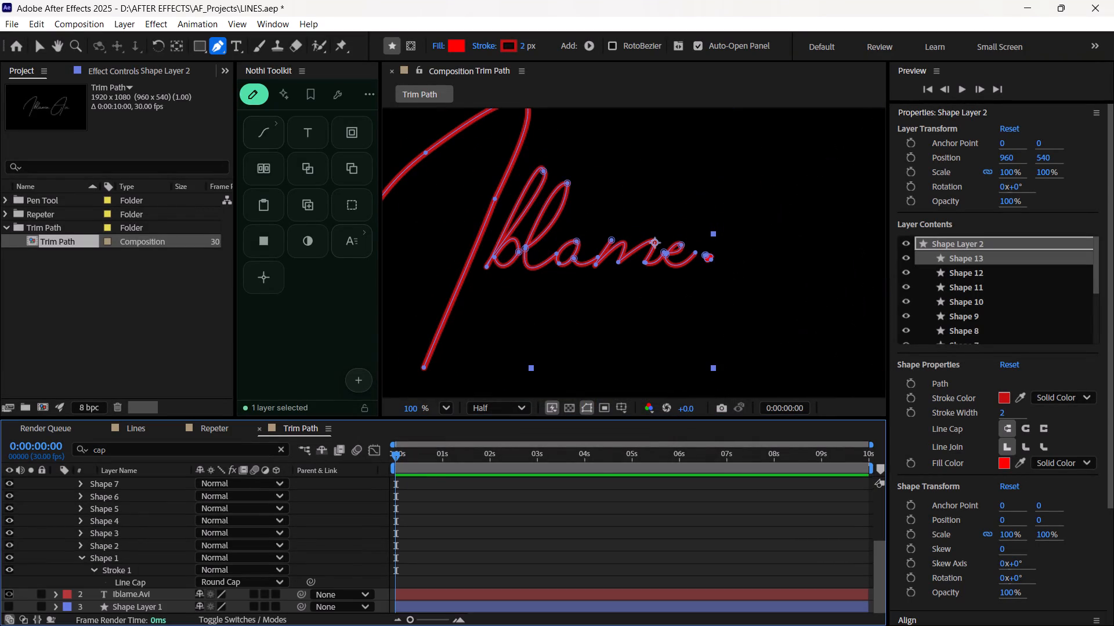
{"action": "key", "text": "ctrl+shift+h"}
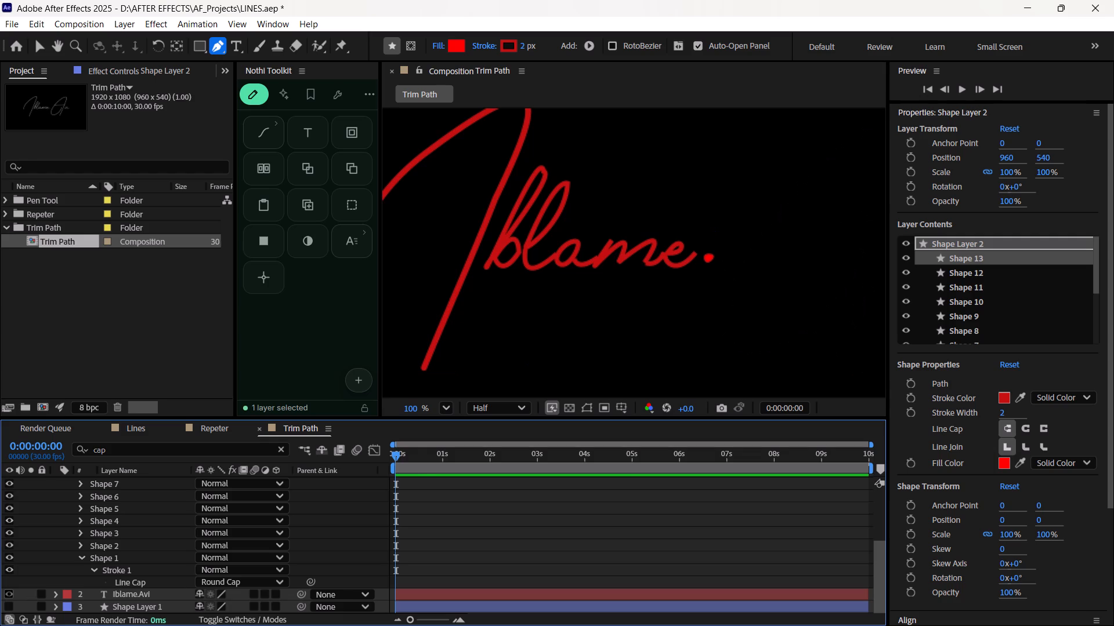
{"action": "left_click", "coordinate": [9, 596]}
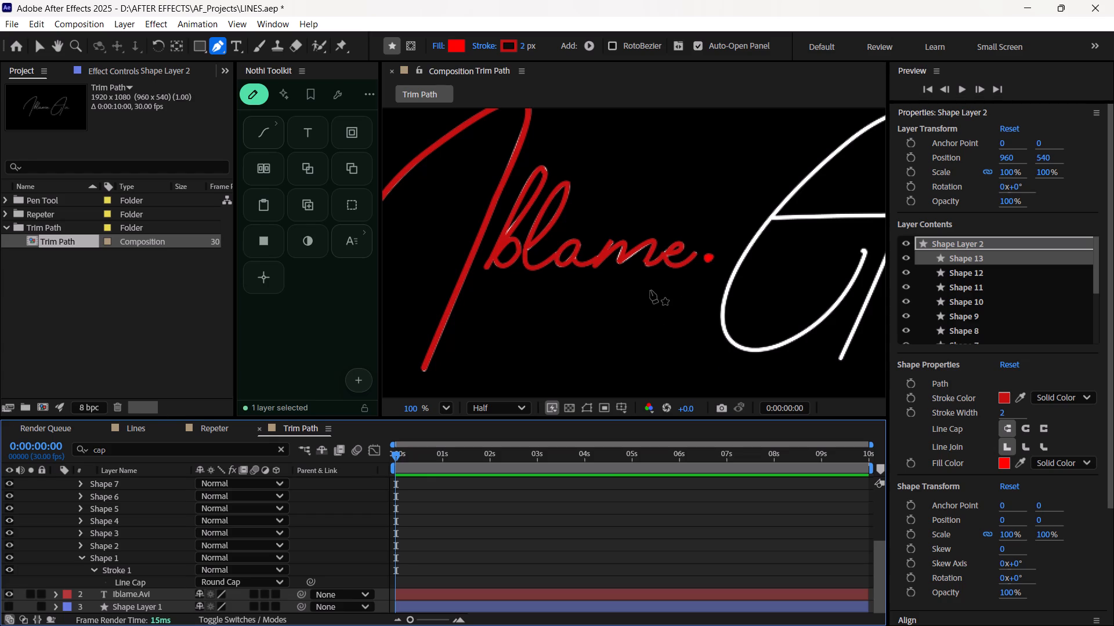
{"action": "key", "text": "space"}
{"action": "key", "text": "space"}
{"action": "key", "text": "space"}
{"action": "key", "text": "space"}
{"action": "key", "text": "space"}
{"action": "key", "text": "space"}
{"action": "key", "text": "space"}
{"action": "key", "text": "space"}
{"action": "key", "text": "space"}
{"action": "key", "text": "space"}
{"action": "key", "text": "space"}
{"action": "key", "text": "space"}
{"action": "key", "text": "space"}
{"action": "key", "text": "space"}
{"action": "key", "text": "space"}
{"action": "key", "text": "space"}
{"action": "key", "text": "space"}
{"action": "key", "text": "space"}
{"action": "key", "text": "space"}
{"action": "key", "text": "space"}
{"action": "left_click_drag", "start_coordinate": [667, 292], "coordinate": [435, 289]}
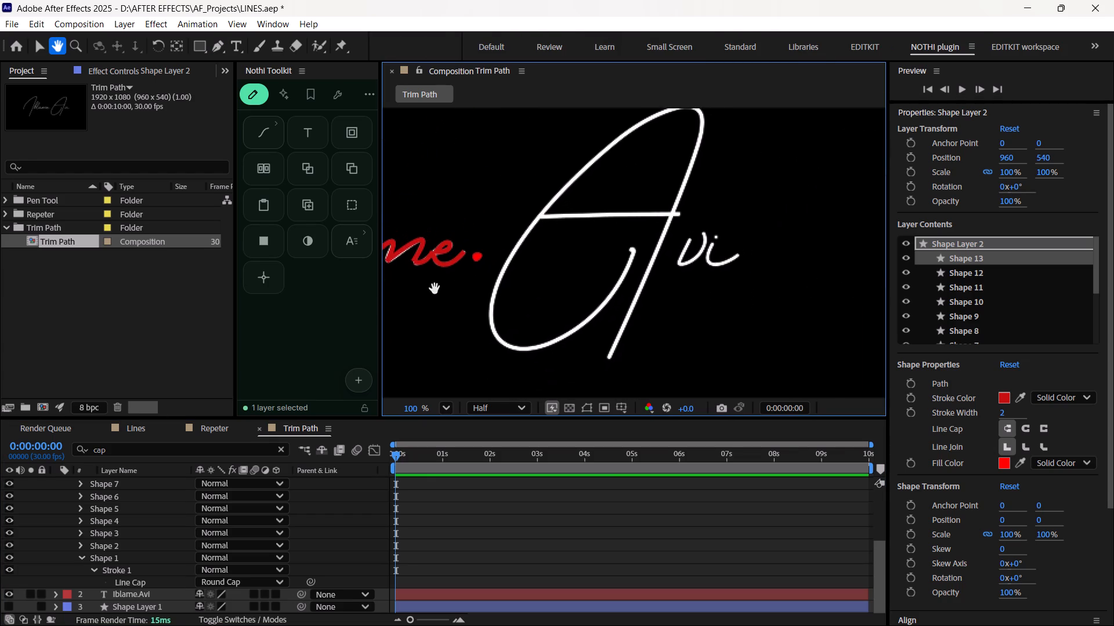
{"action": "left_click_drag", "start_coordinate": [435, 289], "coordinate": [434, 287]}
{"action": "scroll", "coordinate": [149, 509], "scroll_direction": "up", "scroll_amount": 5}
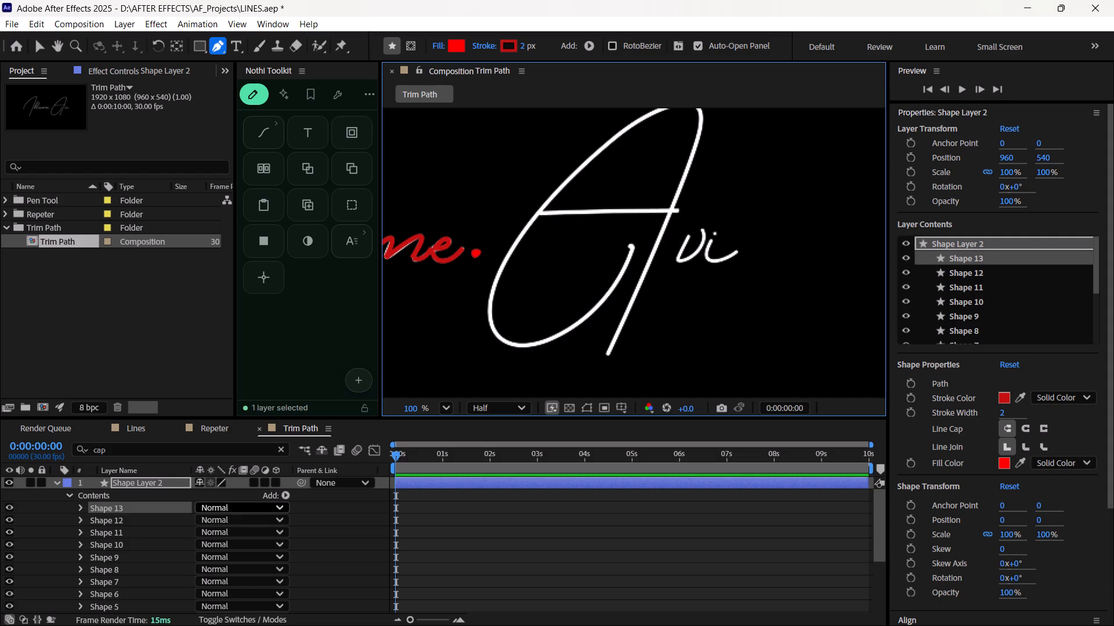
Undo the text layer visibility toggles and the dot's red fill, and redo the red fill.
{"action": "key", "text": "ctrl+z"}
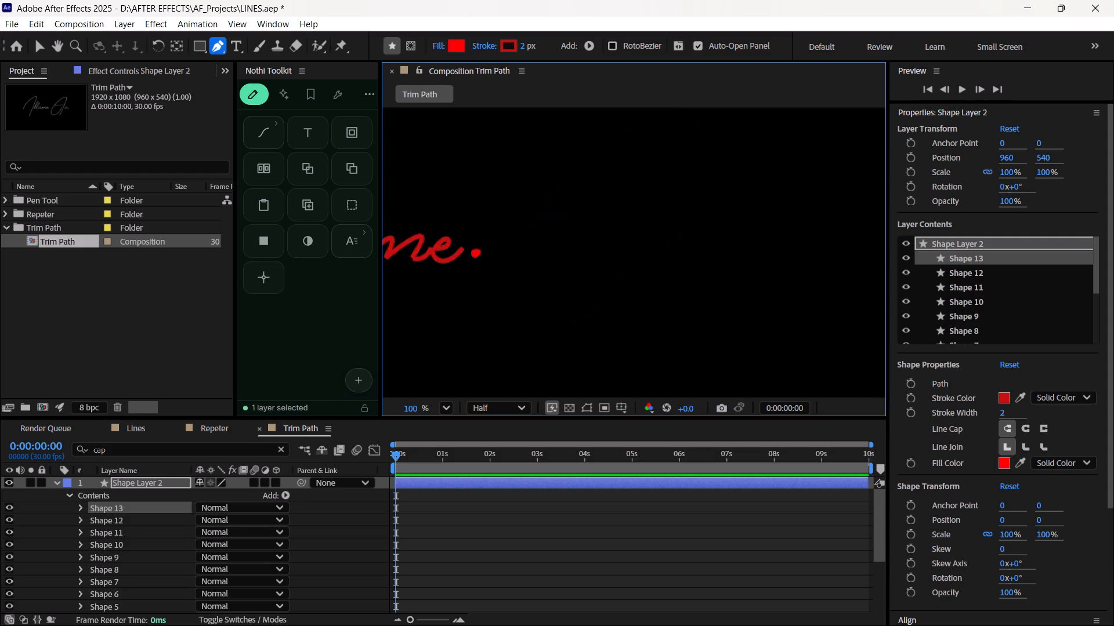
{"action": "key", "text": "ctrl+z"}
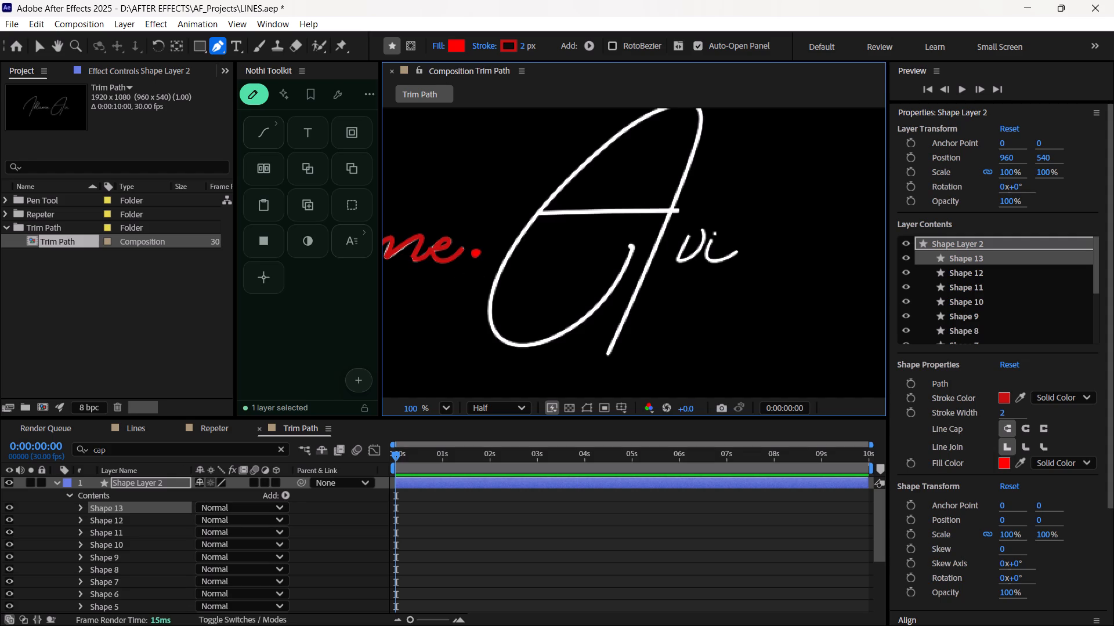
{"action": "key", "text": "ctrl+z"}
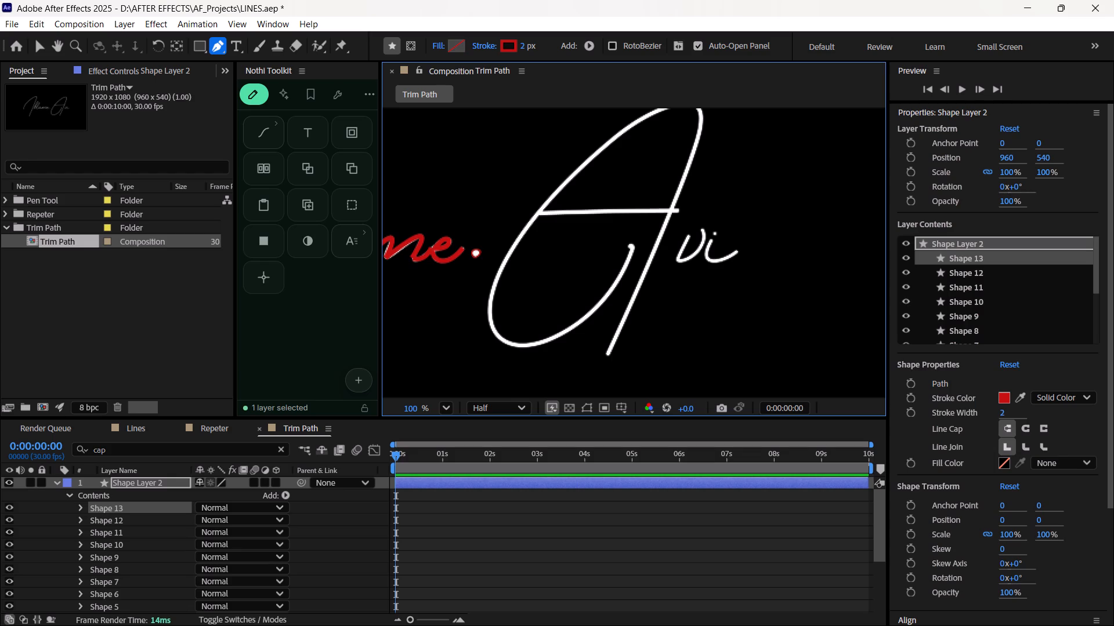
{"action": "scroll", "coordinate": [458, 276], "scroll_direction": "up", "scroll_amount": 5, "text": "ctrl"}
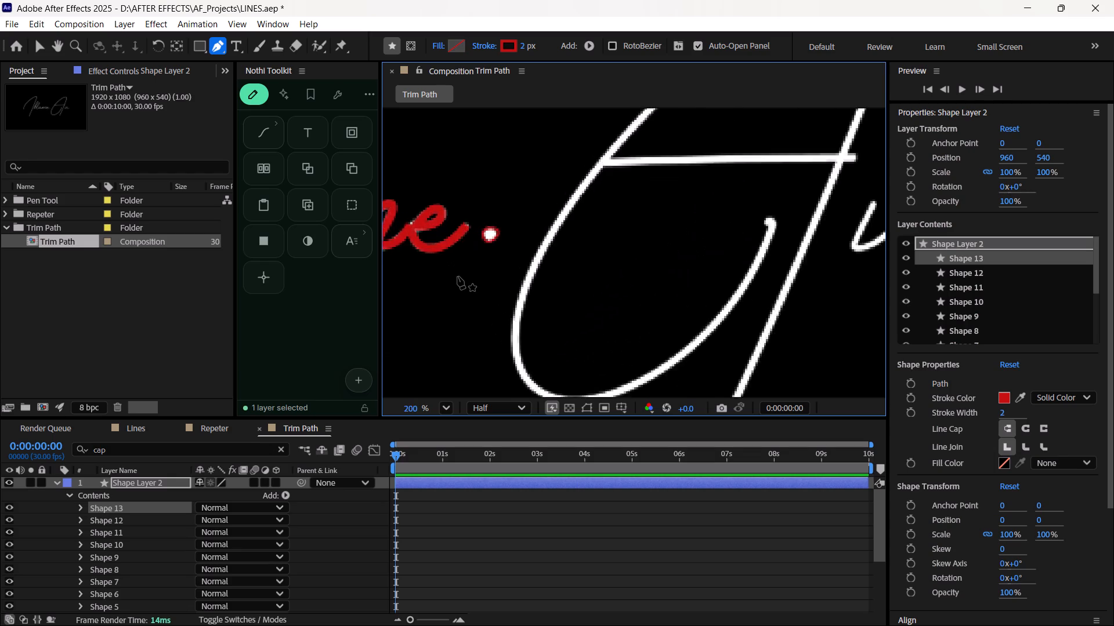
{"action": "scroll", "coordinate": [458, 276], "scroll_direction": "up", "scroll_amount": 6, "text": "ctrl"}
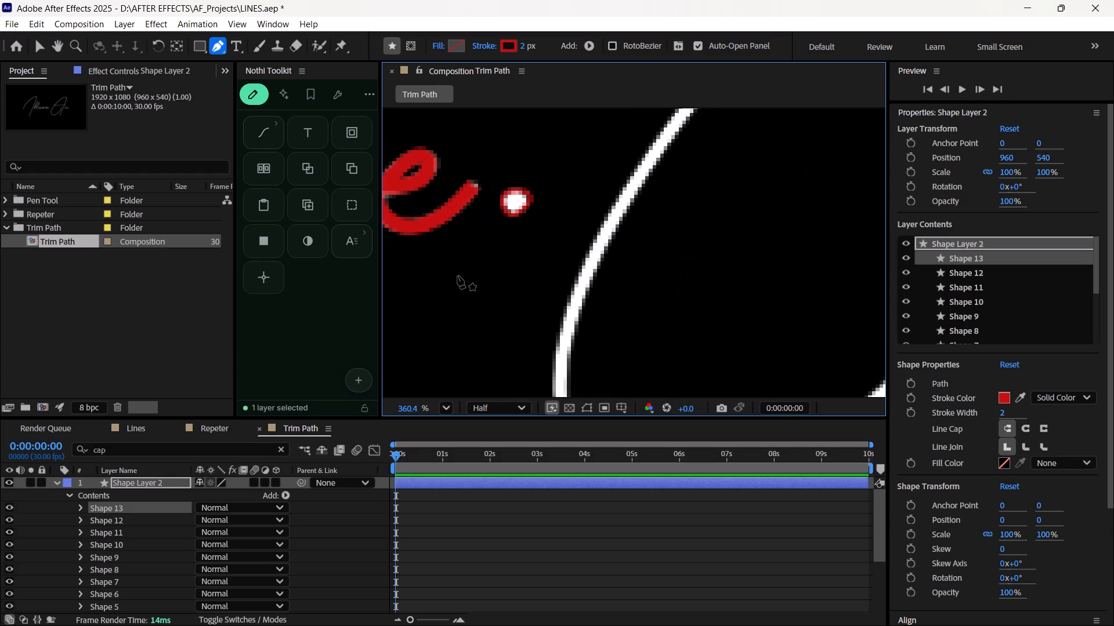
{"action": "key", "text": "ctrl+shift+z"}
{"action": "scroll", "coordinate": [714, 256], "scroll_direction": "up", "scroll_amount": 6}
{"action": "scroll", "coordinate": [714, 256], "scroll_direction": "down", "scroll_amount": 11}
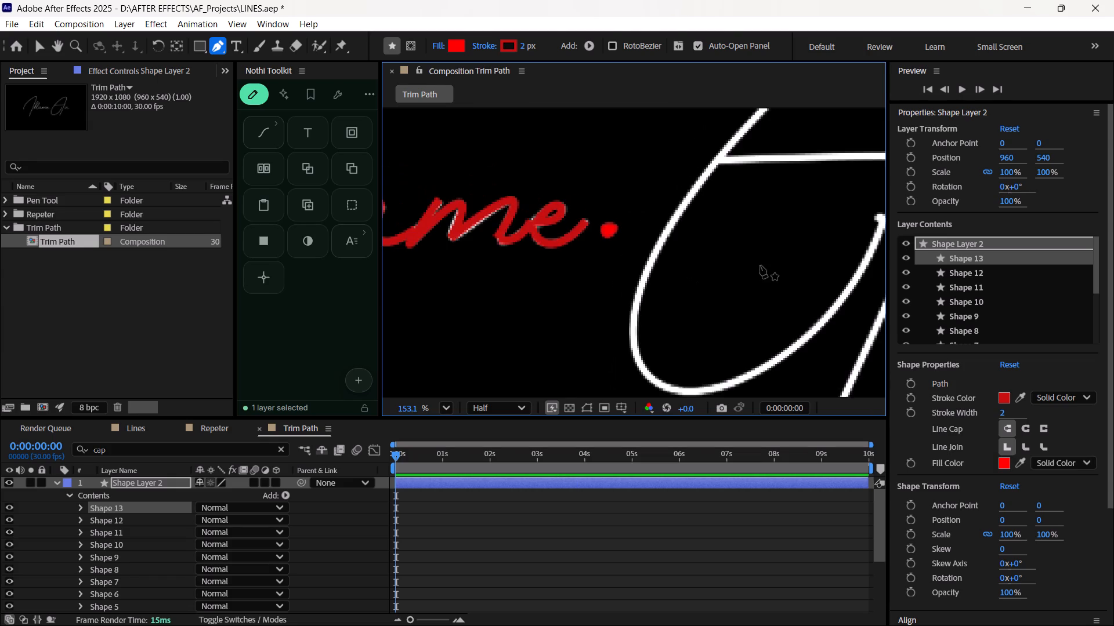
Start a new Pen path on the letter A, from its inner stroke end to the left junction of the crossbar.
{"action": "type", "text": "c"}
{"action": "key", "text": "space"}
{"action": "left_click_drag", "start_coordinate": [769, 267], "coordinate": [637, 280]}
{"action": "scroll", "coordinate": [708, 268], "scroll_direction": "down", "scroll_amount": 9}
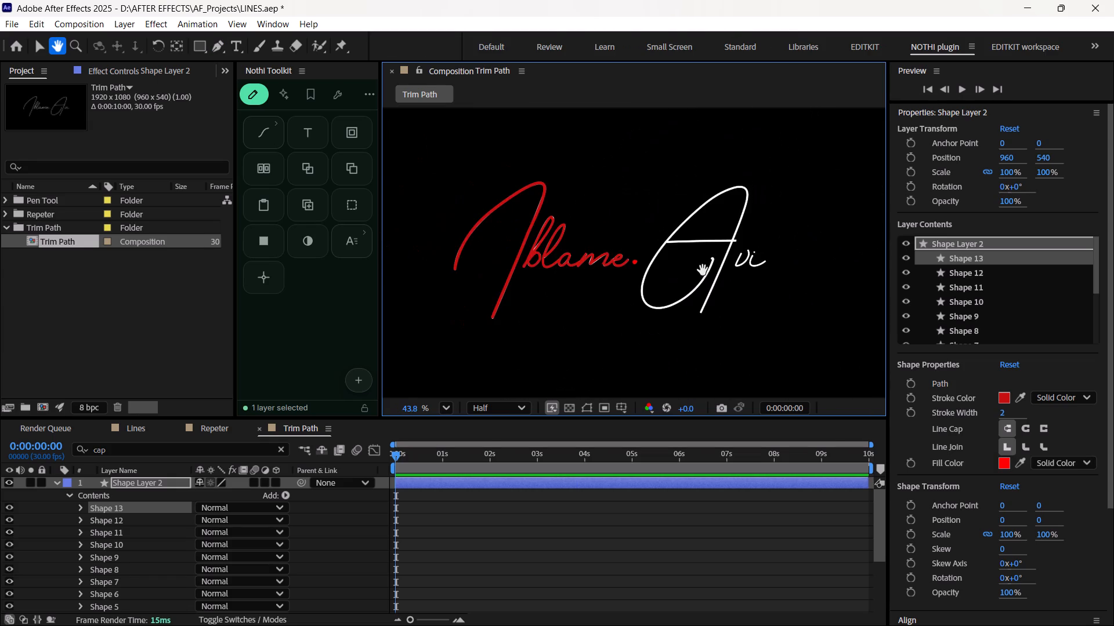
{"action": "scroll", "coordinate": [700, 271], "scroll_direction": "up", "scroll_amount": 7}
{"action": "scroll", "coordinate": [690, 272], "scroll_direction": "down", "scroll_amount": 2}
{"action": "left_click_drag", "start_coordinate": [690, 273], "coordinate": [634, 306]}
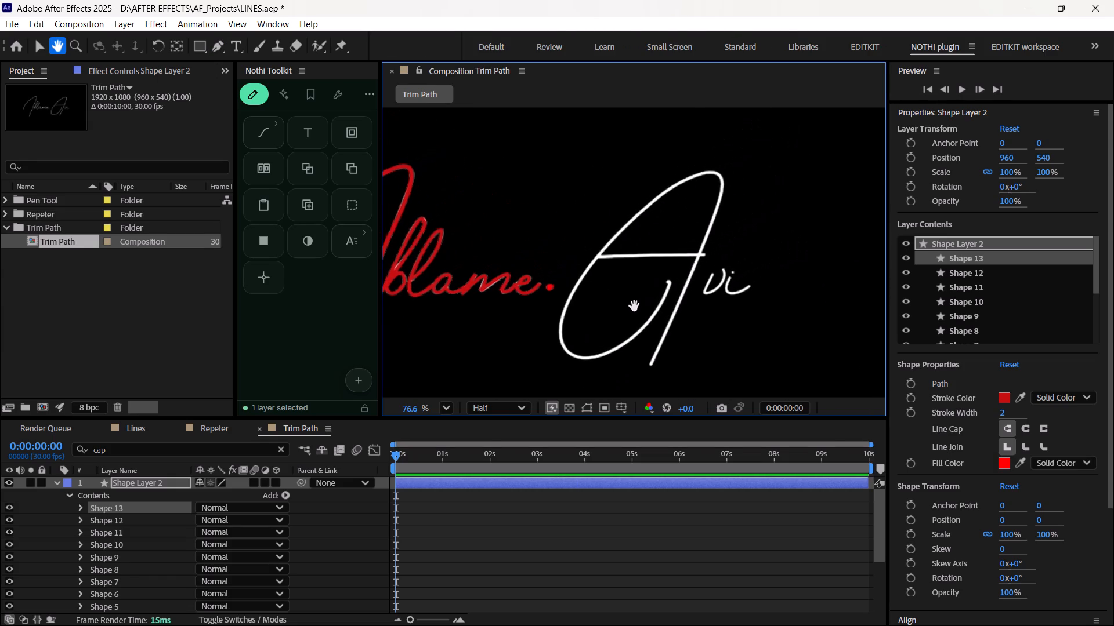
{"action": "left_click_drag", "start_coordinate": [634, 306], "coordinate": [633, 314]}
{"action": "left_click_drag", "start_coordinate": [640, 304], "coordinate": [650, 286]}
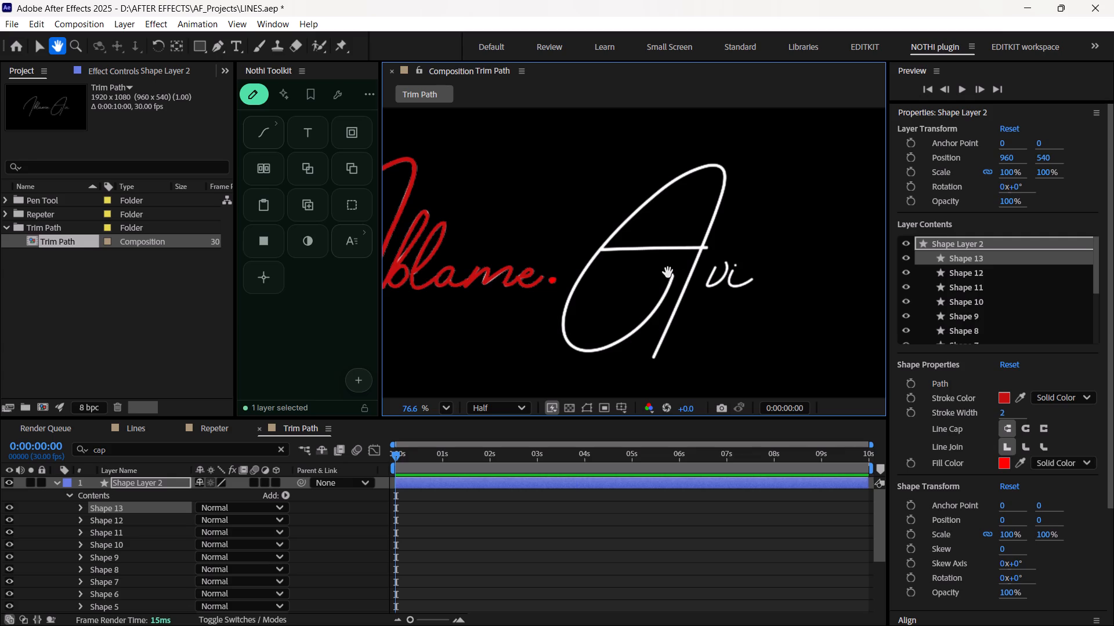
{"action": "key", "text": "g"}
{"action": "left_click", "coordinate": [675, 271]}
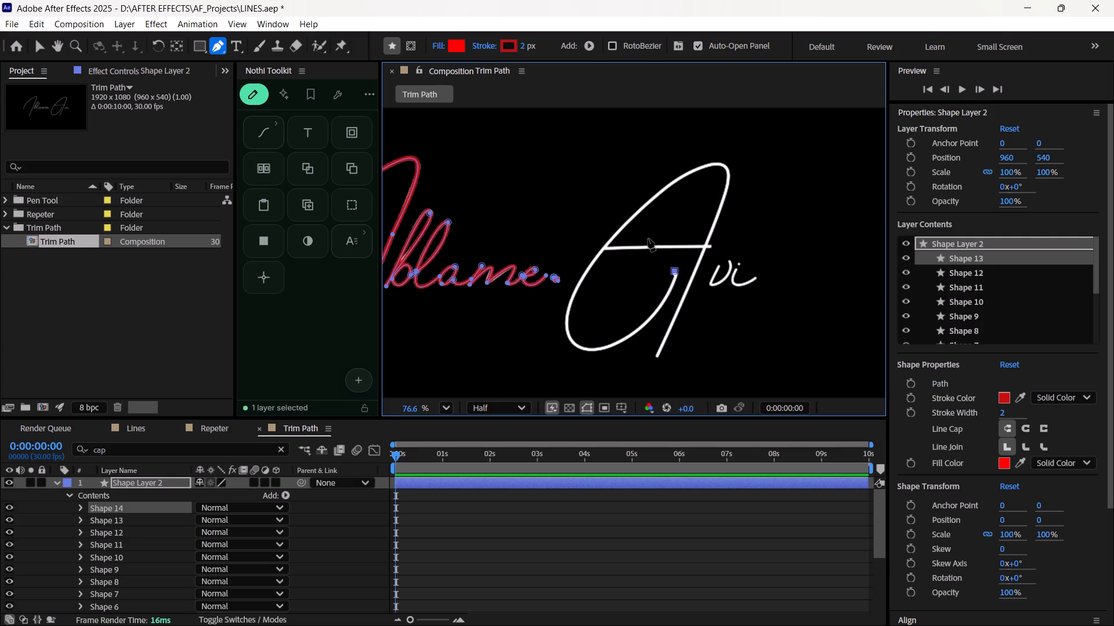
{"action": "left_click", "coordinate": [605, 245]}
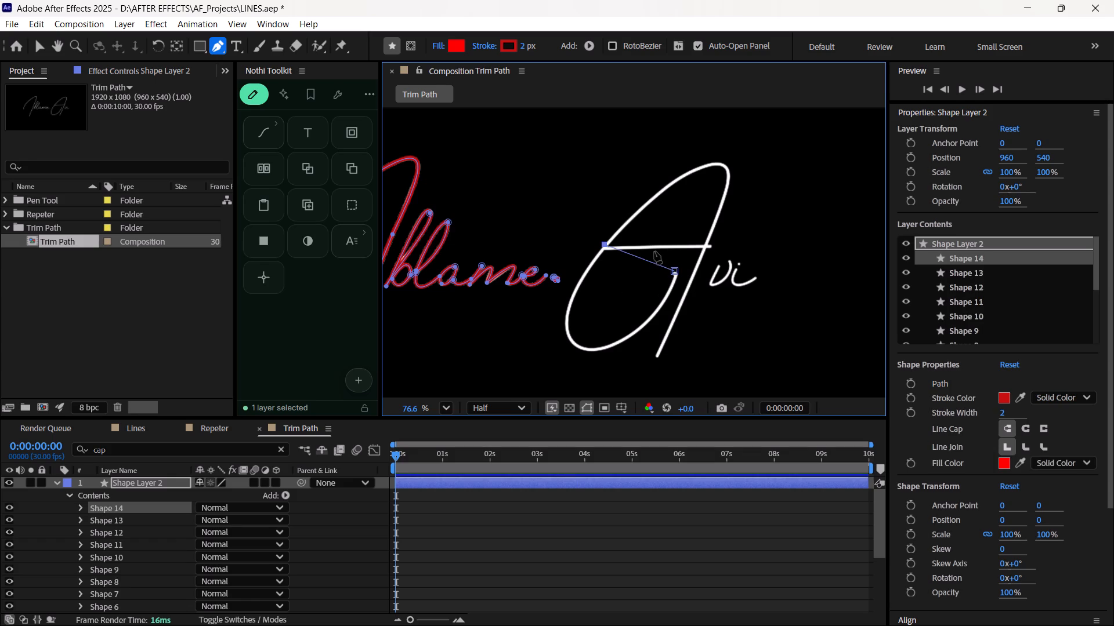
{"action": "left_click", "coordinate": [604, 243], "text": "ctrl"}
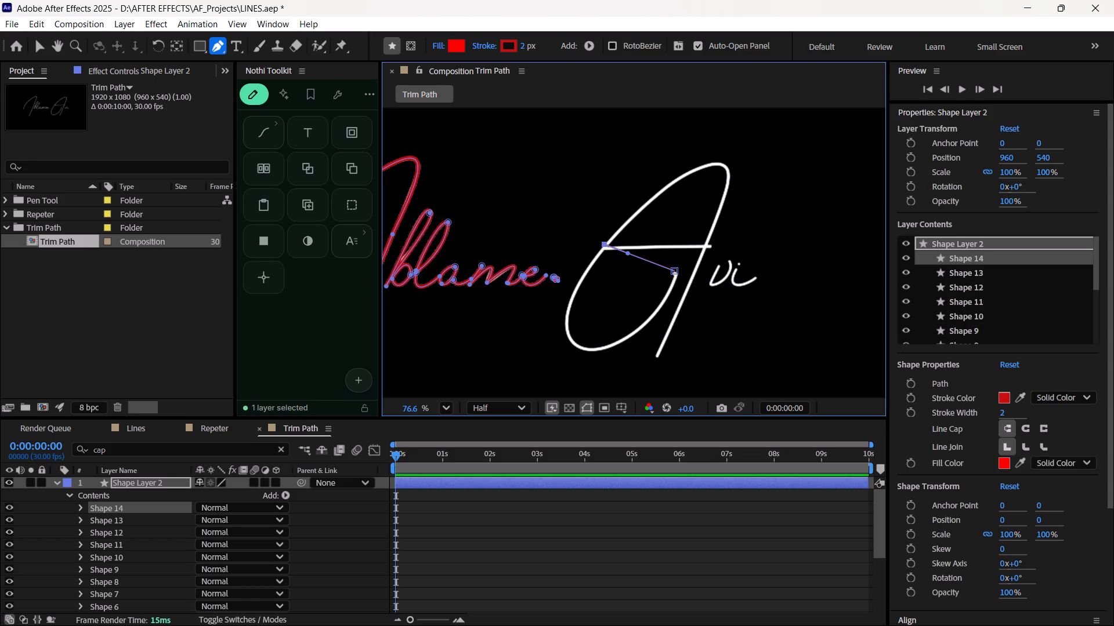
Set the new path's fill to None and its stroke width to 8 px.
{"action": "left_click", "coordinate": [458, 45]}
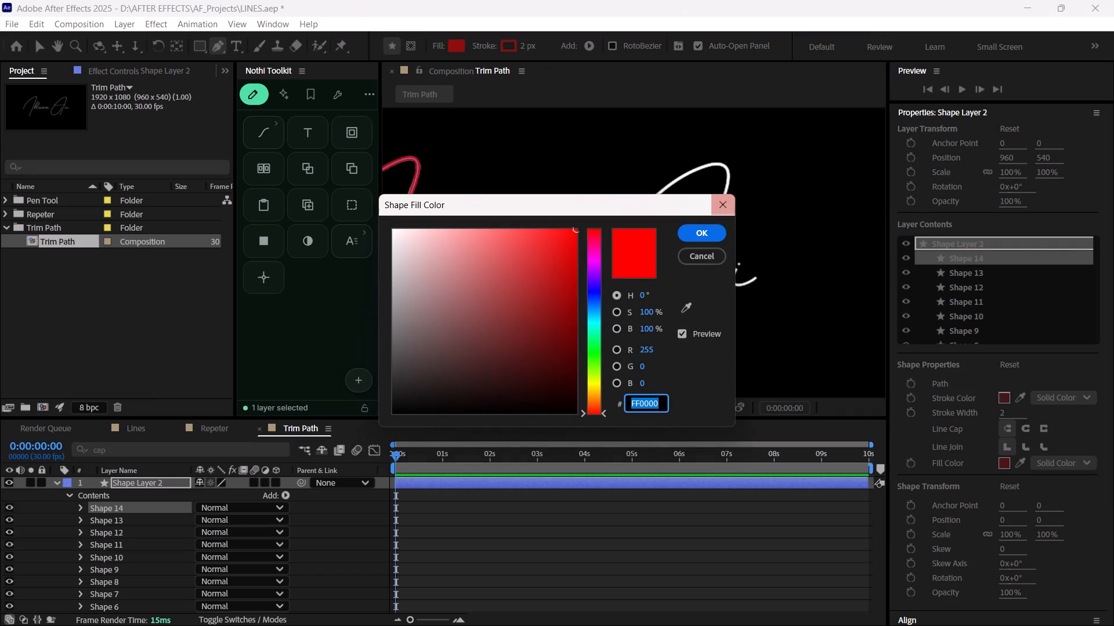
{"action": "left_click", "coordinate": [724, 203]}
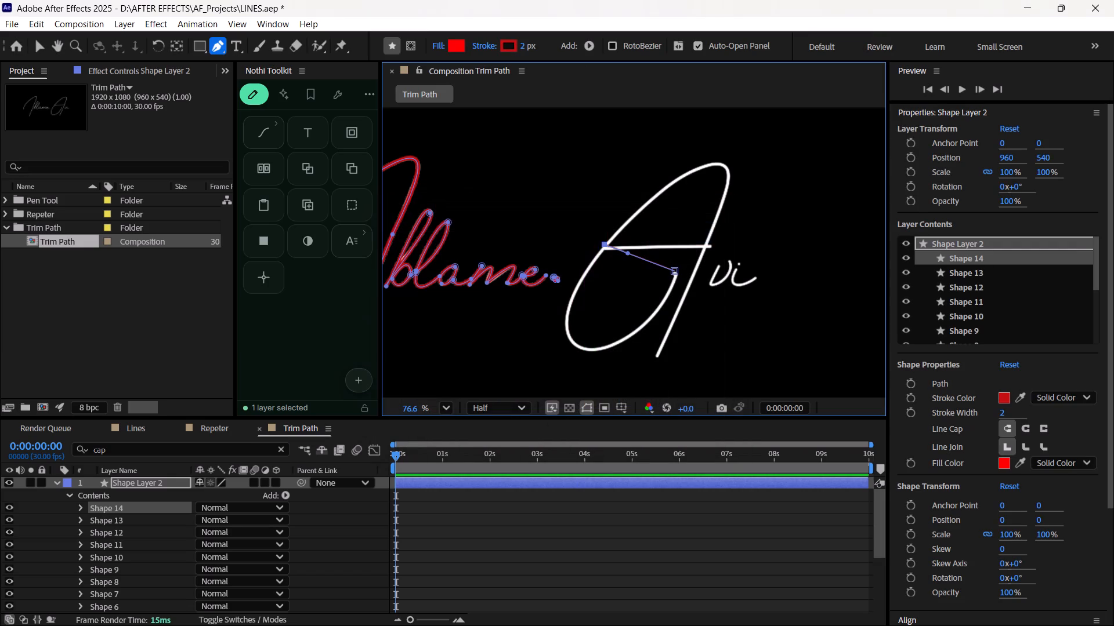
{"action": "left_click", "coordinate": [437, 45]}
{"action": "left_click", "coordinate": [482, 282]}
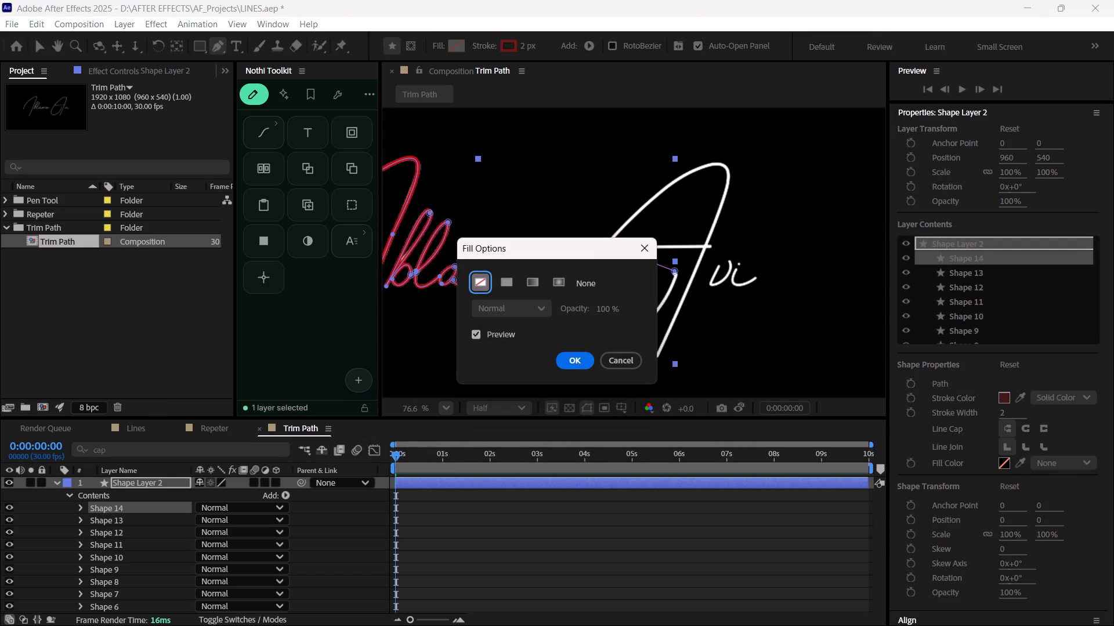
{"action": "left_click", "coordinate": [574, 358]}
{"action": "left_click", "coordinate": [527, 43]}
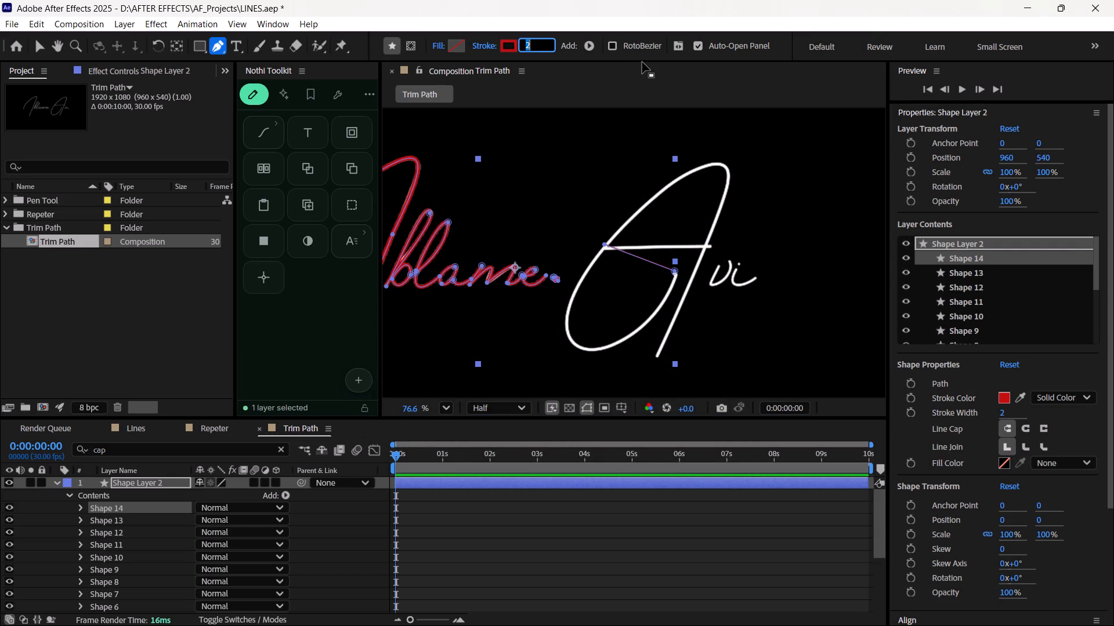
{"action": "key", "text": "BackSpace"}
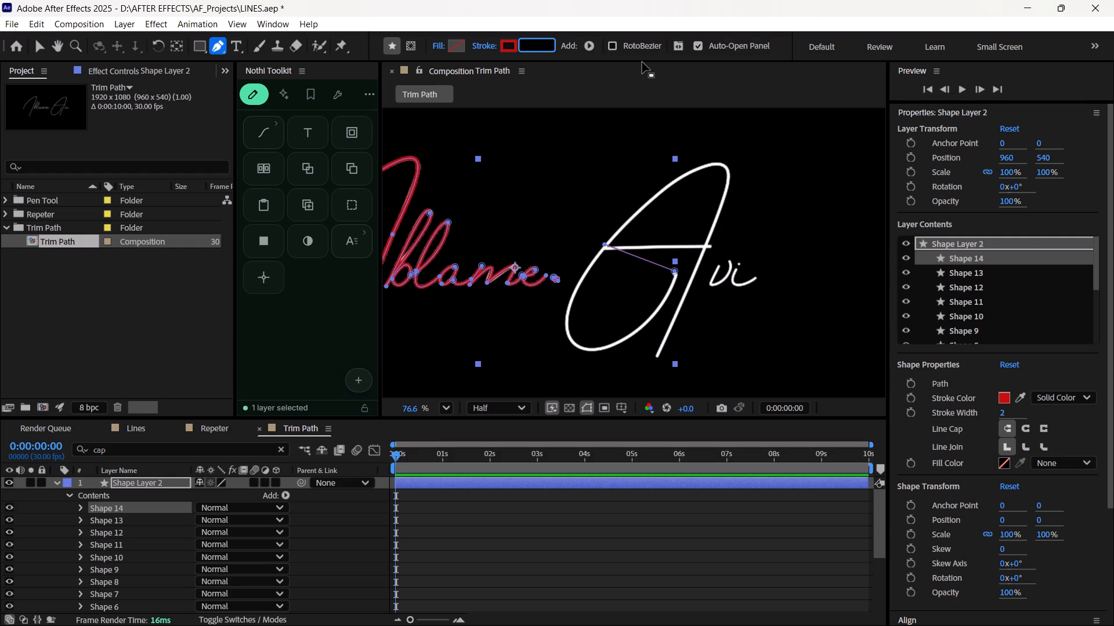
{"action": "key", "text": "8"}
{"action": "key", "text": "Return"}
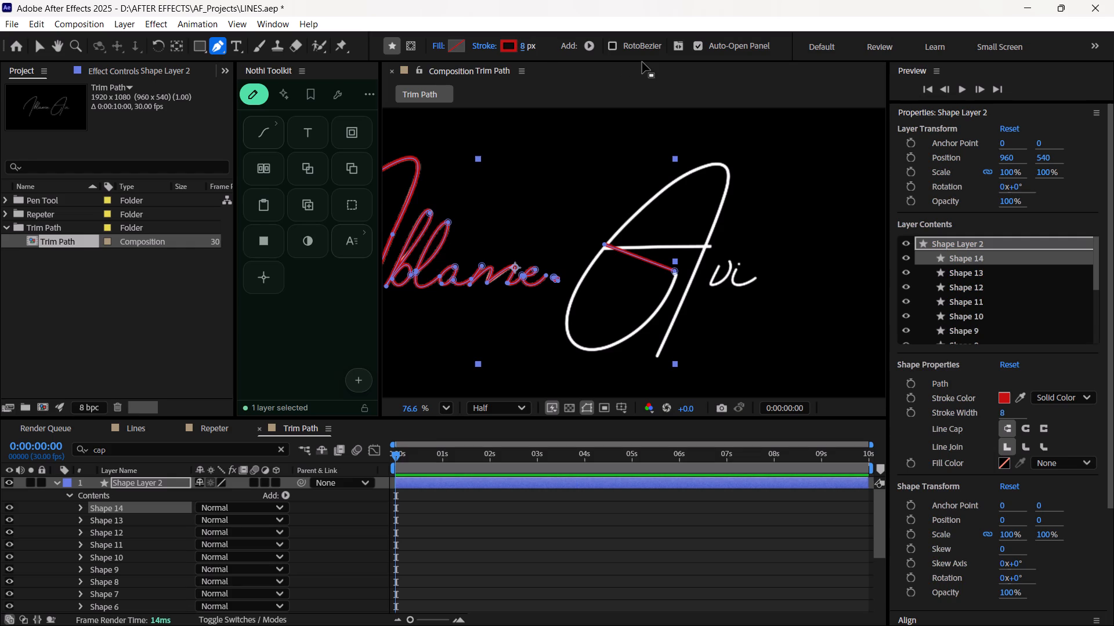
Pull long curve handles from the crossbar anchor along the A's diagonal so the segment bends around the lower loop.
{"action": "left_click", "coordinate": [603, 243], "text": "ctrl"}
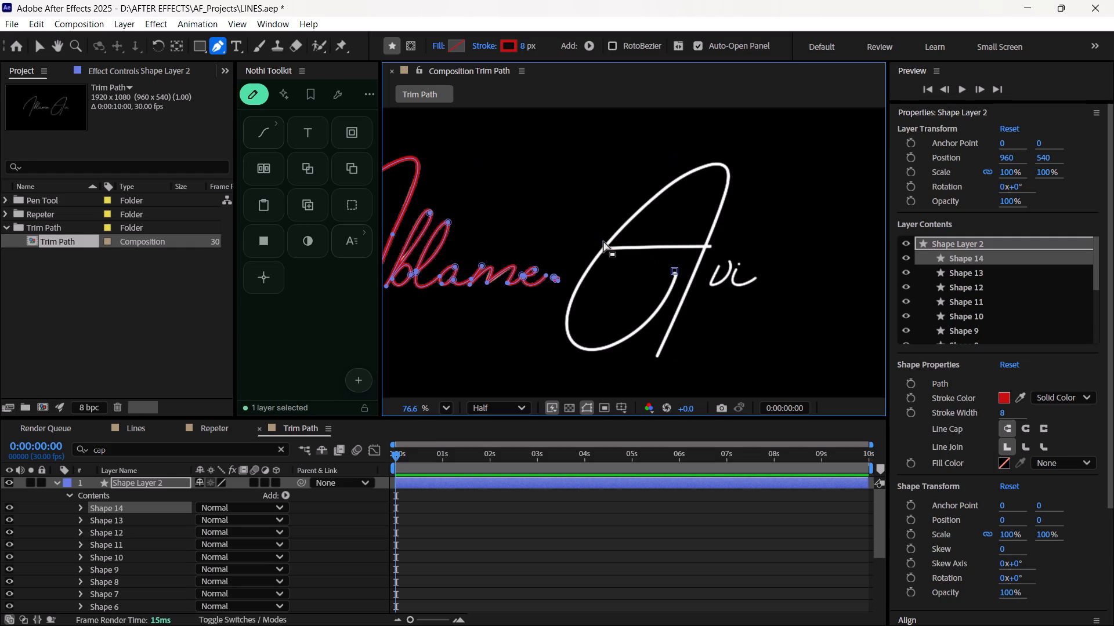
{"action": "key", "text": "ctrl+z"}
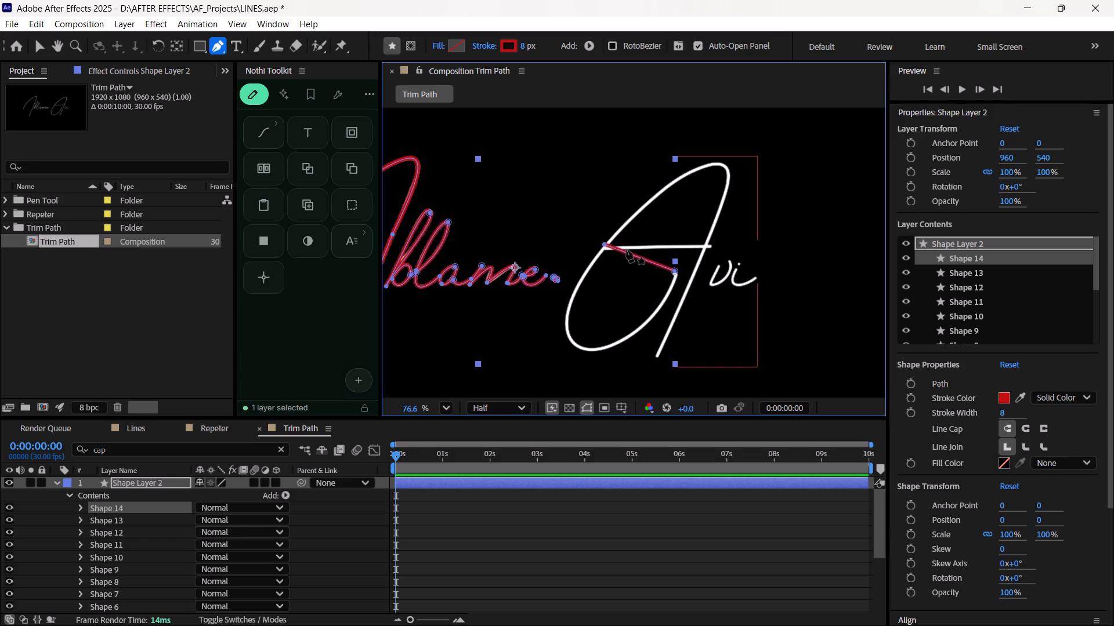
{"action": "left_click", "coordinate": [605, 242], "text": "alt"}
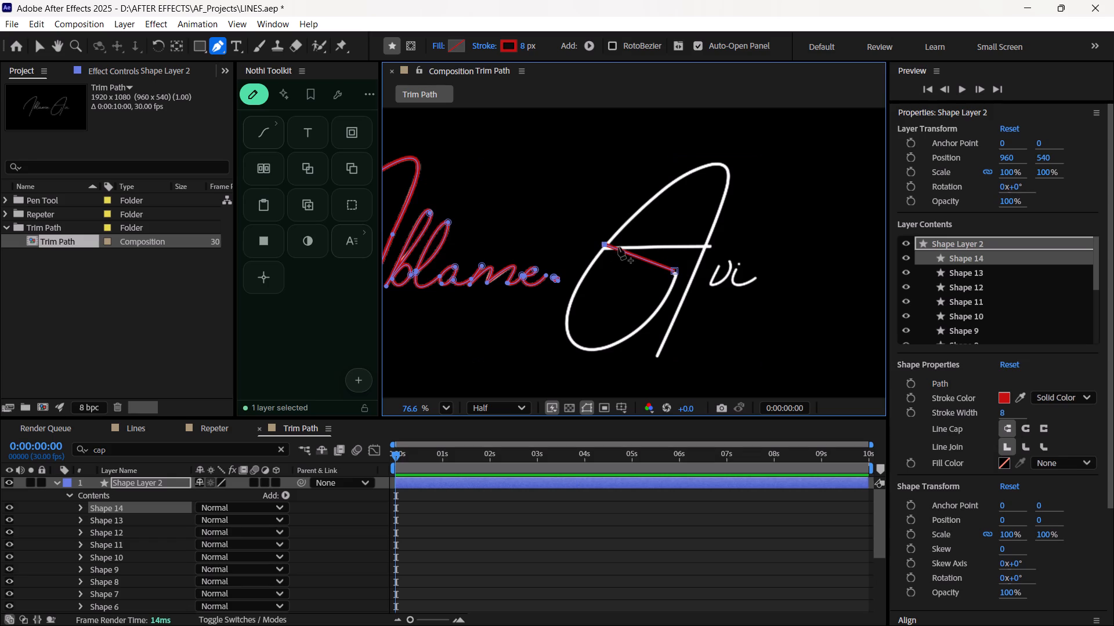
{"action": "left_click_drag", "start_coordinate": [605, 245], "coordinate": [645, 180], "text": "alt"}
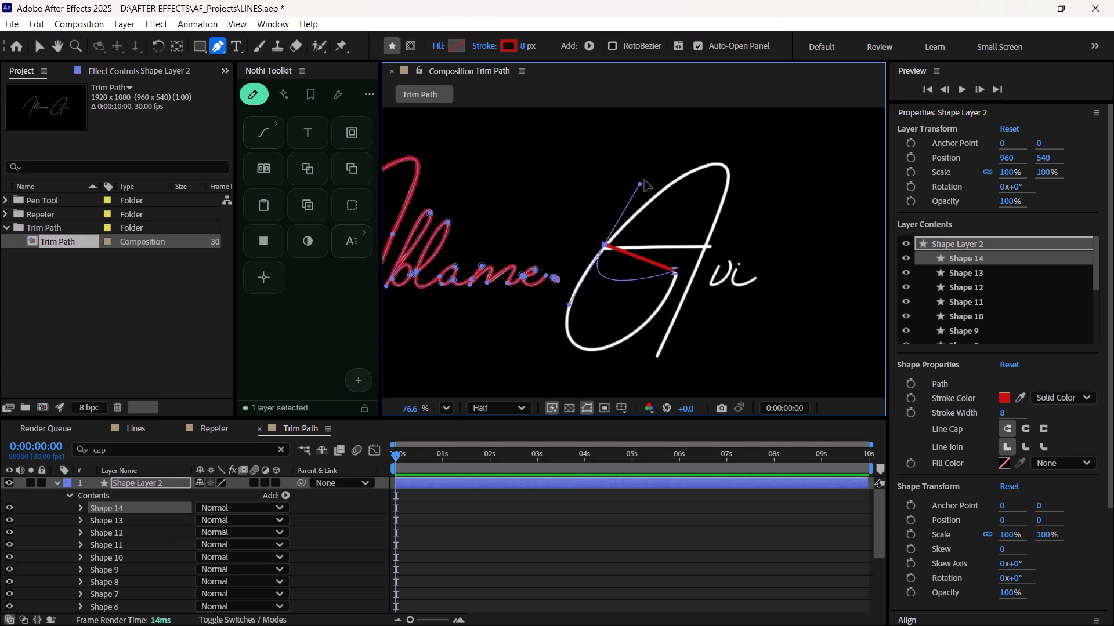
{"action": "left_click_drag", "start_coordinate": [645, 180], "coordinate": [681, 129], "text": "alt"}
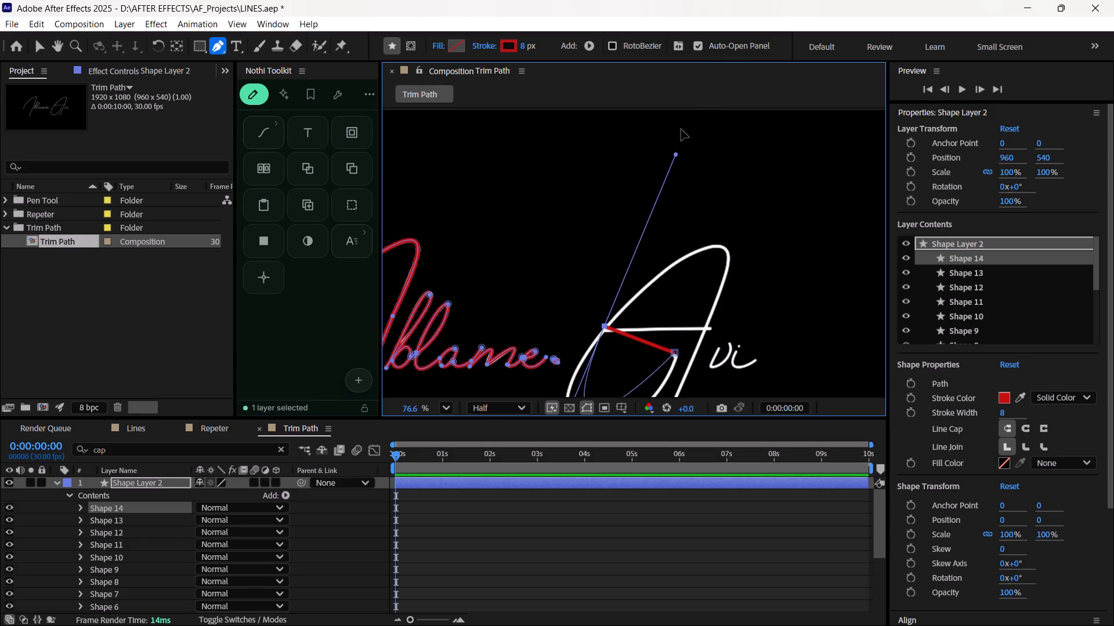
{"action": "left_click_drag", "start_coordinate": [681, 129], "coordinate": [763, 94], "text": "alt"}
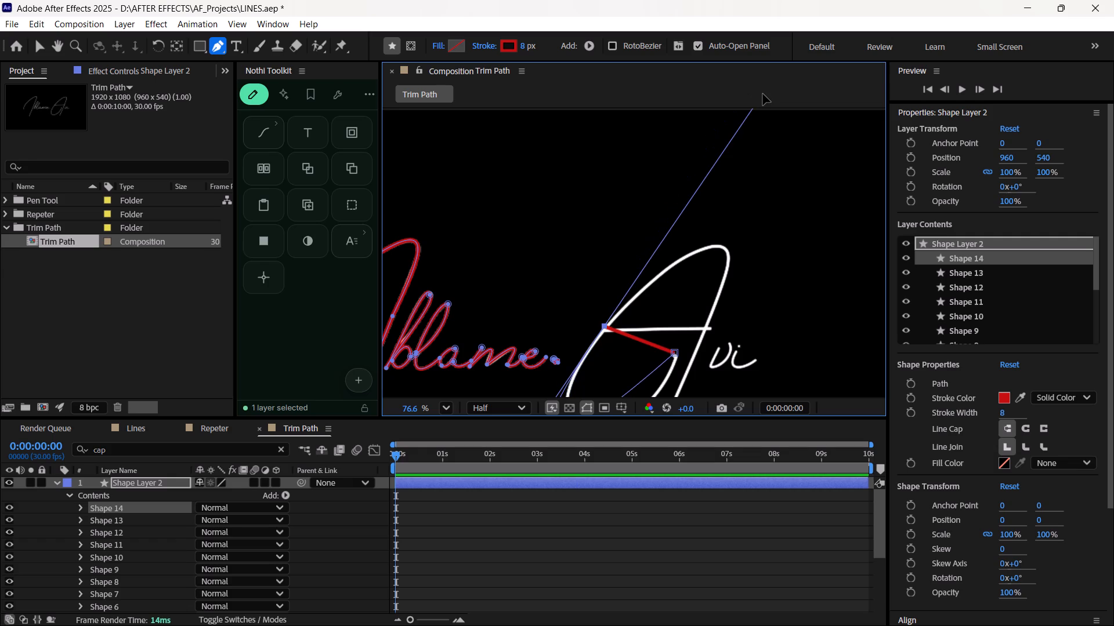
{"action": "left_click_drag", "start_coordinate": [763, 94], "coordinate": [758, 96], "text": "alt"}
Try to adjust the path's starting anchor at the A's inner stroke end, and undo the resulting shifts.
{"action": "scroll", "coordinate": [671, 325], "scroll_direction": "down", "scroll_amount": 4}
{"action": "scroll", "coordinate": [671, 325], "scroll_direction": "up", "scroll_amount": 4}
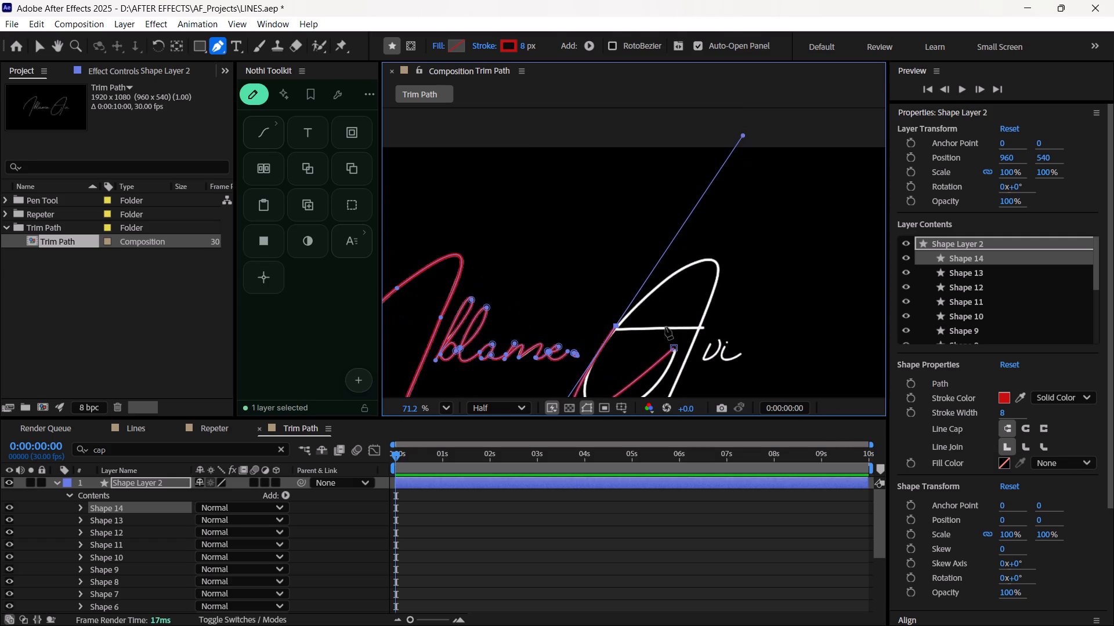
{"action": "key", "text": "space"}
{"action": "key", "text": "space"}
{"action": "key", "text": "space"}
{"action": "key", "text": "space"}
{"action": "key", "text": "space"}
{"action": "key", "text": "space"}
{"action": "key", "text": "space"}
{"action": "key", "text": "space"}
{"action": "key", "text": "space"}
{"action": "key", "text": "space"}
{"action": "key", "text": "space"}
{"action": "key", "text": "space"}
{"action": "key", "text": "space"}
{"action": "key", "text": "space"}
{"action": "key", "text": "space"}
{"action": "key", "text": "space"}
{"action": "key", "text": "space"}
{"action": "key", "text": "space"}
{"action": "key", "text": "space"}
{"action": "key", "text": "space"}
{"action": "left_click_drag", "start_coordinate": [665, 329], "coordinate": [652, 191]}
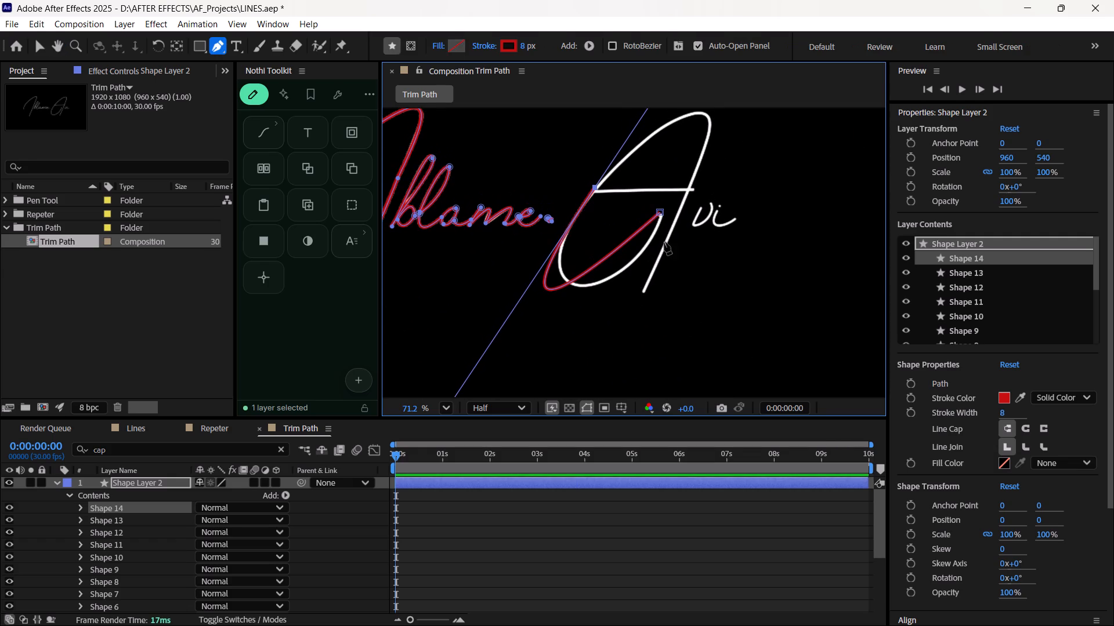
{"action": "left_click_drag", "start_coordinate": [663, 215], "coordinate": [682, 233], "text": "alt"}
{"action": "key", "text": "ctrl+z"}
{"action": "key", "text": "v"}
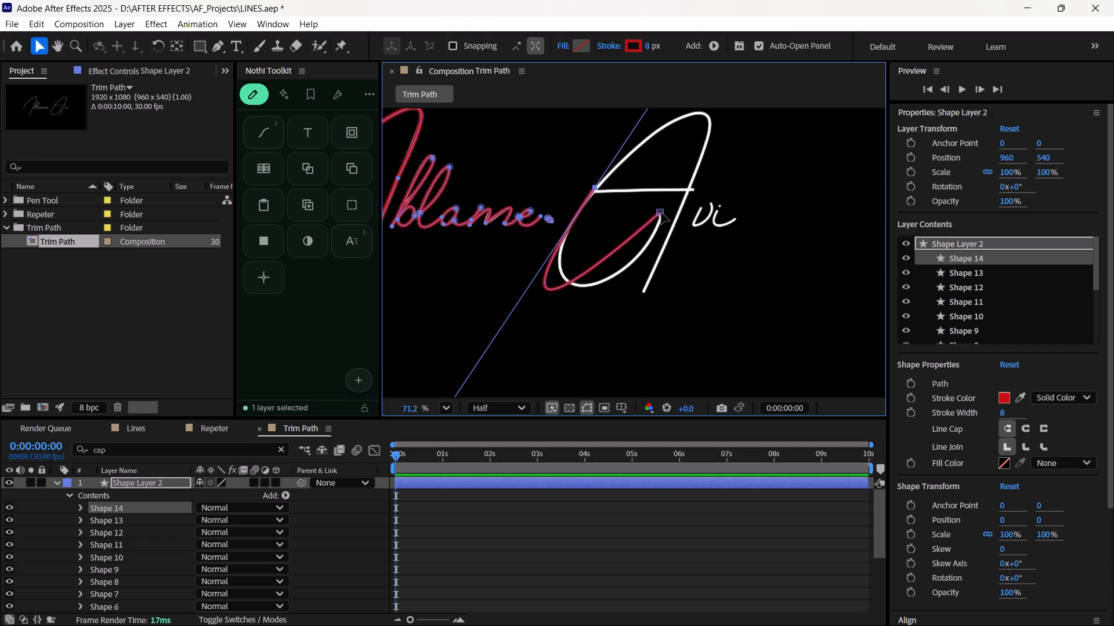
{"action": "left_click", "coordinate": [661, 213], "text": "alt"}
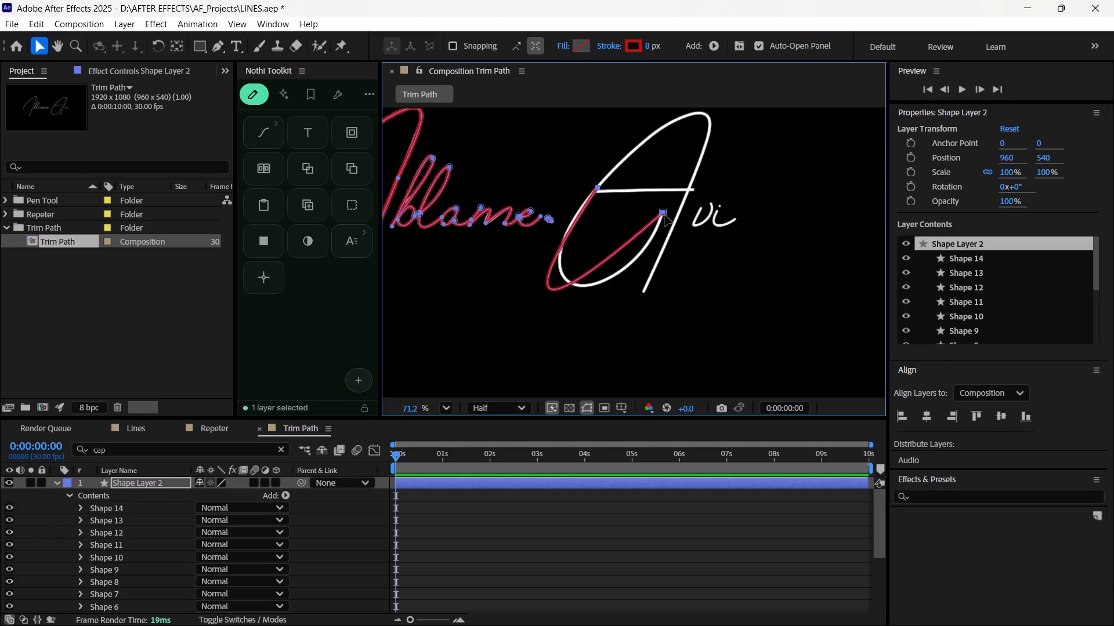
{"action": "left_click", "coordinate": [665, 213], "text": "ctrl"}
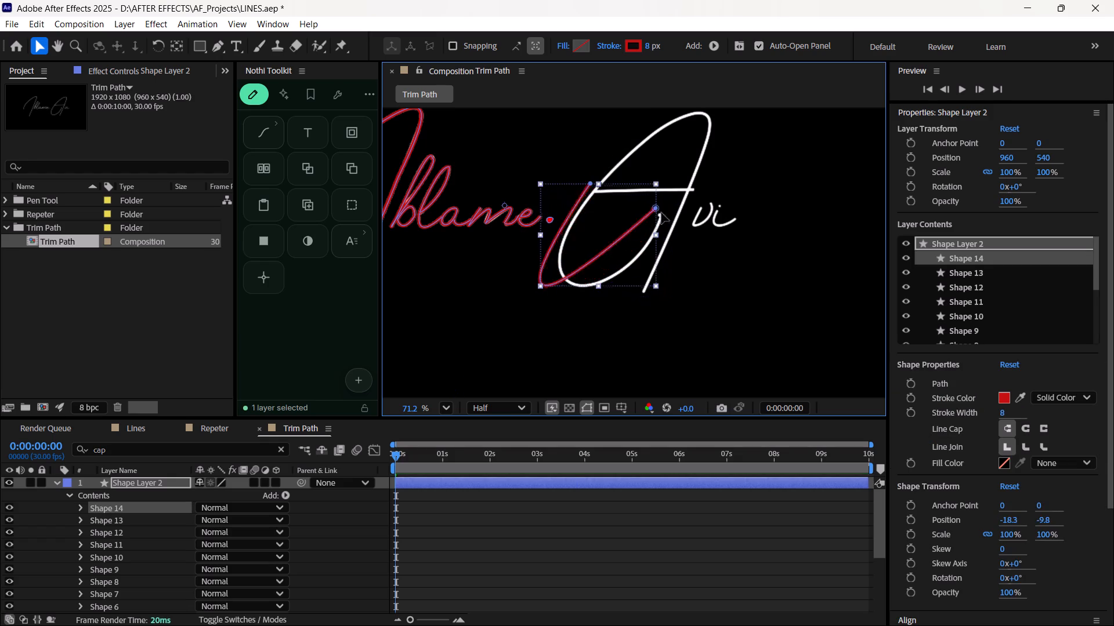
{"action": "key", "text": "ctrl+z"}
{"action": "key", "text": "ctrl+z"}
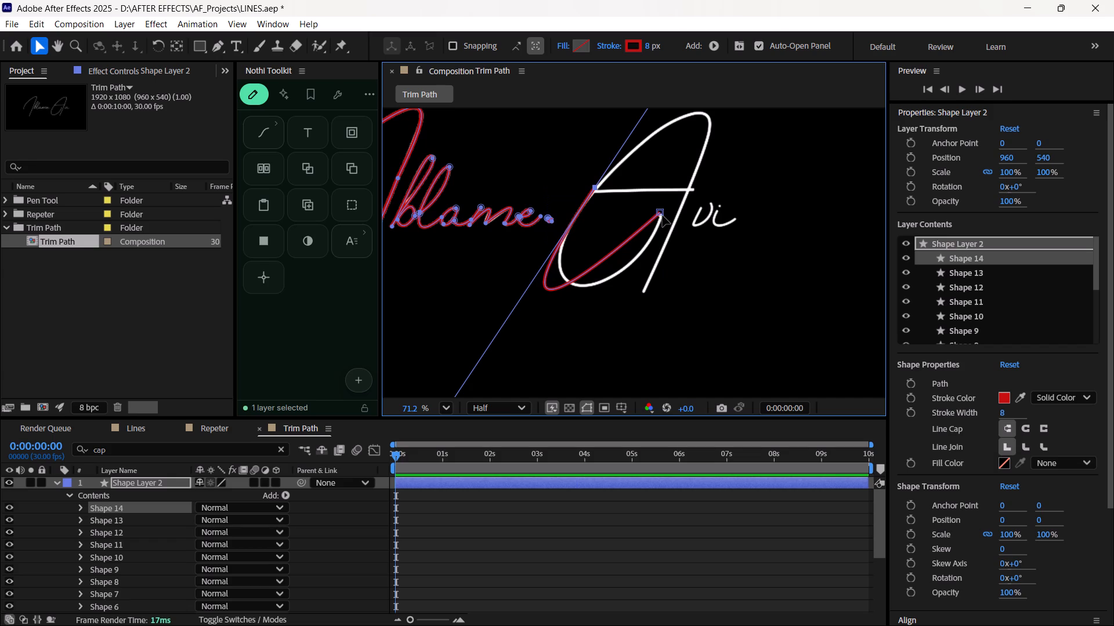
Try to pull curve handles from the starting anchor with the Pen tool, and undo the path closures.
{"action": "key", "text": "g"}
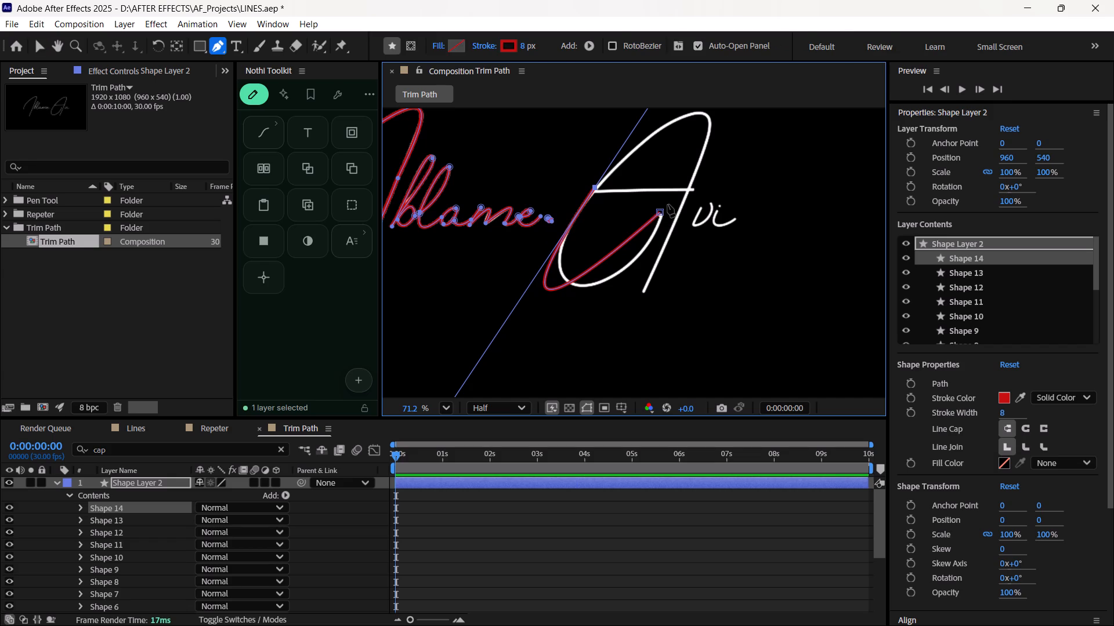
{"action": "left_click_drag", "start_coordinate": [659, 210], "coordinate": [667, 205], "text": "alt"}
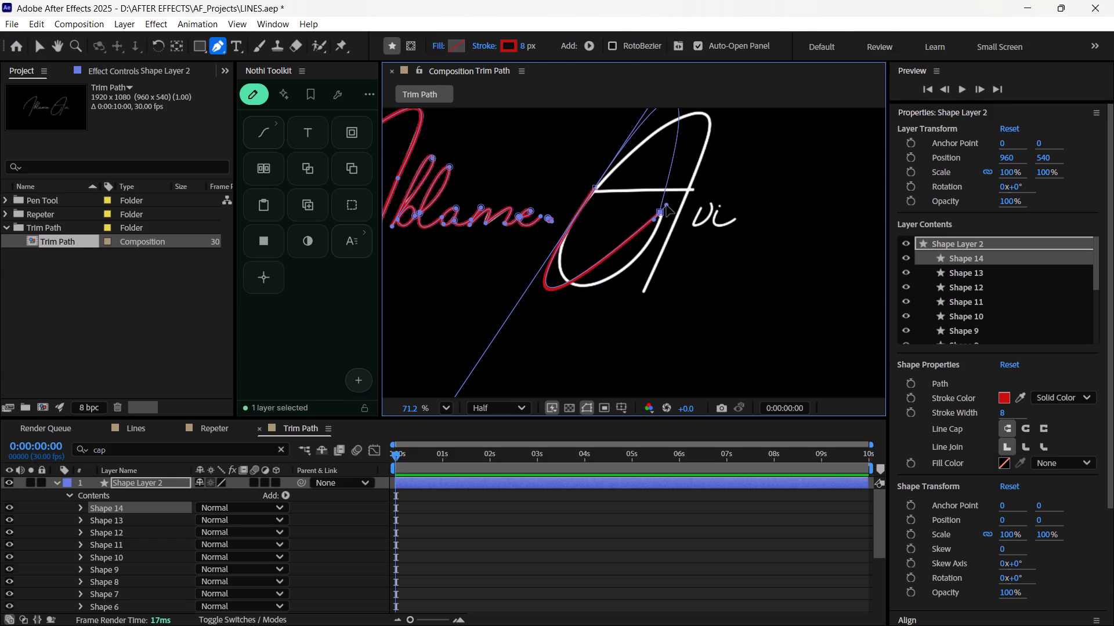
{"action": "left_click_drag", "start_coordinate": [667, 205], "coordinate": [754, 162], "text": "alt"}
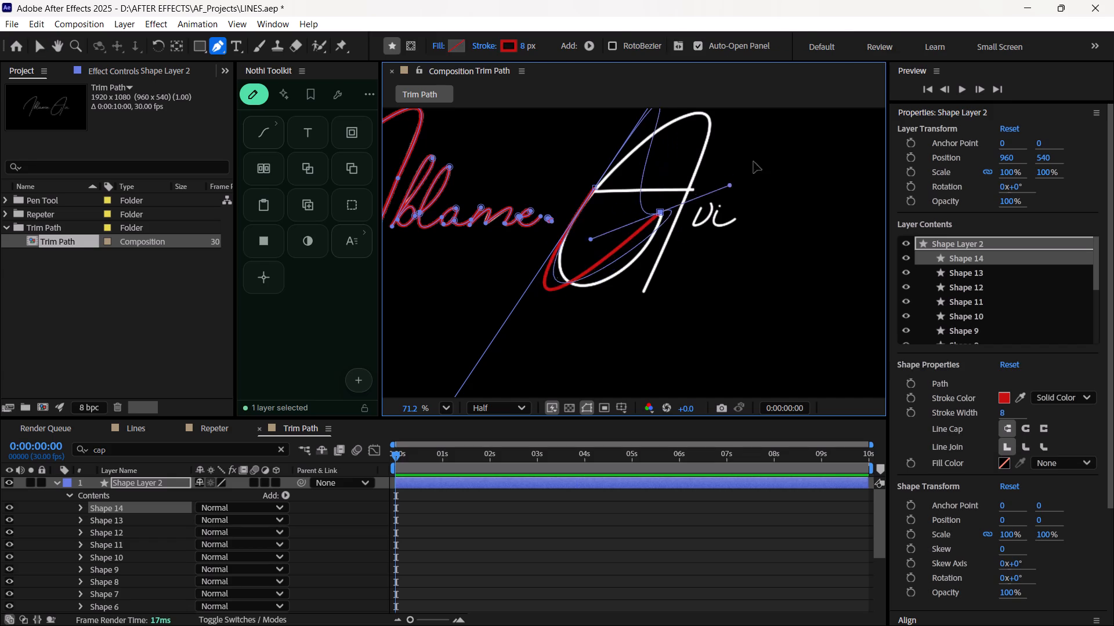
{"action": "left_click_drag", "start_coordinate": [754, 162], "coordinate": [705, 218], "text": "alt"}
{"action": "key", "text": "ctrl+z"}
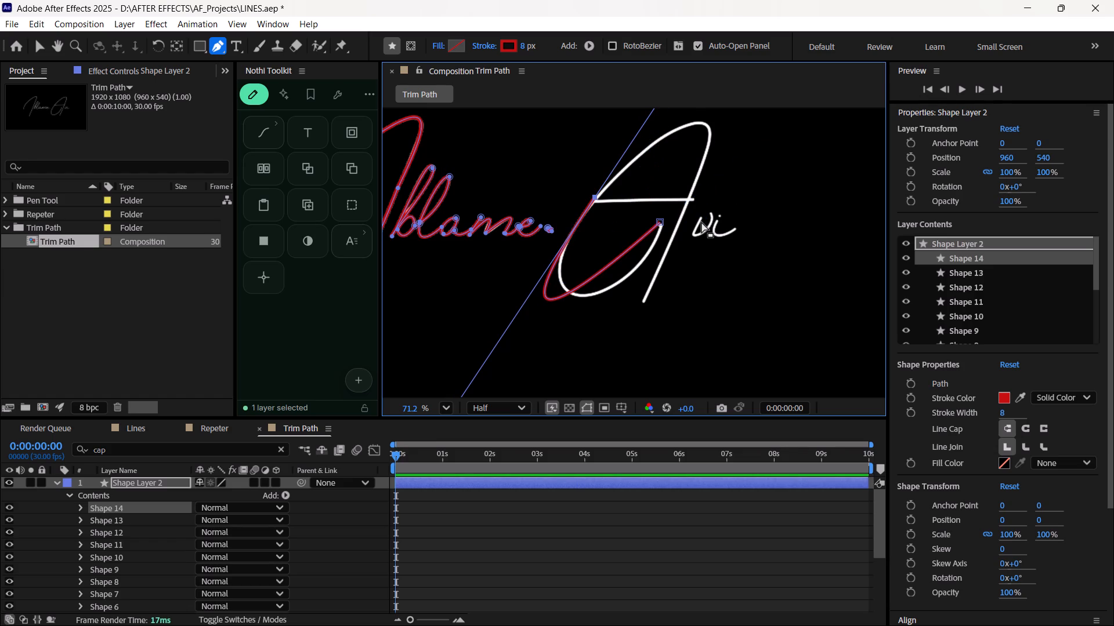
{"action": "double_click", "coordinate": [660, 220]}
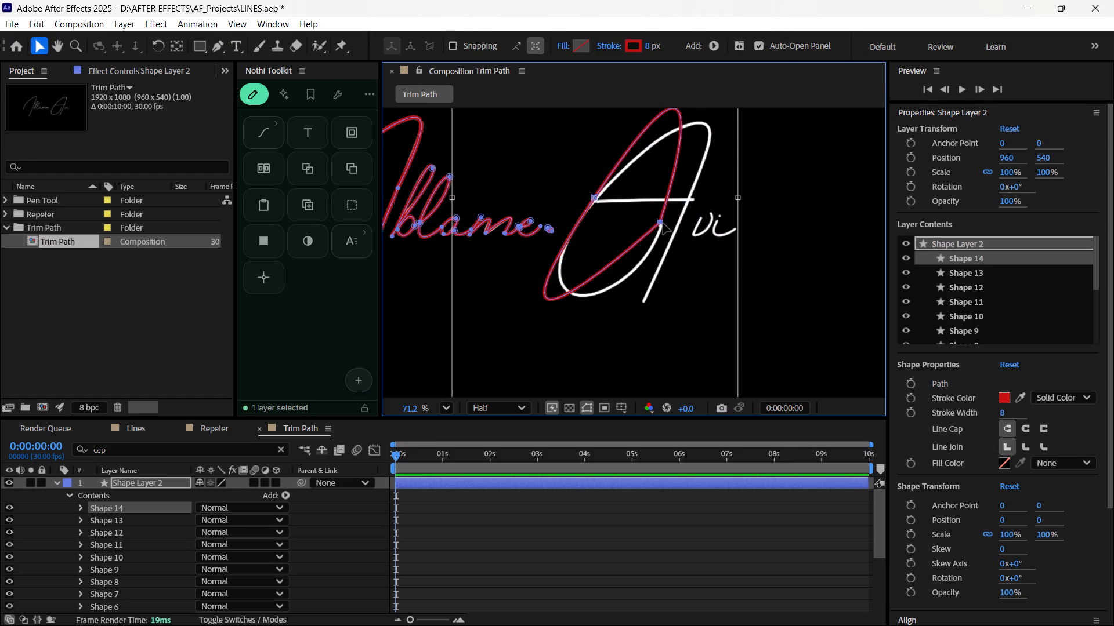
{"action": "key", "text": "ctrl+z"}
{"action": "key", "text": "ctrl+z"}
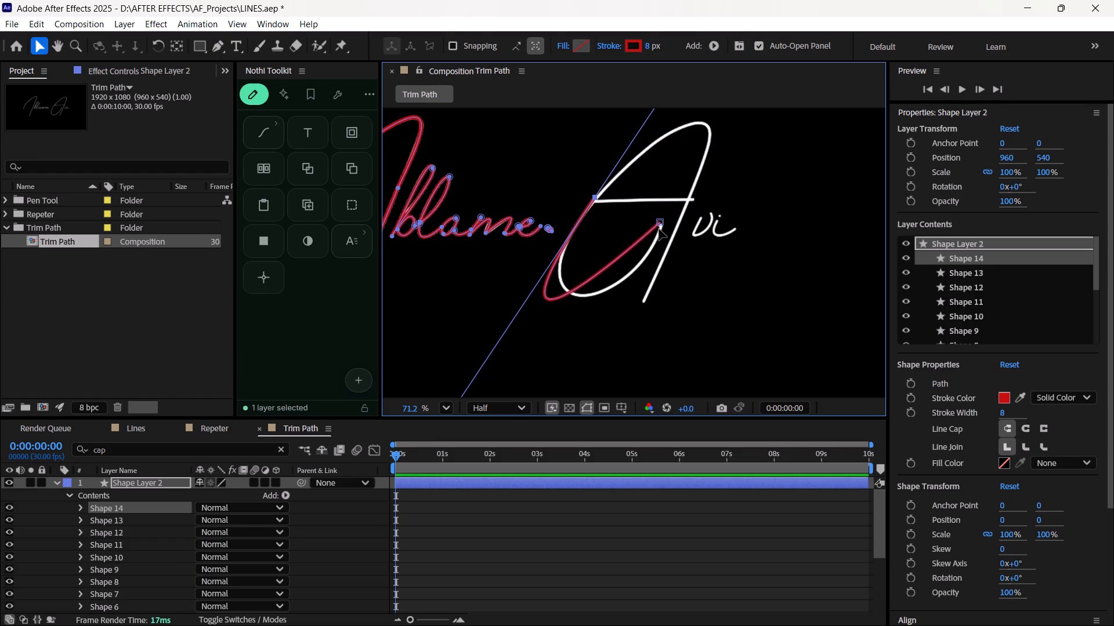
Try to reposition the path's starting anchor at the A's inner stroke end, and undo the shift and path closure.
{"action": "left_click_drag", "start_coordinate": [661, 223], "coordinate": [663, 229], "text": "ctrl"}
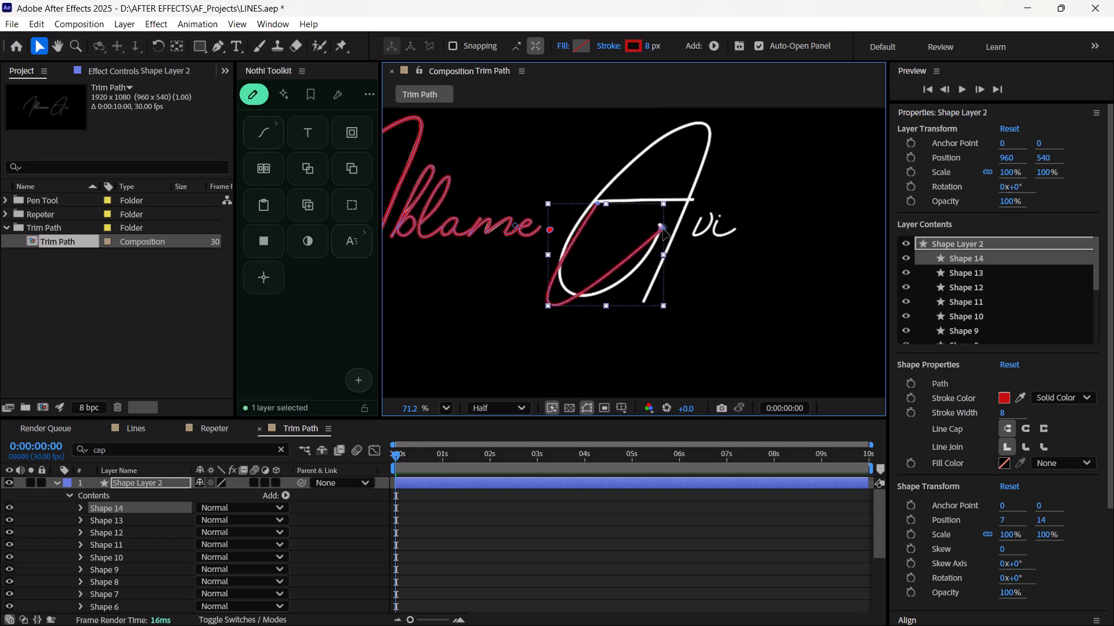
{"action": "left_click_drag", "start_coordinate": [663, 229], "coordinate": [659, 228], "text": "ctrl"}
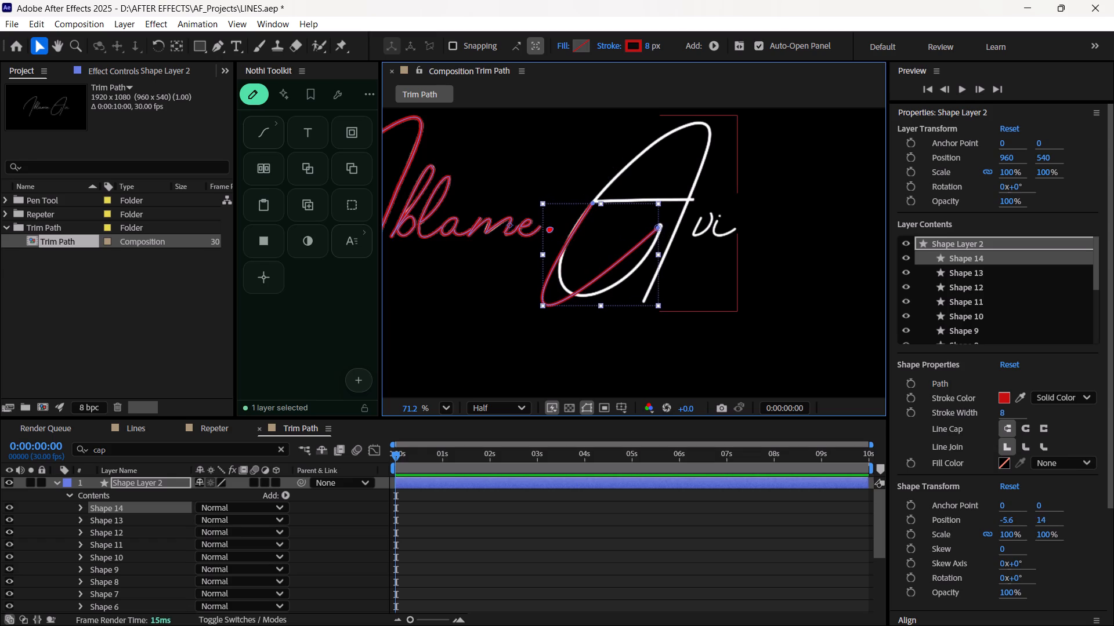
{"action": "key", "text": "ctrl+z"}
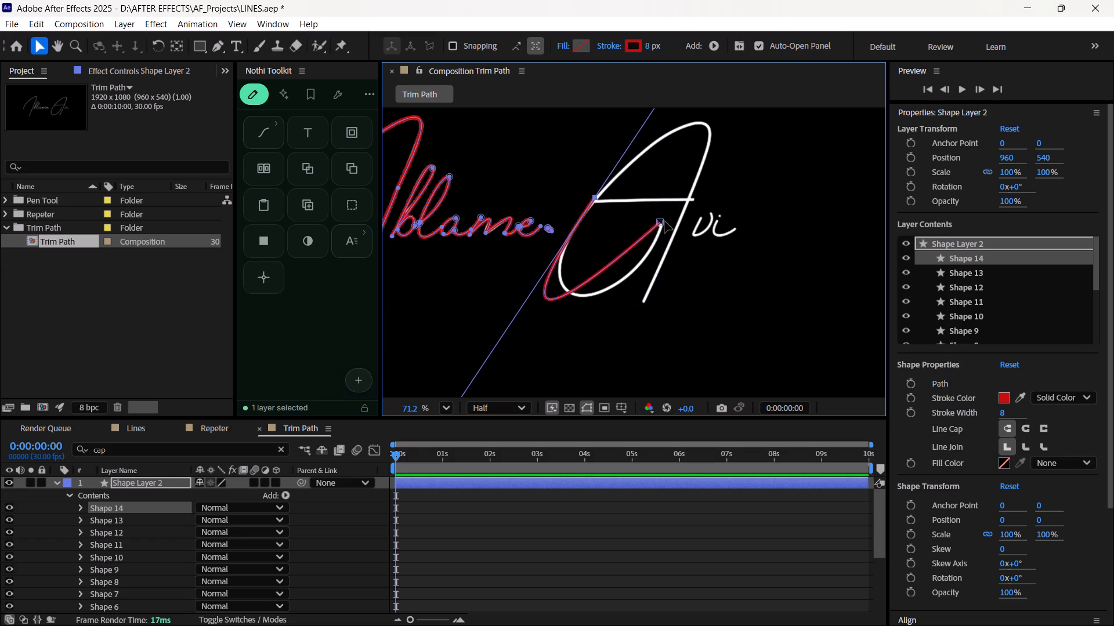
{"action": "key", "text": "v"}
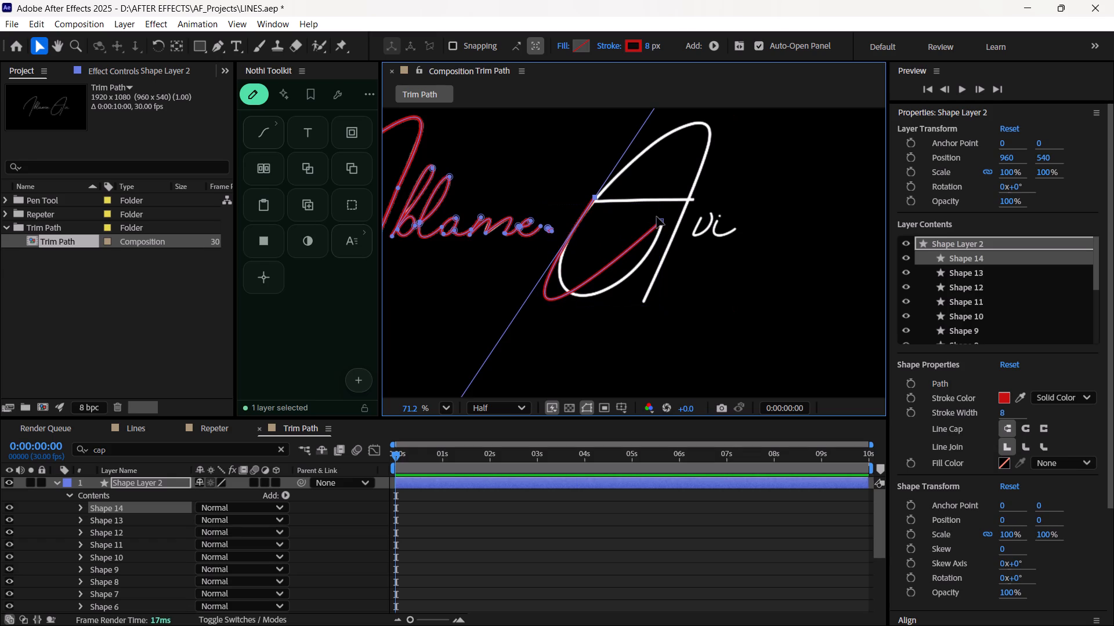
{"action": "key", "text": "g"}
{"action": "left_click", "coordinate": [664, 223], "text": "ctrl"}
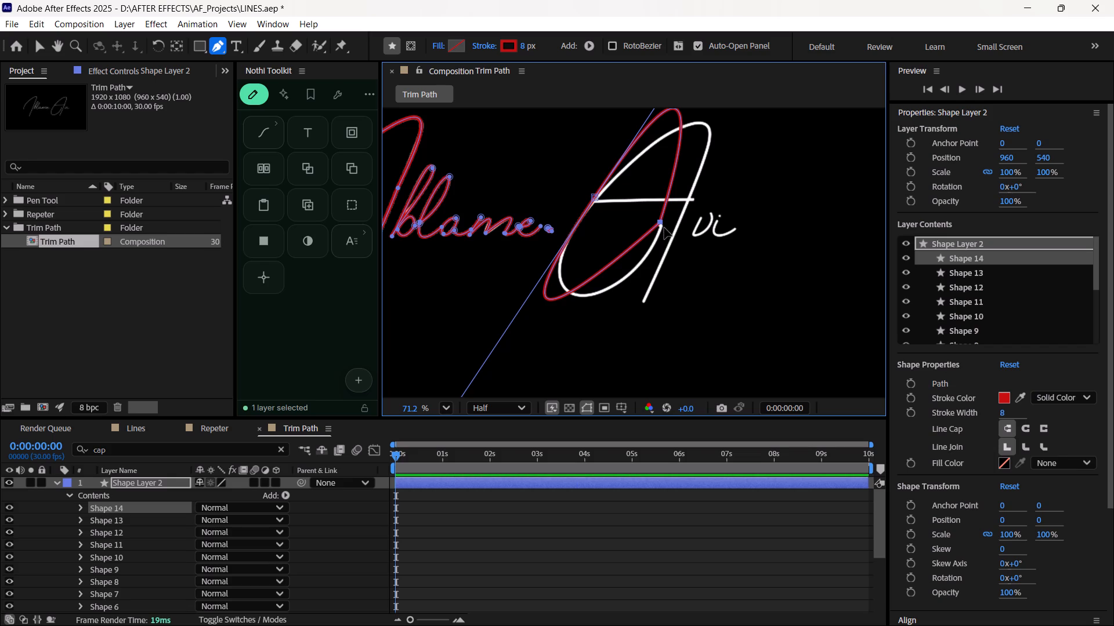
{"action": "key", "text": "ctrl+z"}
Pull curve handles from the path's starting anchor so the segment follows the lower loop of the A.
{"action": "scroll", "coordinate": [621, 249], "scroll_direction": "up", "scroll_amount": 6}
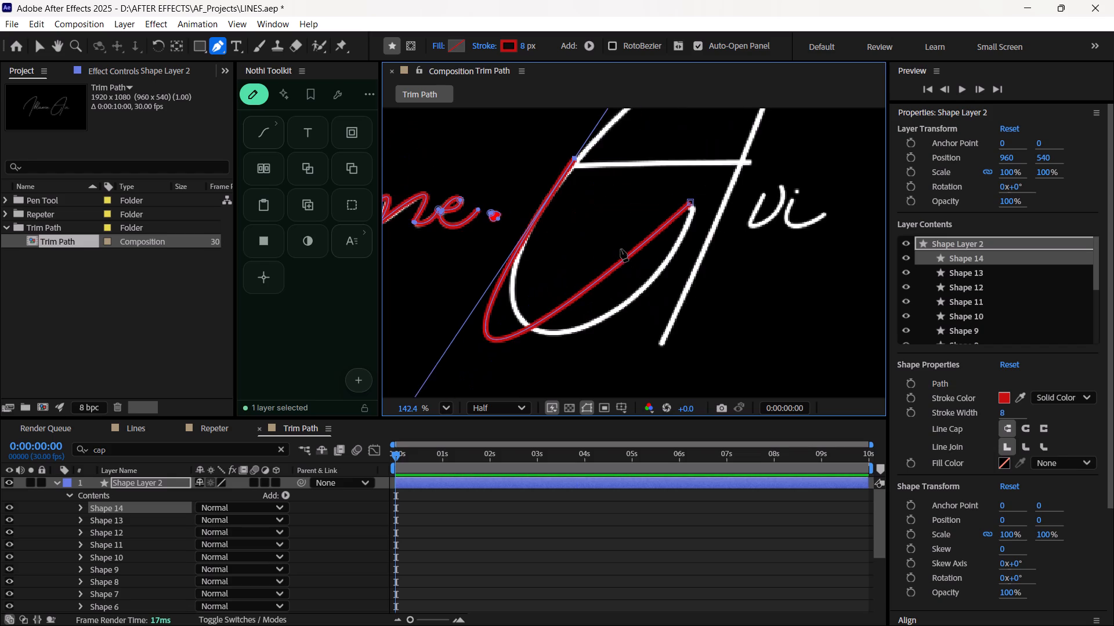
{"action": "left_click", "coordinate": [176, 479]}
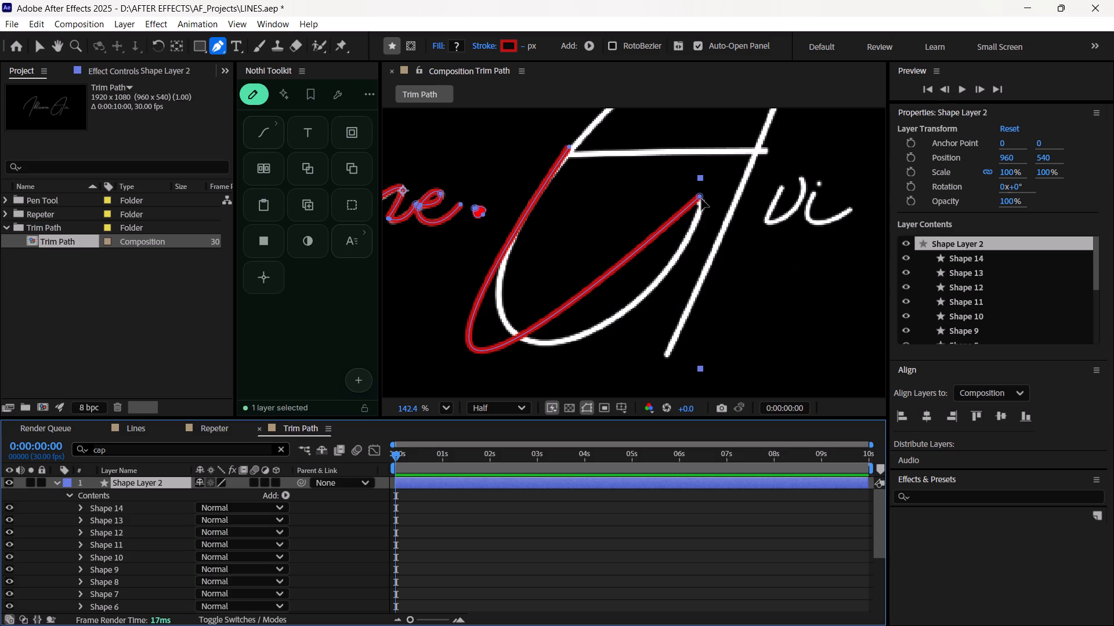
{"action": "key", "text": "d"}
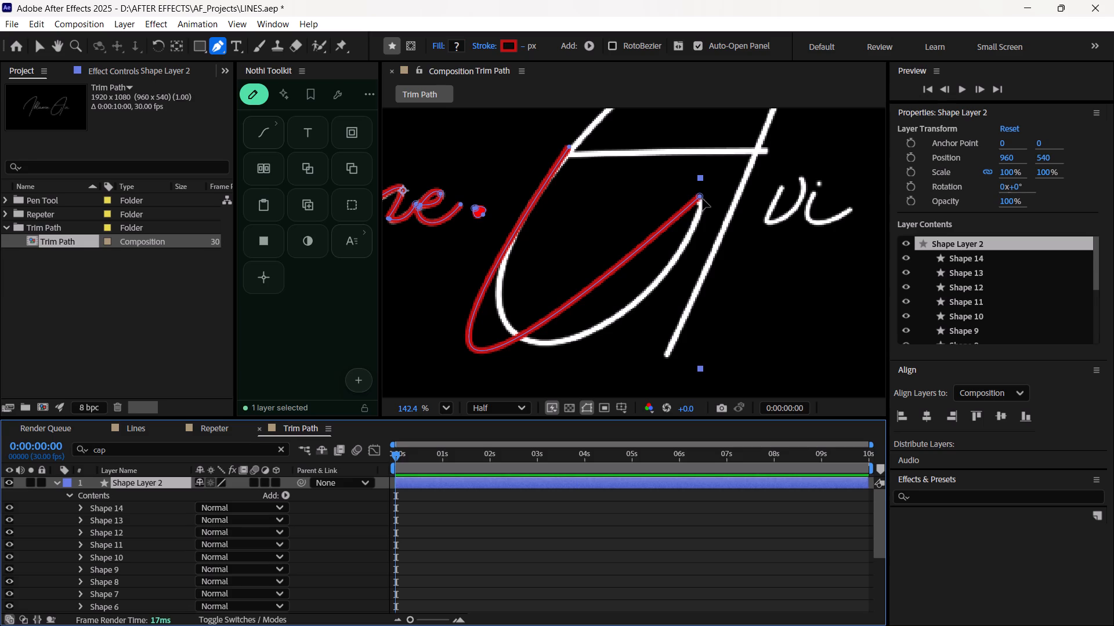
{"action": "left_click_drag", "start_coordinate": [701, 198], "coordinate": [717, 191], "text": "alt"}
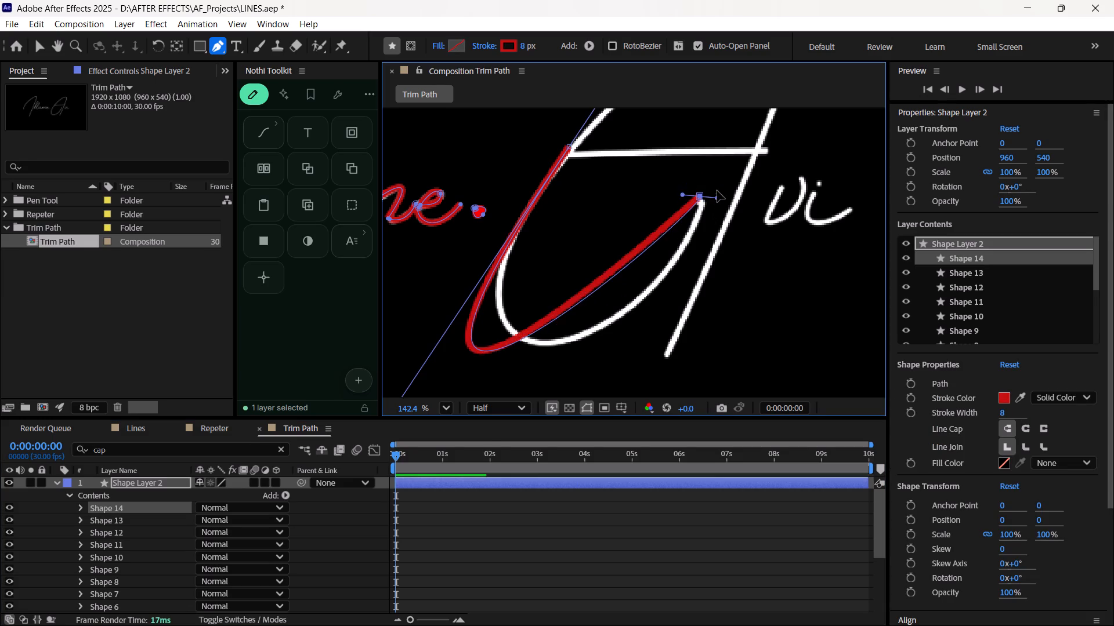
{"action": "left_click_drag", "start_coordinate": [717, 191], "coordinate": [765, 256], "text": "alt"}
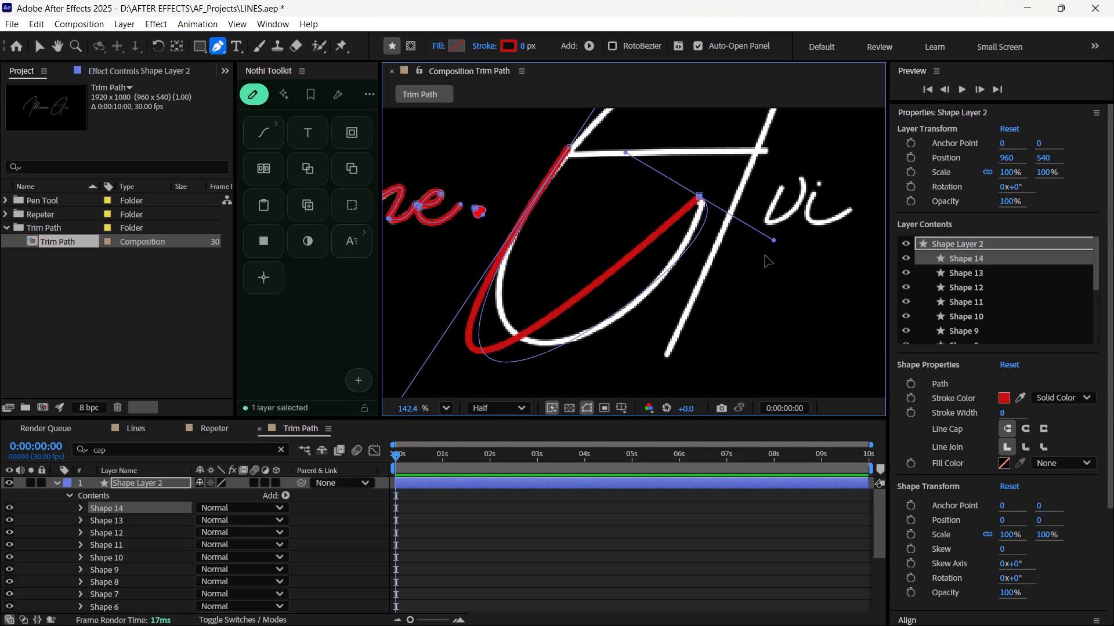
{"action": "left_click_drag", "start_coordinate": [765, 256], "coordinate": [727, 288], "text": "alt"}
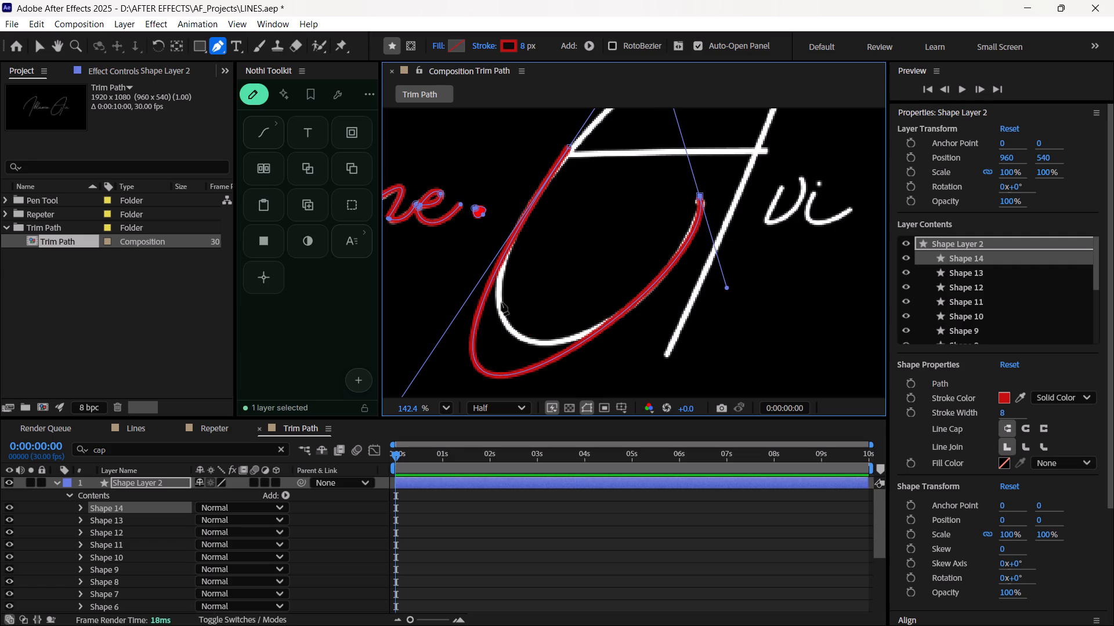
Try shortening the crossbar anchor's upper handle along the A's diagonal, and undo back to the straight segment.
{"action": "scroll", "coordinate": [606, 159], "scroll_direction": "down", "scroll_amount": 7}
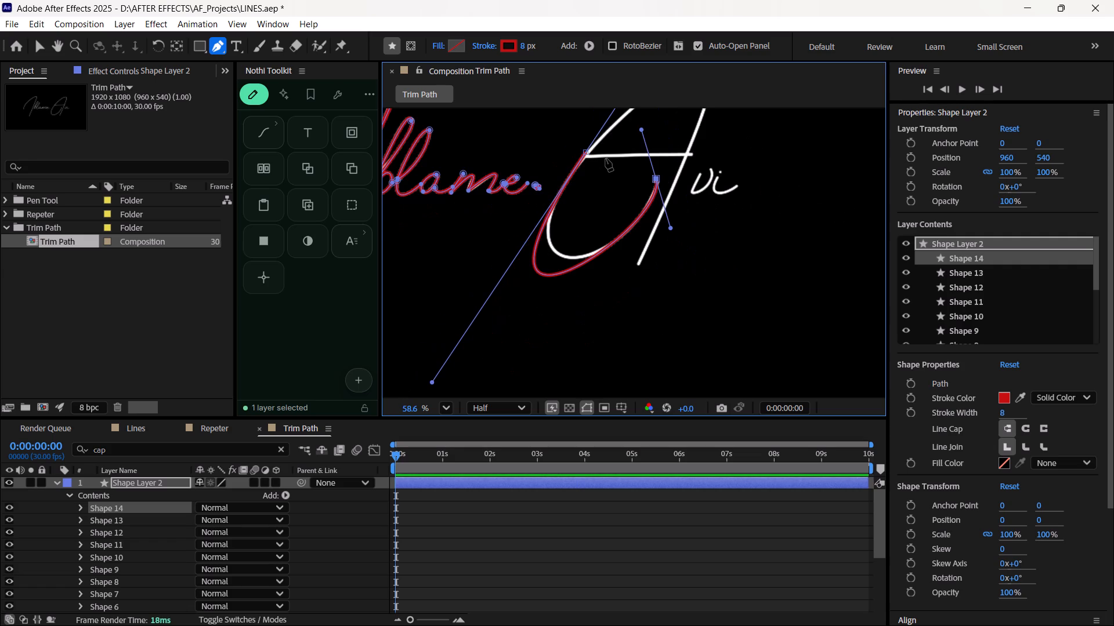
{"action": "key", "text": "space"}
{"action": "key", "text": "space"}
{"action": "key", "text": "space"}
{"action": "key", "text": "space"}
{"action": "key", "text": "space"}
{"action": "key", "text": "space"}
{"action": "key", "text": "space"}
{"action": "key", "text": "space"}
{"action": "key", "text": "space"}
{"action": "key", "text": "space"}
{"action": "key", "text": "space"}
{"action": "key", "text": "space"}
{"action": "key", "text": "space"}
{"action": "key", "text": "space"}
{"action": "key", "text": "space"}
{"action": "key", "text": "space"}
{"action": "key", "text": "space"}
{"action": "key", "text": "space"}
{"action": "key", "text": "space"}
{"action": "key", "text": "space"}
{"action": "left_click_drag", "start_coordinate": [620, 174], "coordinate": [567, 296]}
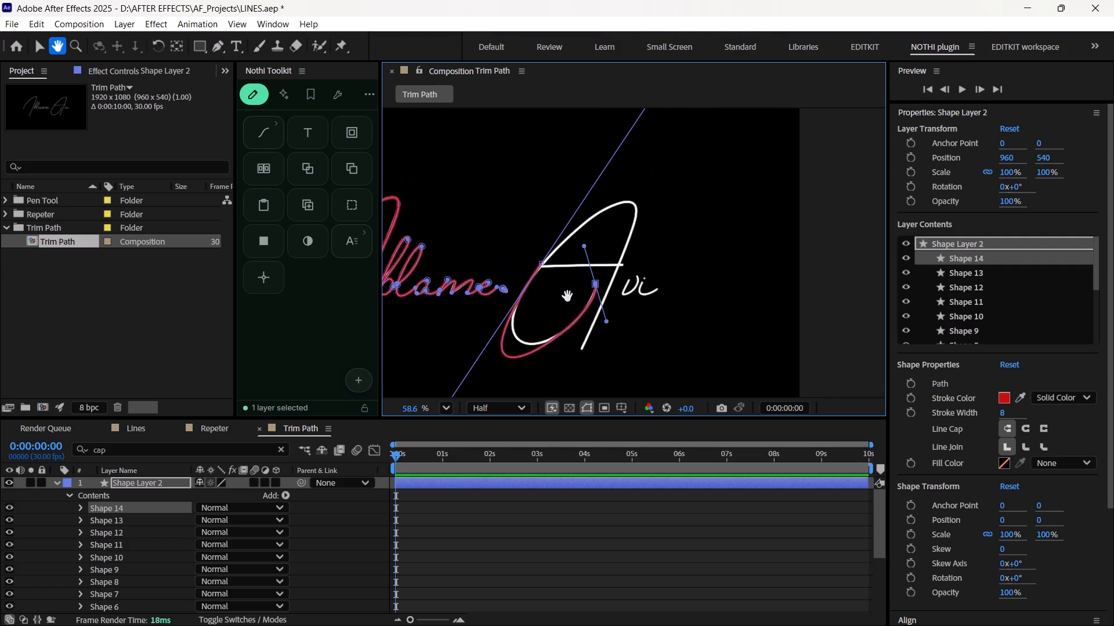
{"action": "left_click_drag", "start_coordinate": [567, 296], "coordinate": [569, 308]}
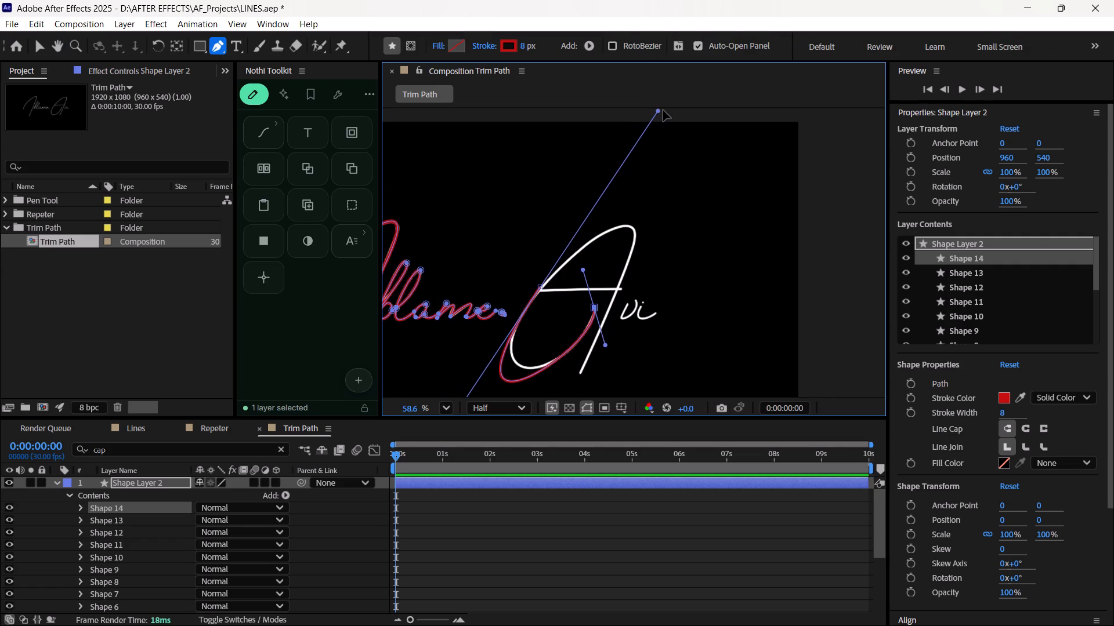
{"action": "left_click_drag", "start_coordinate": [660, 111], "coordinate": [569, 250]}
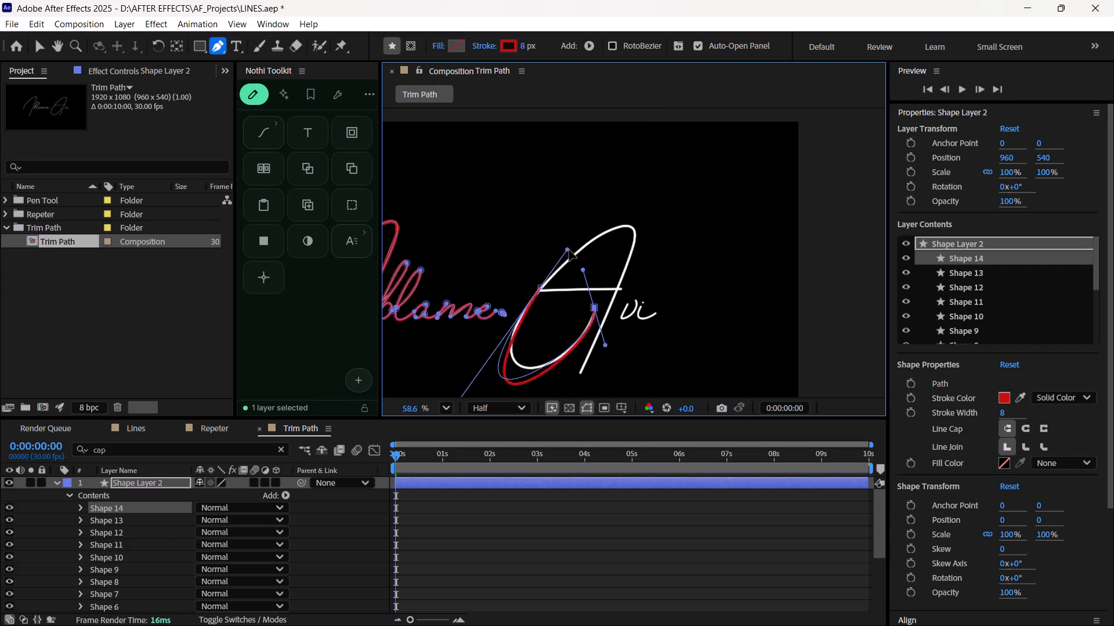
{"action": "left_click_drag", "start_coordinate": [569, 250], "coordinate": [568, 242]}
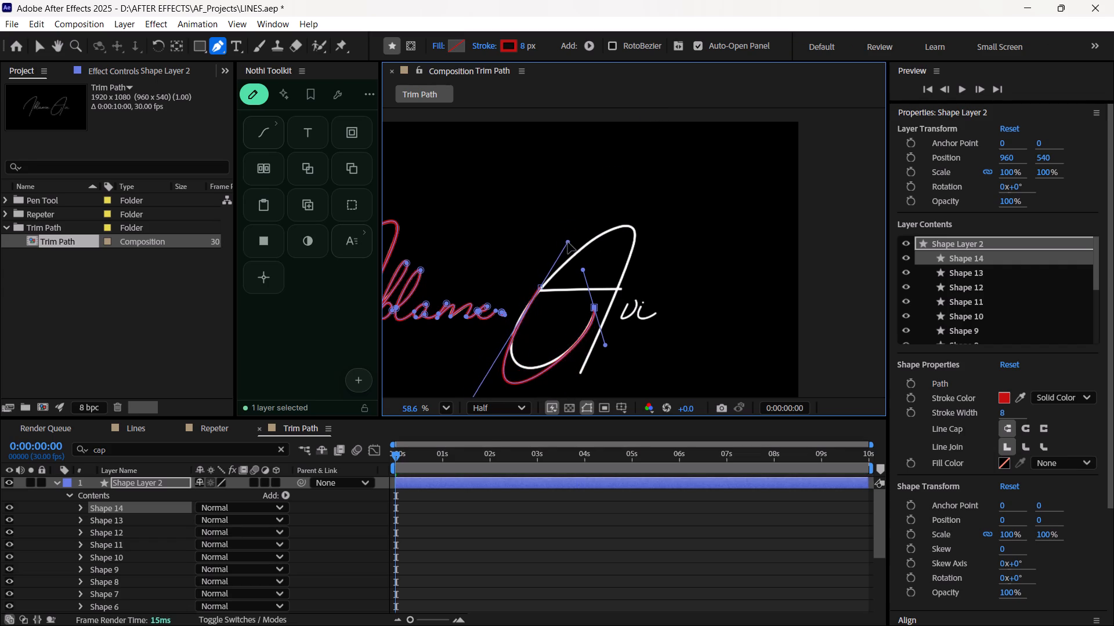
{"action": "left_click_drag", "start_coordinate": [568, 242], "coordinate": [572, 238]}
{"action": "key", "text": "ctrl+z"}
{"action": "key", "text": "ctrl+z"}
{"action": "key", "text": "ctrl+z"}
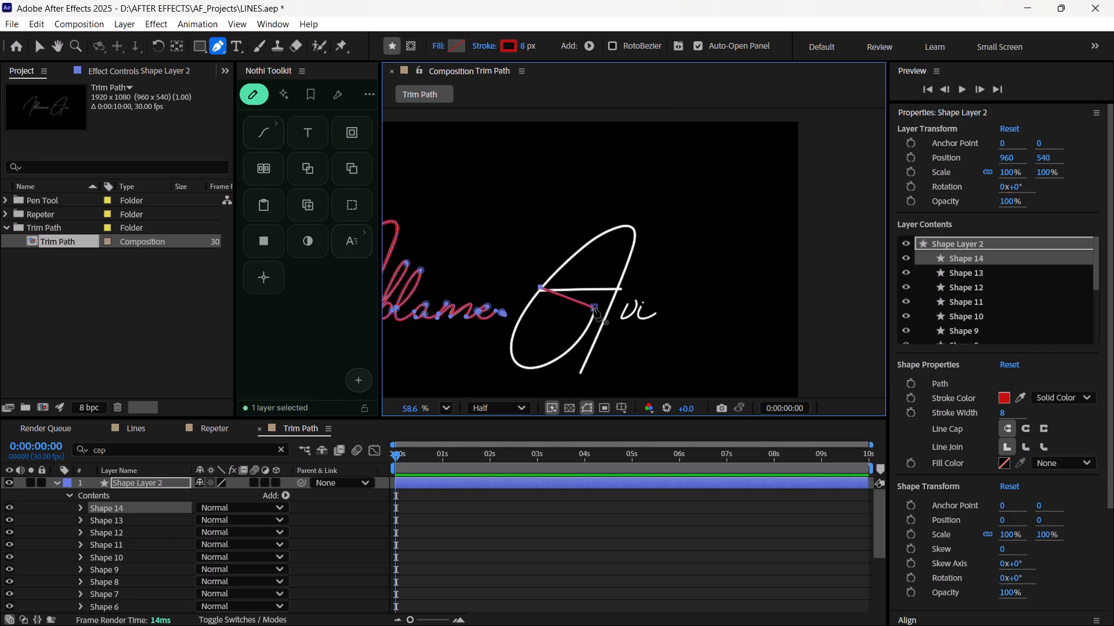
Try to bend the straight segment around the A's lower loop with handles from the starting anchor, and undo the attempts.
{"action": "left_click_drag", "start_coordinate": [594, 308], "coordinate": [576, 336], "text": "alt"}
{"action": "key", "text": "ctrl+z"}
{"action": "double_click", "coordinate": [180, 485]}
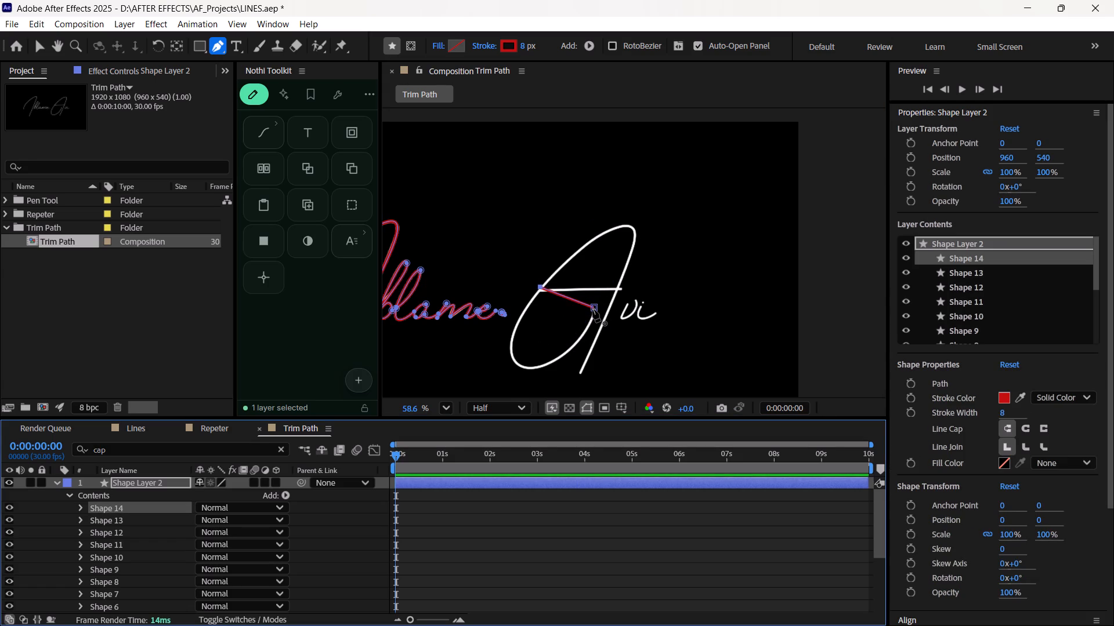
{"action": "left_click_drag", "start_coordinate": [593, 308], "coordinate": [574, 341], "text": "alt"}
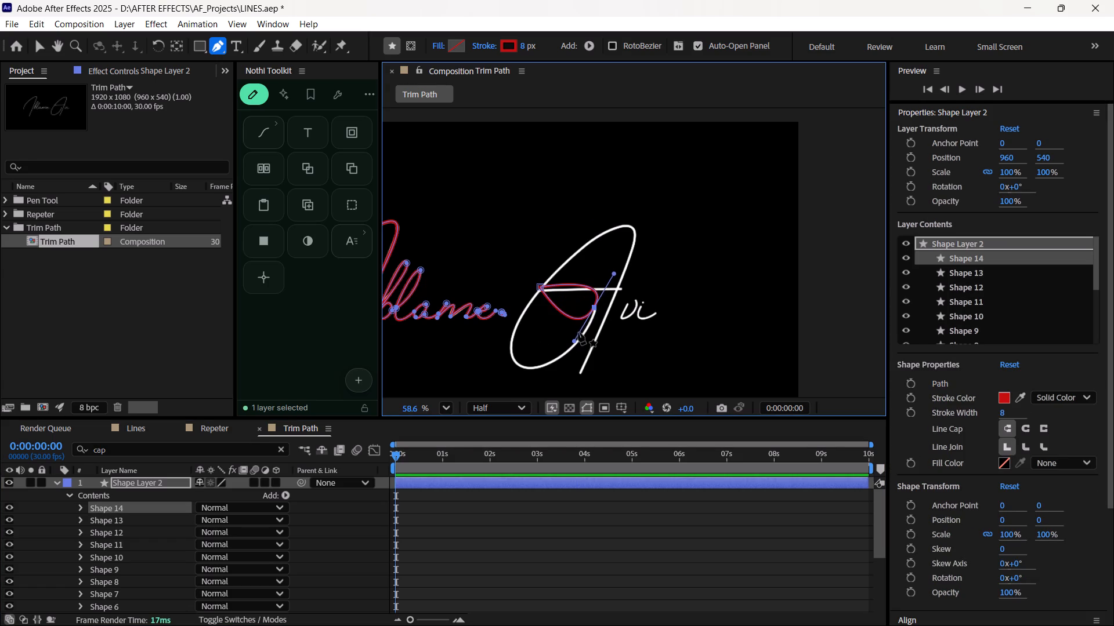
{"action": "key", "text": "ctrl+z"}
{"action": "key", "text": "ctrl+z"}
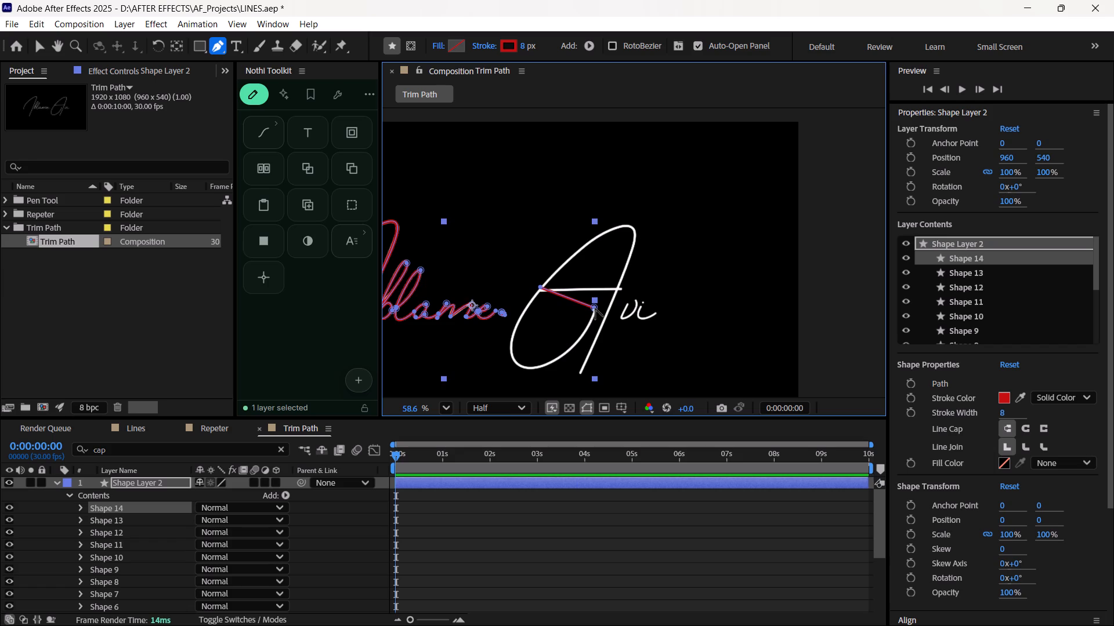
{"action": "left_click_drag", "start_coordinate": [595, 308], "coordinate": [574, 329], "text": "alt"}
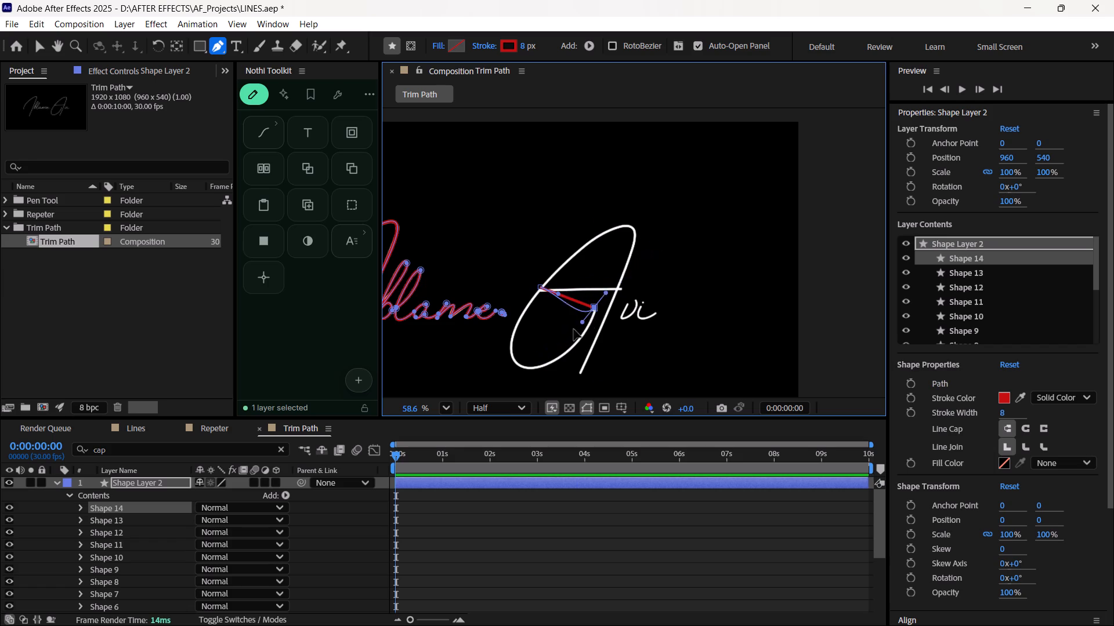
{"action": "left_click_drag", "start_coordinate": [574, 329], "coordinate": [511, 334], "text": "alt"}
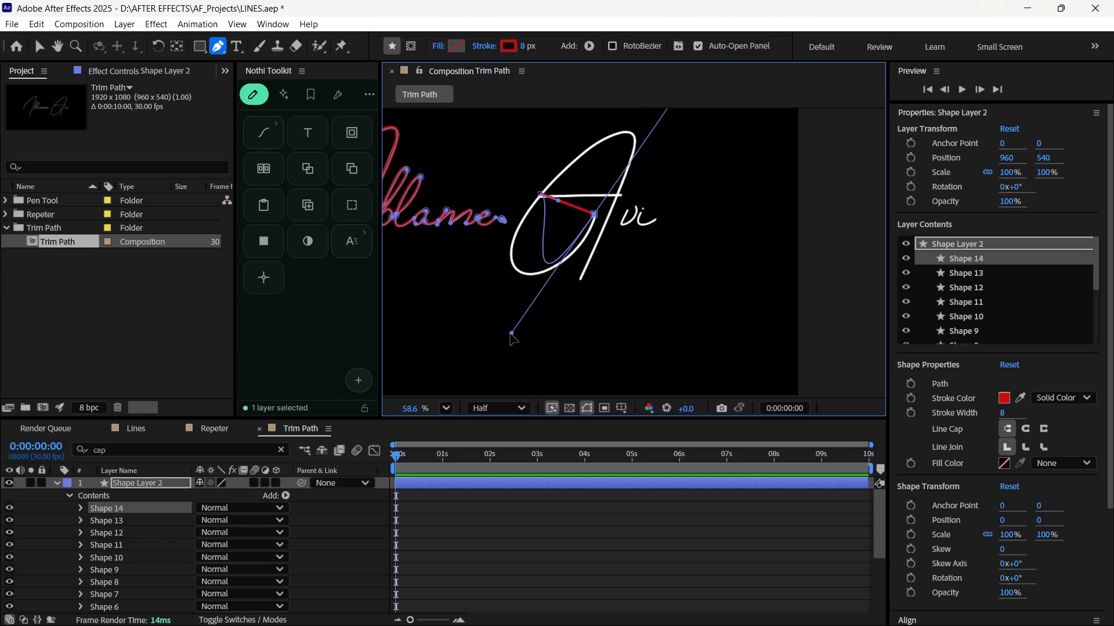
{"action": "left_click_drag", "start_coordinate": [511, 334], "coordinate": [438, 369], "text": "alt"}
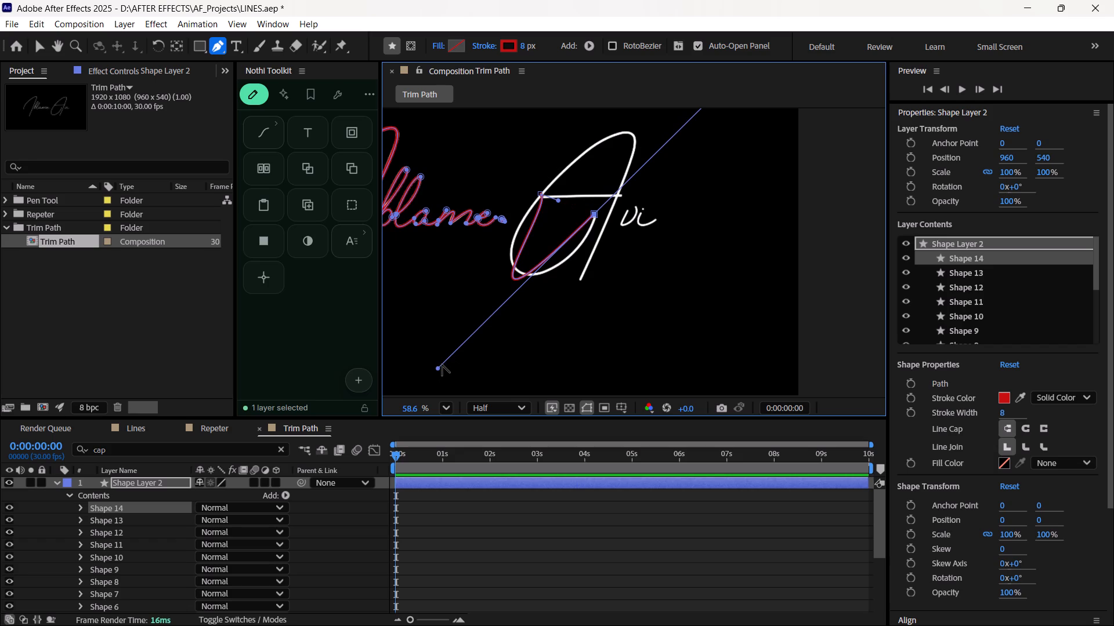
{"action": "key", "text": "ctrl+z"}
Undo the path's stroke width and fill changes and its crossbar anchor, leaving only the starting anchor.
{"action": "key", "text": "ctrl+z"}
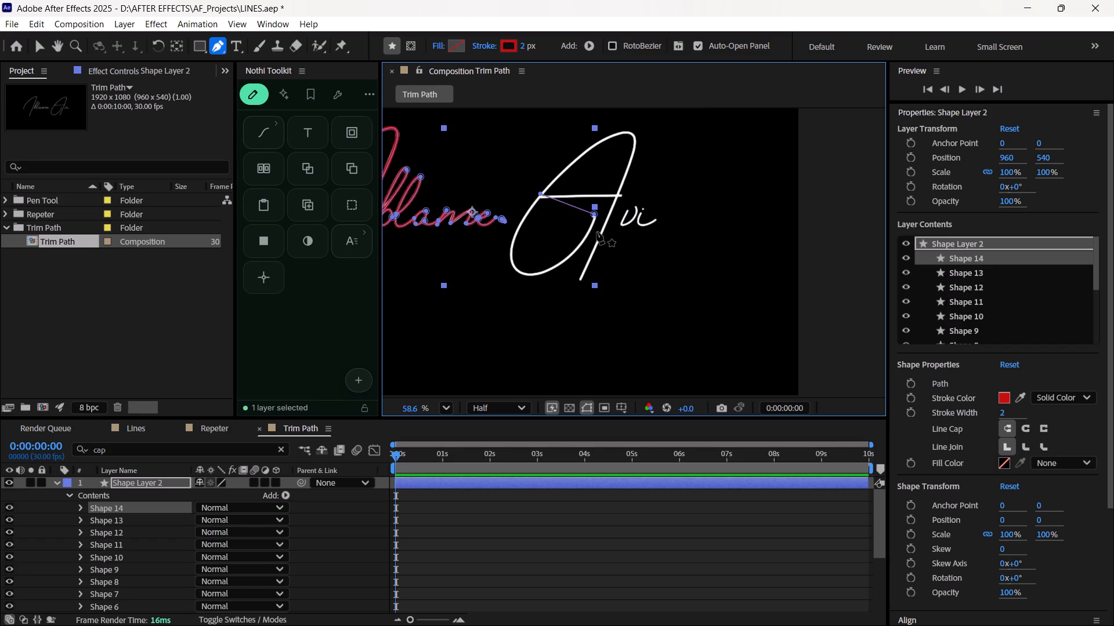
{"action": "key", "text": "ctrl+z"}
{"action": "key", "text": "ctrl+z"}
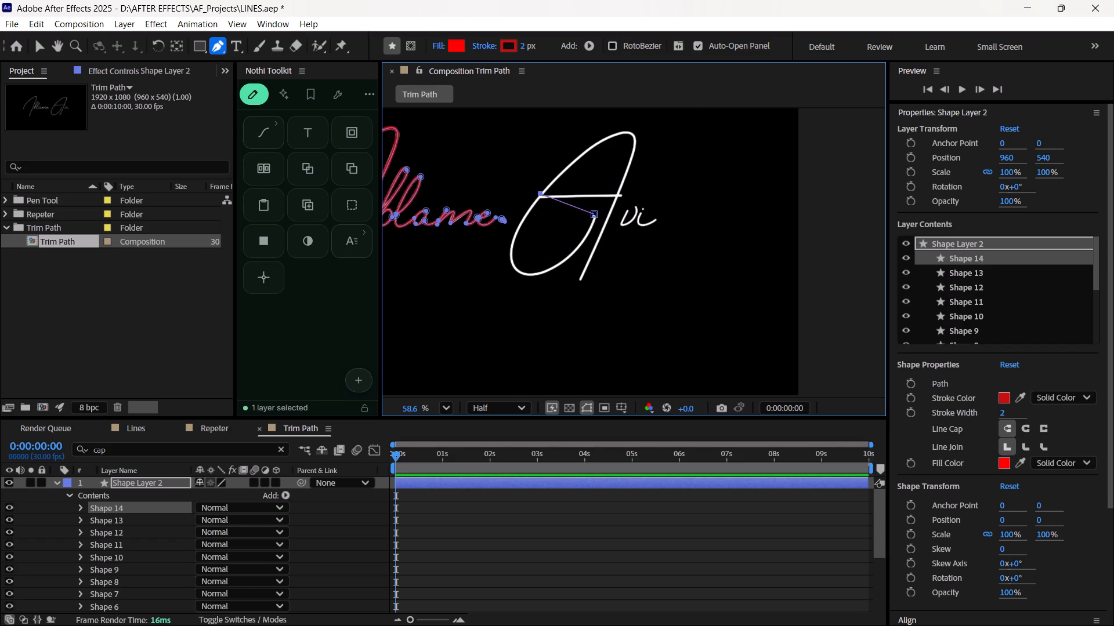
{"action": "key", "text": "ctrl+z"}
Set the single-anchor path's fill to None and its stroke width to 8 px.
{"action": "left_click", "coordinate": [441, 42]}
{"action": "left_click", "coordinate": [476, 274]}
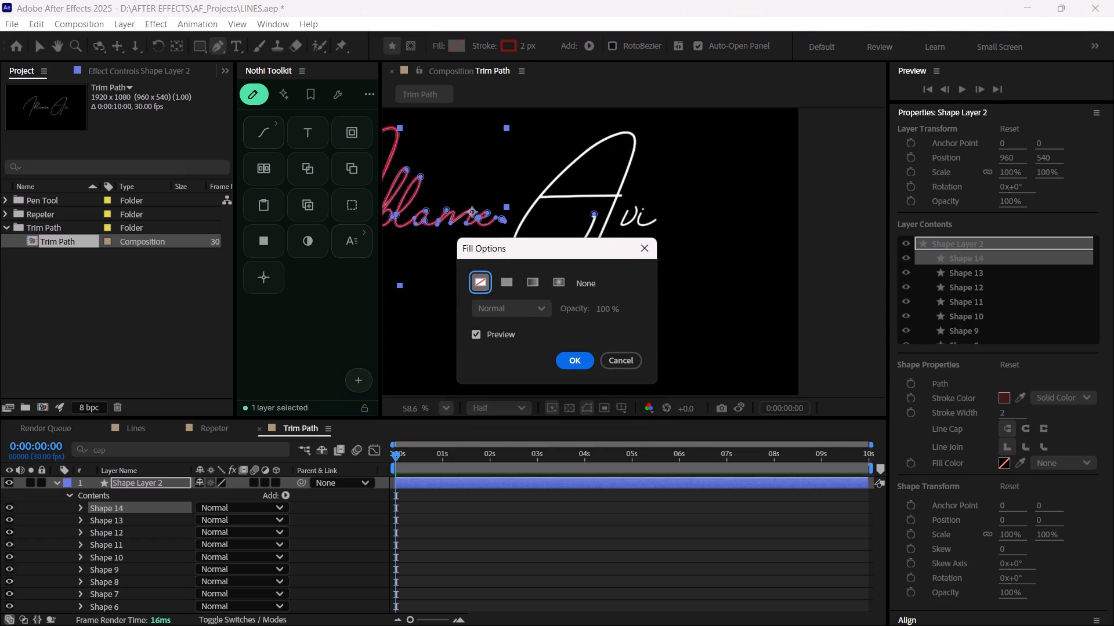
{"action": "left_click", "coordinate": [561, 358]}
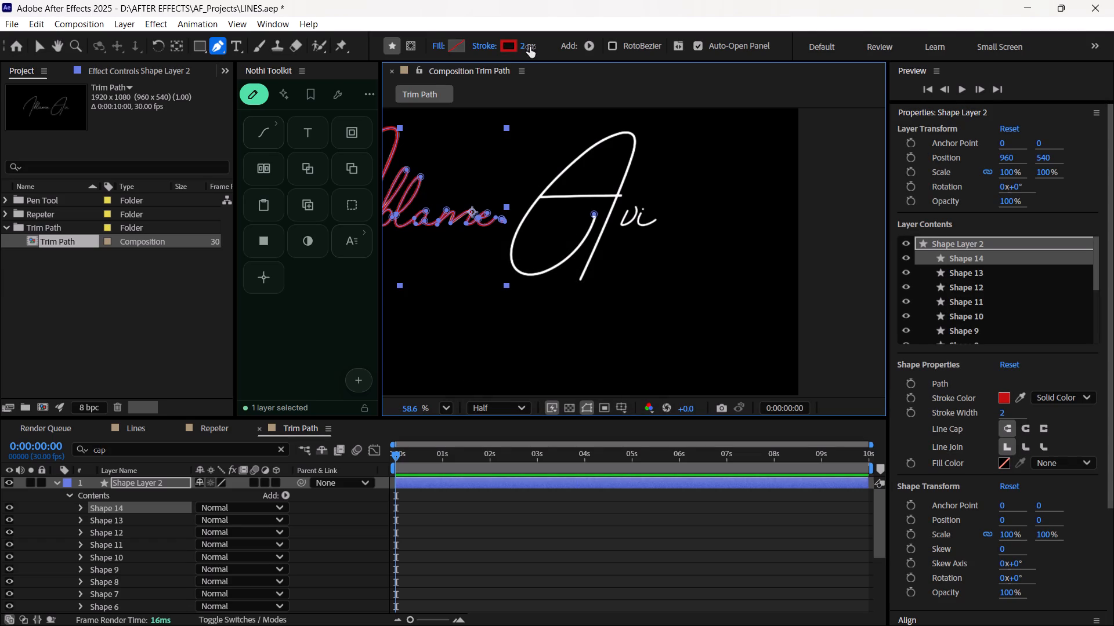
{"action": "left_click_drag", "start_coordinate": [522, 46], "coordinate": [541, 55]}
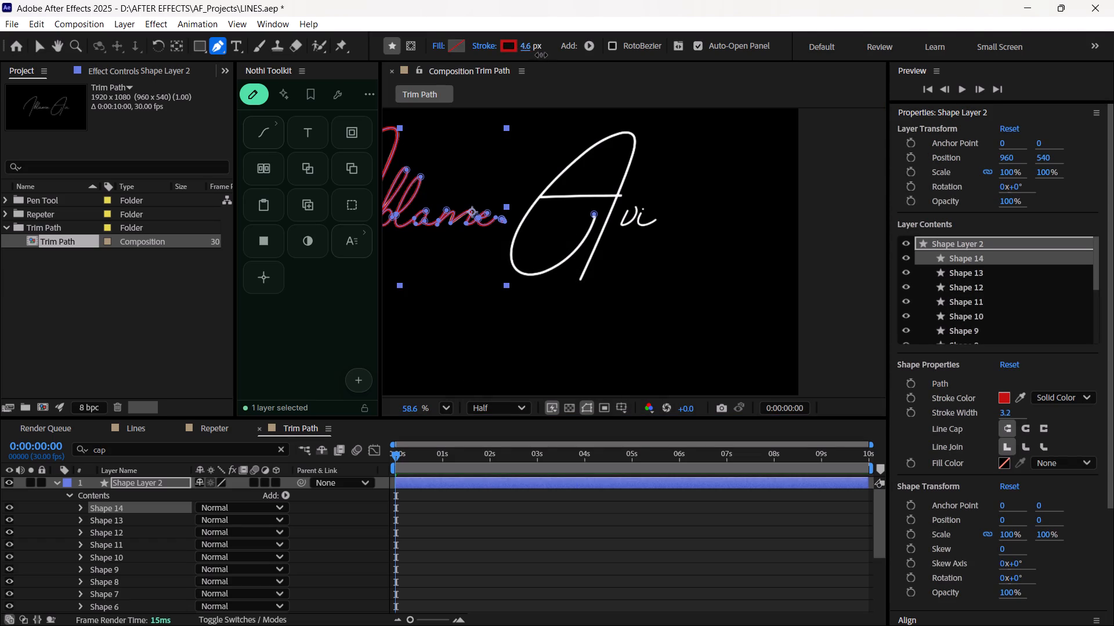
{"action": "left_click_drag", "start_coordinate": [541, 55], "coordinate": [566, 60]}
{"action": "left_click_drag", "start_coordinate": [566, 60], "coordinate": [569, 60]}
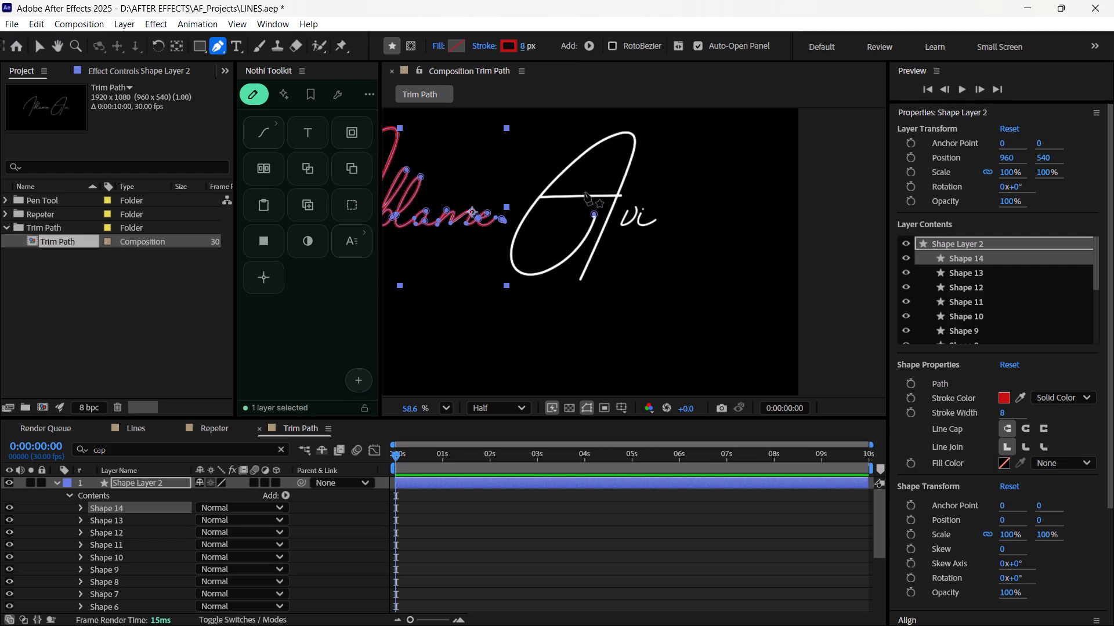
Move the starting anchor onto the tip of the A's inner hook and add a segment to the crossbar's left end.
{"action": "scroll", "coordinate": [588, 196], "scroll_direction": "up", "scroll_amount": 5}
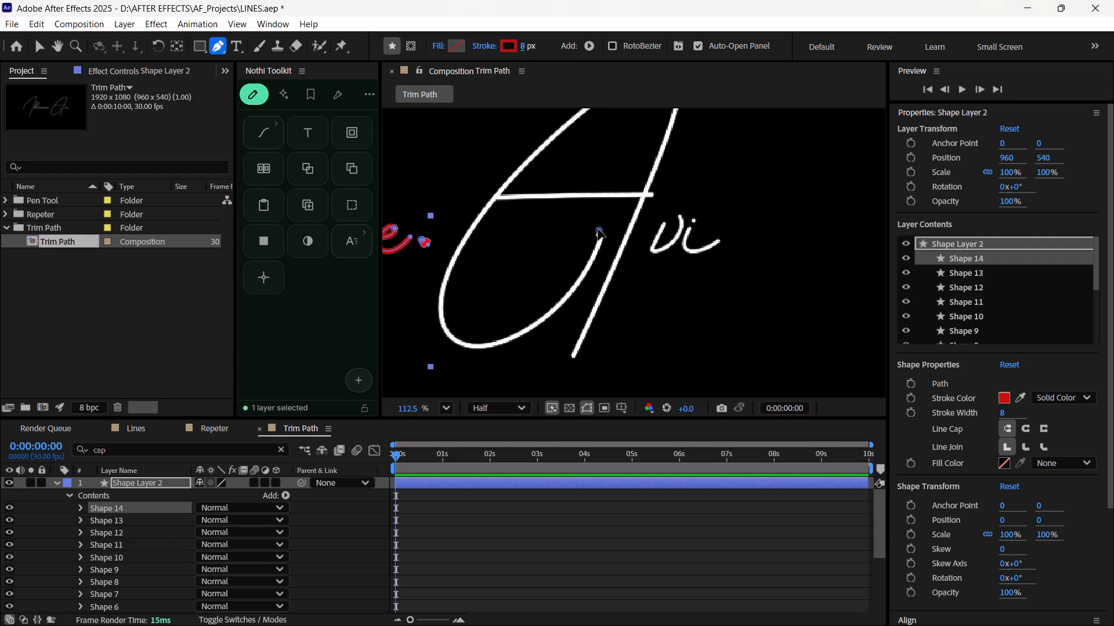
{"action": "left_click_drag", "start_coordinate": [598, 229], "coordinate": [599, 236]}
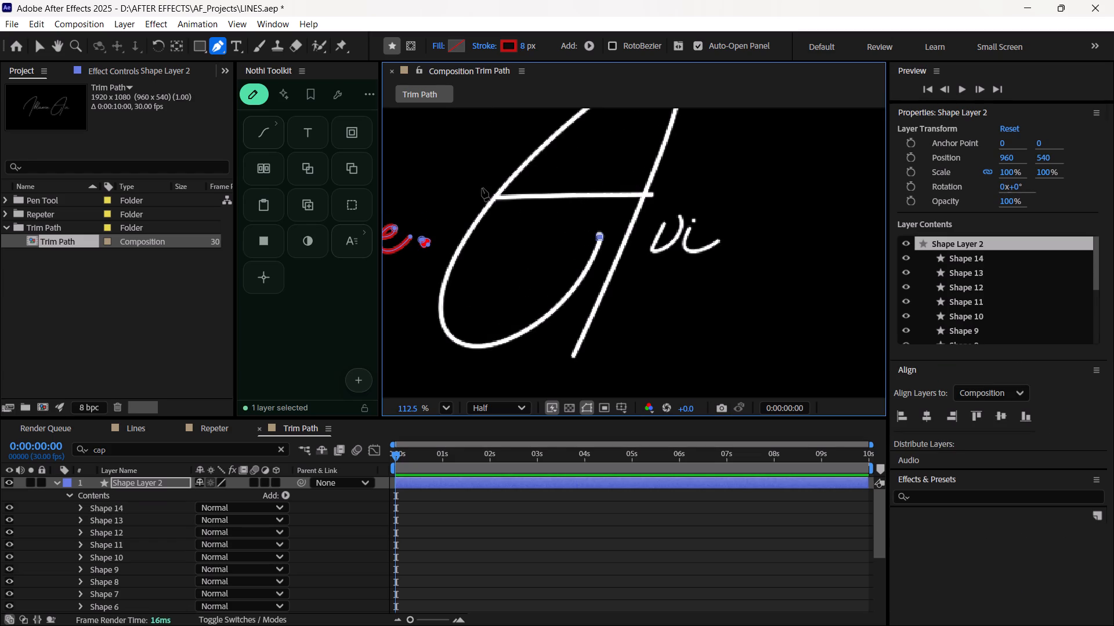
{"action": "left_click", "coordinate": [493, 196]}
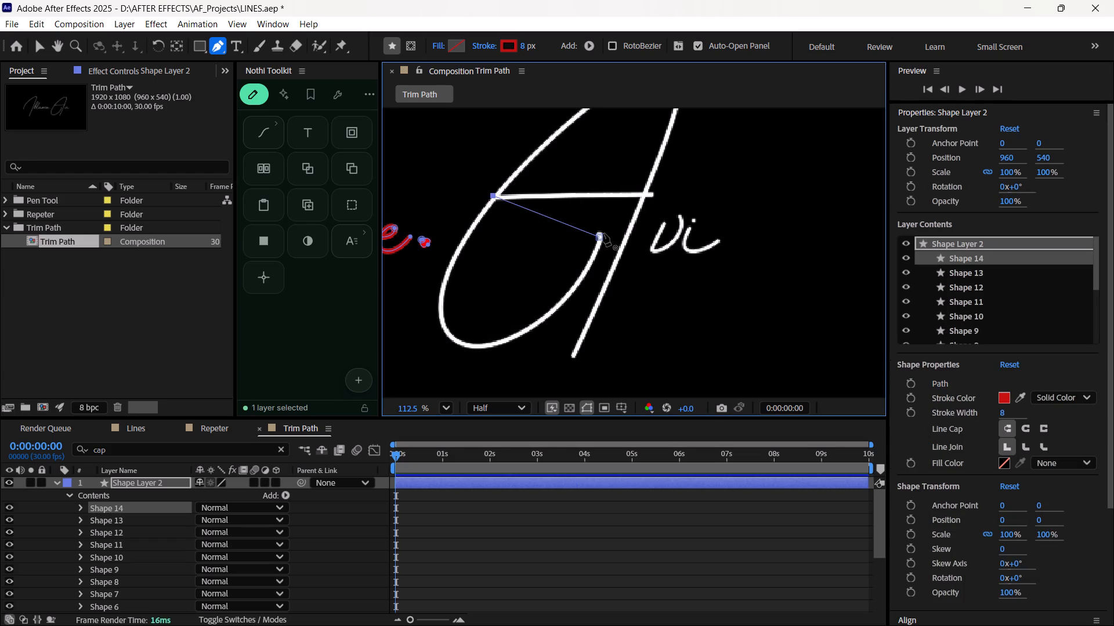
{"action": "left_click", "coordinate": [599, 238]}
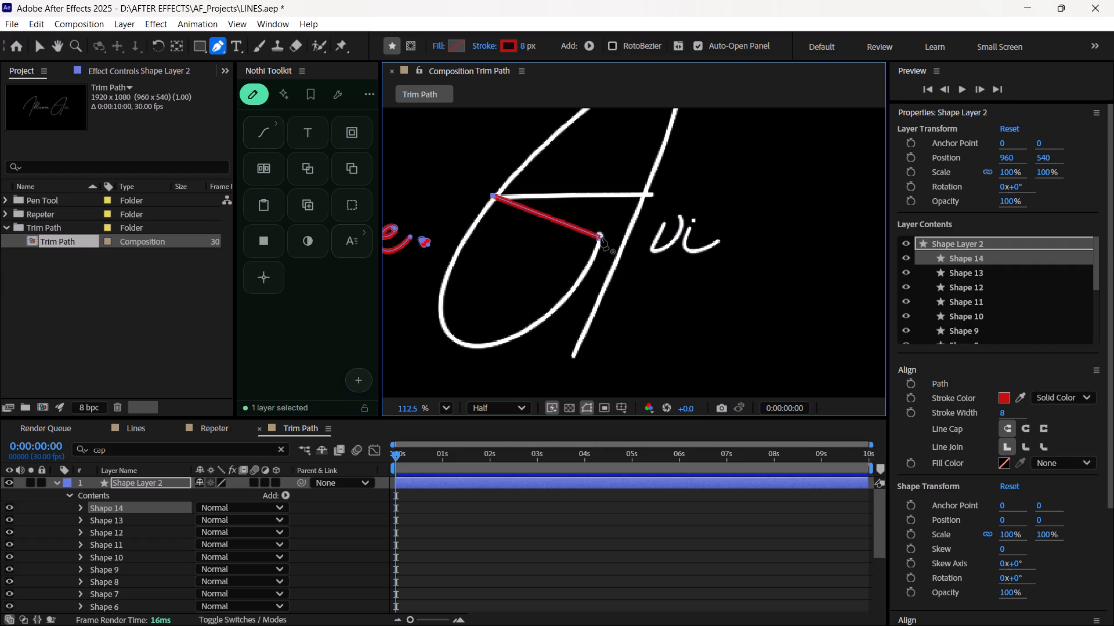
{"action": "key", "text": "ctrl+z"}
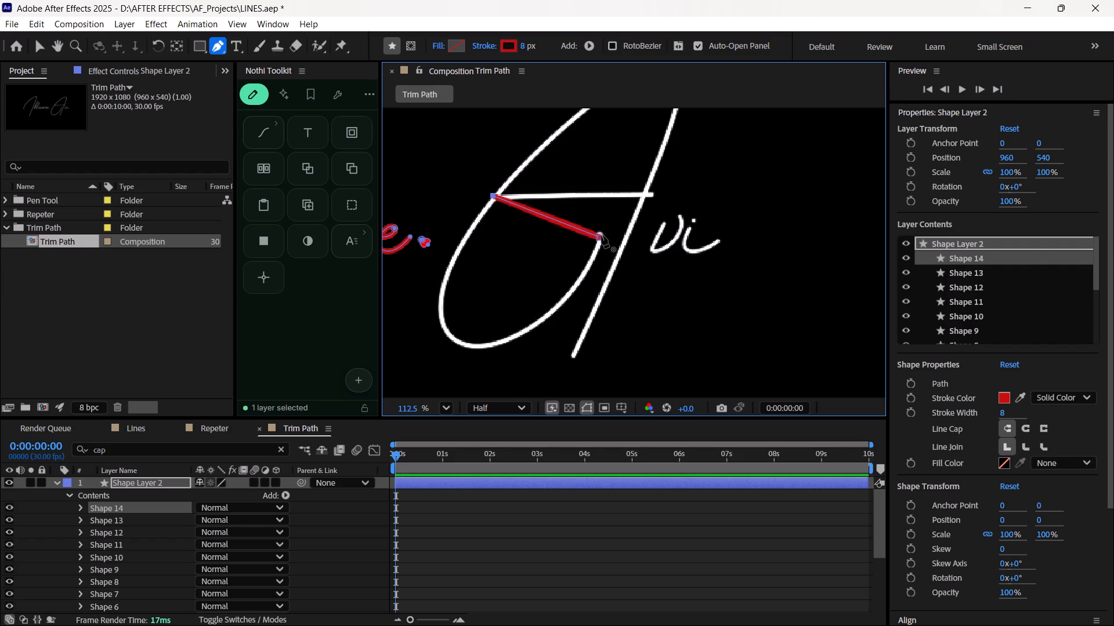
On Shape Layer 2, pull long curve handles from the hook-tip anchor to bend the straight segment into a loop.
{"action": "left_click", "coordinate": [180, 484]}
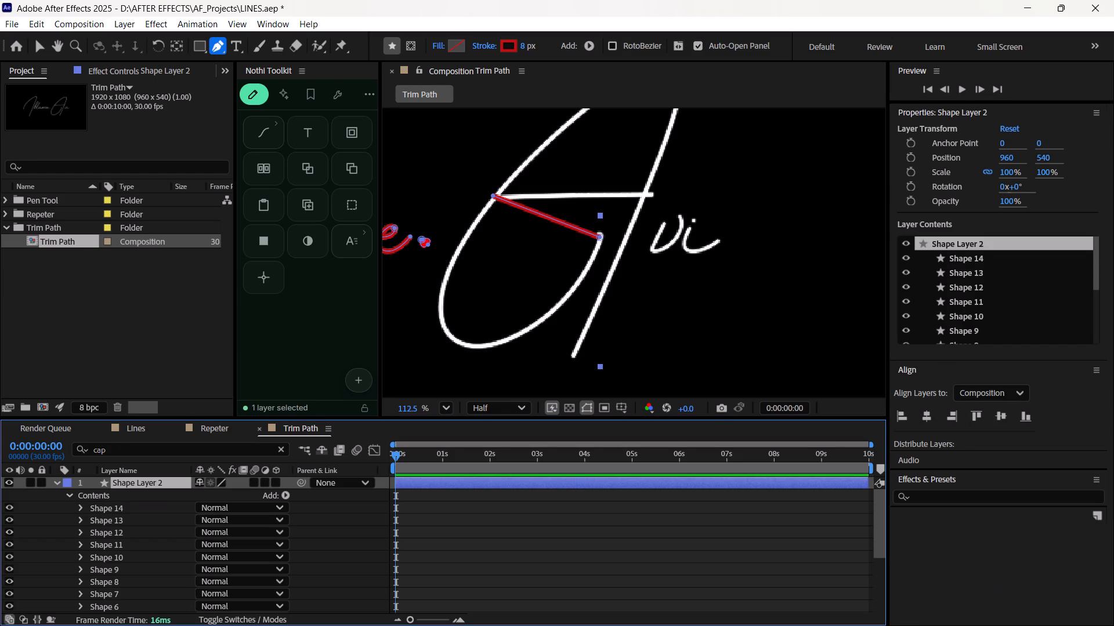
{"action": "left_click_drag", "start_coordinate": [601, 238], "coordinate": [598, 268], "text": "alt"}
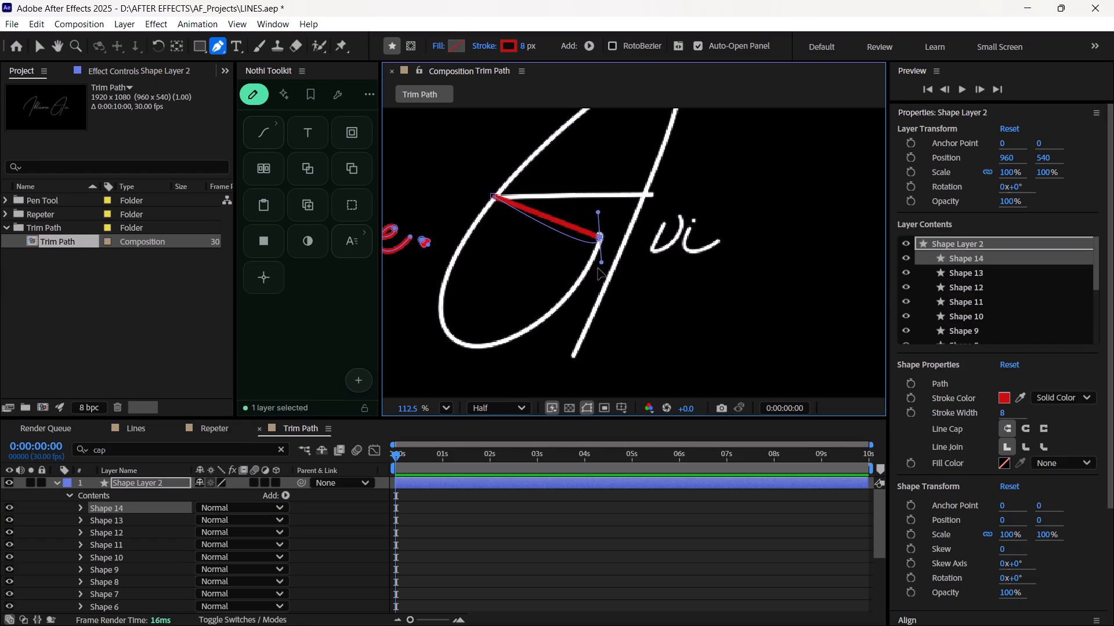
{"action": "left_click_drag", "start_coordinate": [598, 268], "coordinate": [470, 292], "text": "alt"}
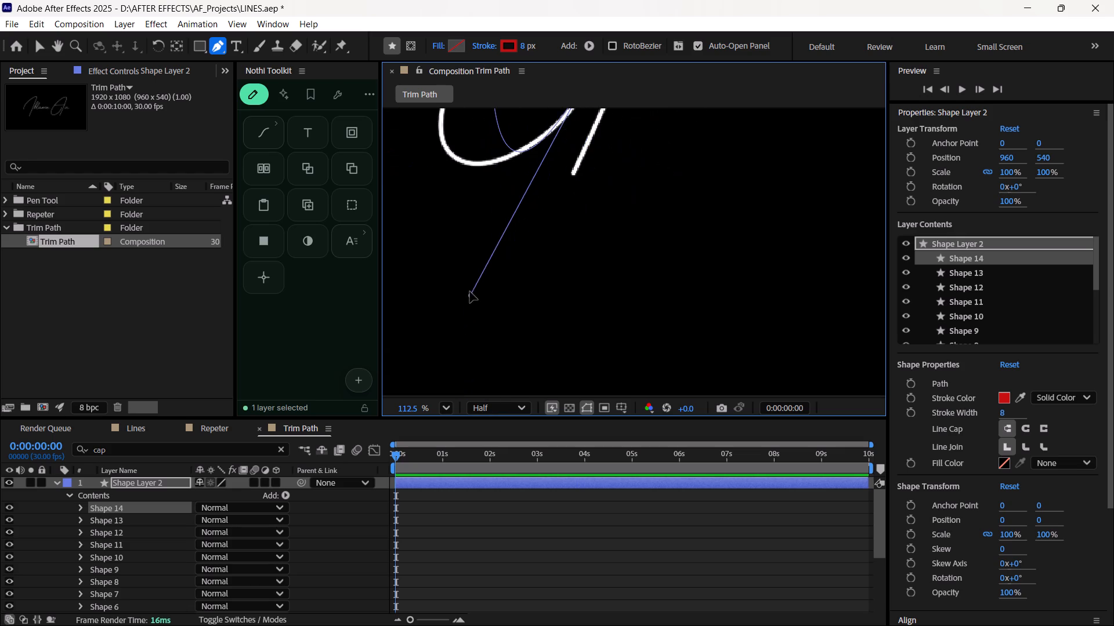
{"action": "left_click_drag", "start_coordinate": [470, 292], "coordinate": [461, 293], "text": "alt"}
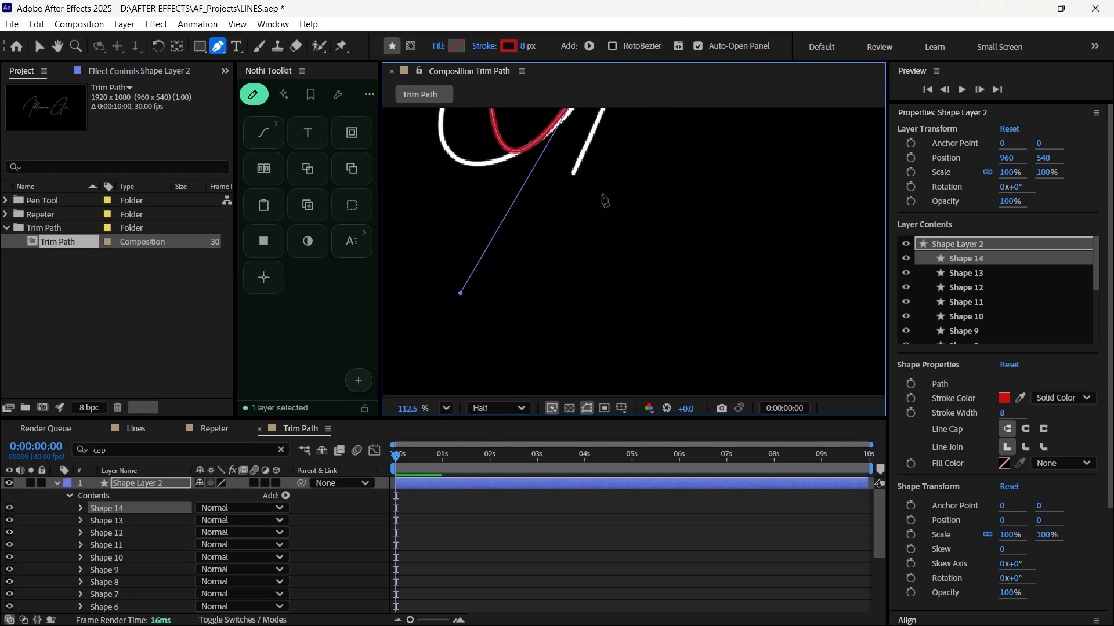
Nudge the curved path's starting anchor into line with the tip of the A's inner hook.
{"action": "scroll", "coordinate": [563, 187], "scroll_direction": "down", "scroll_amount": 5}
{"action": "key", "text": "space"}
{"action": "key", "text": "space"}
{"action": "key", "text": "space"}
{"action": "key", "text": "space"}
{"action": "key", "text": "space"}
{"action": "key", "text": "space"}
{"action": "left_click_drag", "start_coordinate": [566, 191], "coordinate": [602, 281]}
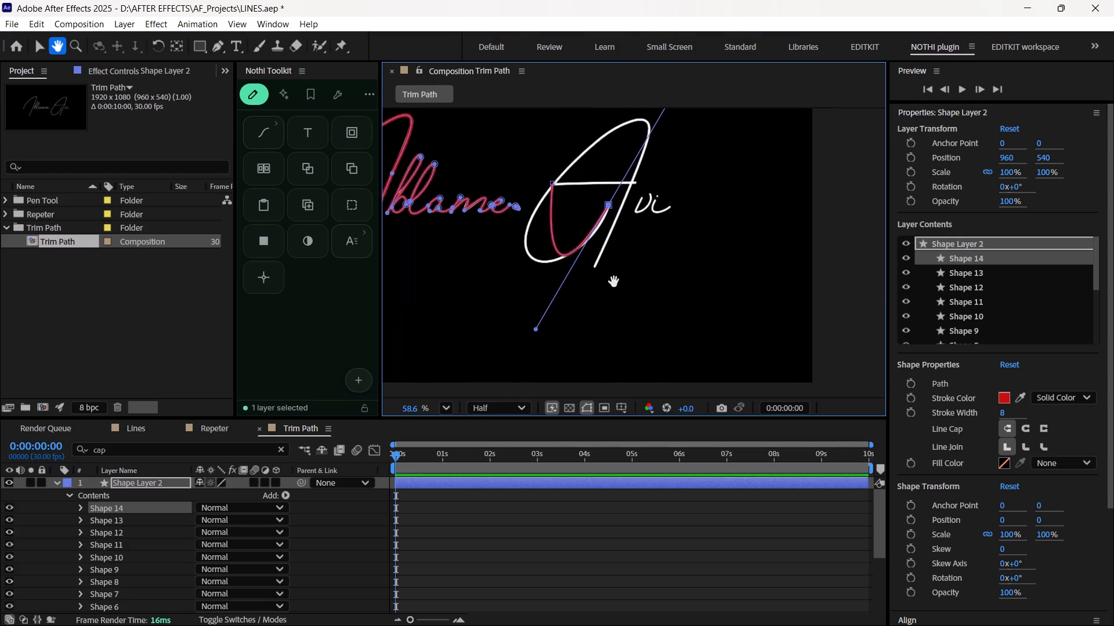
{"action": "scroll", "coordinate": [617, 282], "scroll_direction": "up", "scroll_amount": 6}
{"action": "scroll", "coordinate": [632, 199], "scroll_direction": "down", "scroll_amount": 3}
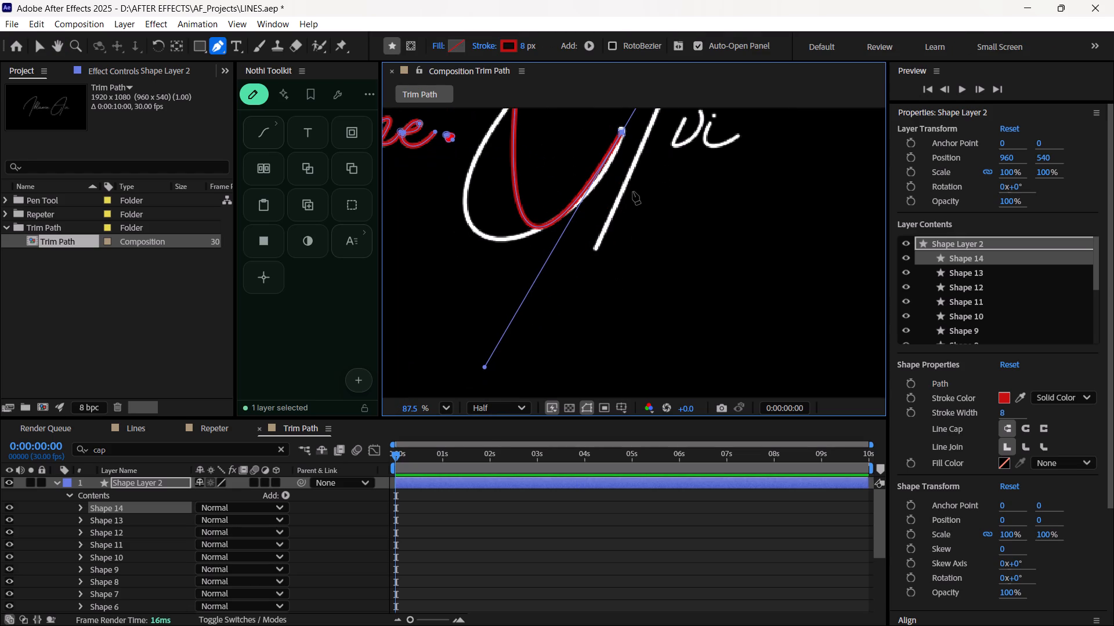
{"action": "key", "text": "space"}
{"action": "key", "text": "space"}
{"action": "key", "text": "space"}
{"action": "key", "text": "space"}
{"action": "key", "text": "space"}
{"action": "key", "text": "space"}
{"action": "key", "text": "space"}
{"action": "key", "text": "space"}
{"action": "key", "text": "space"}
{"action": "key", "text": "space"}
{"action": "key", "text": "space"}
{"action": "key", "text": "space"}
{"action": "key", "text": "space"}
{"action": "key", "text": "space"}
{"action": "key", "text": "space"}
{"action": "key", "text": "space"}
{"action": "key", "text": "space"}
{"action": "left_click_drag", "start_coordinate": [636, 186], "coordinate": [614, 310]}
{"action": "left_click_drag", "start_coordinate": [600, 269], "coordinate": [600, 270]}
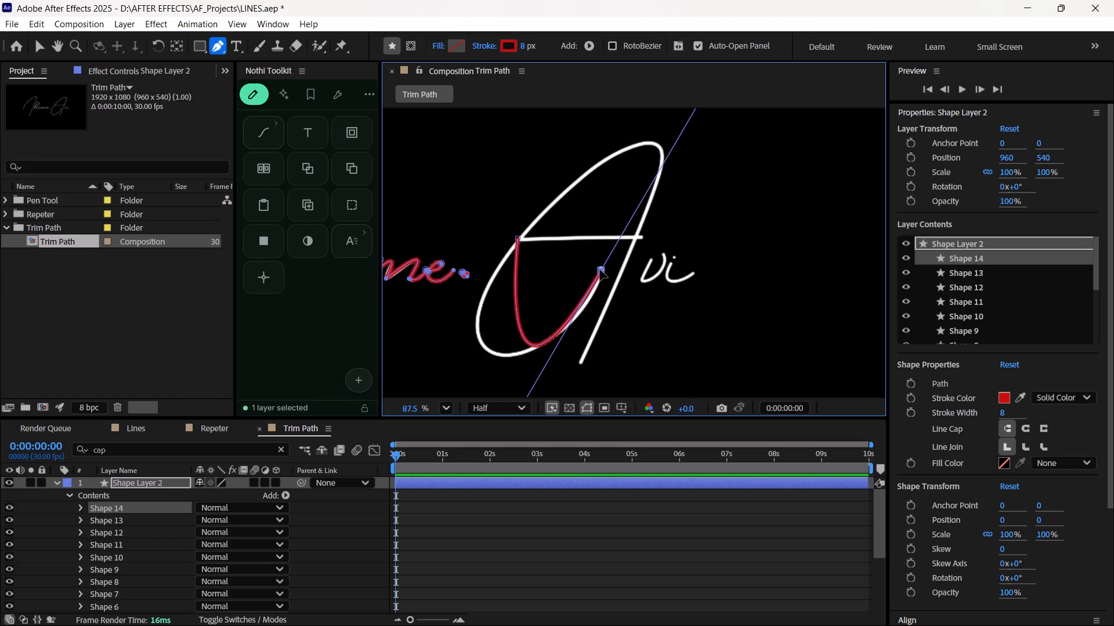
{"action": "left_click_drag", "start_coordinate": [600, 270], "coordinate": [598, 275]}
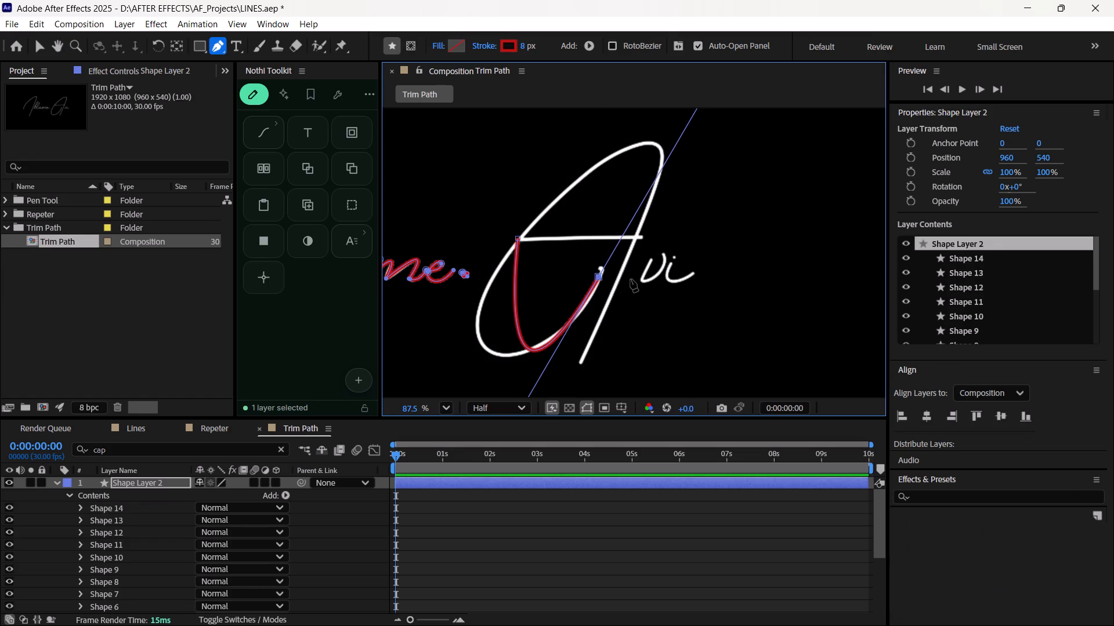
{"action": "left_click_drag", "start_coordinate": [596, 278], "coordinate": [600, 271]}
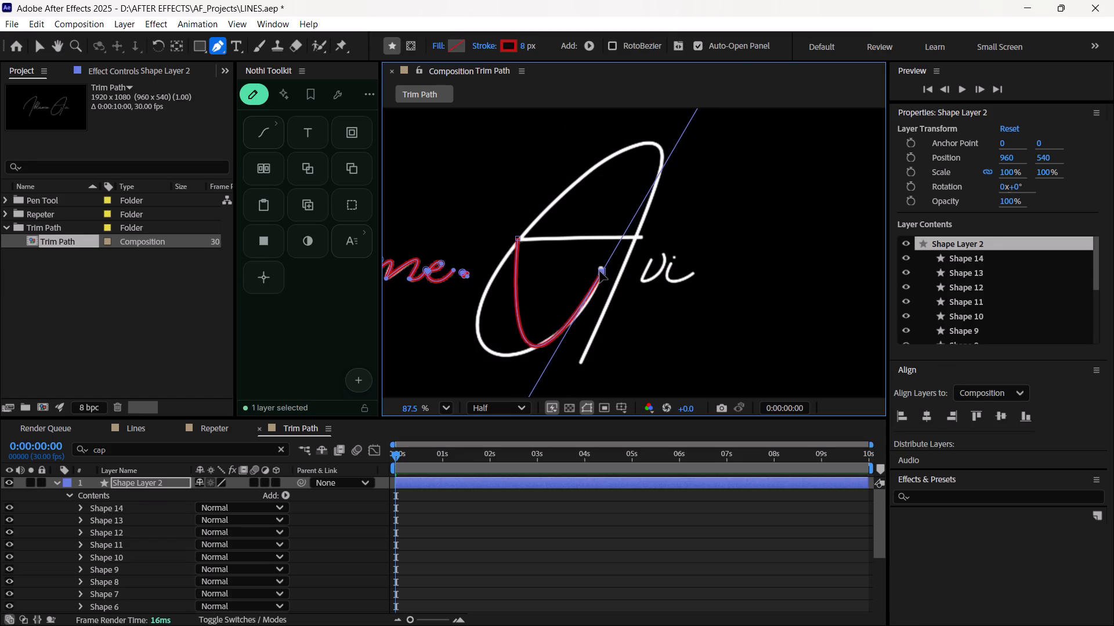
{"action": "left_click_drag", "start_coordinate": [600, 271], "coordinate": [600, 271]}
{"action": "scroll", "coordinate": [600, 271], "scroll_direction": "up", "scroll_amount": 4}
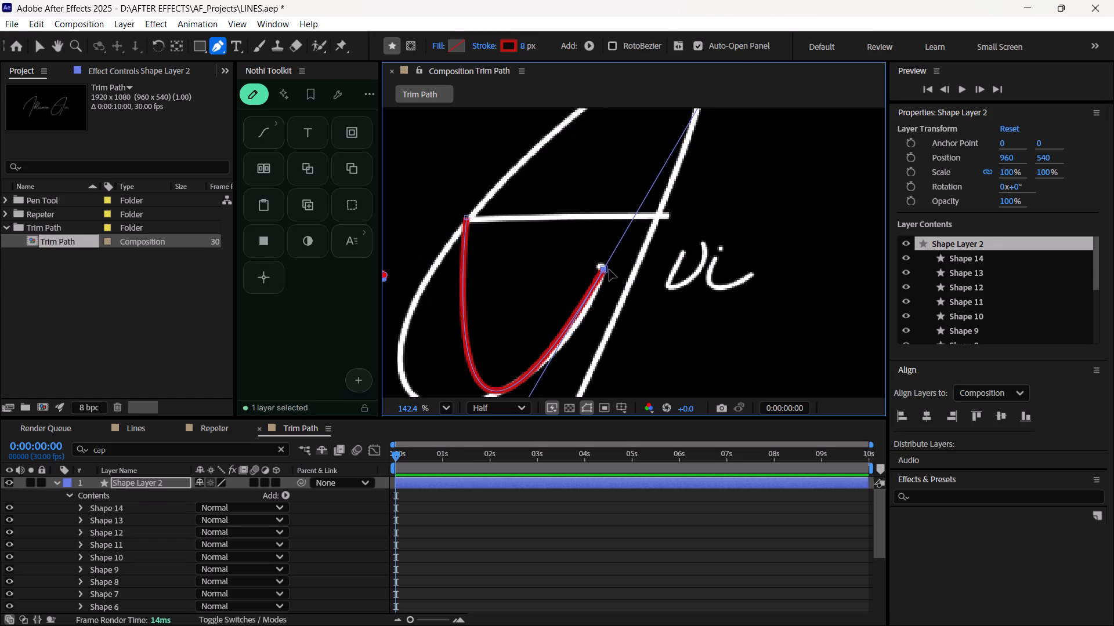
{"action": "left_click", "coordinate": [607, 270]}
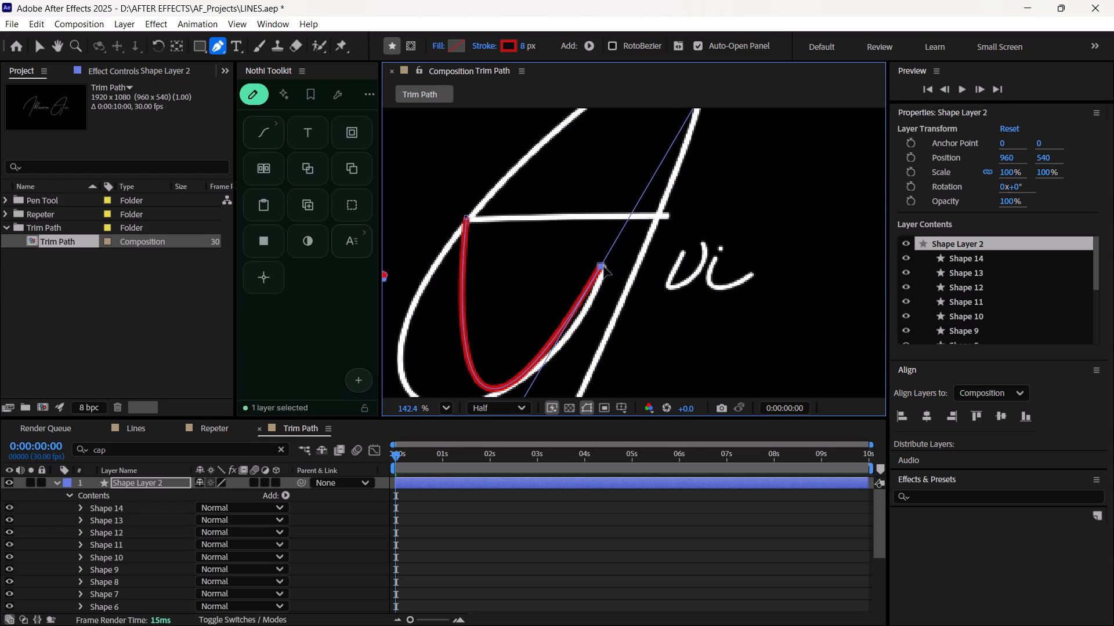
Reshape the hook-tip anchor's lower handle into a short, nearly vertical one pointing down from the tip.
{"action": "scroll", "coordinate": [619, 300], "scroll_direction": "down", "scroll_amount": 3}
{"action": "scroll", "coordinate": [573, 347], "scroll_direction": "up", "scroll_amount": 3}
{"action": "key", "text": "space"}
{"action": "key", "text": "space"}
{"action": "key", "text": "space"}
{"action": "key", "text": "space"}
{"action": "key", "text": "space"}
{"action": "key", "text": "space"}
{"action": "key", "text": "space"}
{"action": "key", "text": "space"}
{"action": "key", "text": "space"}
{"action": "key", "text": "space"}
{"action": "key", "text": "space"}
{"action": "key", "text": "space"}
{"action": "key", "text": "space"}
{"action": "key", "text": "space"}
{"action": "key", "text": "space"}
{"action": "key", "text": "space"}
{"action": "key", "text": "space"}
{"action": "key", "text": "space"}
{"action": "left_click_drag", "start_coordinate": [573, 347], "coordinate": [576, 343]}
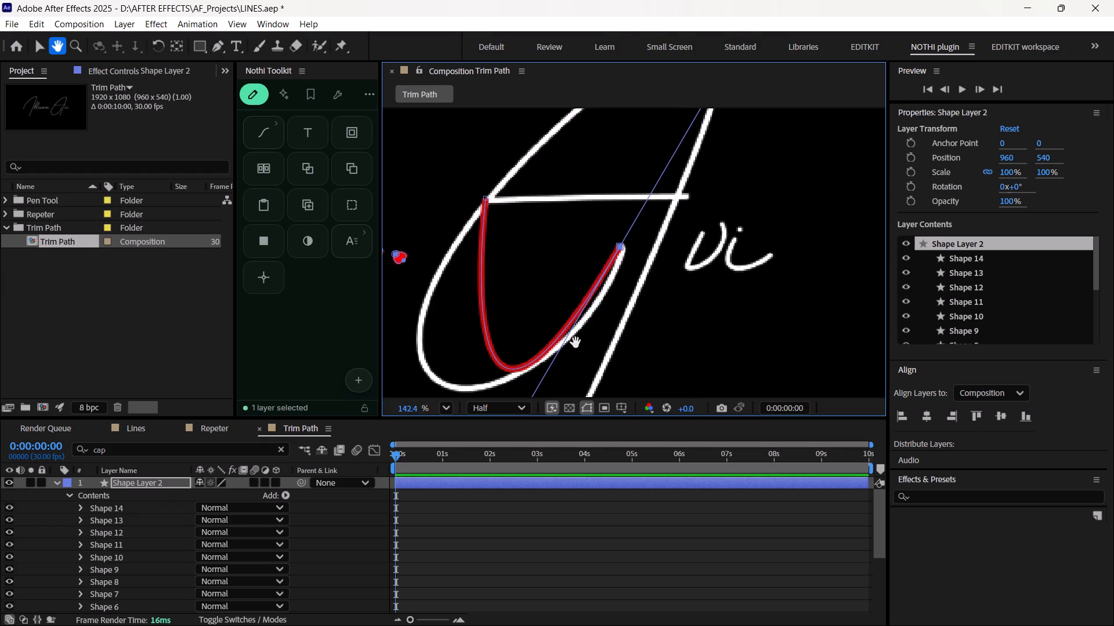
{"action": "left_click_drag", "start_coordinate": [576, 343], "coordinate": [605, 238]}
{"action": "scroll", "coordinate": [605, 238], "scroll_direction": "down", "scroll_amount": 5}
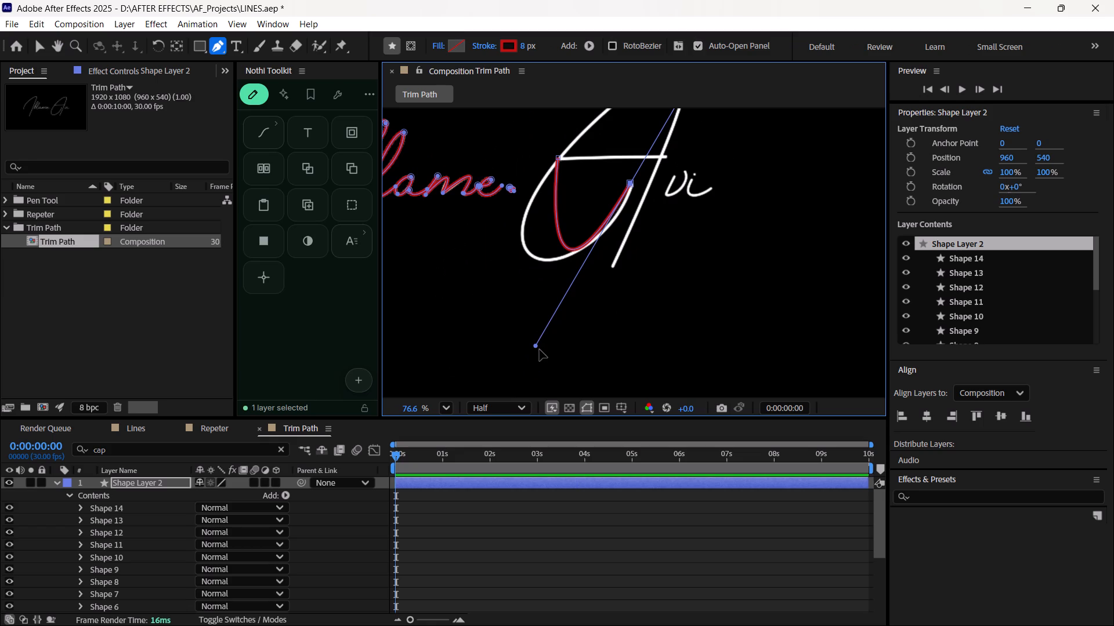
{"action": "left_click_drag", "start_coordinate": [536, 345], "coordinate": [504, 402]}
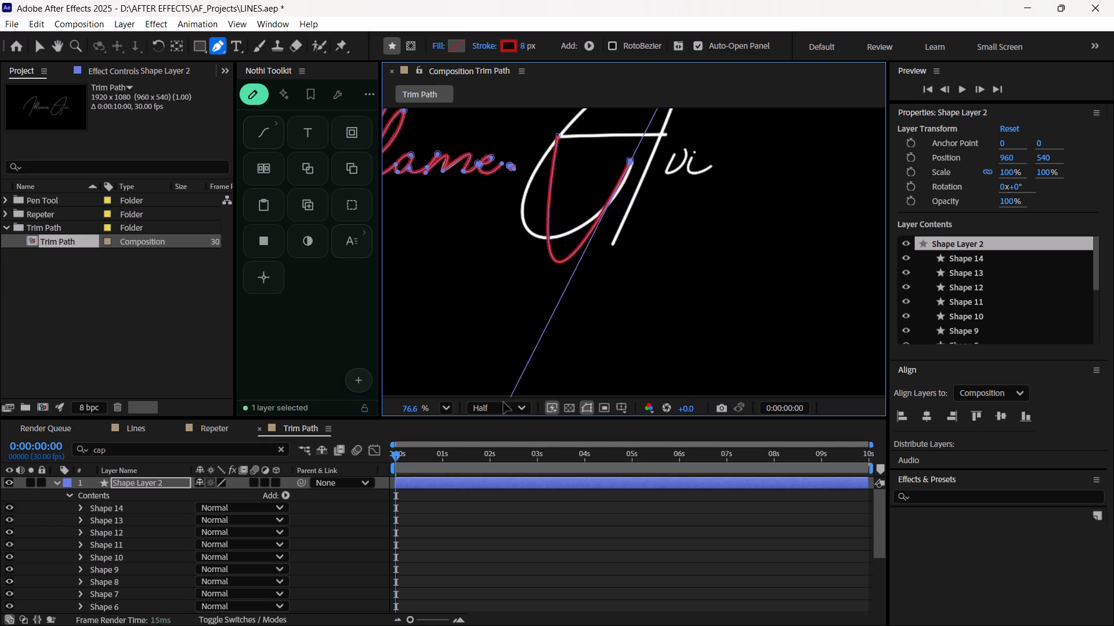
{"action": "left_click_drag", "start_coordinate": [504, 402], "coordinate": [629, 253]}
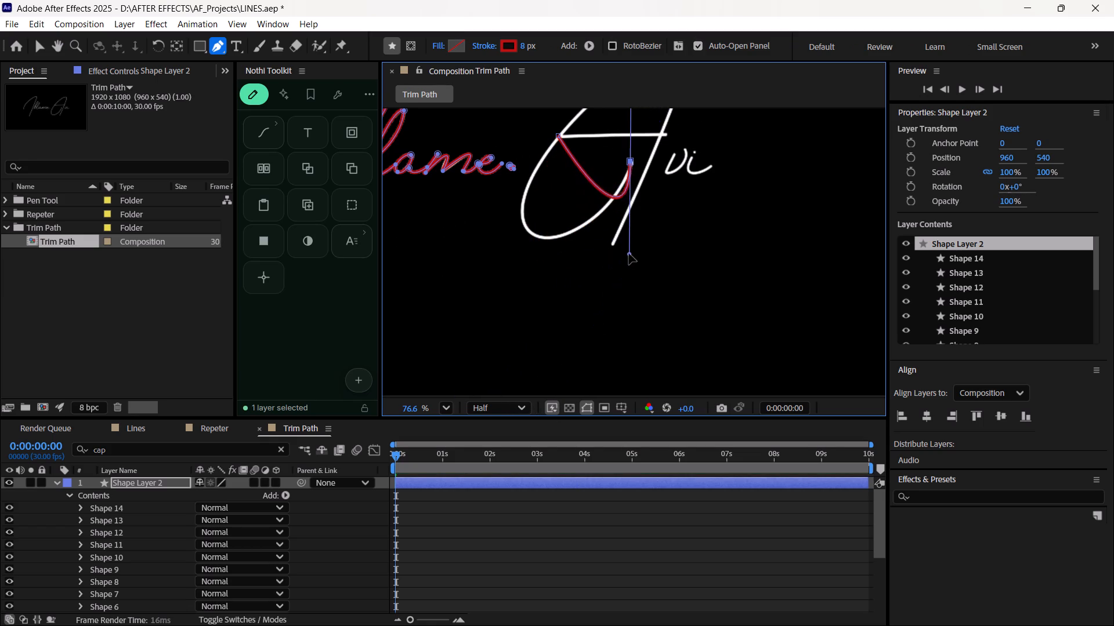
{"action": "left_click_drag", "start_coordinate": [629, 253], "coordinate": [629, 218]}
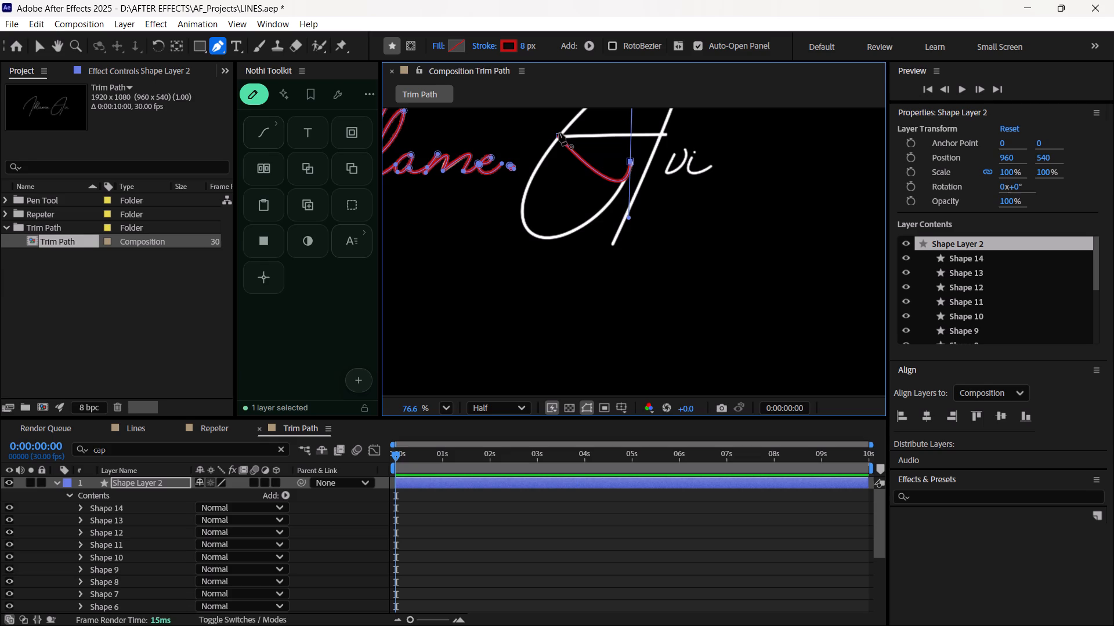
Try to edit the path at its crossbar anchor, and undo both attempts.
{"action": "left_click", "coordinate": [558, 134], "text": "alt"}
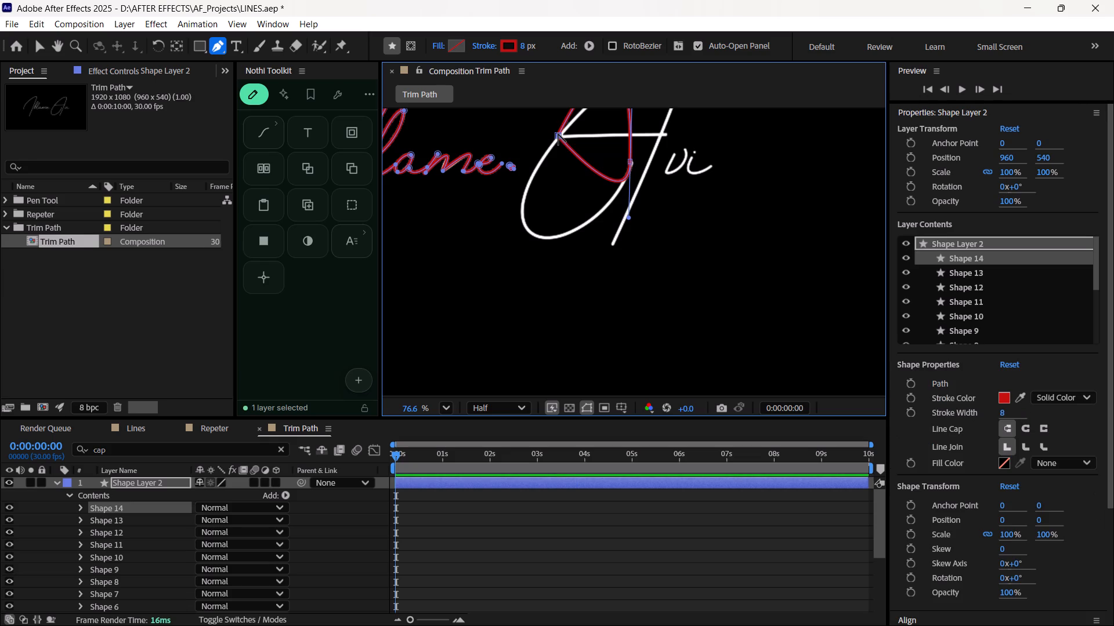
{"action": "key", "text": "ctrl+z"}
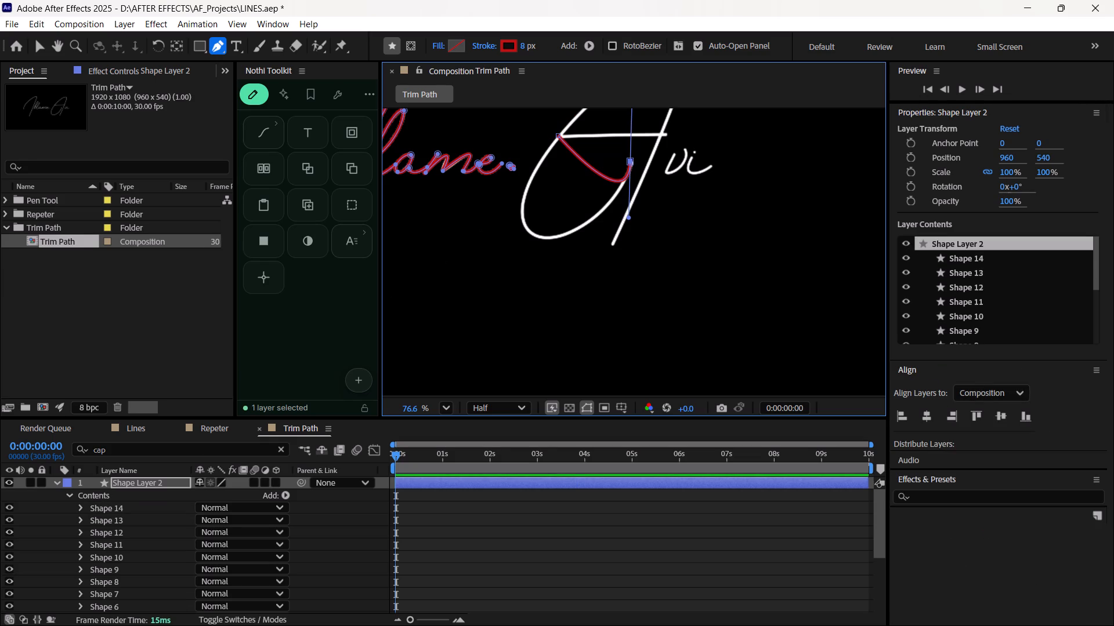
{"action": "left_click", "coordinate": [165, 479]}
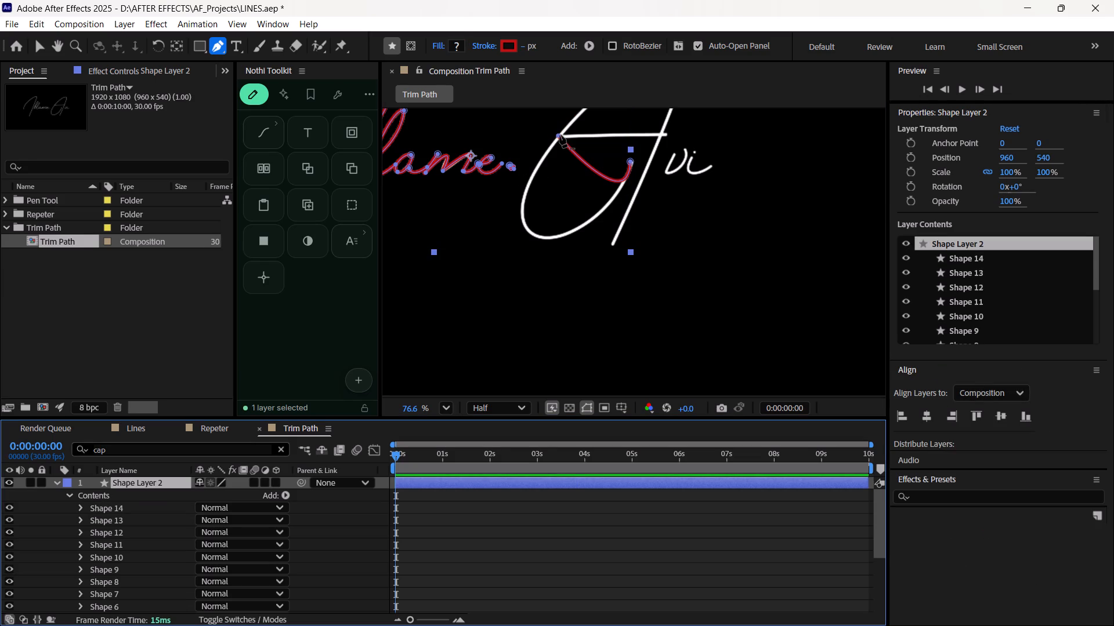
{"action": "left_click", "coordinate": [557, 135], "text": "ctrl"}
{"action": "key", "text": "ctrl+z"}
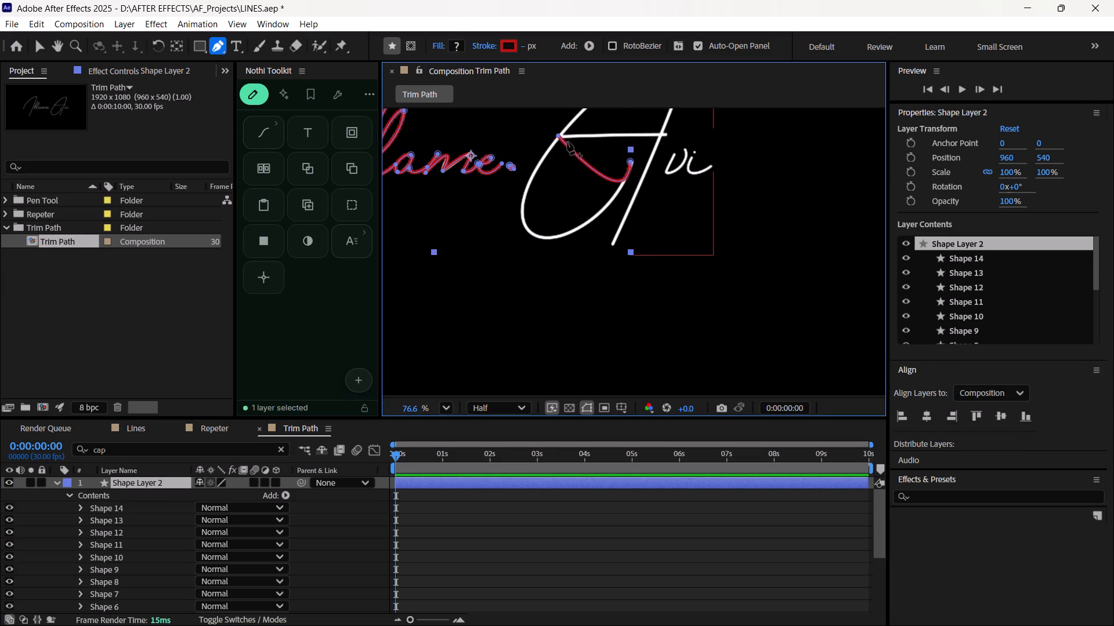
Pull a long handle down from the crossbar anchor along the A's diagonal to bend the segment around the lower loop.
{"action": "left_click", "coordinate": [558, 136], "text": "alt"}
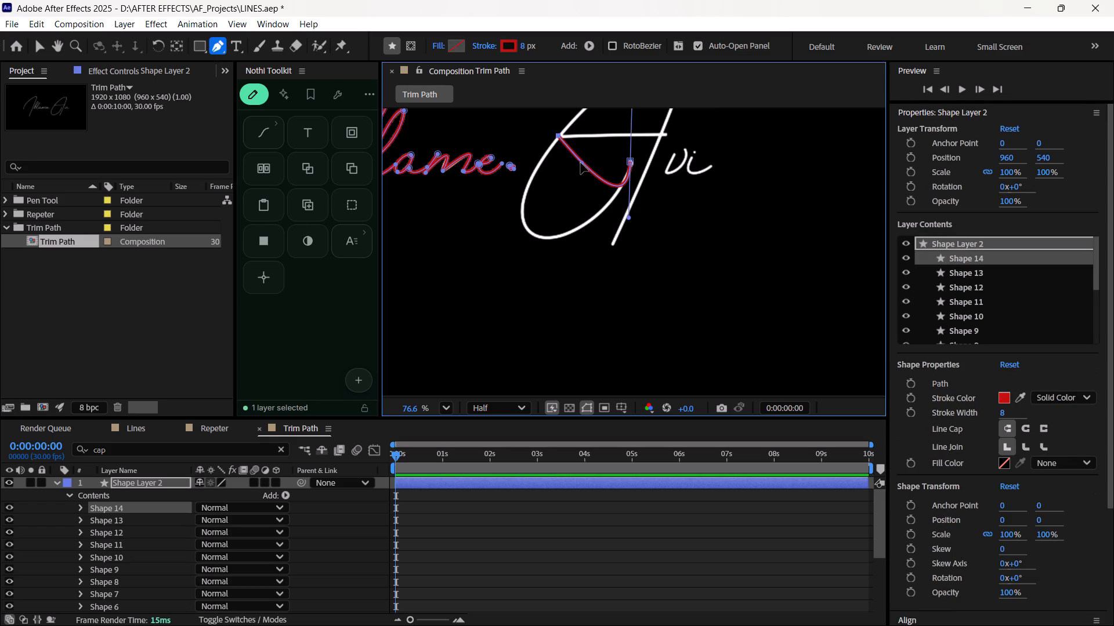
{"action": "left_click_drag", "start_coordinate": [581, 163], "coordinate": [467, 319]}
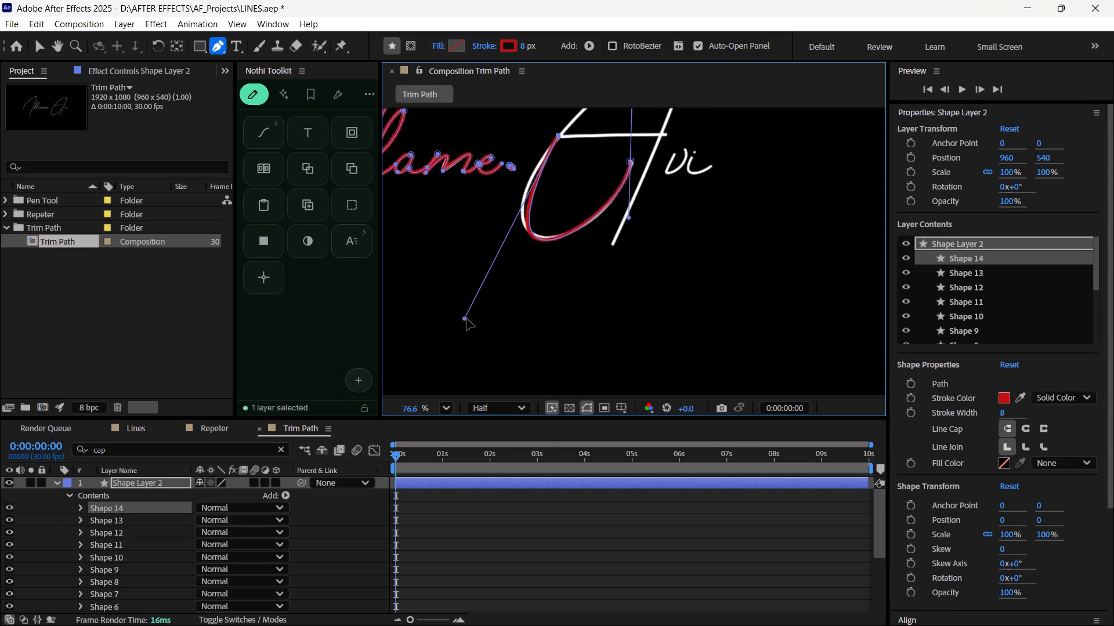
{"action": "left_click_drag", "start_coordinate": [467, 319], "coordinate": [468, 314]}
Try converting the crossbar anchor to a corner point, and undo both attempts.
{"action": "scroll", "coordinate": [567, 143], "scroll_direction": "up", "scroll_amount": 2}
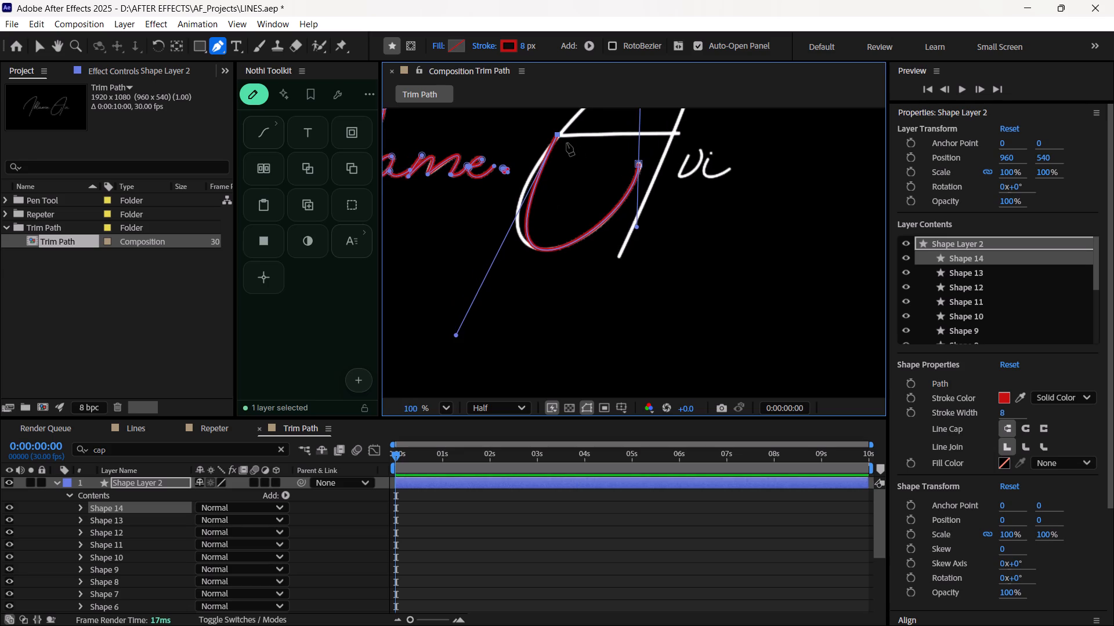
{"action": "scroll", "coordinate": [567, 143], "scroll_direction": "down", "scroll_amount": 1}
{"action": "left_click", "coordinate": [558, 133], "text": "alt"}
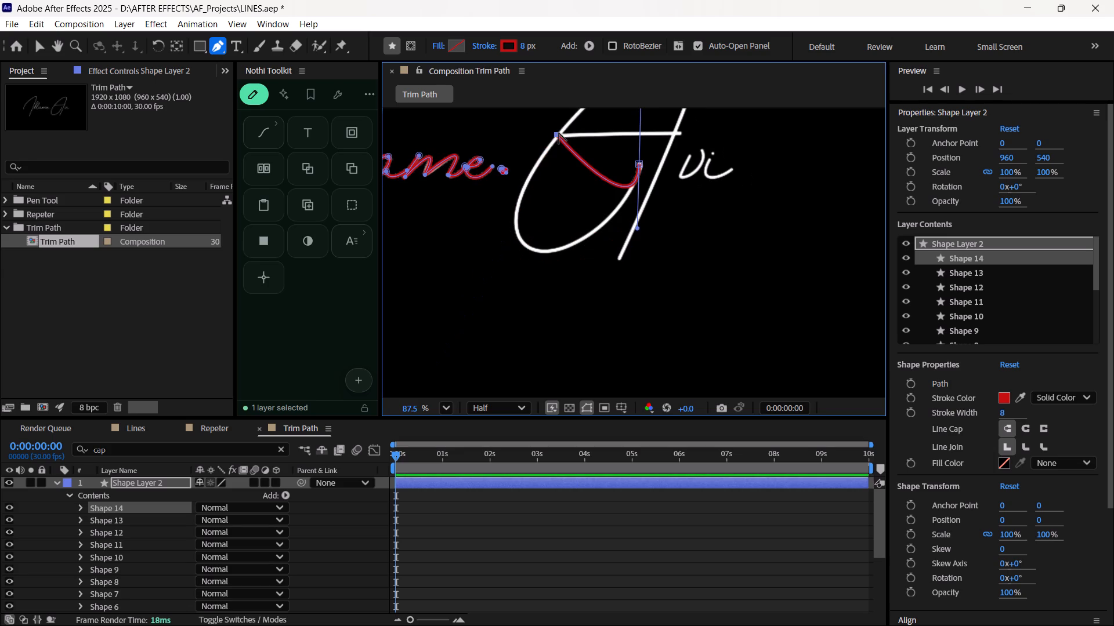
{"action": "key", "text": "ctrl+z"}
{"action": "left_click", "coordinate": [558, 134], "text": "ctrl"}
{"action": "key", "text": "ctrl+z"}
Nudge the path's crossbar anchor onto the junction of the A's long stroke and crossbar.
{"action": "scroll", "coordinate": [558, 163], "scroll_direction": "up", "scroll_amount": 5}
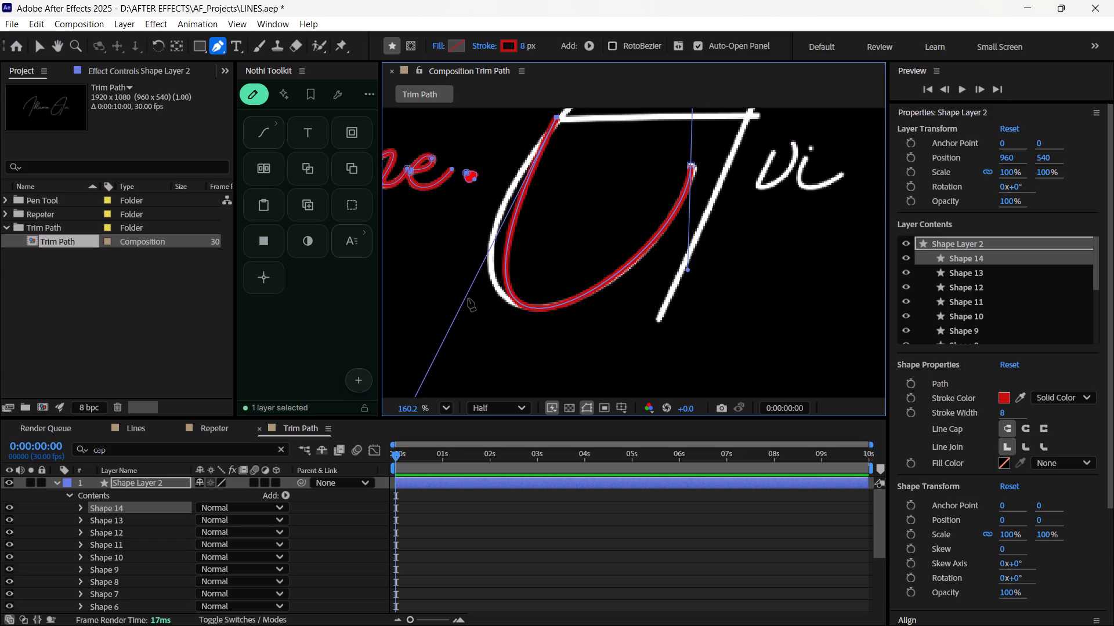
{"action": "scroll", "coordinate": [566, 119], "scroll_direction": "up", "scroll_amount": 3}
{"action": "scroll", "coordinate": [566, 119], "scroll_direction": "down", "scroll_amount": 3}
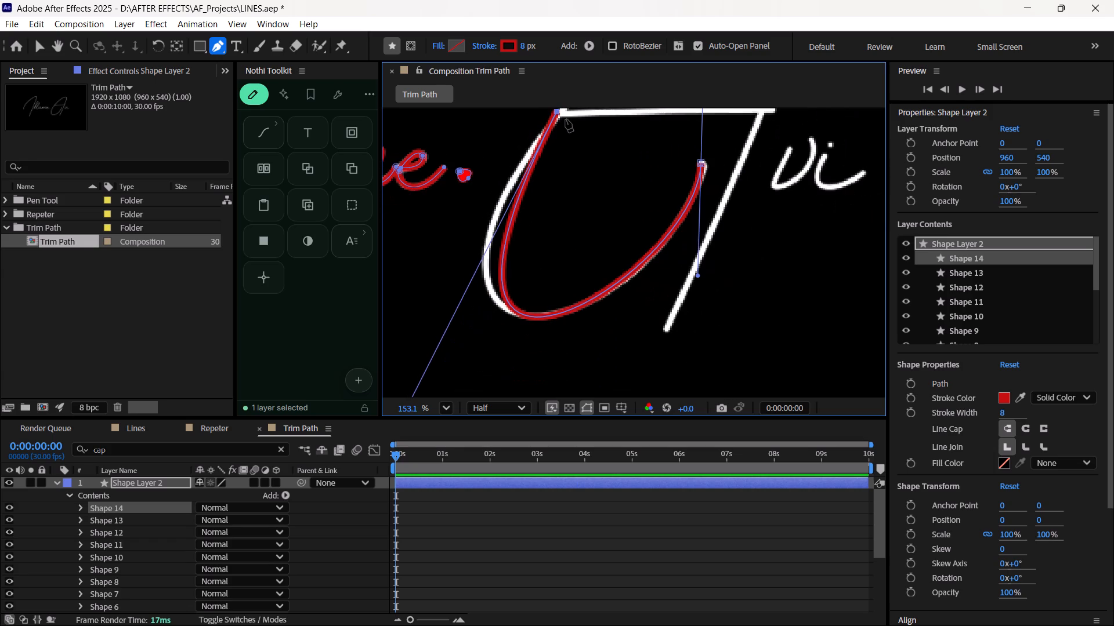
{"action": "key", "text": "space"}
{"action": "key", "text": "space"}
{"action": "key", "text": "space"}
{"action": "key", "text": "space"}
{"action": "key", "text": "space"}
{"action": "key", "text": "space"}
{"action": "key", "text": "space"}
{"action": "key", "text": "space"}
{"action": "key", "text": "space"}
{"action": "key", "text": "space"}
{"action": "key", "text": "space"}
{"action": "left_click_drag", "start_coordinate": [567, 145], "coordinate": [556, 217]}
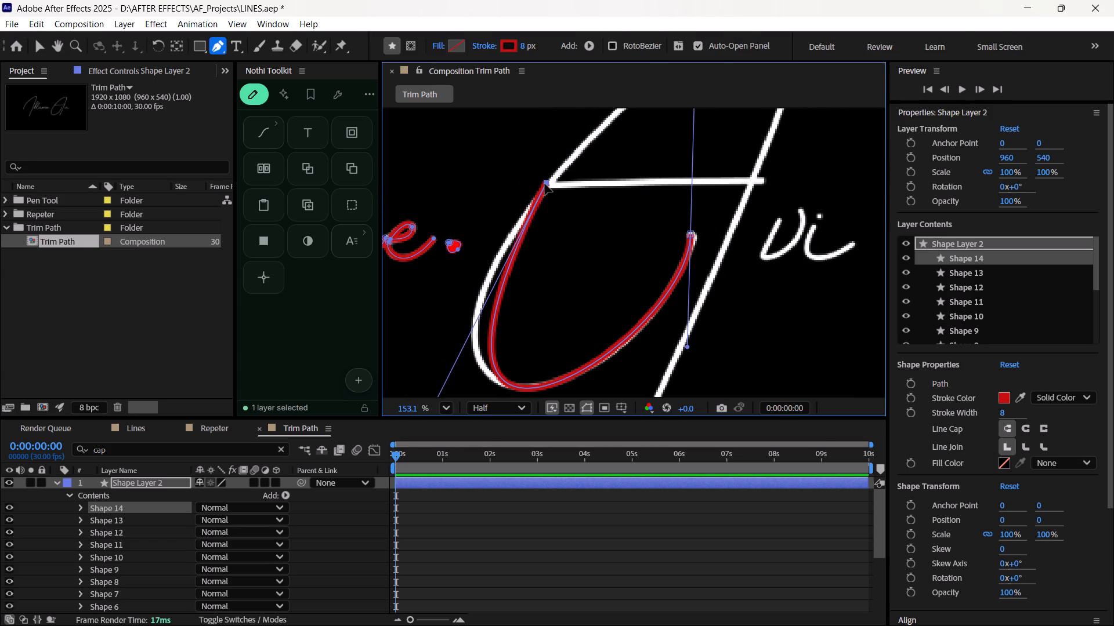
{"action": "left_click", "coordinate": [549, 183]}
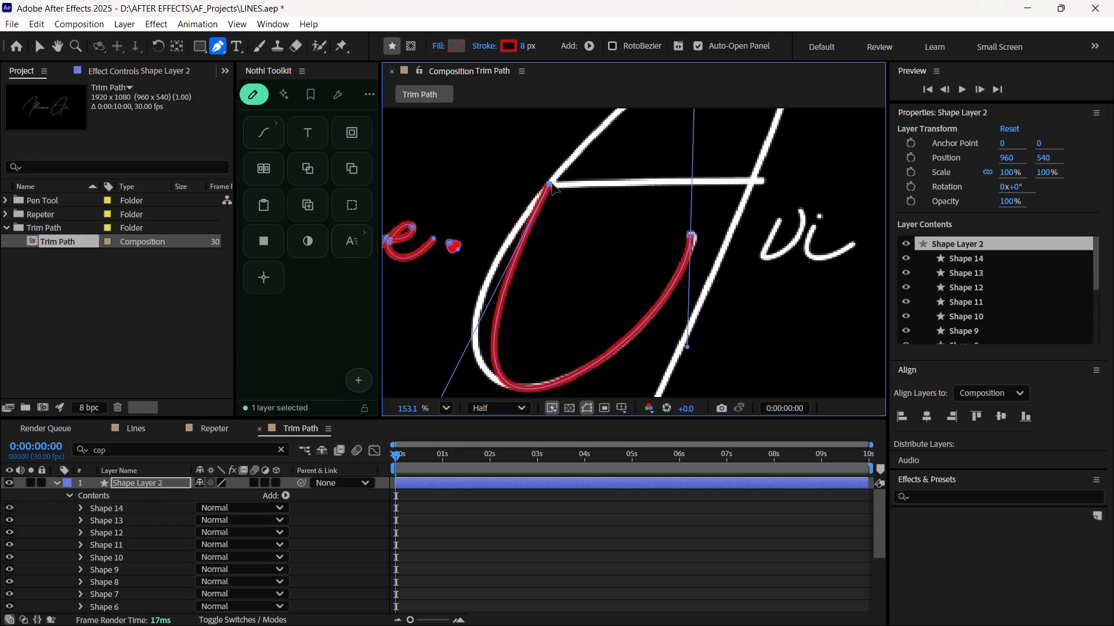
{"action": "scroll", "coordinate": [486, 352], "scroll_direction": "down", "scroll_amount": 4}
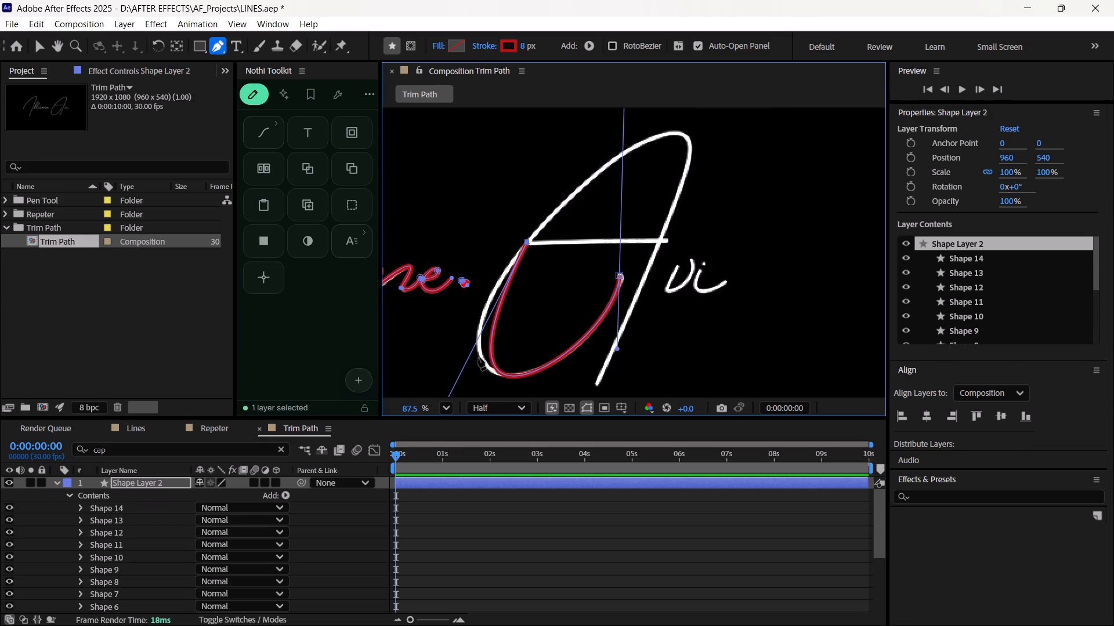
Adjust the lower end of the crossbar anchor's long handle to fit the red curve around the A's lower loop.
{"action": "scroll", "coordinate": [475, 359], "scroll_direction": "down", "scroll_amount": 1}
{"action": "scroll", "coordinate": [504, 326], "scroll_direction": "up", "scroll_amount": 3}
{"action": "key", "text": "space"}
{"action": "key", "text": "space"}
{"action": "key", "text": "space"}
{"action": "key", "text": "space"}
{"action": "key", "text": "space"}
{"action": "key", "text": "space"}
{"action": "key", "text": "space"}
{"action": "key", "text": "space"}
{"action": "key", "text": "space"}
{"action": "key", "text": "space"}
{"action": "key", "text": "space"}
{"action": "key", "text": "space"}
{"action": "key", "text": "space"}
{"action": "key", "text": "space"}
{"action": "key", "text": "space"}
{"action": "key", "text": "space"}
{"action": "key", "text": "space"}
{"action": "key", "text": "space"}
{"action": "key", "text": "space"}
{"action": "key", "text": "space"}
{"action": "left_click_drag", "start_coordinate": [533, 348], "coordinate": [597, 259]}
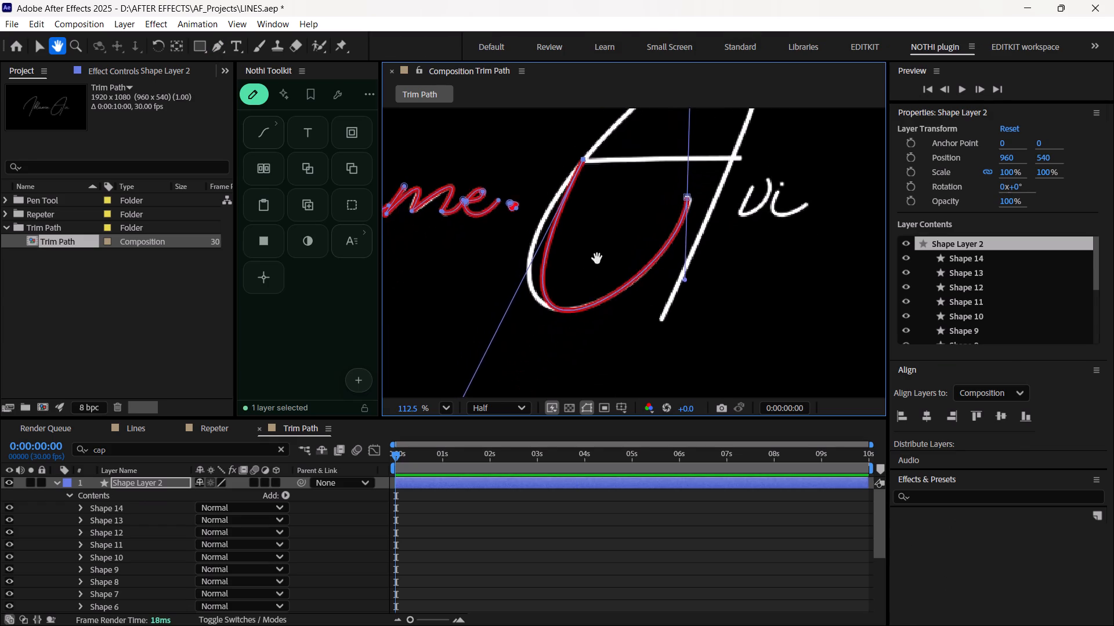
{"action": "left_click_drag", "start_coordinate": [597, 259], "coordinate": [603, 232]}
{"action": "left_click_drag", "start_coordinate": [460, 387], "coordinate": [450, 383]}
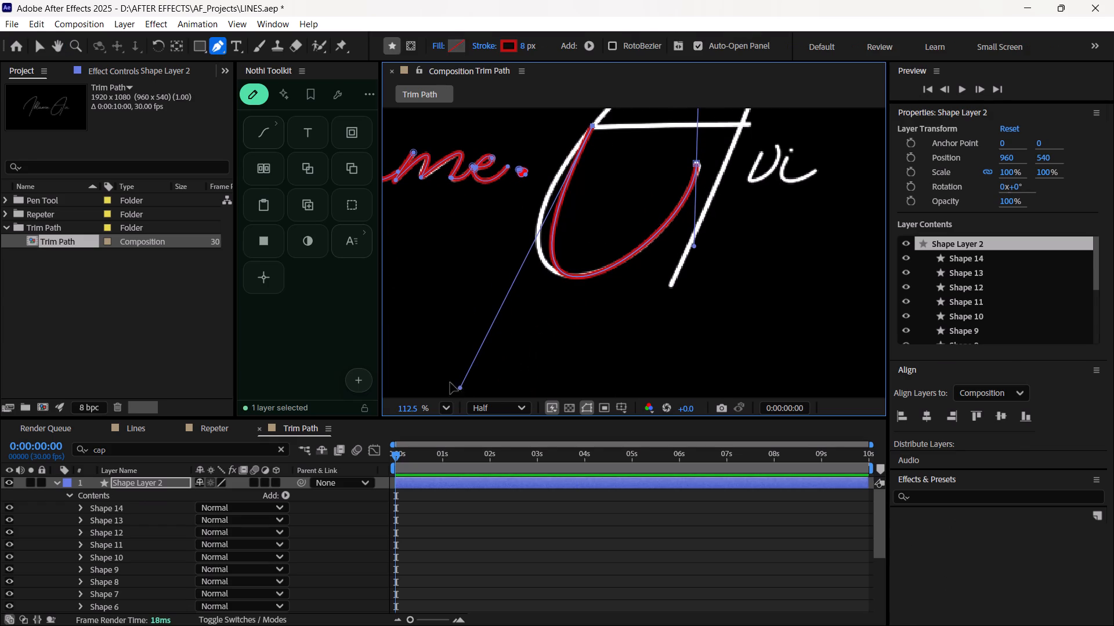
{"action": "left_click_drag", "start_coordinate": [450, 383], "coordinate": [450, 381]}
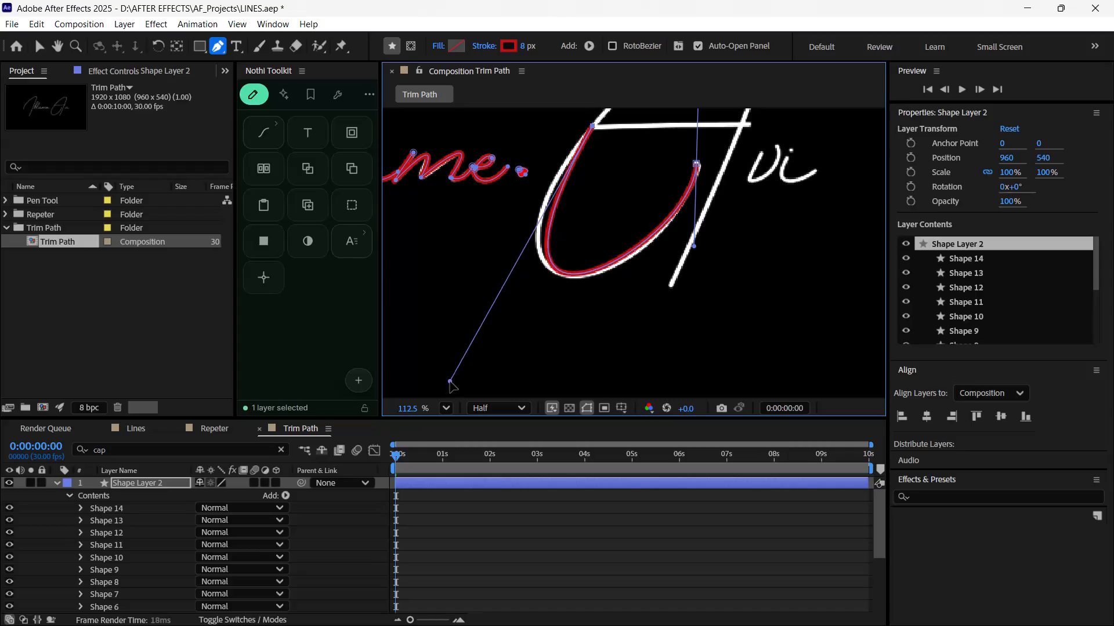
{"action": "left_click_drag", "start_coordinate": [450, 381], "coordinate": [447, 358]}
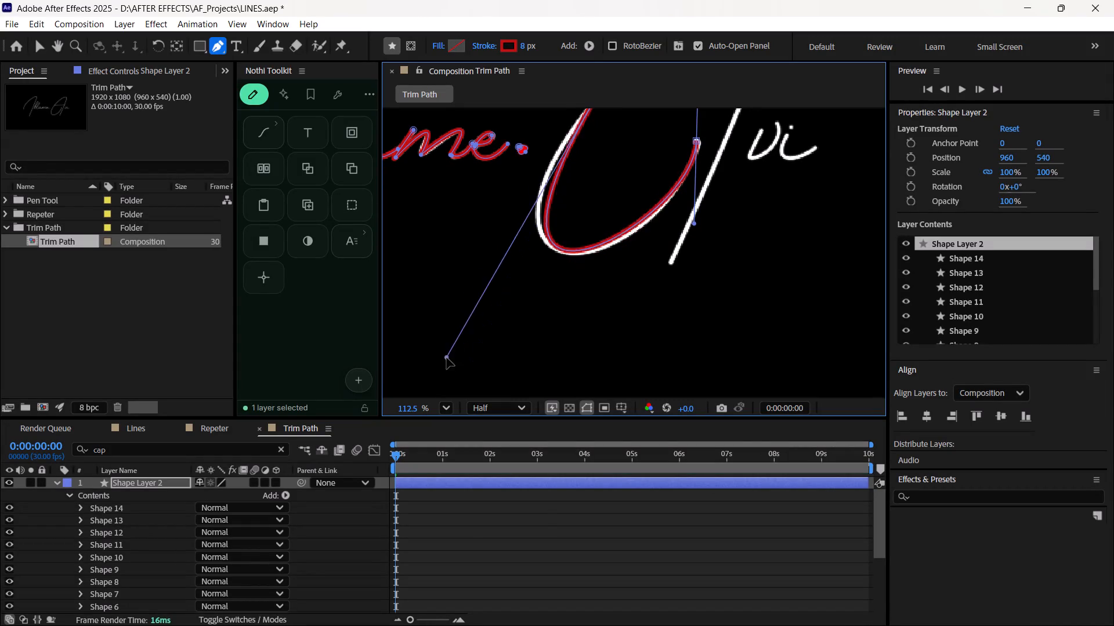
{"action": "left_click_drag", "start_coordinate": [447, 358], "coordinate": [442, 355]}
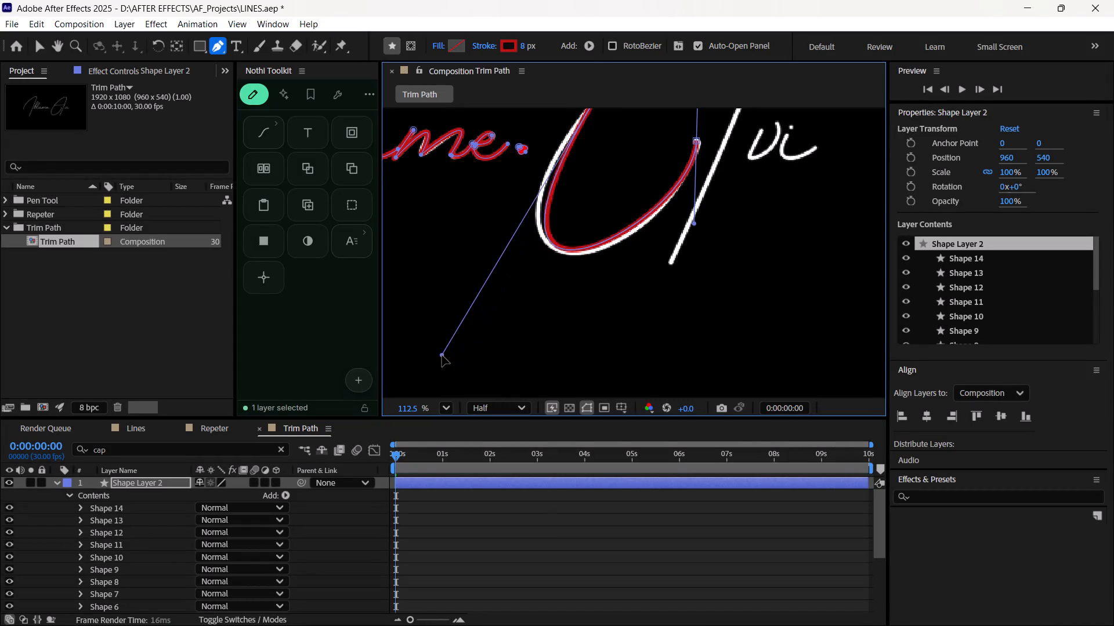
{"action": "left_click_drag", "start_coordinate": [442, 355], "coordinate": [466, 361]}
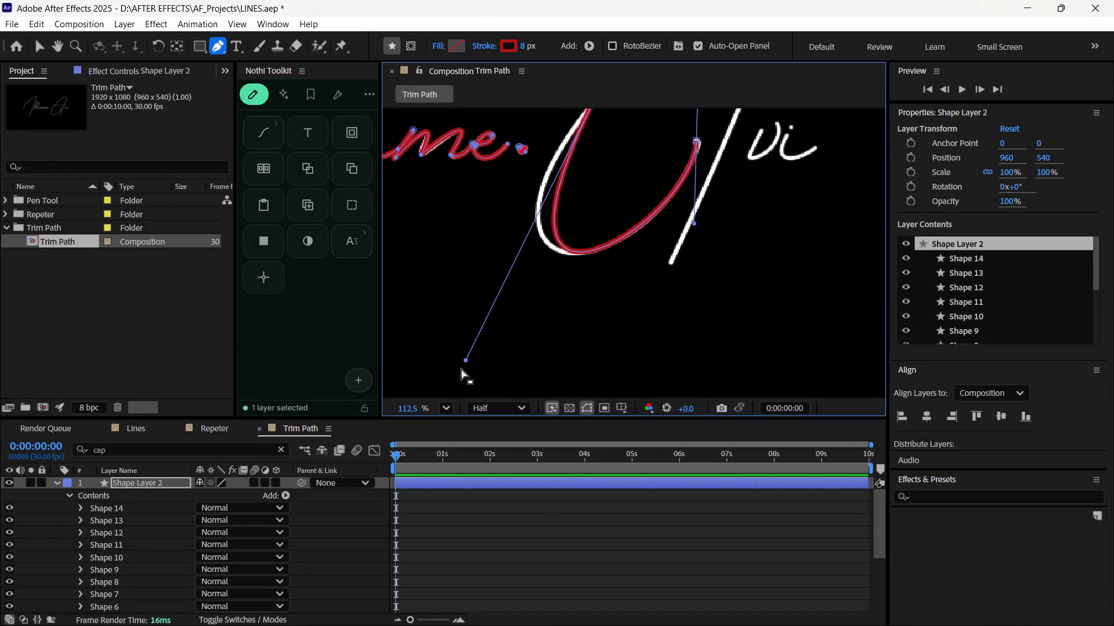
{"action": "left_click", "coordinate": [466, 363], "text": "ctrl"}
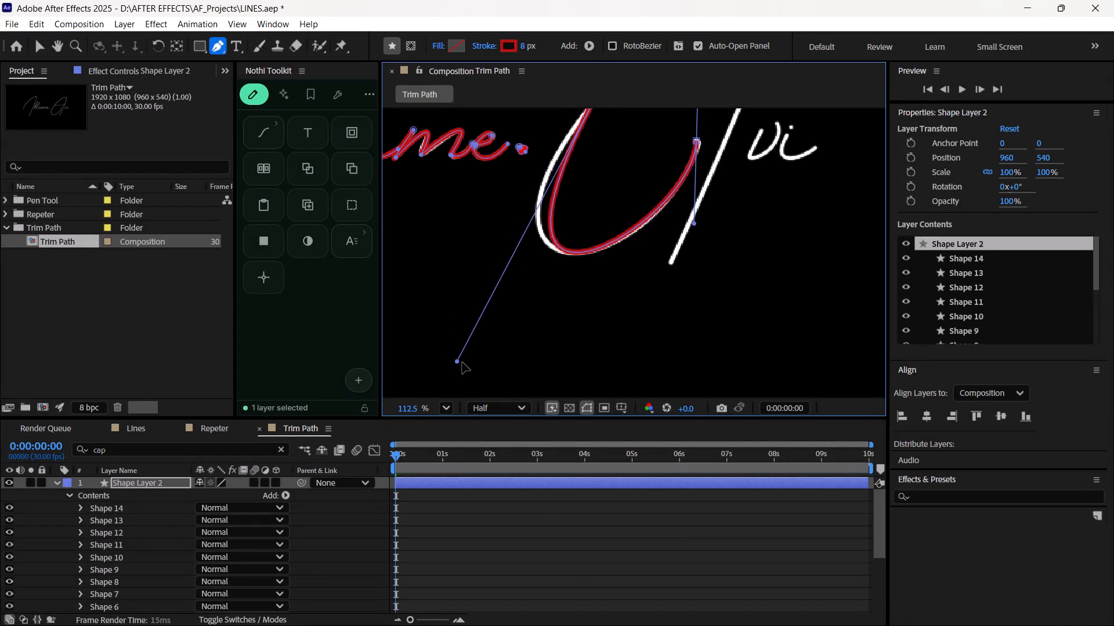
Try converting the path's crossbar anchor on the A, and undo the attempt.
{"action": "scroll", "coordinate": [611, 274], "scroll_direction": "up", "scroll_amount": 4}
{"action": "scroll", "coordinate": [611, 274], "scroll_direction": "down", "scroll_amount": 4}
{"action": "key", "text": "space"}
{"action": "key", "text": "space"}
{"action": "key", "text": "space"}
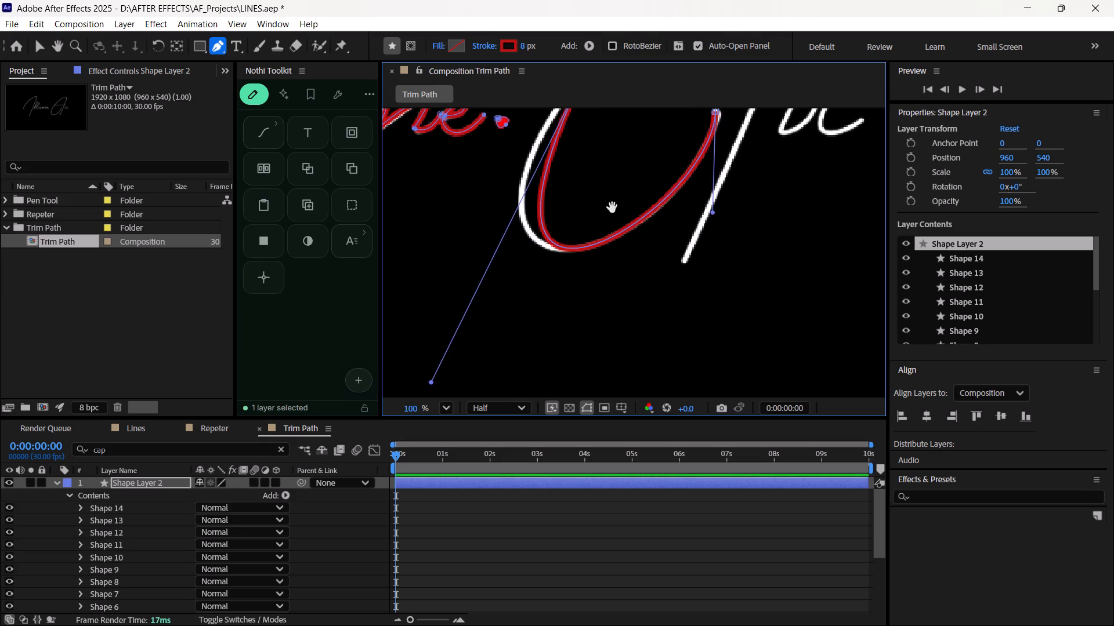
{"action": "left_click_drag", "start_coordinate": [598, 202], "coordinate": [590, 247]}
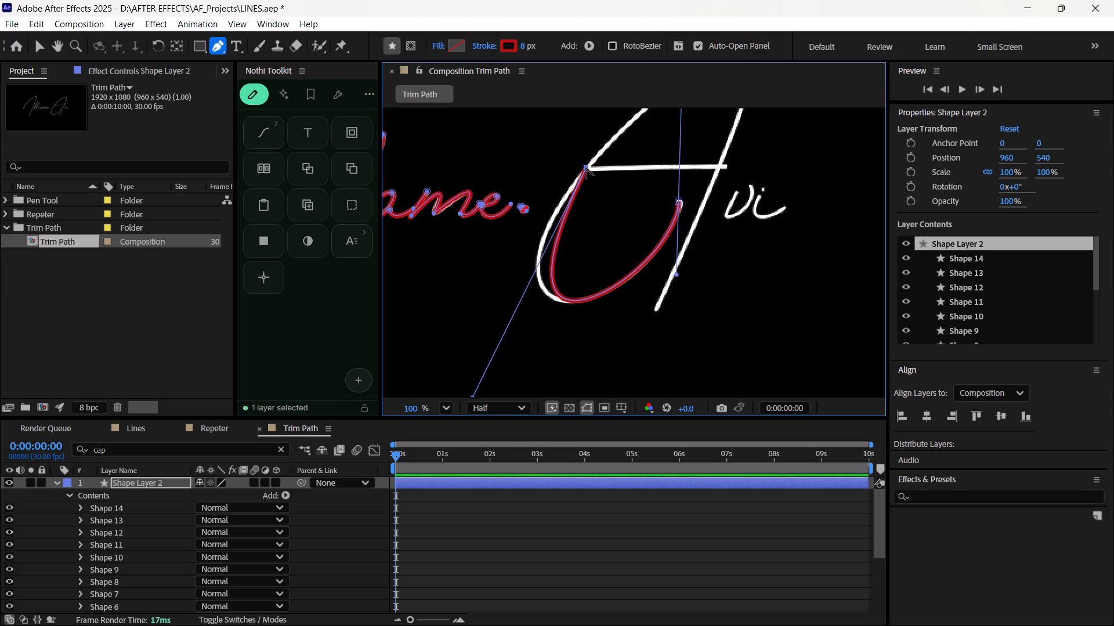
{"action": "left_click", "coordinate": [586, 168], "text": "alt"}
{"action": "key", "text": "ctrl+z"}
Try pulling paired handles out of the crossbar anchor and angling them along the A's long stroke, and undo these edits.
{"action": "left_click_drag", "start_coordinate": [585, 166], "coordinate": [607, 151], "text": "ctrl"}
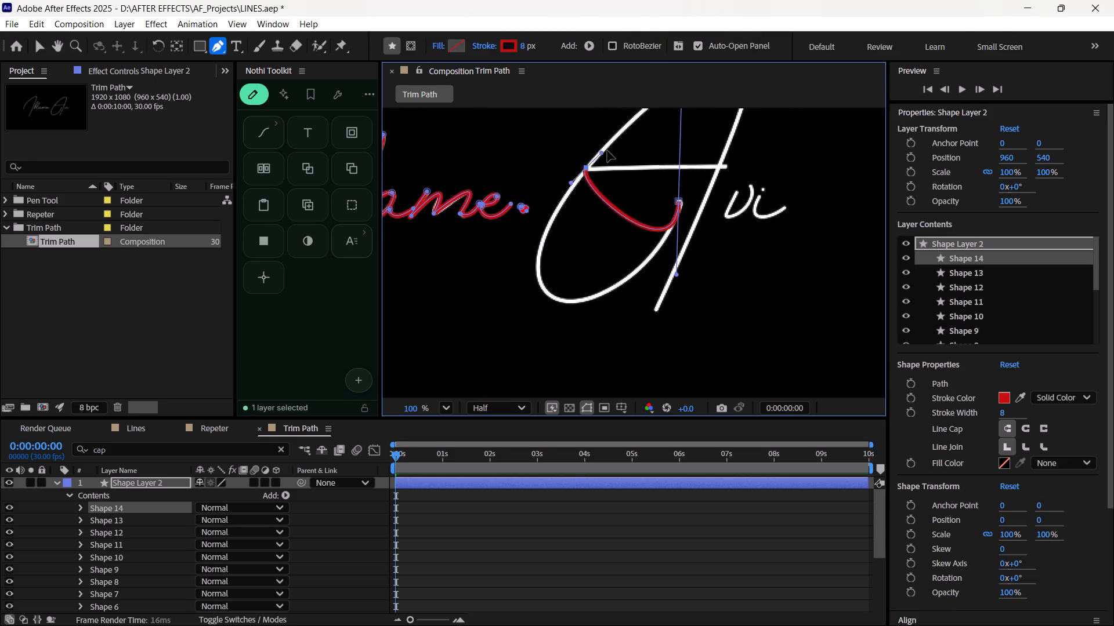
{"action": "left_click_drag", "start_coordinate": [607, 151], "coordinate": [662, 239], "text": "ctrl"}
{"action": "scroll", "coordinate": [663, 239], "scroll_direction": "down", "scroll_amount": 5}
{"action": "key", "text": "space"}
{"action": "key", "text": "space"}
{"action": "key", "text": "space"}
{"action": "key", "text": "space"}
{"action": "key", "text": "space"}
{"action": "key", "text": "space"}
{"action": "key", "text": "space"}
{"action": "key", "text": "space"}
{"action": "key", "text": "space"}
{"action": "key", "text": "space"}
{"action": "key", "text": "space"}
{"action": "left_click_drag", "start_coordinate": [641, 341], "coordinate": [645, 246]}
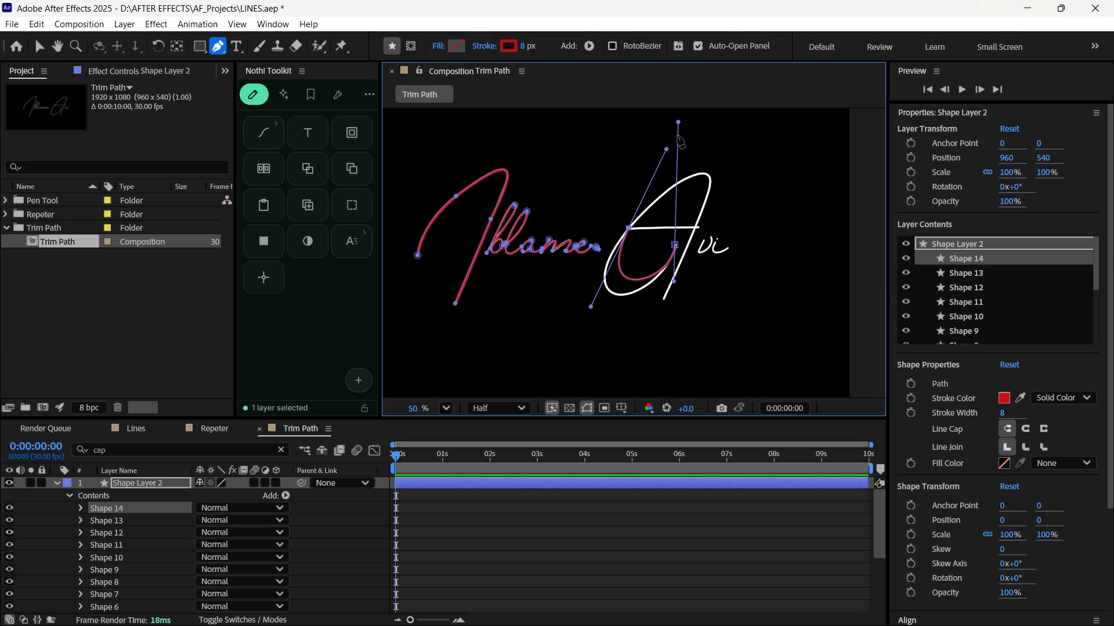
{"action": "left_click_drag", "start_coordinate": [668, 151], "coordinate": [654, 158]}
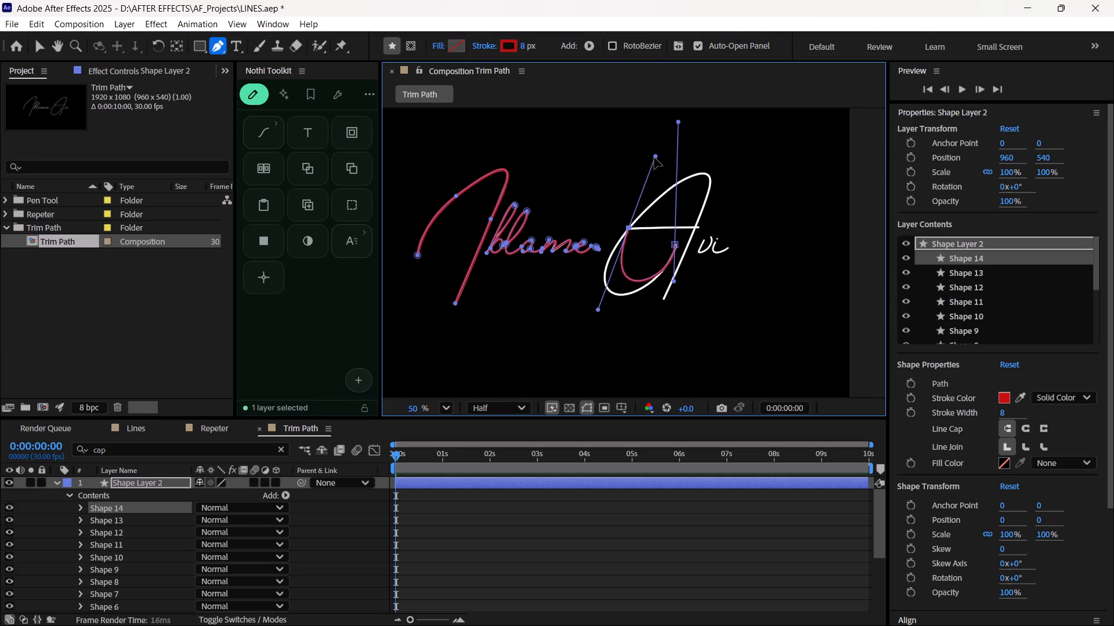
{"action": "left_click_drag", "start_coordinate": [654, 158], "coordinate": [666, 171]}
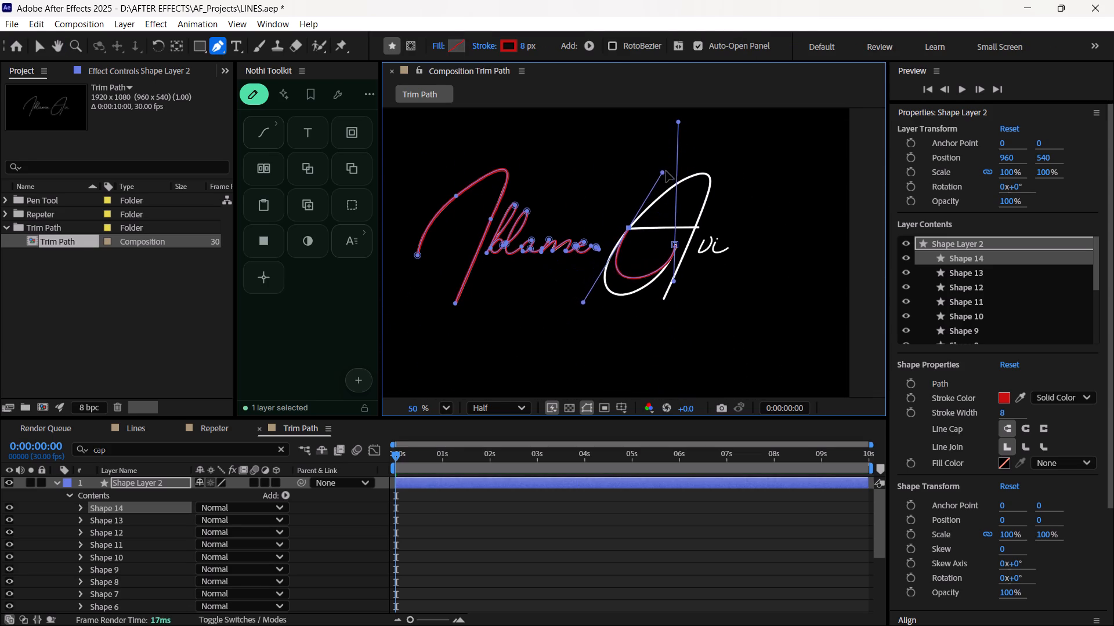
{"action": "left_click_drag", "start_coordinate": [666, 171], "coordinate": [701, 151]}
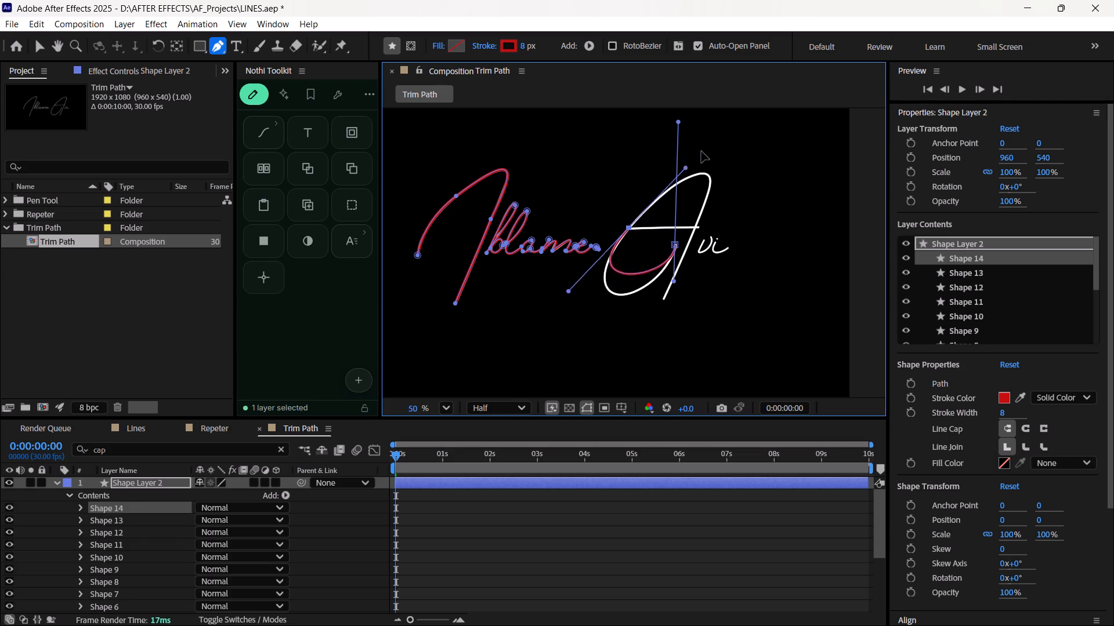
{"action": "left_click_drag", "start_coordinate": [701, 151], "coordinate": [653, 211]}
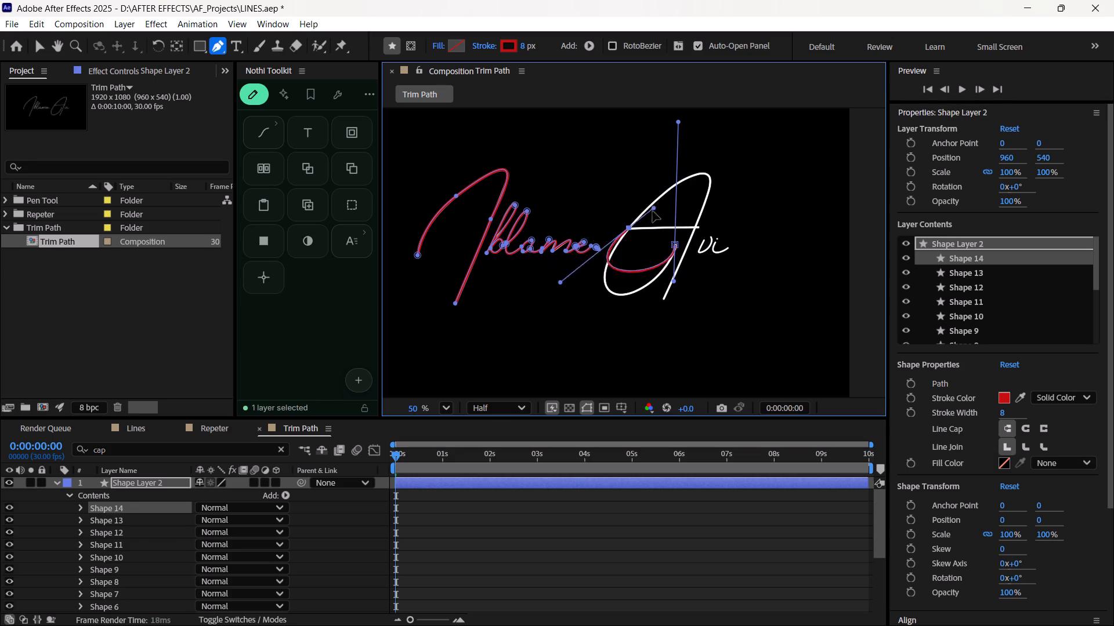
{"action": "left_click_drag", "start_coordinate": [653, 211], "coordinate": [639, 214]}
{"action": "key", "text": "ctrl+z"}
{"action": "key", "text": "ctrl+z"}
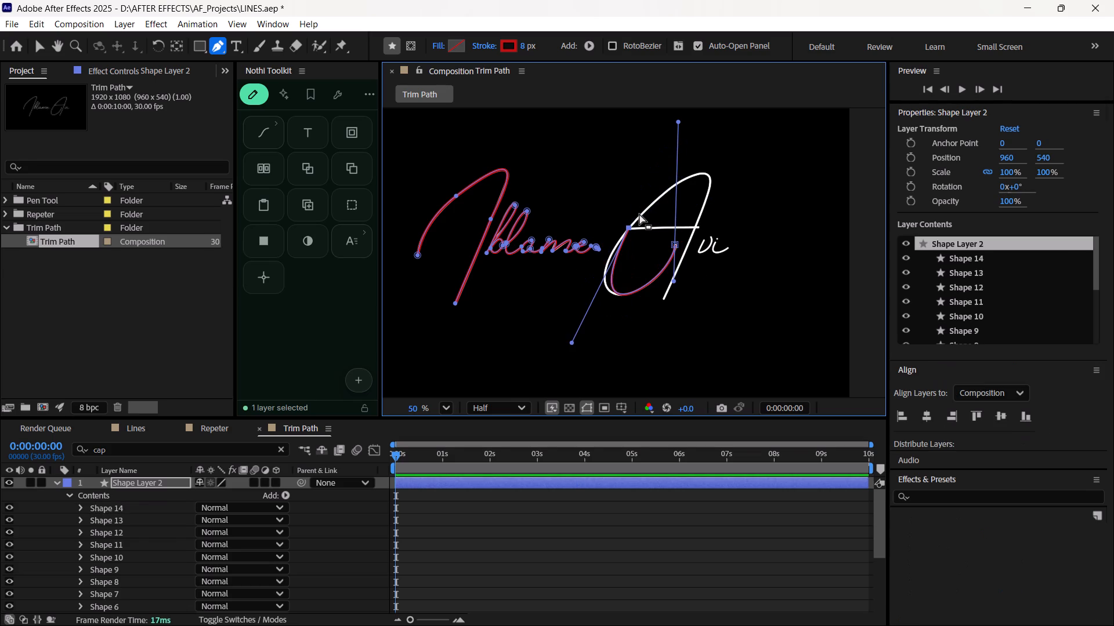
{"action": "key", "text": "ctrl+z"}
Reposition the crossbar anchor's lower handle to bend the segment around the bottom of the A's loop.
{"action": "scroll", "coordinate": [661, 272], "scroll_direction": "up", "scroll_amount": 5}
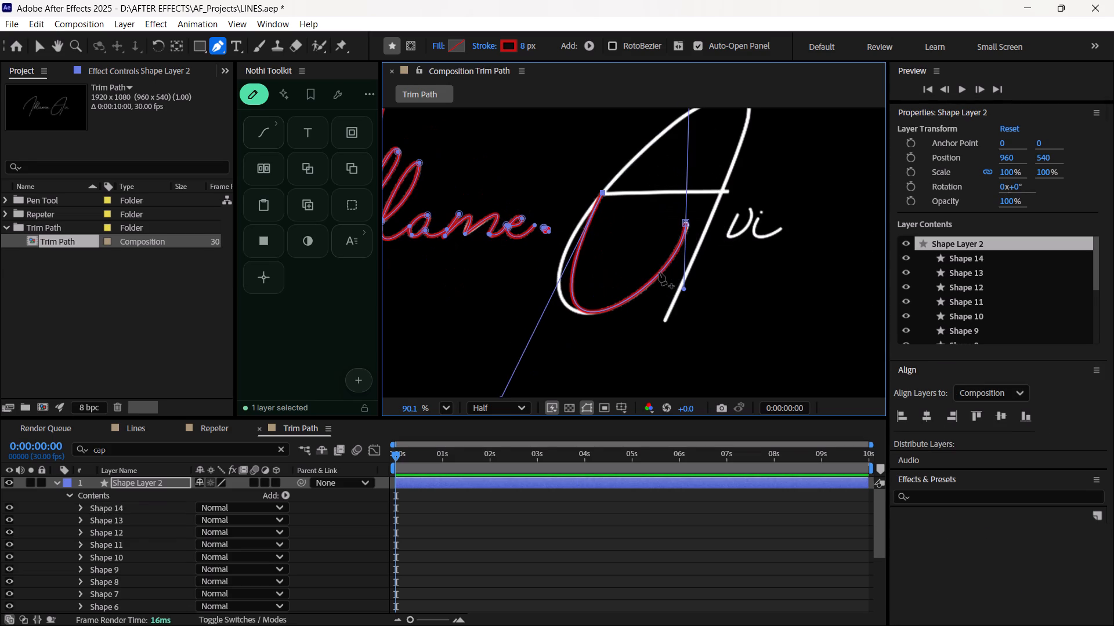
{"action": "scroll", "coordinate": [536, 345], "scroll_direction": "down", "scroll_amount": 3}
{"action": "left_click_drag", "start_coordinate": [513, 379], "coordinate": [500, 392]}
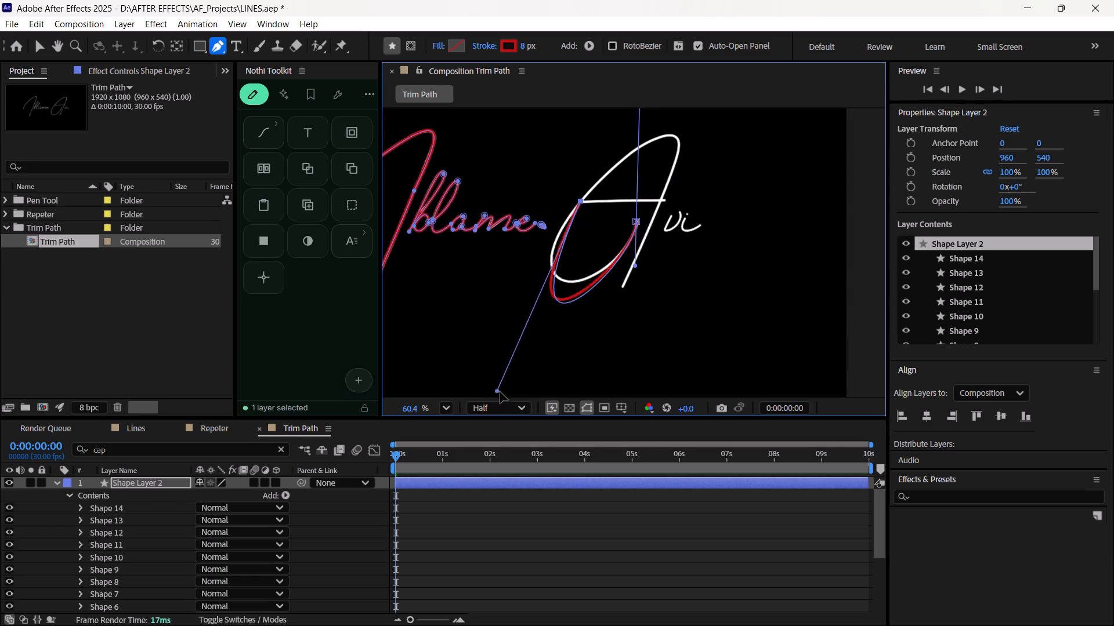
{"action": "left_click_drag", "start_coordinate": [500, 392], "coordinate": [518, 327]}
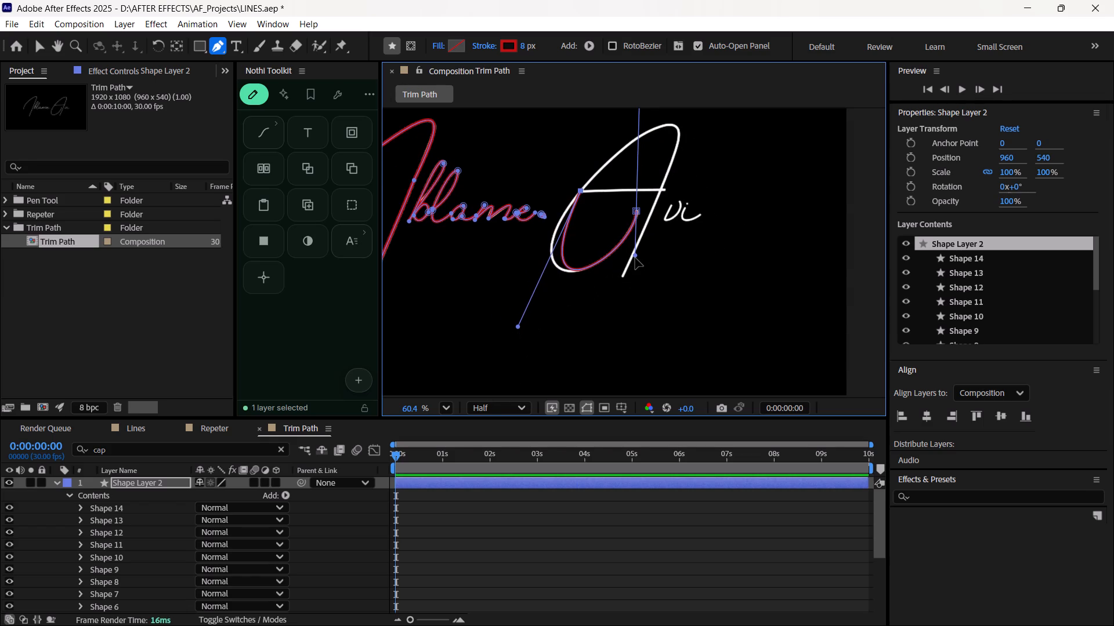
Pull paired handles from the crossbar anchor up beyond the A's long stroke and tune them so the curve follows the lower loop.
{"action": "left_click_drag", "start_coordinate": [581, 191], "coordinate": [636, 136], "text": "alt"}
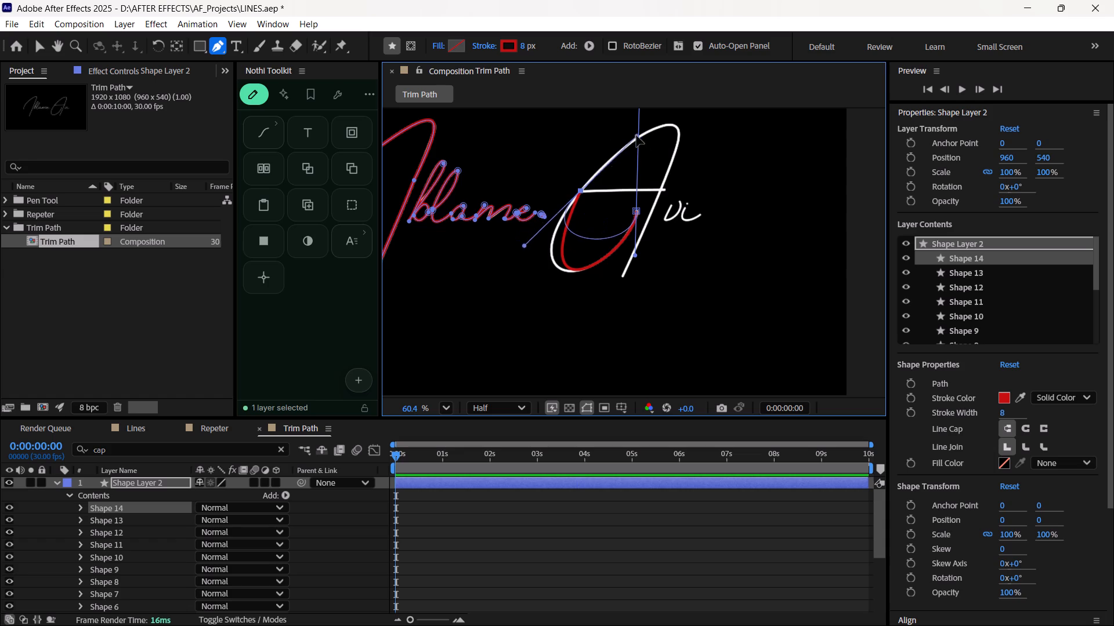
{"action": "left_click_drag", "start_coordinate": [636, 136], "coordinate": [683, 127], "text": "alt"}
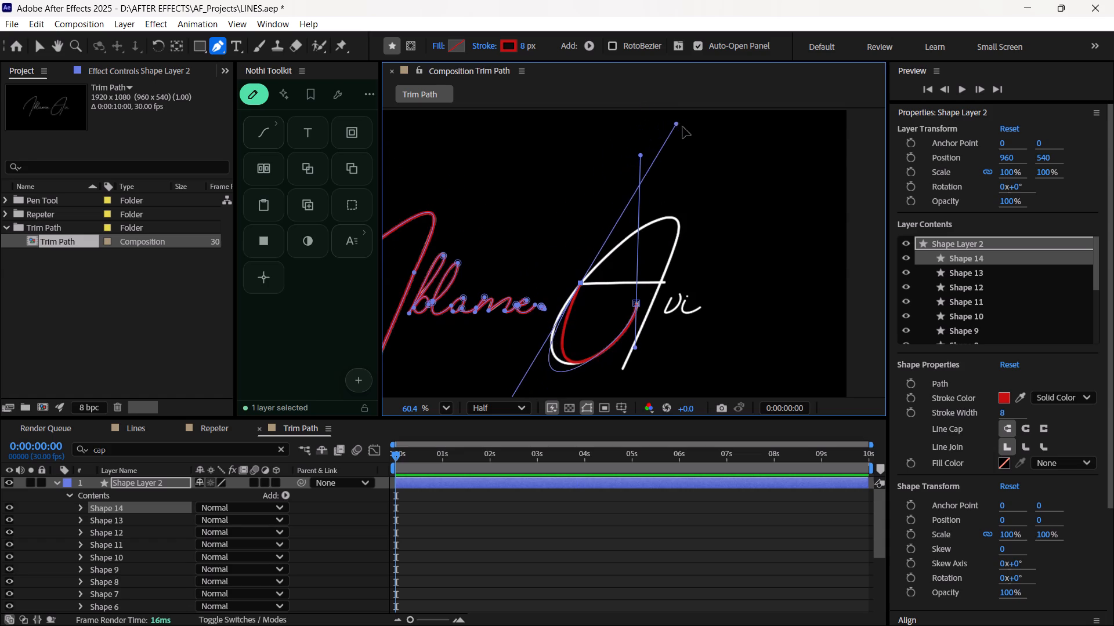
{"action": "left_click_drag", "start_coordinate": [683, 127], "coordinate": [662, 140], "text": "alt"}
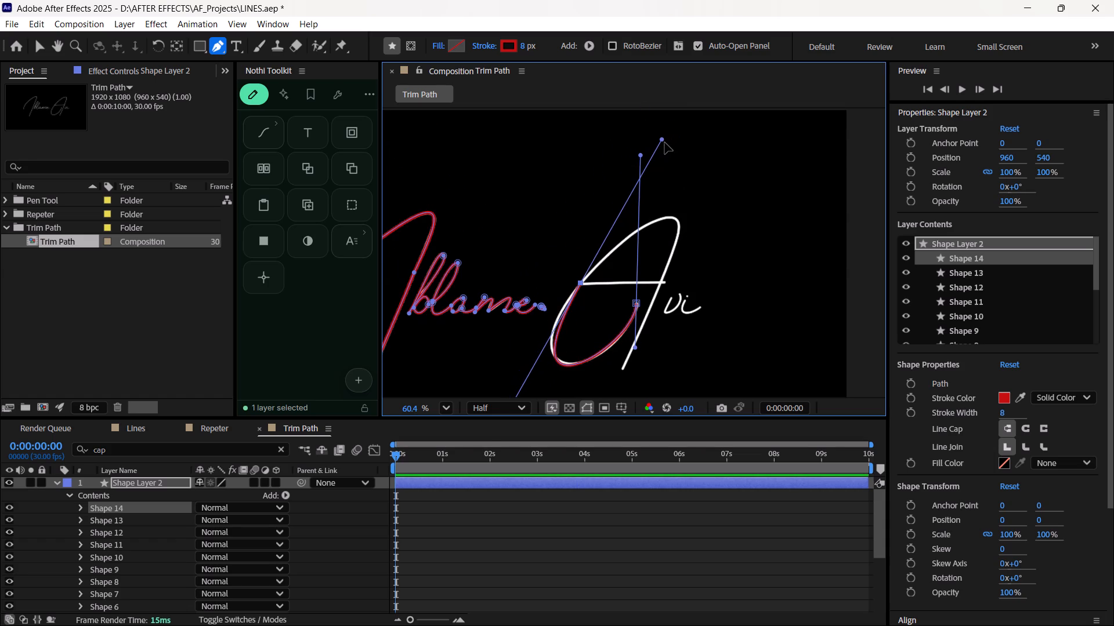
Undo the edits back to before the A's lower-loop path was started, removing that path entirely.
{"action": "key", "text": "ctrl+z"}
{"action": "key", "text": "ctrl+z"}
{"action": "key", "text": "ctrl+z"}
{"action": "key", "text": "ctrl+z"}
{"action": "key", "text": "ctrl+z"}
{"action": "key", "text": "ctrl+z"}
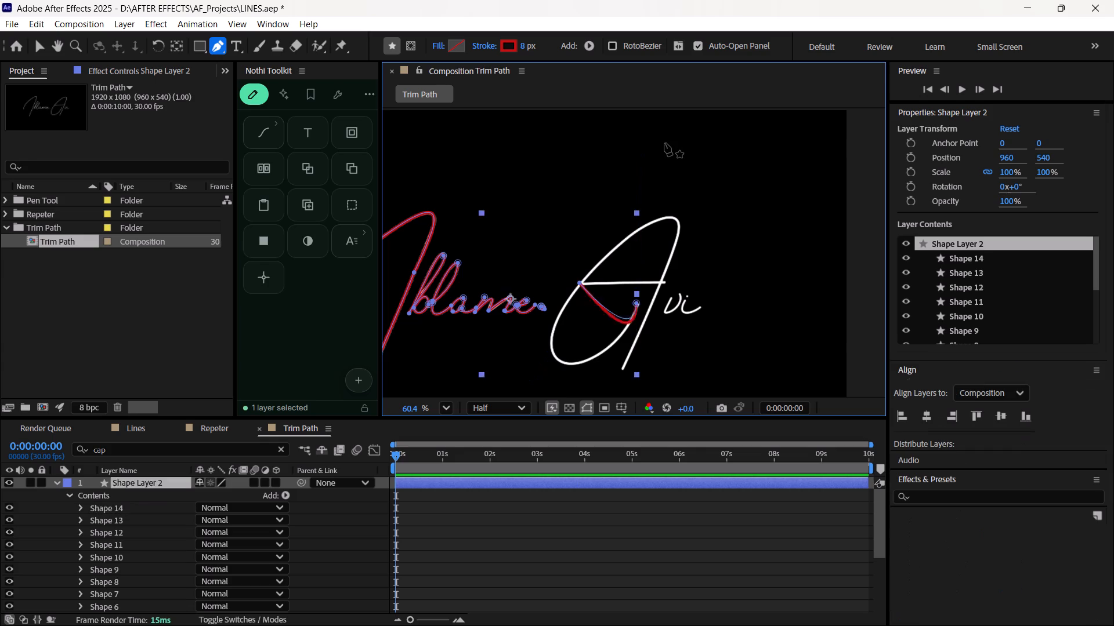
{"action": "key", "text": "ctrl+z"}
{"action": "key", "text": "ctrl+z"}
{"action": "key", "text": "ctrl+z"}
{"action": "key", "text": "ctrl+z"}
{"action": "key", "text": "ctrl+z"}
{"action": "key", "text": "ctrl+z"}
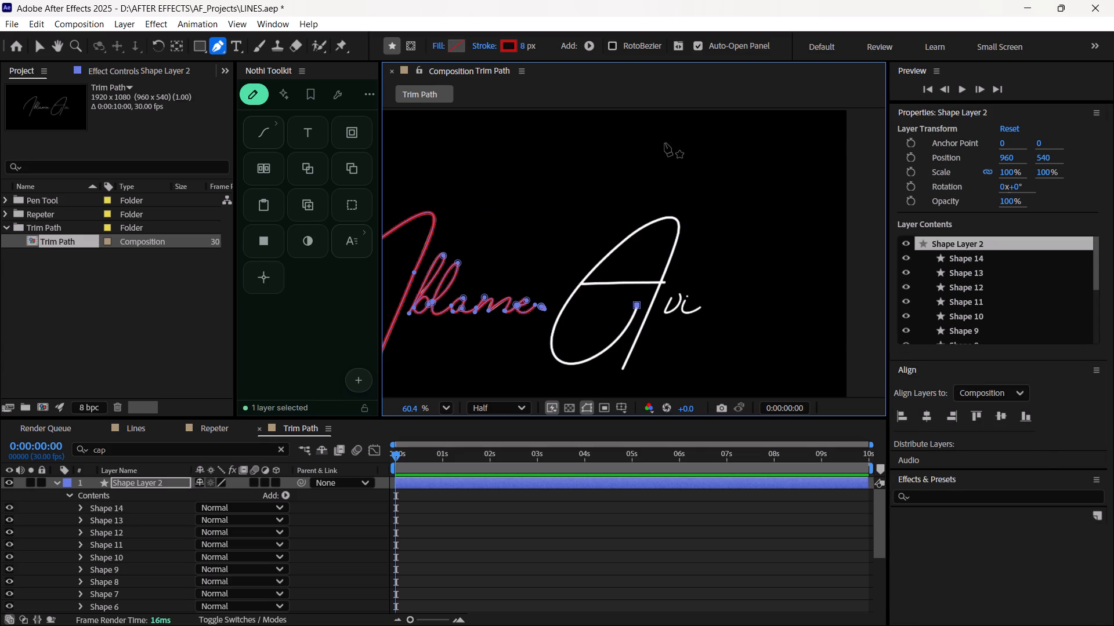
{"action": "key", "text": "ctrl+z"}
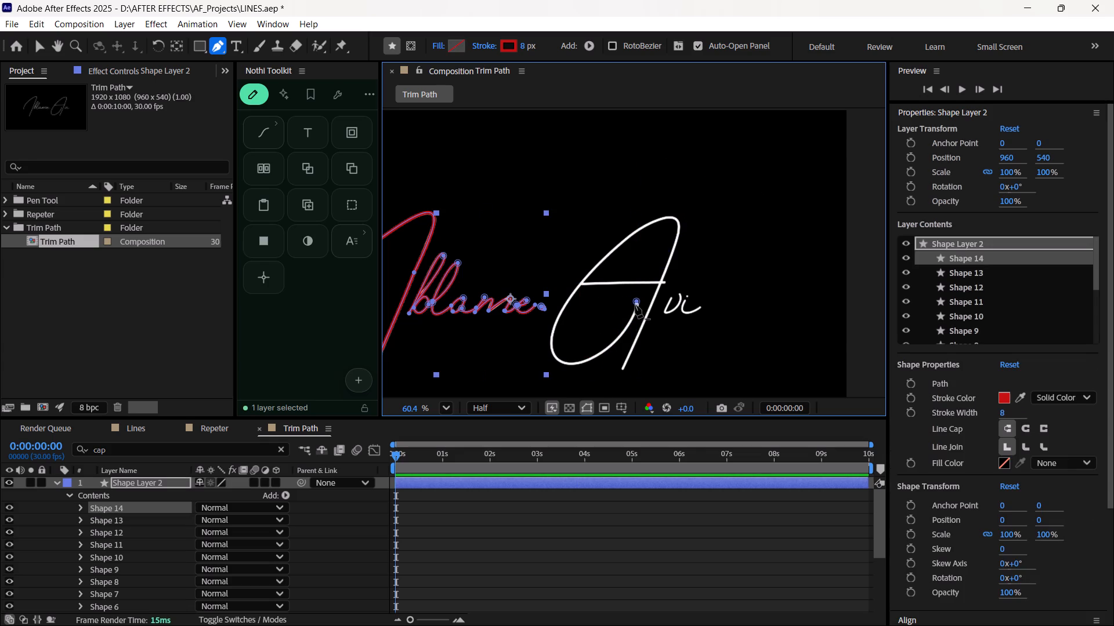
{"action": "key", "text": "ctrl+z"}
{"action": "key", "text": "ctrl+z"}
{"action": "key", "text": "ctrl+z"}
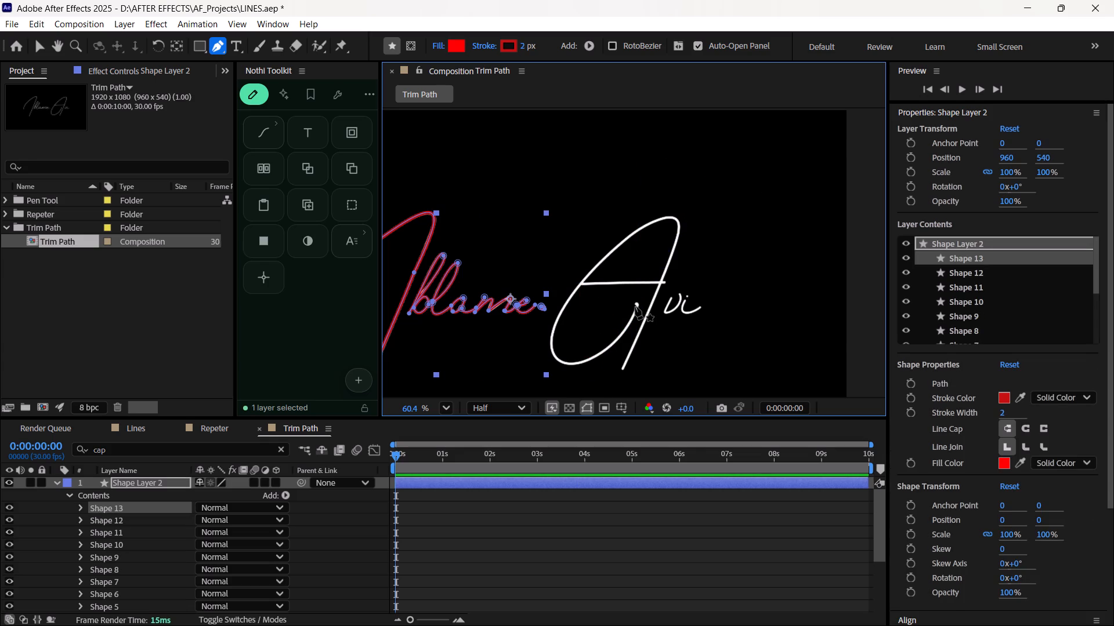
Draw a new Pen path from the junction of the A's long stroke and crossbar to the lower loop's inner tip.
{"action": "scroll", "coordinate": [659, 314], "scroll_direction": "up", "scroll_amount": 6}
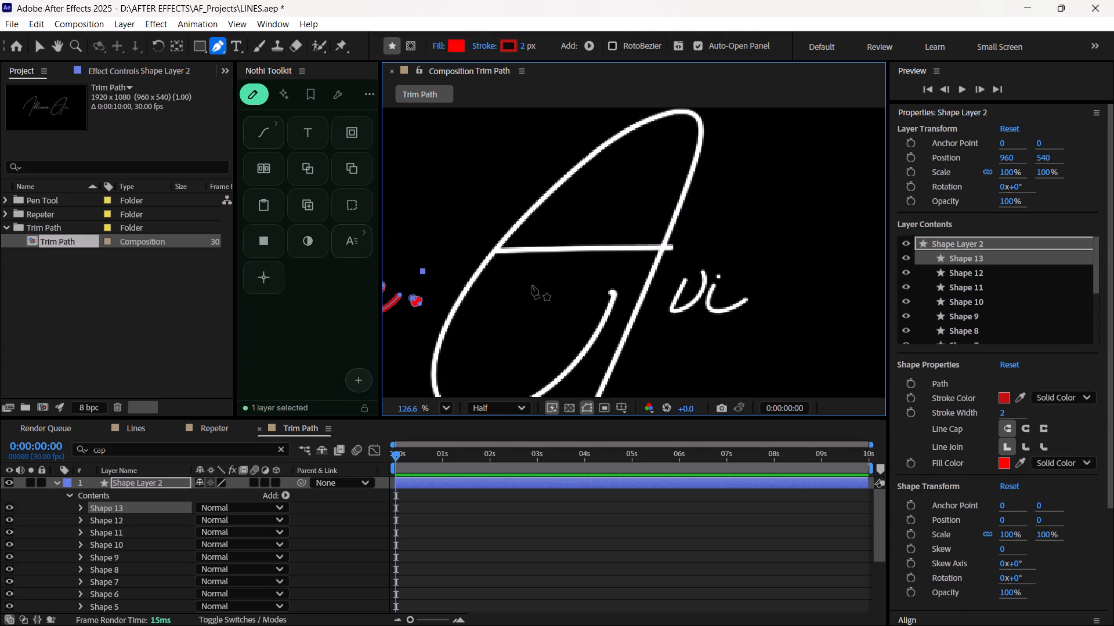
{"action": "key", "text": "space"}
{"action": "key", "text": "space"}
{"action": "key", "text": "space"}
{"action": "key", "text": "space"}
{"action": "key", "text": "space"}
{"action": "key", "text": "space"}
{"action": "key", "text": "space"}
{"action": "key", "text": "space"}
{"action": "key", "text": "space"}
{"action": "left_click_drag", "start_coordinate": [519, 287], "coordinate": [557, 236]}
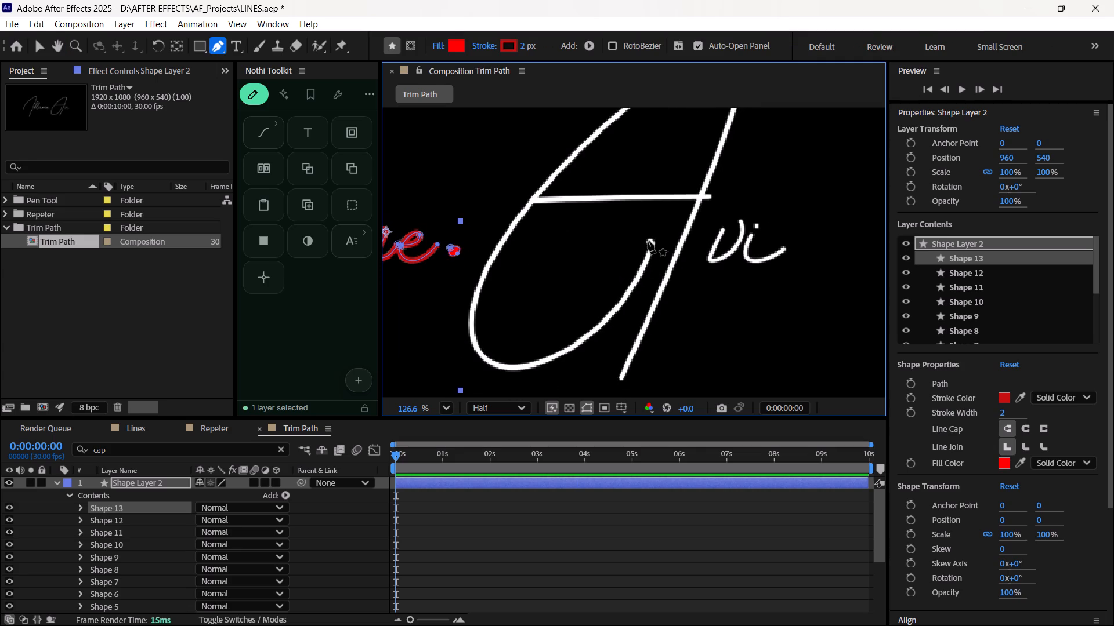
{"action": "left_click", "coordinate": [534, 196]}
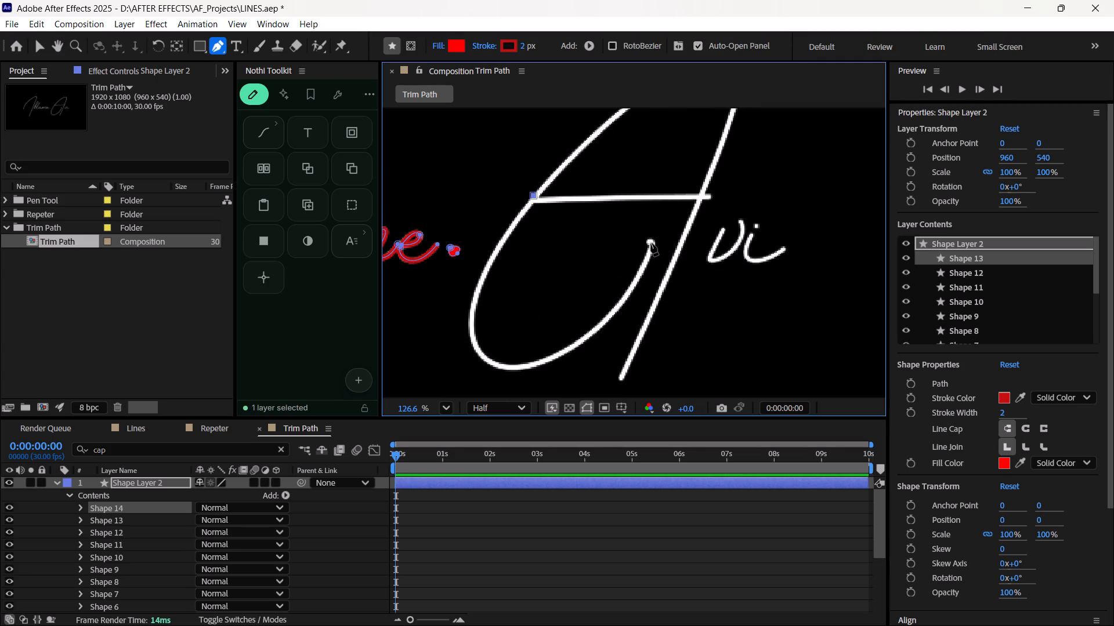
{"action": "left_click", "coordinate": [652, 242]}
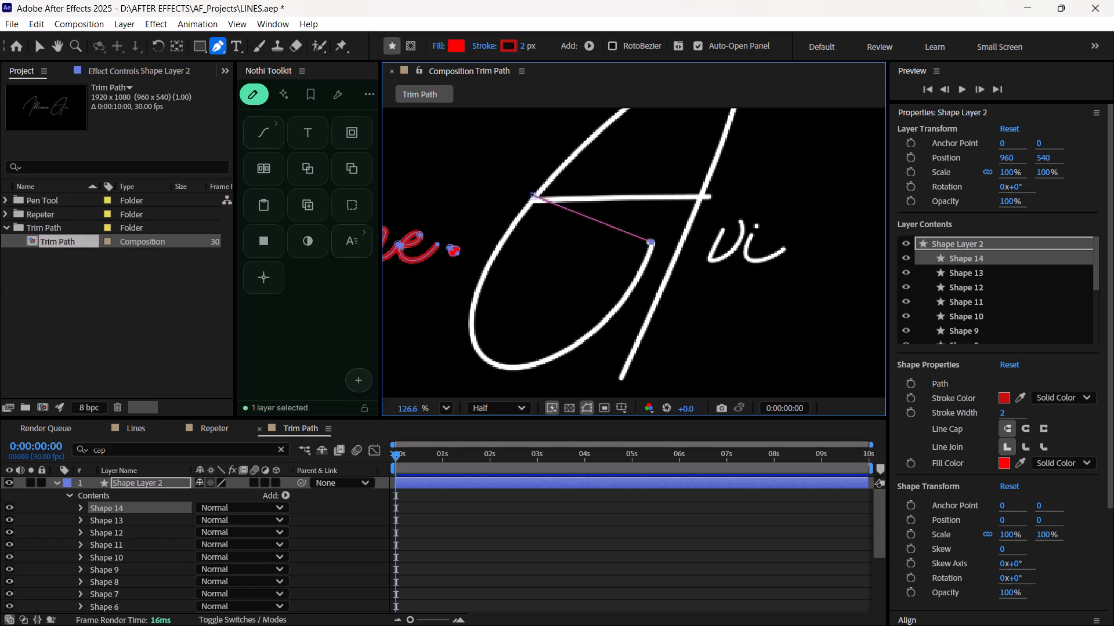
Set the new path's fill to none and its stroke width to 8 px.
{"action": "left_click", "coordinate": [443, 45]}
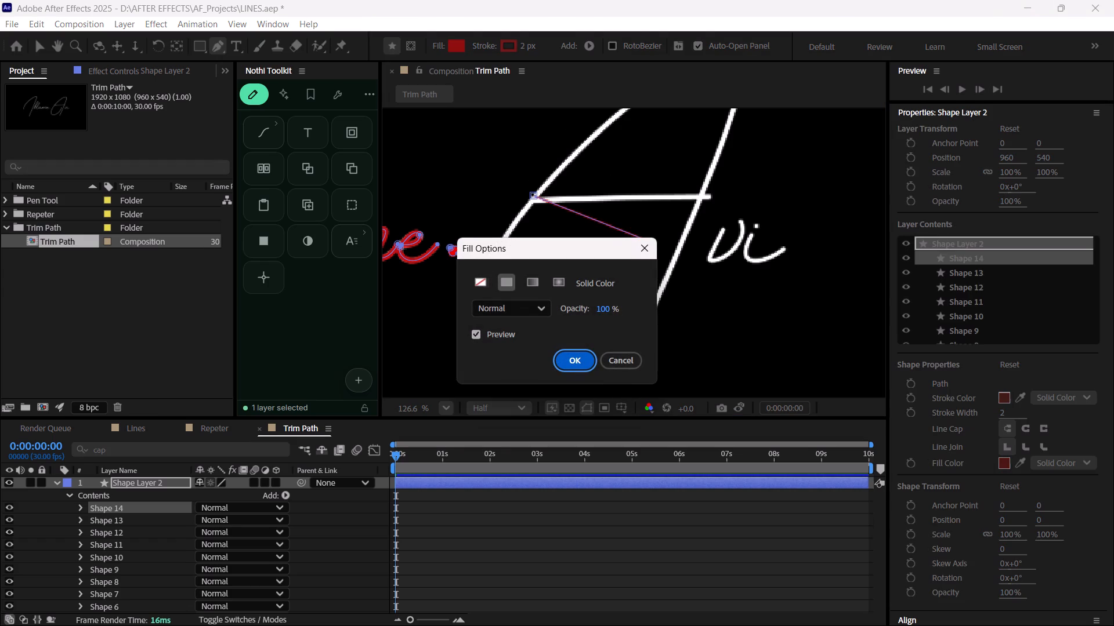
{"action": "left_click", "coordinate": [479, 277]}
{"action": "left_click", "coordinate": [579, 366]}
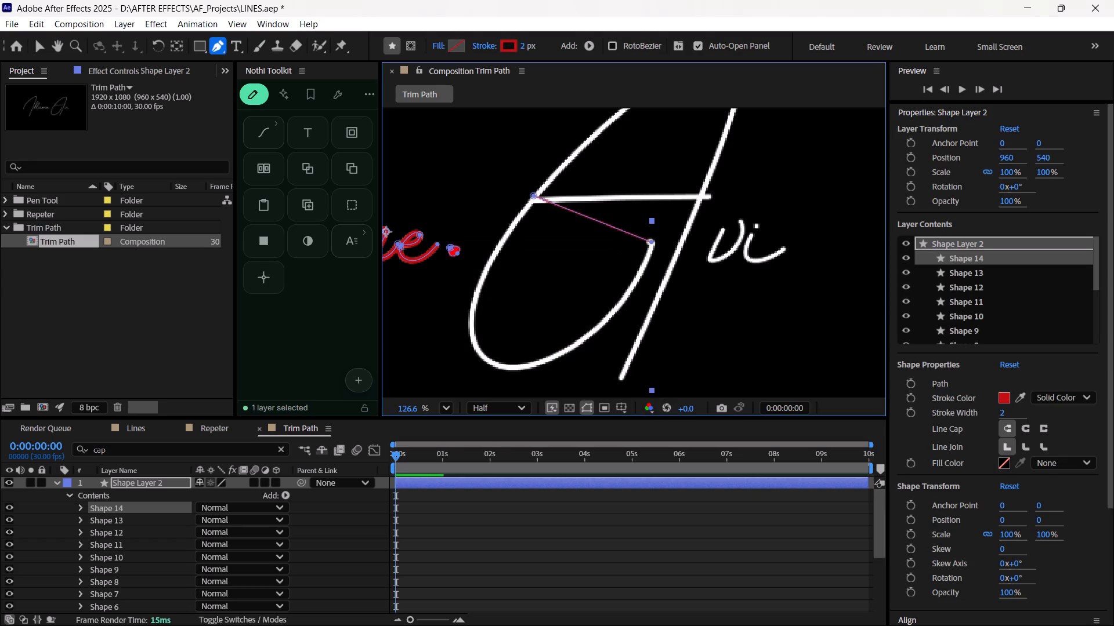
{"action": "left_click_drag", "start_coordinate": [520, 45], "coordinate": [527, 47]}
{"action": "left_click", "coordinate": [527, 47]}
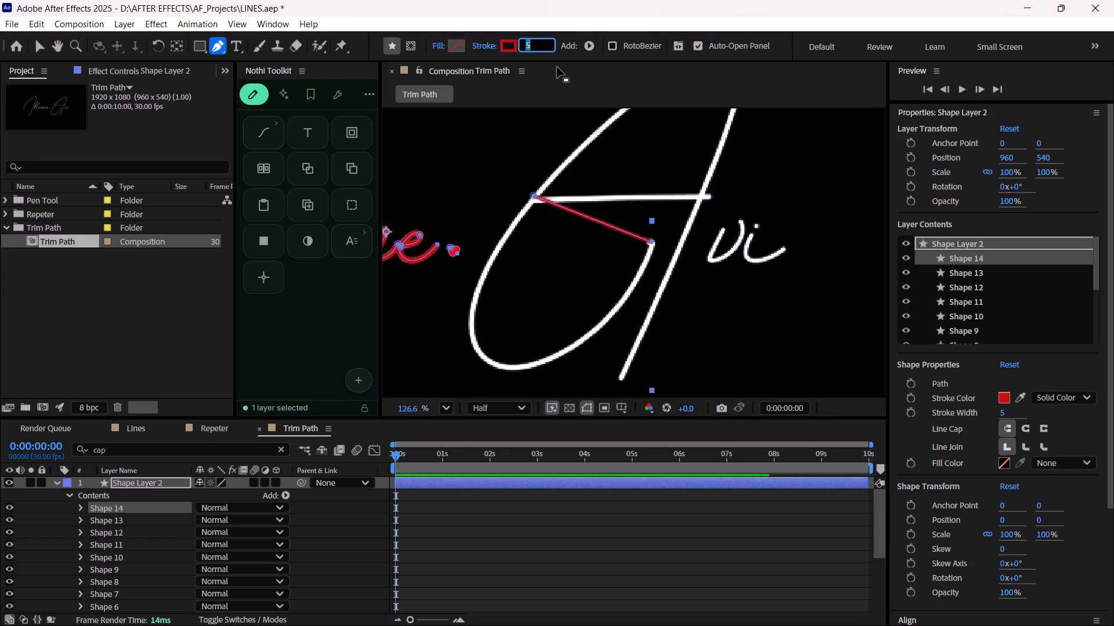
{"action": "key", "text": "BackSpace"}
{"action": "key", "text": "8"}
{"action": "key", "text": "Return"}
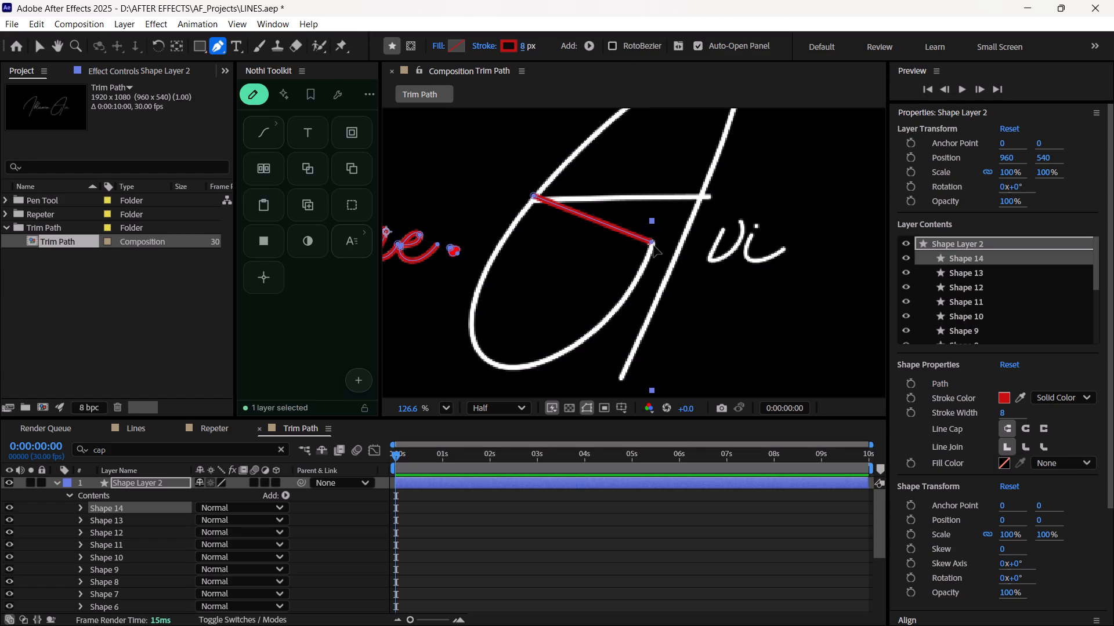
Pull a curve handle downward from the anchor where the A's long stroke meets the crossbar to bend the lower-loop path.
{"action": "left_click", "coordinate": [536, 197], "text": "alt"}
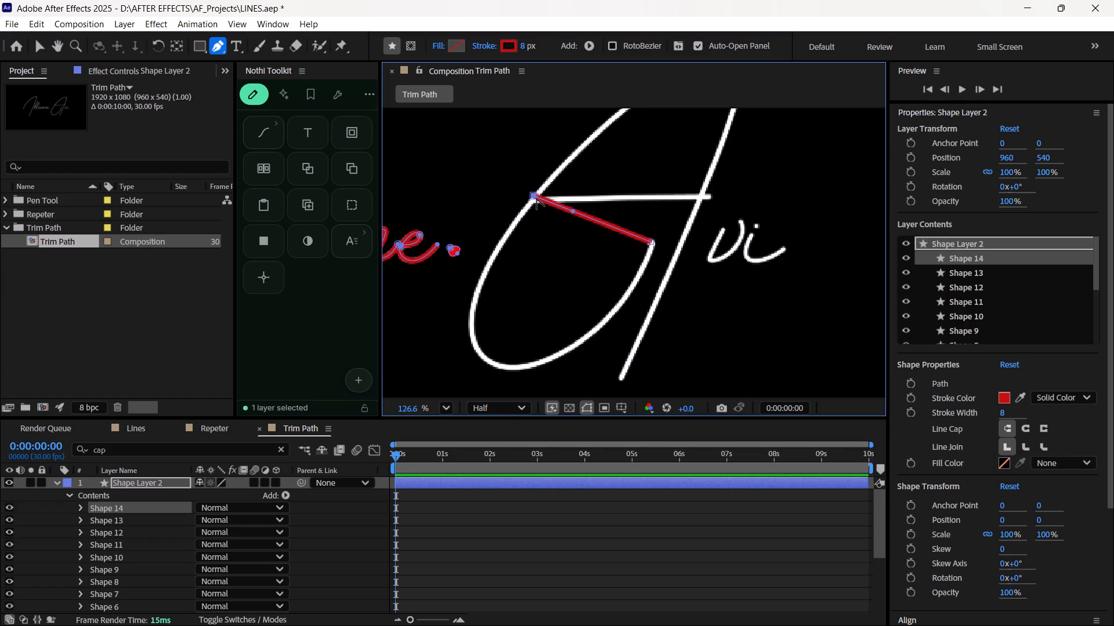
{"action": "left_click_drag", "start_coordinate": [574, 211], "coordinate": [489, 343]}
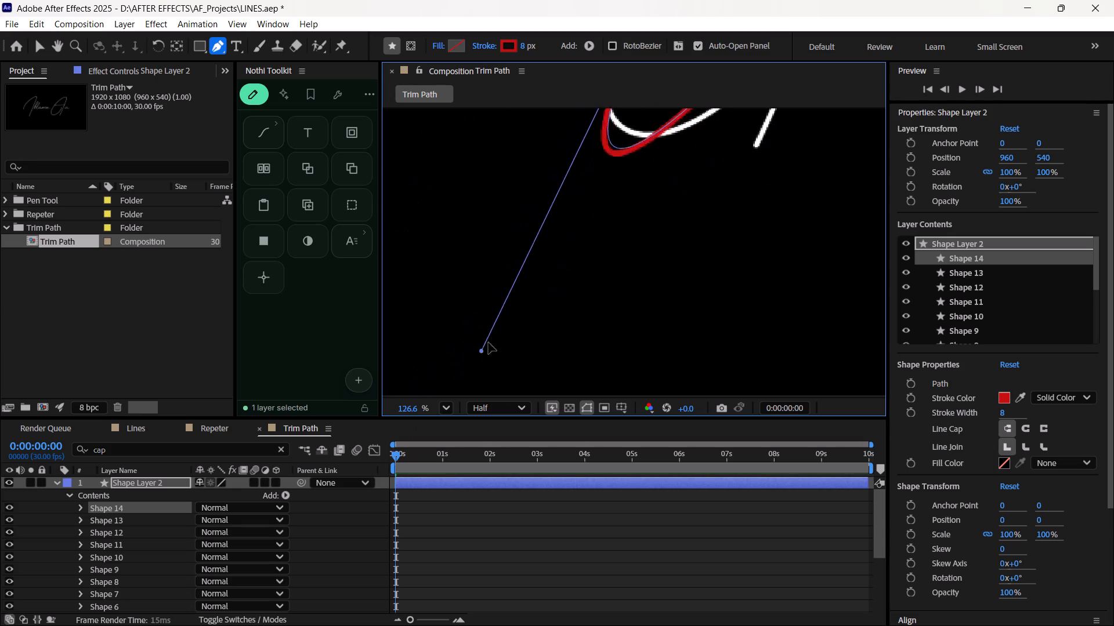
{"action": "left_click_drag", "start_coordinate": [489, 343], "coordinate": [599, 301]}
{"action": "scroll", "coordinate": [621, 290], "scroll_direction": "up", "scroll_amount": 3}
{"action": "scroll", "coordinate": [641, 281], "scroll_direction": "down", "scroll_amount": 9}
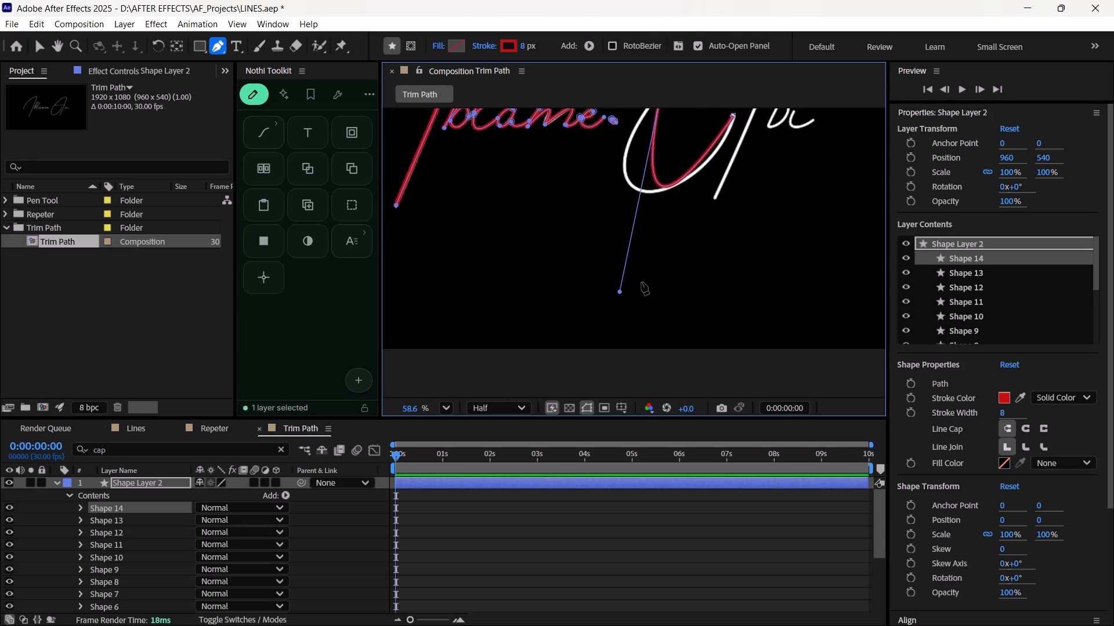
{"action": "key", "text": "space"}
{"action": "key", "text": "space"}
{"action": "key", "text": "space"}
{"action": "key", "text": "space"}
{"action": "key", "text": "space"}
{"action": "key", "text": "space"}
{"action": "key", "text": "space"}
{"action": "key", "text": "space"}
{"action": "key", "text": "space"}
{"action": "key", "text": "space"}
{"action": "key", "text": "space"}
{"action": "key", "text": "space"}
{"action": "key", "text": "space"}
{"action": "key", "text": "space"}
{"action": "key", "text": "space"}
{"action": "key", "text": "space"}
{"action": "key", "text": "space"}
{"action": "key", "text": "space"}
{"action": "key", "text": "space"}
{"action": "key", "text": "space"}
{"action": "left_click_drag", "start_coordinate": [669, 232], "coordinate": [626, 340]}
{"action": "scroll", "coordinate": [627, 334], "scroll_direction": "up", "scroll_amount": 4}
{"action": "scroll", "coordinate": [630, 326], "scroll_direction": "down", "scroll_amount": 3}
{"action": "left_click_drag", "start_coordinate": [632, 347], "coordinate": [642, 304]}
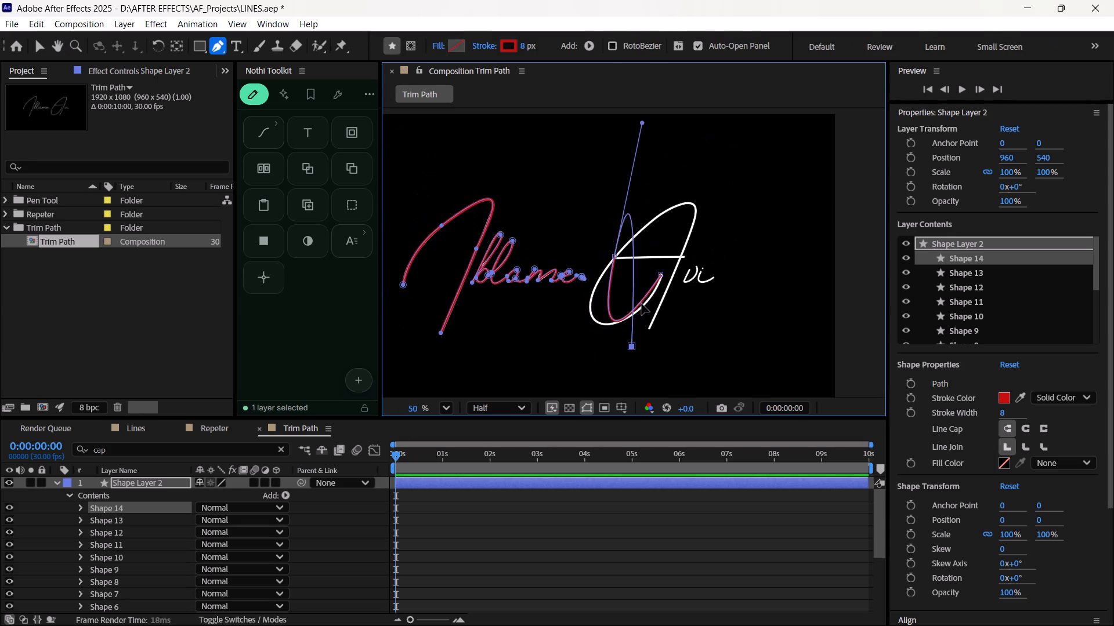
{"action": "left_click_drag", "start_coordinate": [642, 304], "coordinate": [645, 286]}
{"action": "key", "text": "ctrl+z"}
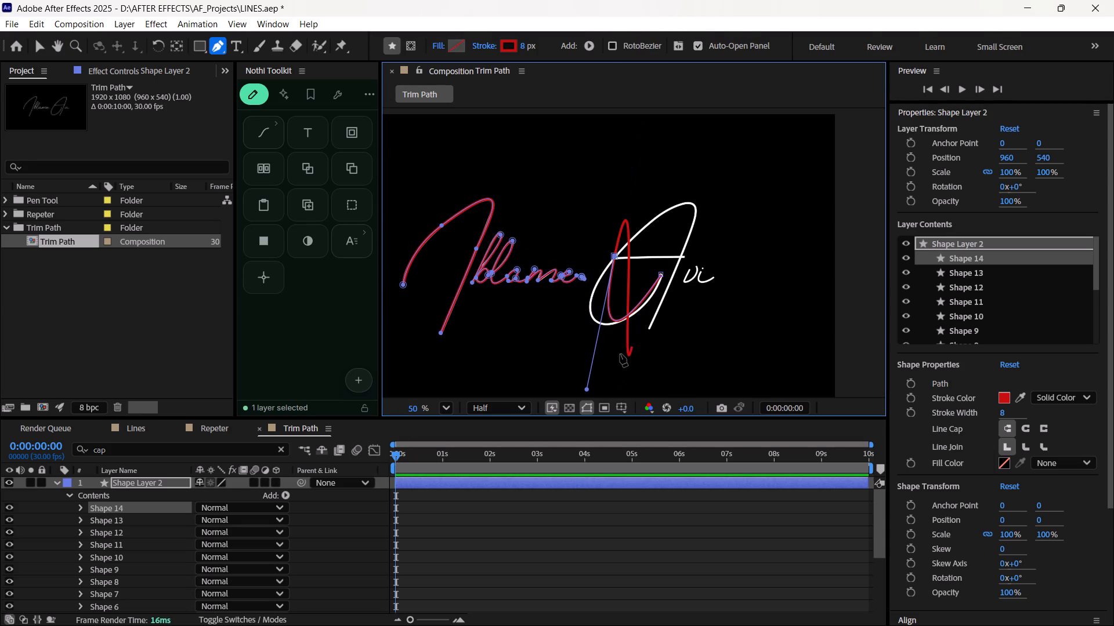
Adjust the junction anchor's handle out below the loop so the curve follows the outer side of the A's lower loop.
{"action": "scroll", "coordinate": [637, 356], "scroll_direction": "down", "scroll_amount": 3}
{"action": "scroll", "coordinate": [637, 356], "scroll_direction": "up", "scroll_amount": 3}
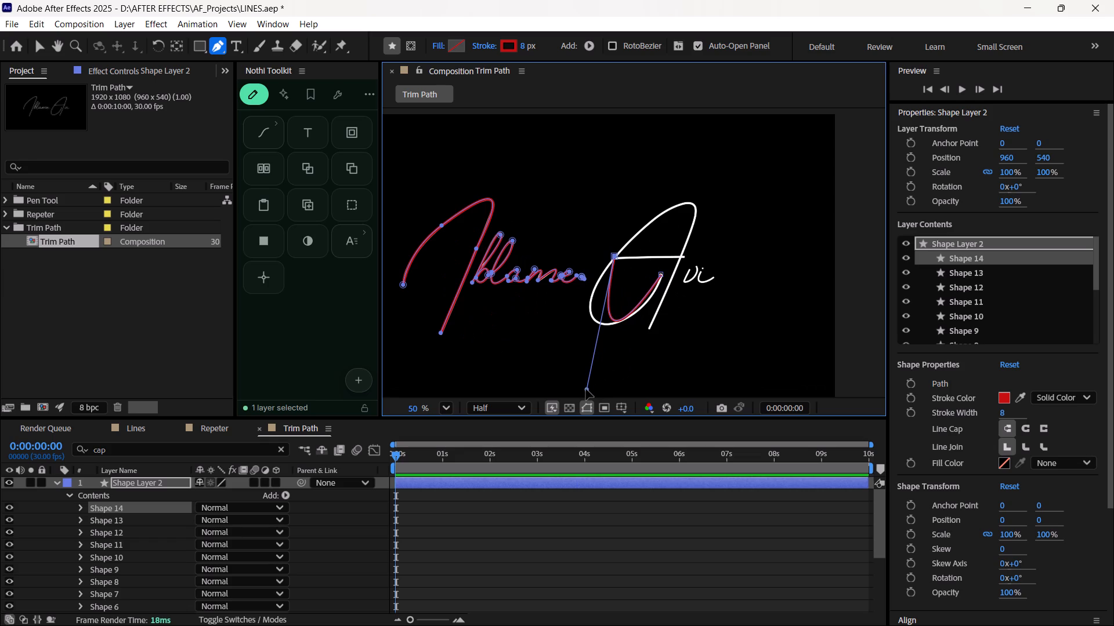
{"action": "left_click_drag", "start_coordinate": [586, 389], "coordinate": [542, 337]}
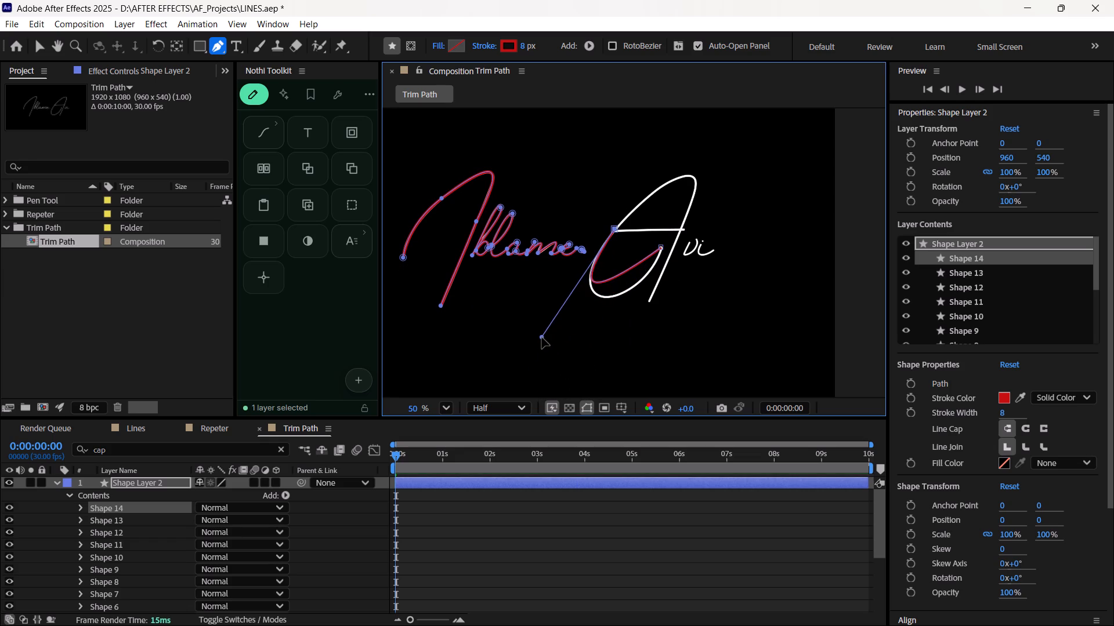
{"action": "left_click_drag", "start_coordinate": [542, 337], "coordinate": [540, 337]}
{"action": "scroll", "coordinate": [646, 268], "scroll_direction": "up", "scroll_amount": 5}
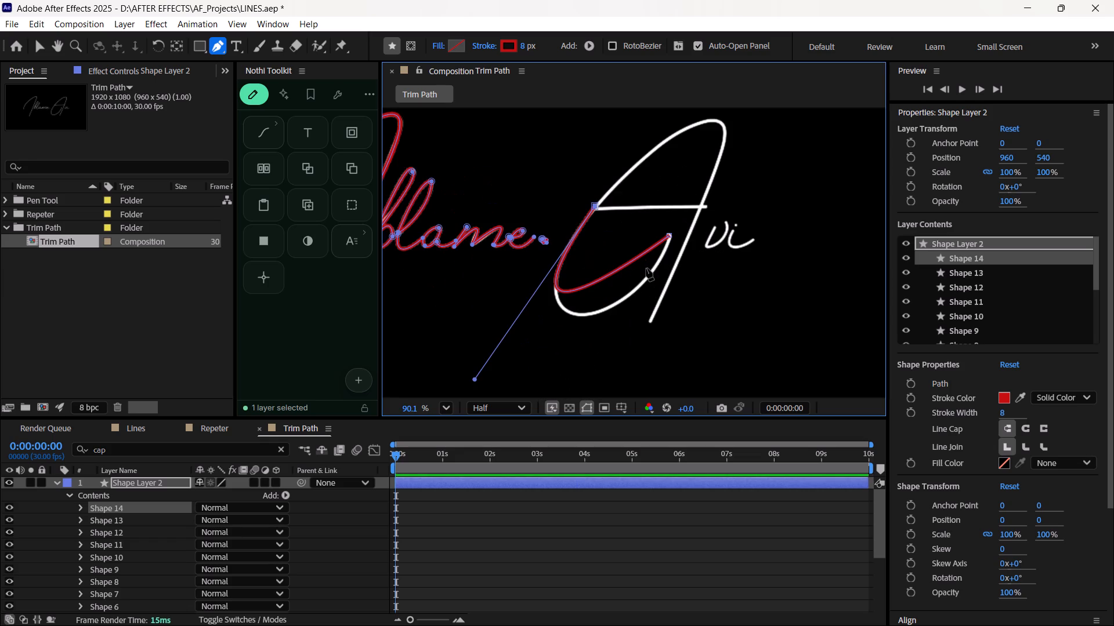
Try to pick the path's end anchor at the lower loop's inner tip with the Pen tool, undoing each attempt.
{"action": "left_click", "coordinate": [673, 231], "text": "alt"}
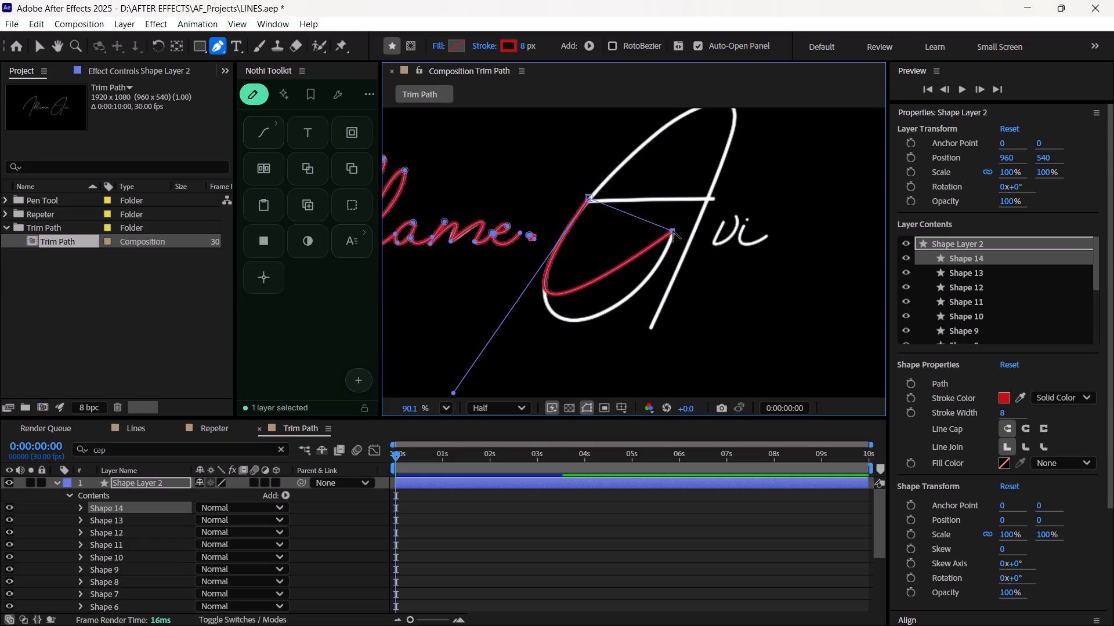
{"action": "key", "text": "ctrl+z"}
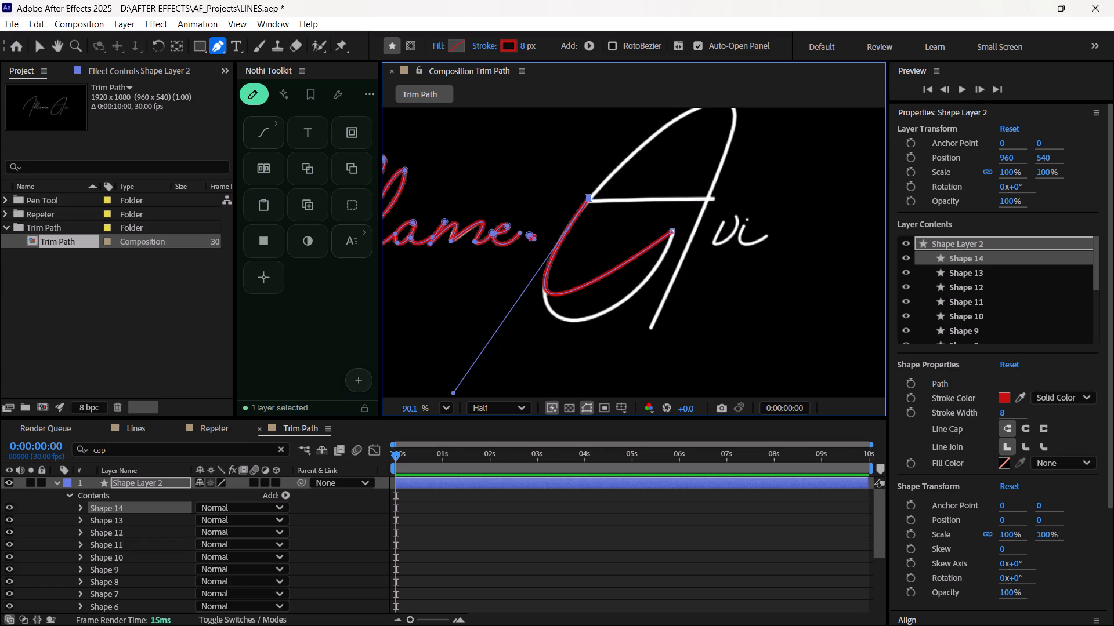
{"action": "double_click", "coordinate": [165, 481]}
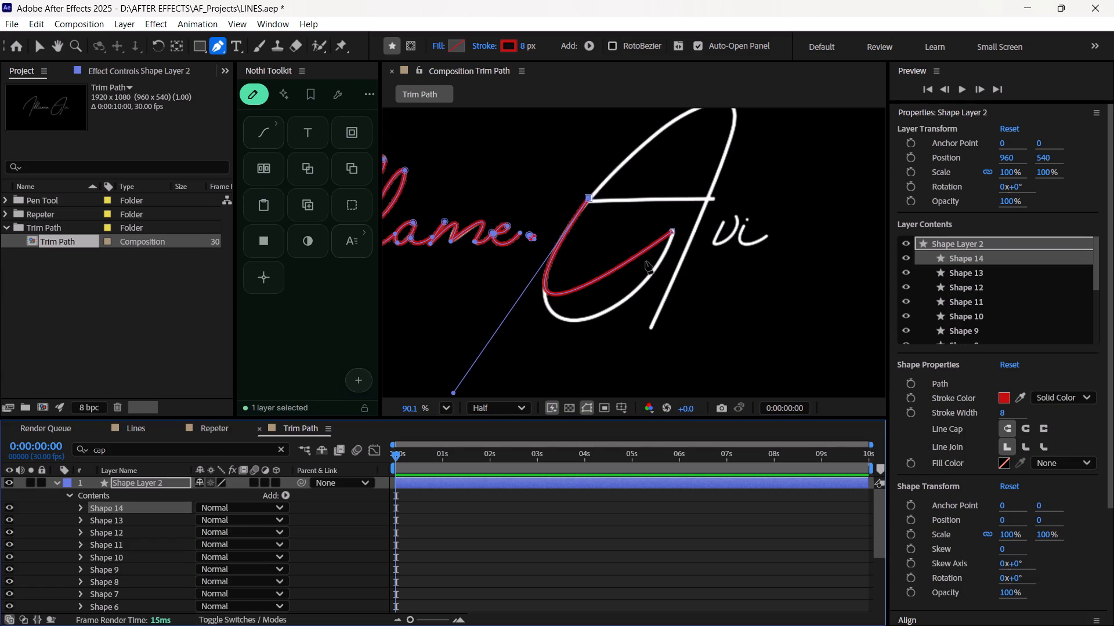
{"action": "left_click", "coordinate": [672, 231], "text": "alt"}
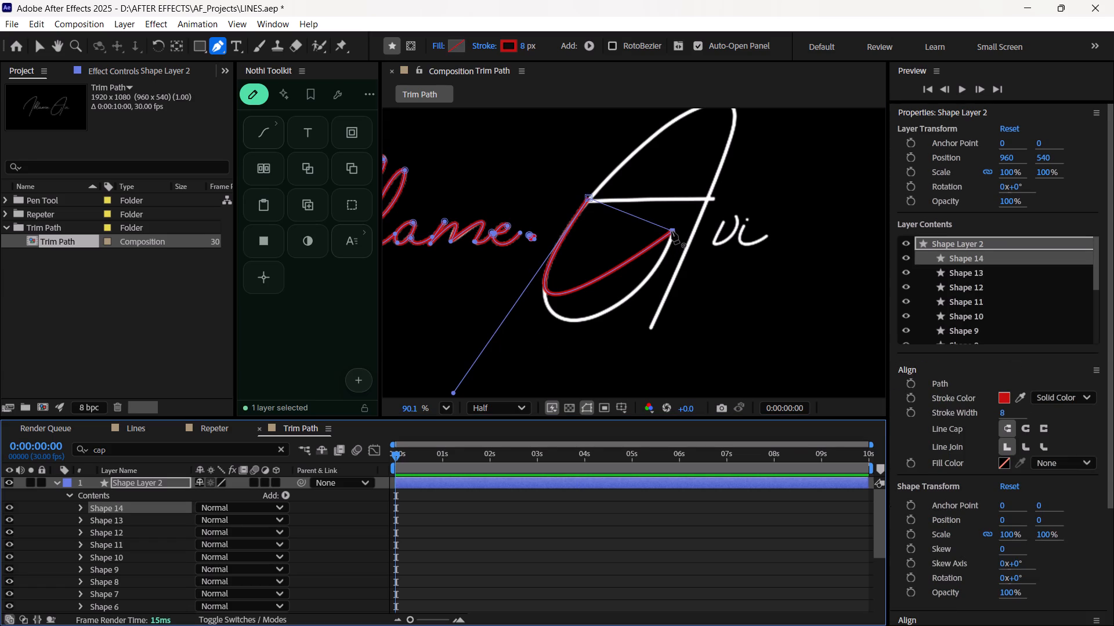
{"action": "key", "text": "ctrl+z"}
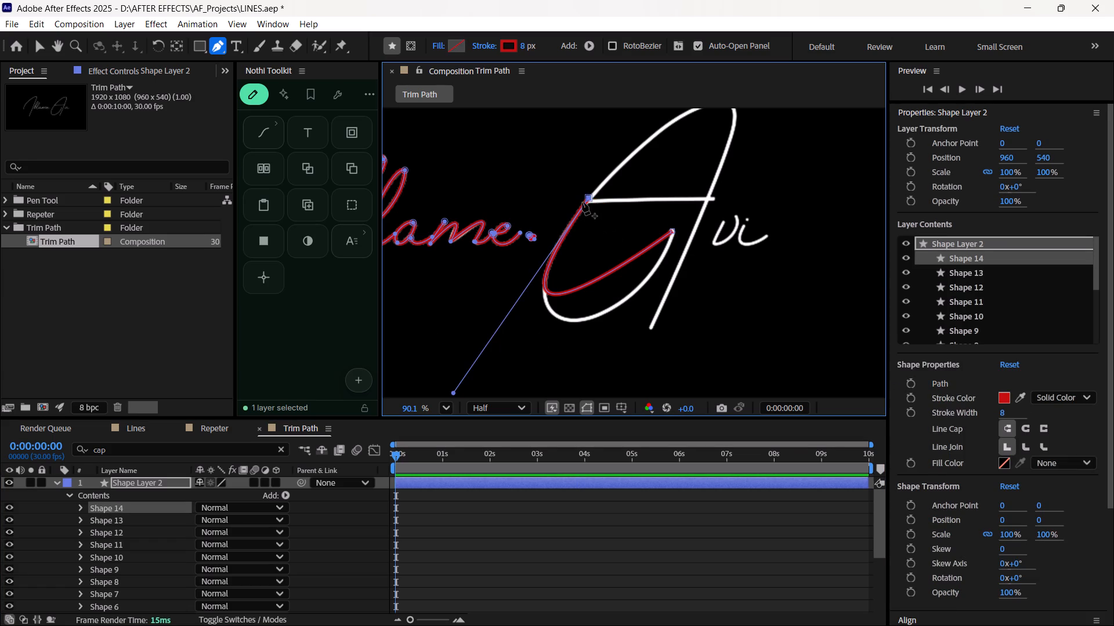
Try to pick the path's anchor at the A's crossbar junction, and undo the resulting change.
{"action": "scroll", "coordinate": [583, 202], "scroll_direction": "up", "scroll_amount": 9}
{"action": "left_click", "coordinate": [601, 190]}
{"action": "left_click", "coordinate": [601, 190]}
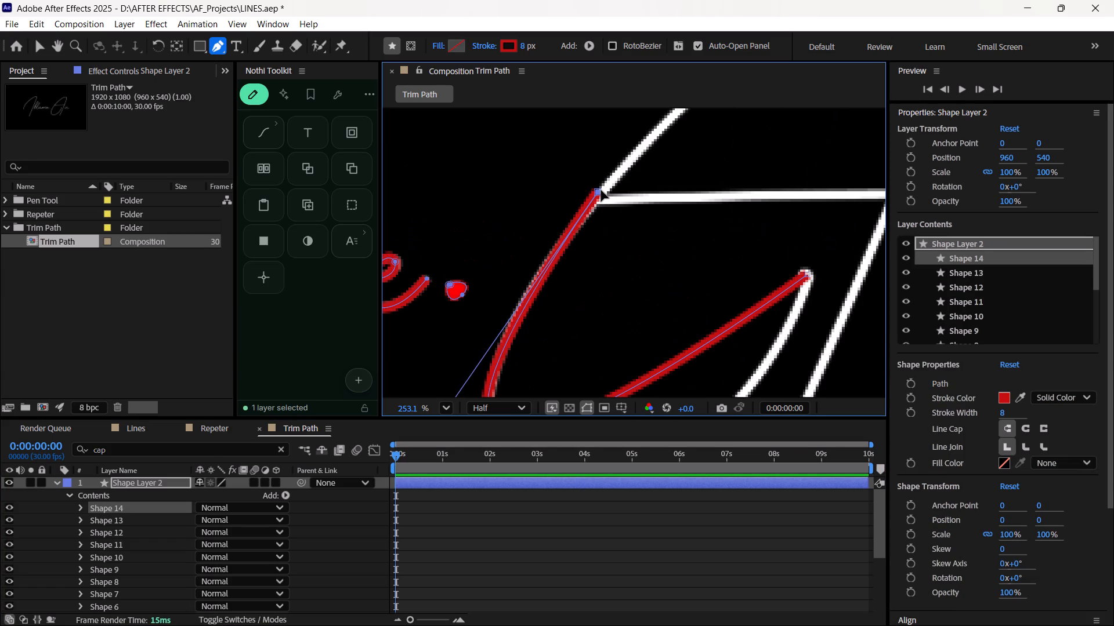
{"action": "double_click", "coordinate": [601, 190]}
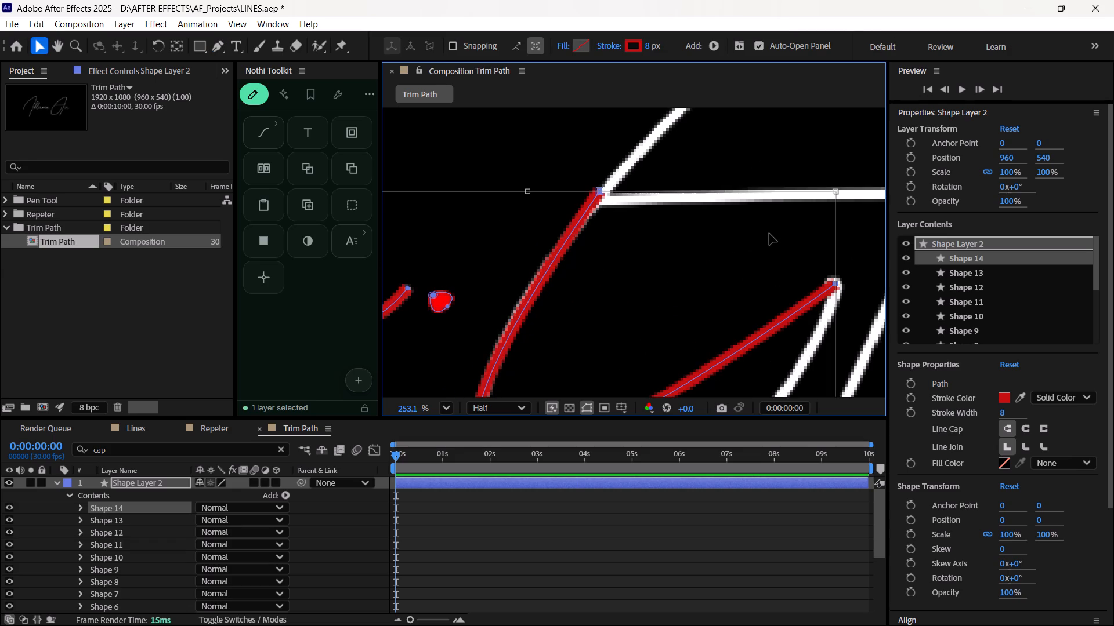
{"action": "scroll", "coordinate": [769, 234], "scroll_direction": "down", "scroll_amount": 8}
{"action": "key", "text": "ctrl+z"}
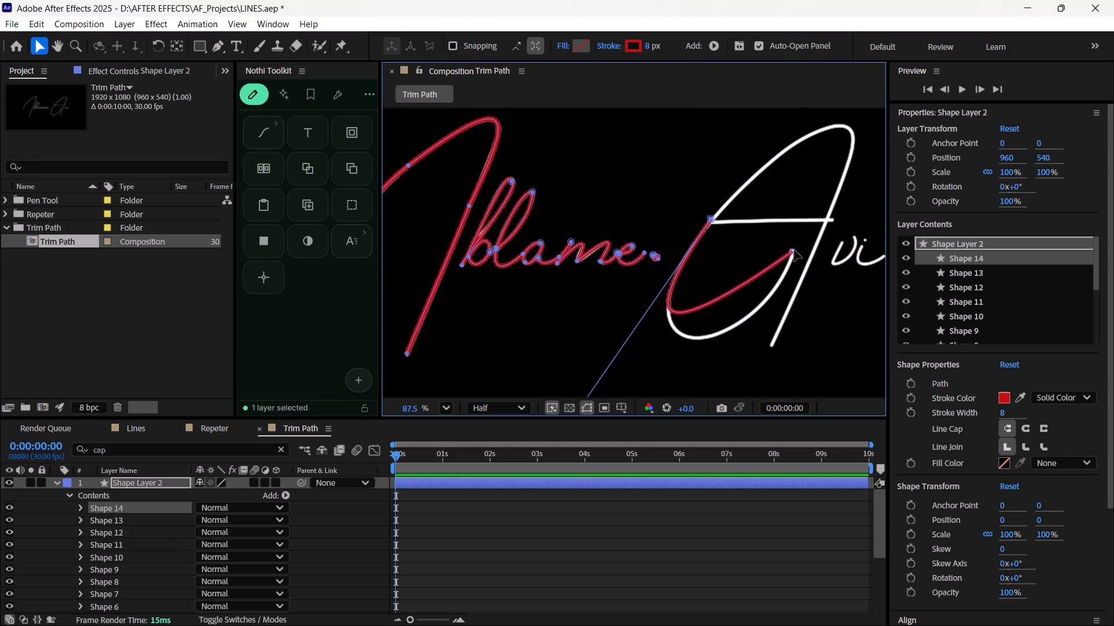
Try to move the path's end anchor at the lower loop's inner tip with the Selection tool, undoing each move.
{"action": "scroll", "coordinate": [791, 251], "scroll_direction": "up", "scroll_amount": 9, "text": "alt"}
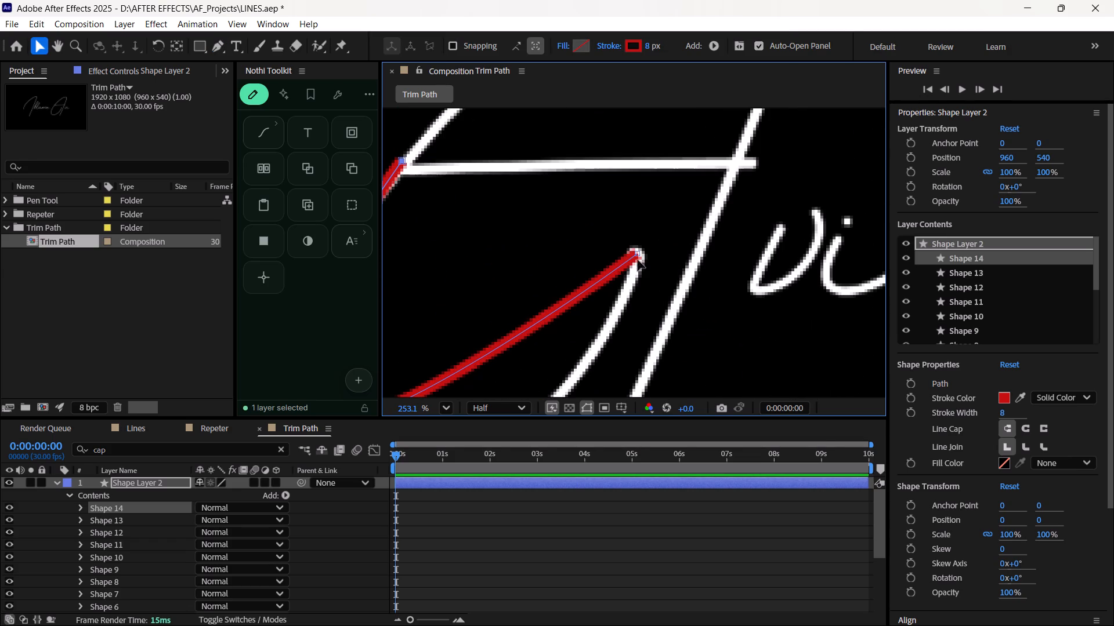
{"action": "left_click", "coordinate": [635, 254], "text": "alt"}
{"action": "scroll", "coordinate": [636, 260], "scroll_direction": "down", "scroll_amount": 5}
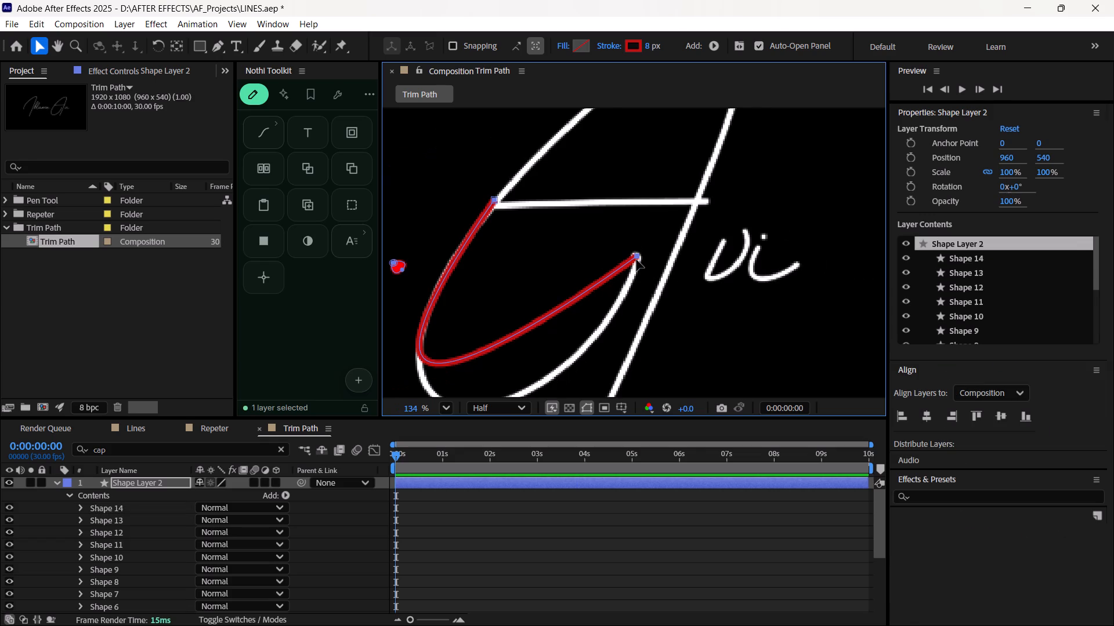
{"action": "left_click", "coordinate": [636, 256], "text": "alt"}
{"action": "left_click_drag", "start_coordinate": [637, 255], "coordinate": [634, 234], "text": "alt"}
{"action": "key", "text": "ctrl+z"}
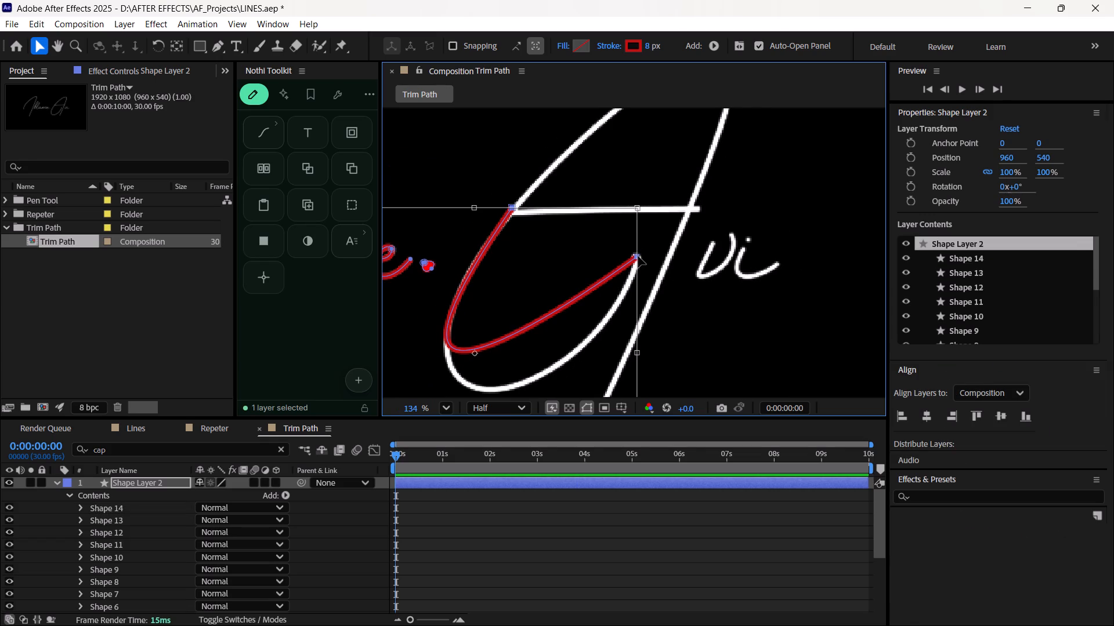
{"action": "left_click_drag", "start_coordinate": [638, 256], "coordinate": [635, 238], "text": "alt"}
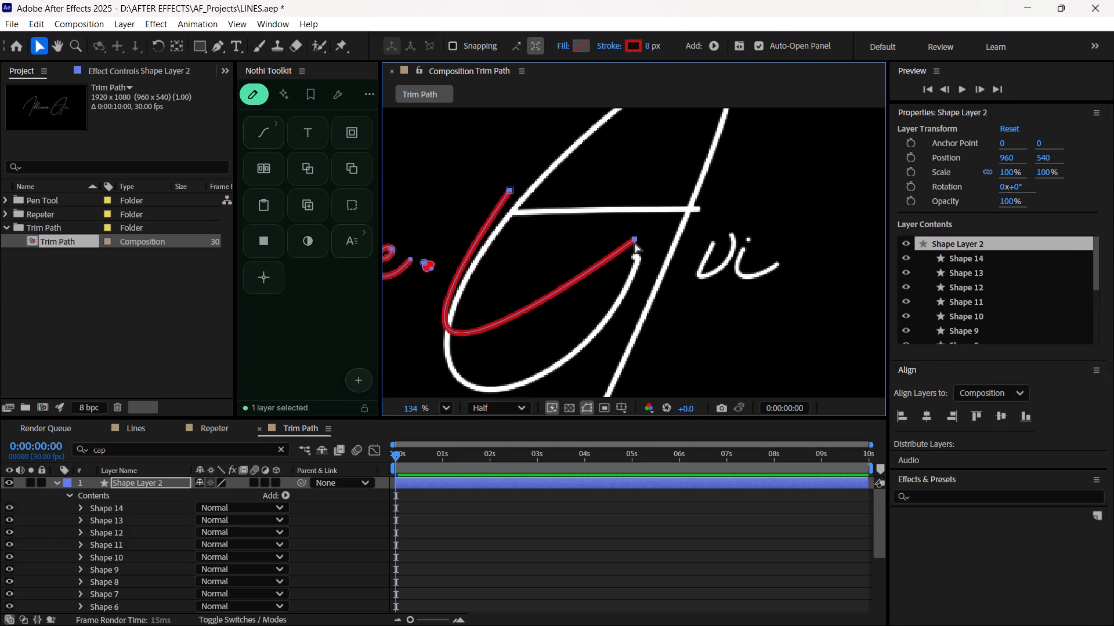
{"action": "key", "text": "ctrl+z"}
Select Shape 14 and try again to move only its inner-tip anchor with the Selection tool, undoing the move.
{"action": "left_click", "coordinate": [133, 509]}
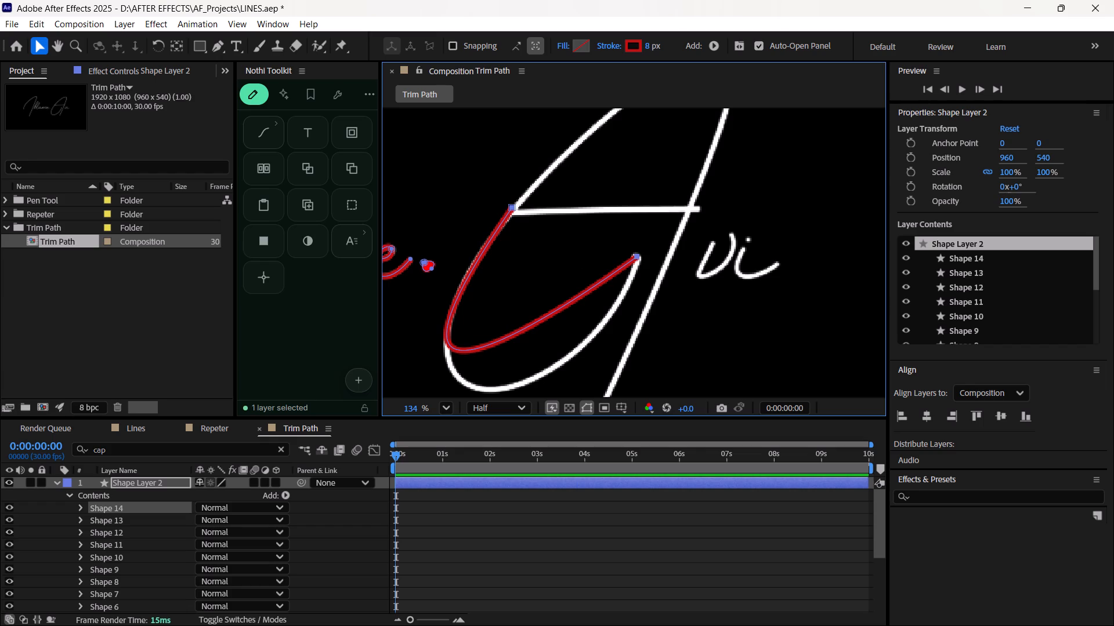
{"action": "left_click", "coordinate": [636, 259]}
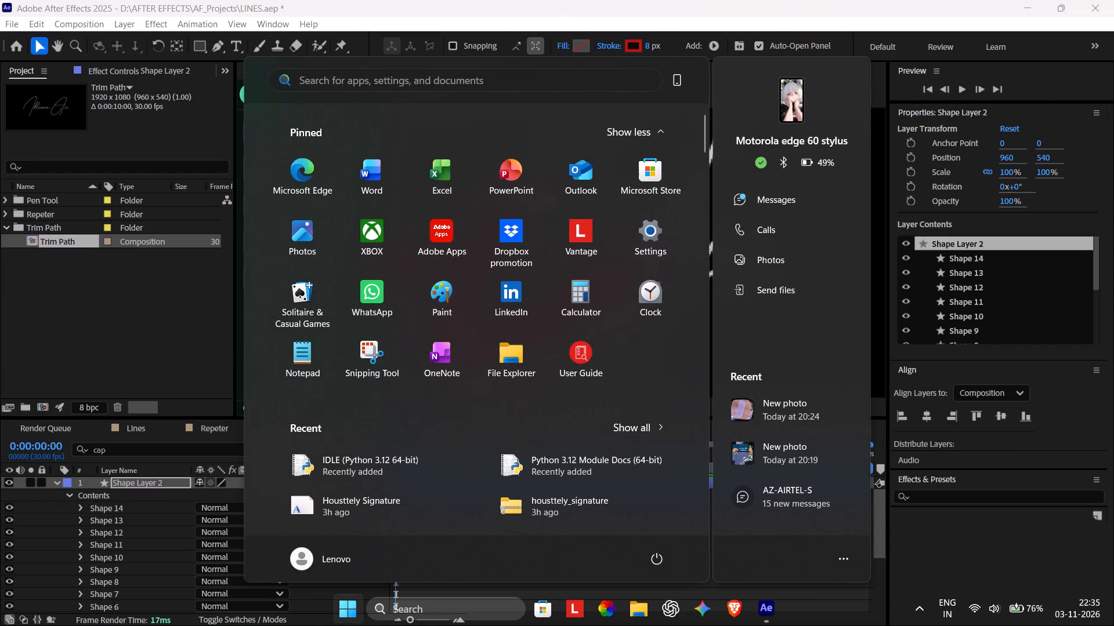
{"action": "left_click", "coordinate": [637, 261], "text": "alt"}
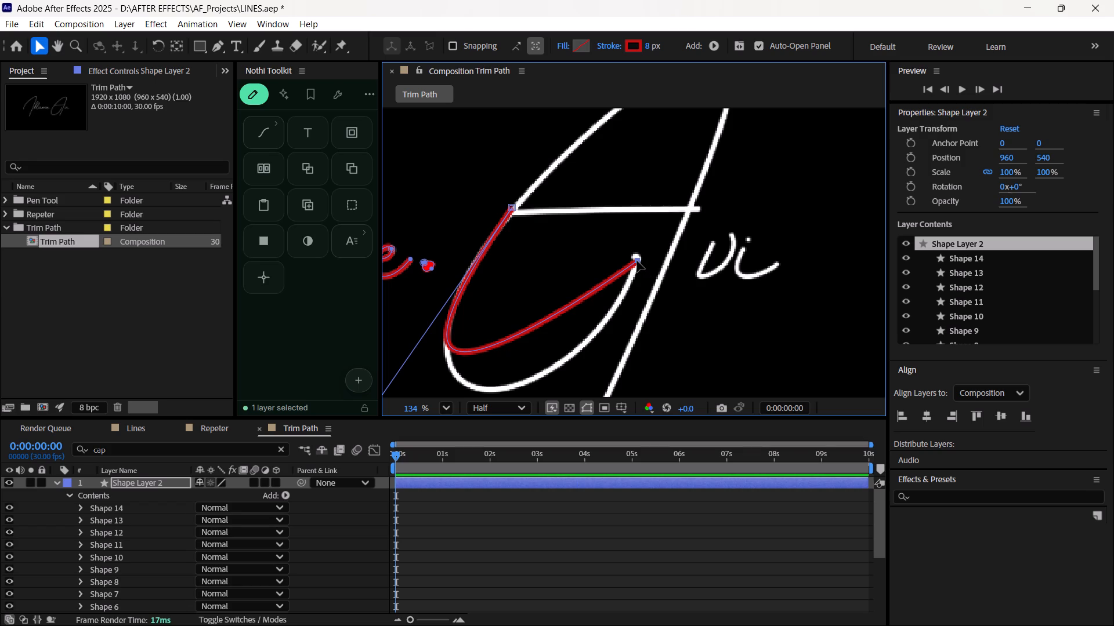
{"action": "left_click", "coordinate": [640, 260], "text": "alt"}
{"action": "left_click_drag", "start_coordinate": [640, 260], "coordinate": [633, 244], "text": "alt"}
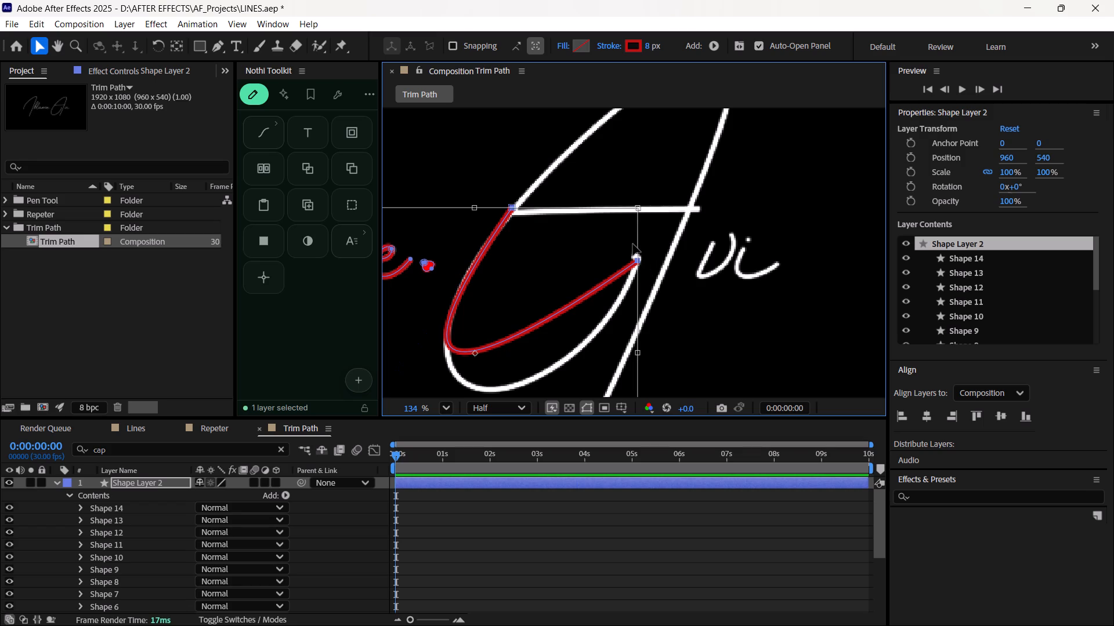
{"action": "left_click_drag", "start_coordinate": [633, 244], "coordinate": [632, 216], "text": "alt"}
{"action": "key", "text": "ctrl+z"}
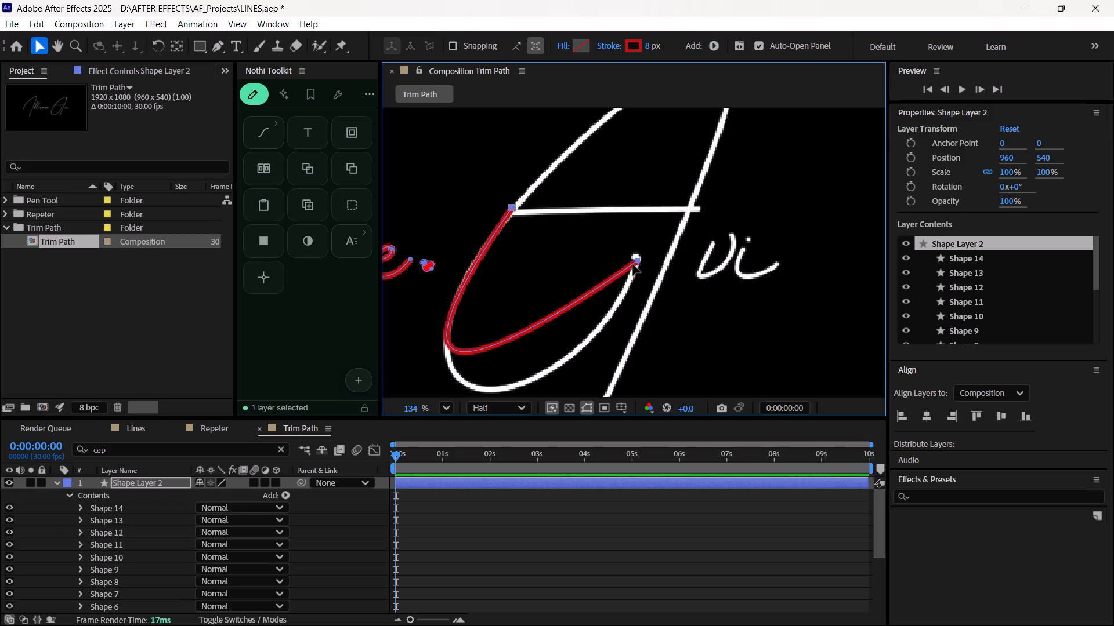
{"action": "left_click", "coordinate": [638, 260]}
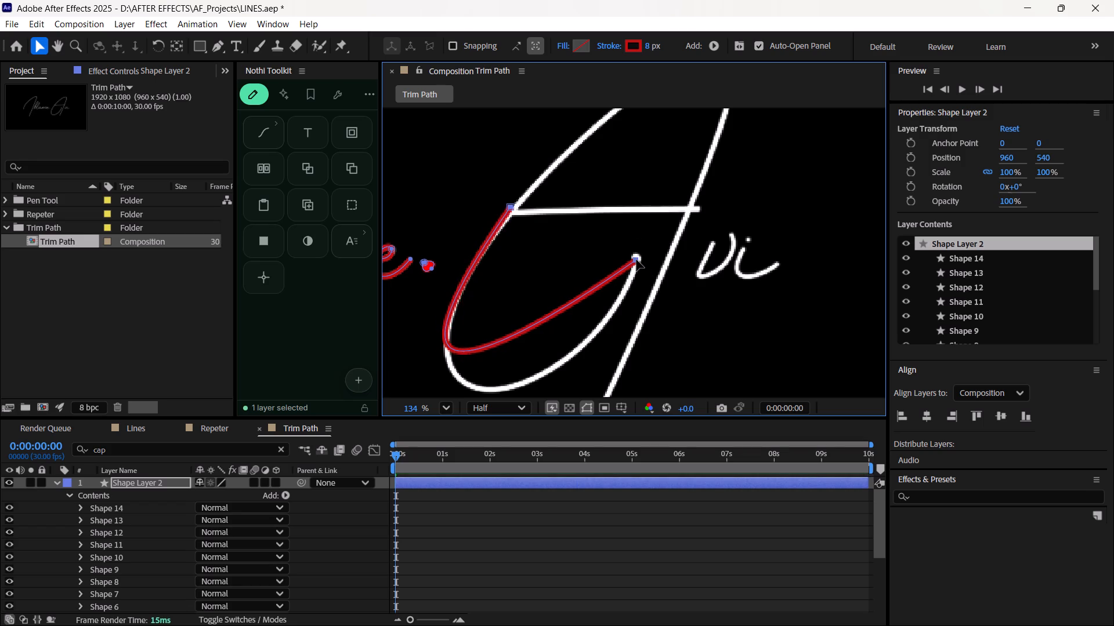
Reselect Shape 14 and, with the Pen tool, pull paired handles from its inner-tip anchor so the curve follows the A's lower loop.
{"action": "left_click", "coordinate": [125, 514]}
{"action": "left_click", "coordinate": [151, 504]}
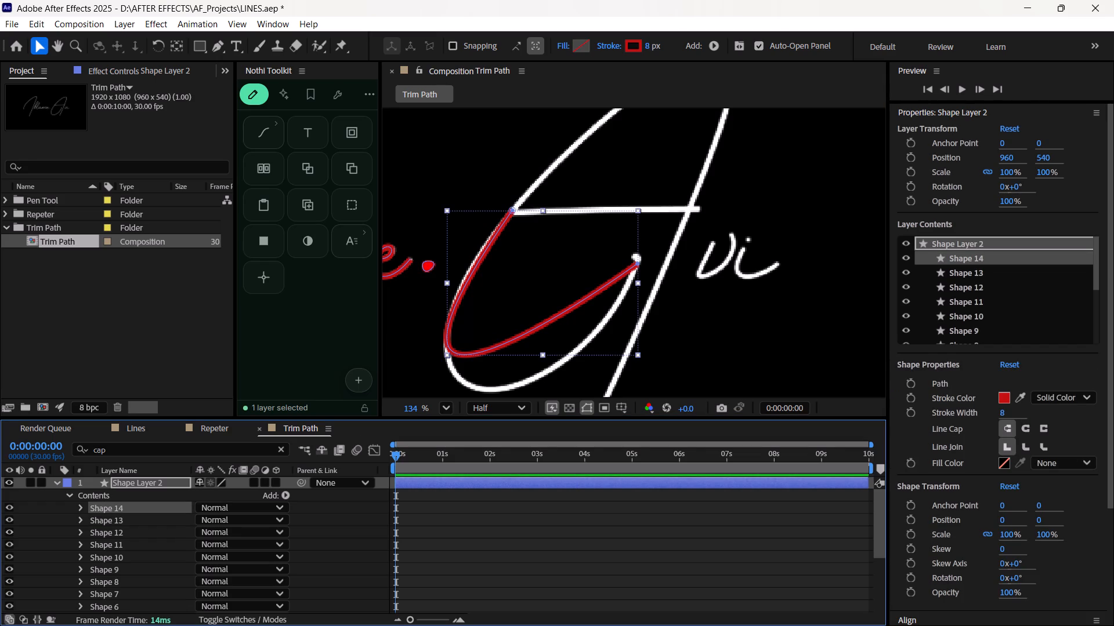
{"action": "key", "text": "g"}
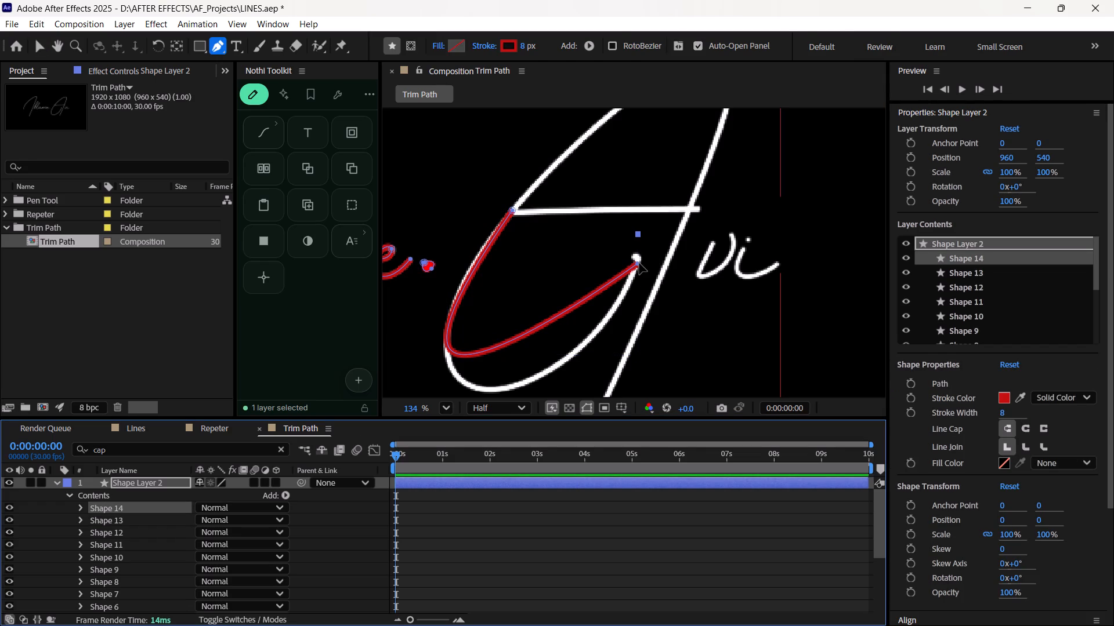
{"action": "left_click", "coordinate": [639, 263], "text": "alt"}
{"action": "left_click_drag", "start_coordinate": [639, 263], "coordinate": [649, 257], "text": "alt"}
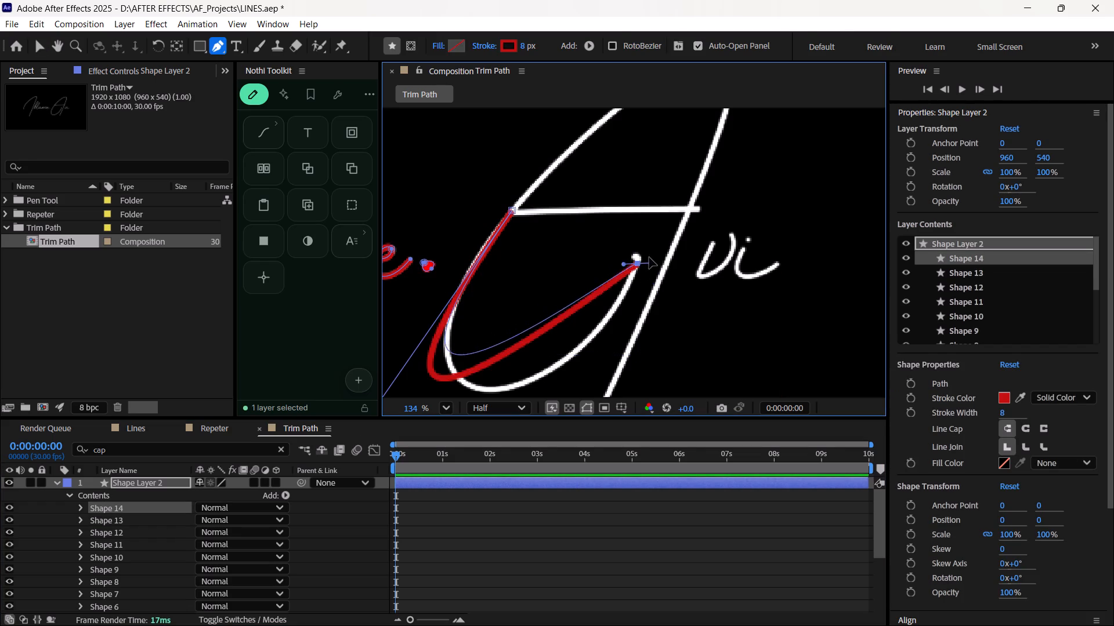
{"action": "left_click_drag", "start_coordinate": [649, 257], "coordinate": [649, 163], "text": "alt"}
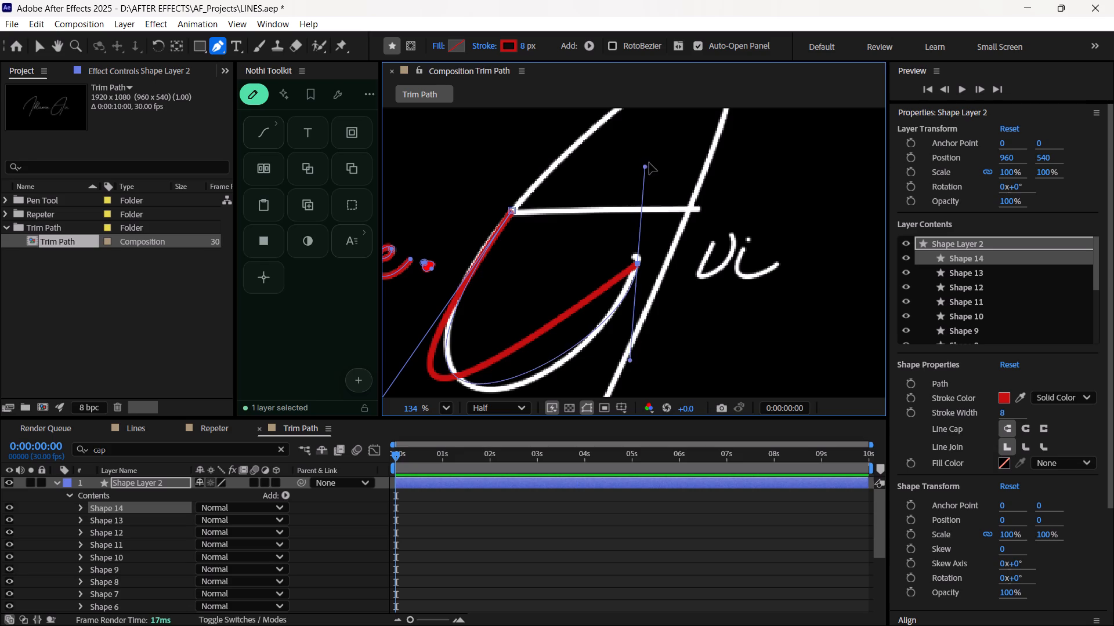
{"action": "left_click_drag", "start_coordinate": [649, 163], "coordinate": [672, 132], "text": "alt"}
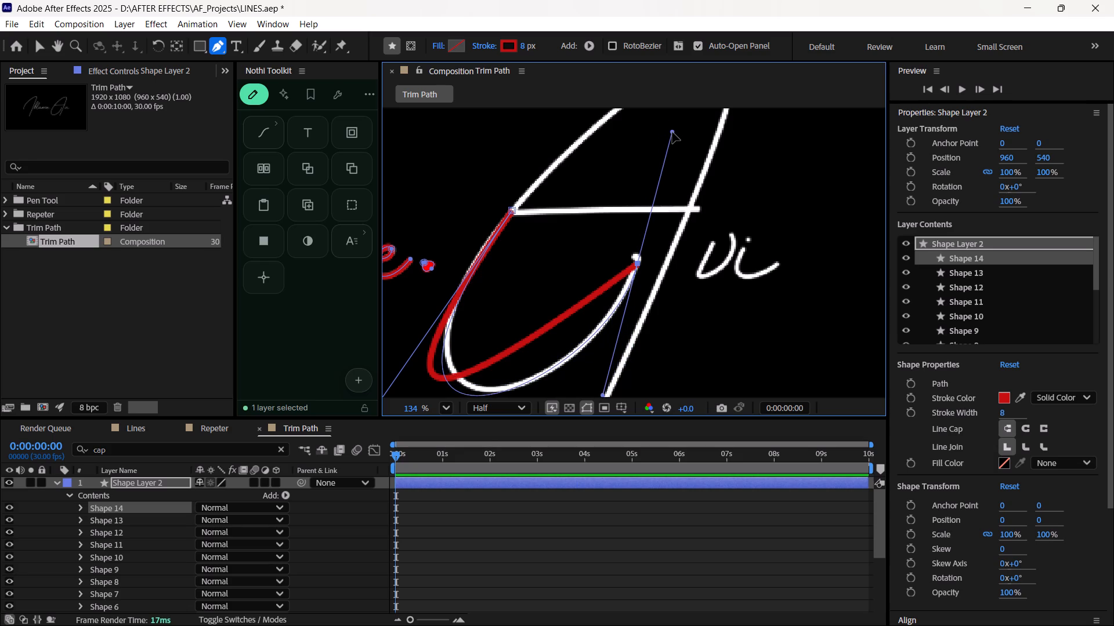
{"action": "left_click_drag", "start_coordinate": [672, 132], "coordinate": [676, 135], "text": "alt"}
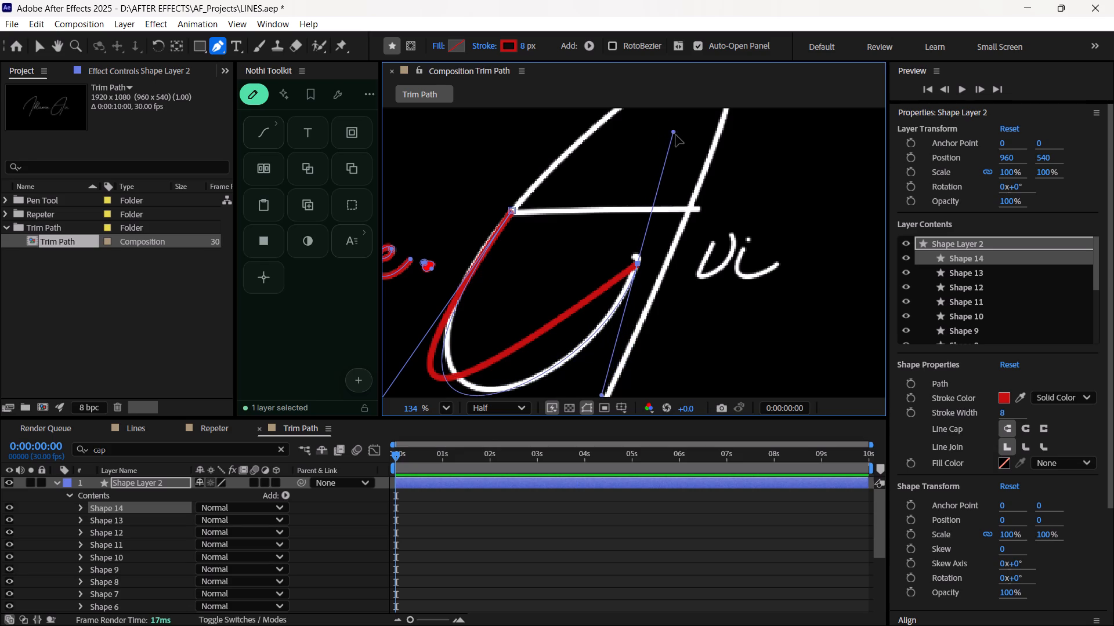
{"action": "left_click_drag", "start_coordinate": [676, 135], "coordinate": [665, 140], "text": "alt"}
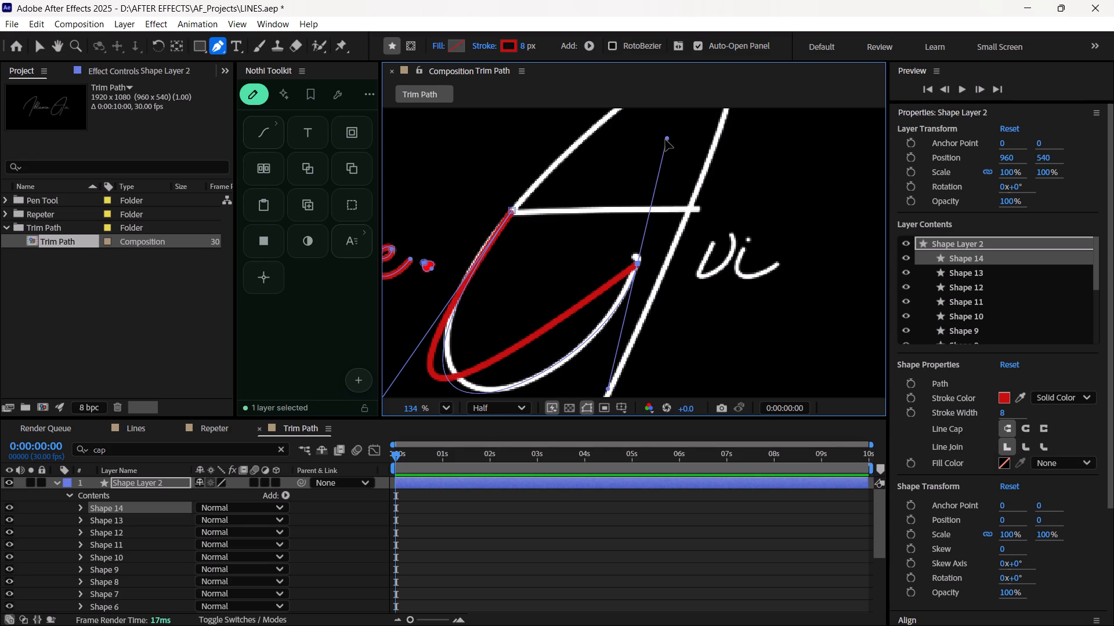
{"action": "left_click_drag", "start_coordinate": [665, 140], "coordinate": [664, 141], "text": "alt"}
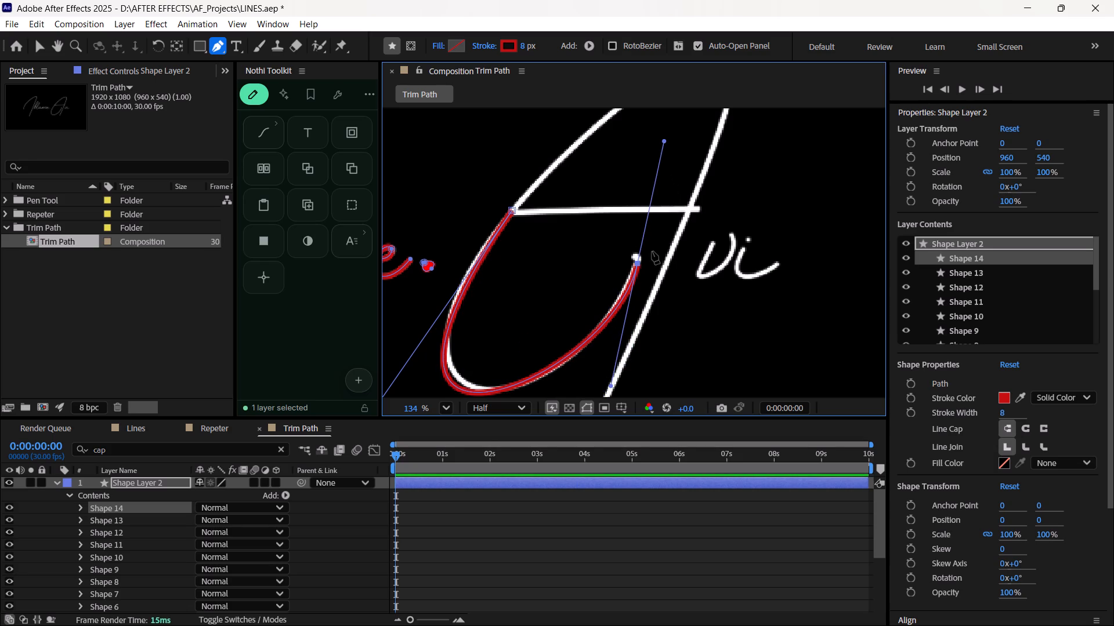
Nudge Shape 14's inner-tip anchor onto the end of the A's lower loop and adjust its handles to follow the stroke.
{"action": "left_click_drag", "start_coordinate": [640, 265], "coordinate": [641, 260]}
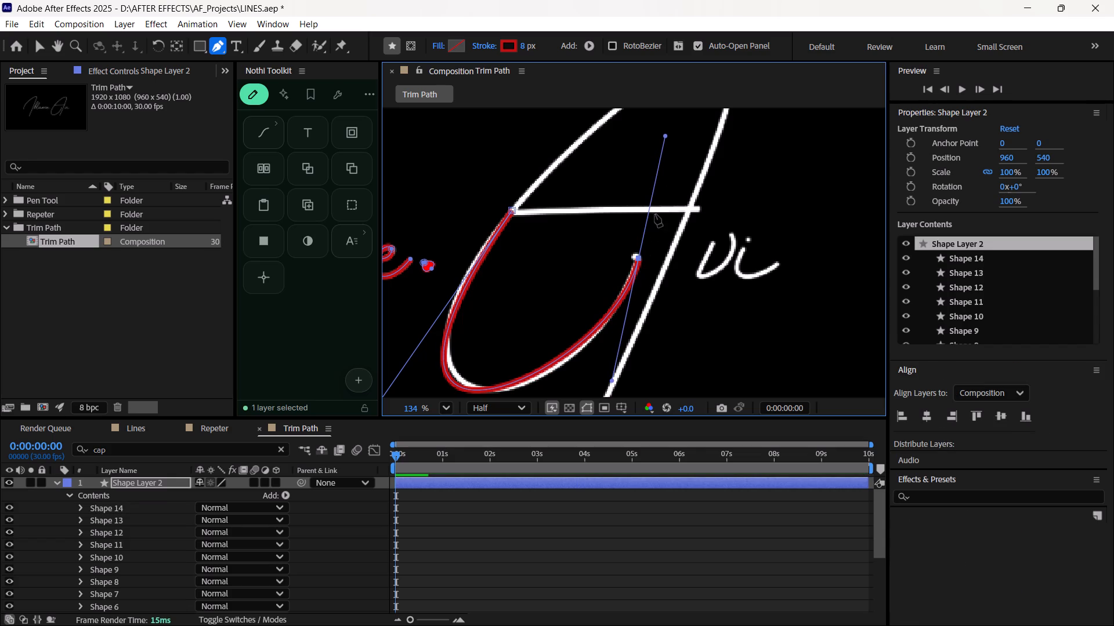
{"action": "left_click_drag", "start_coordinate": [668, 137], "coordinate": [675, 127]}
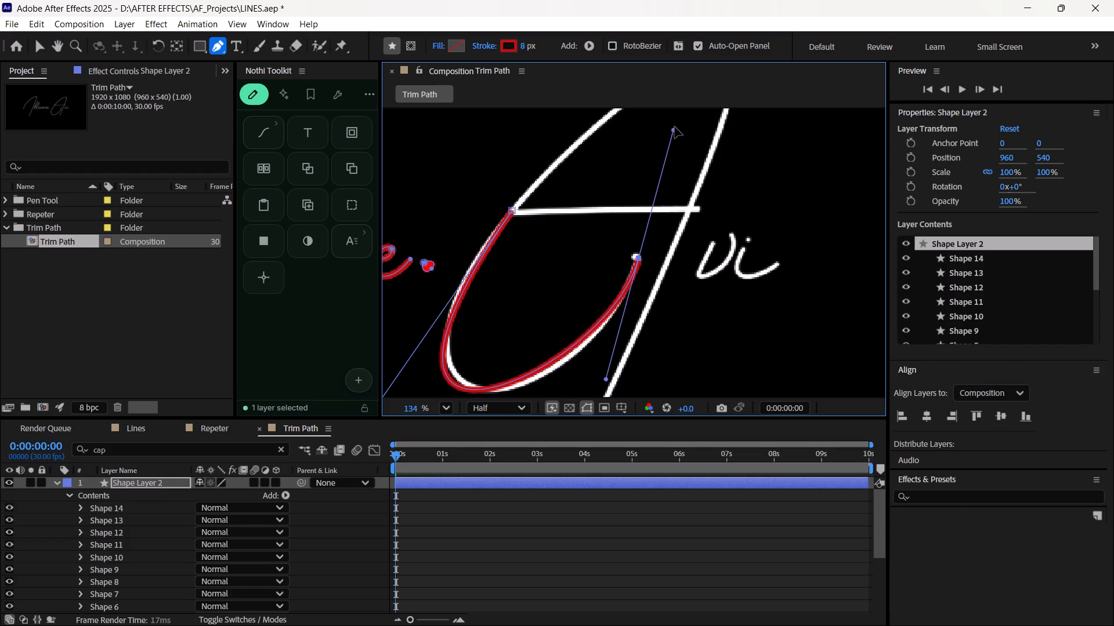
{"action": "left_click_drag", "start_coordinate": [675, 127], "coordinate": [672, 128]}
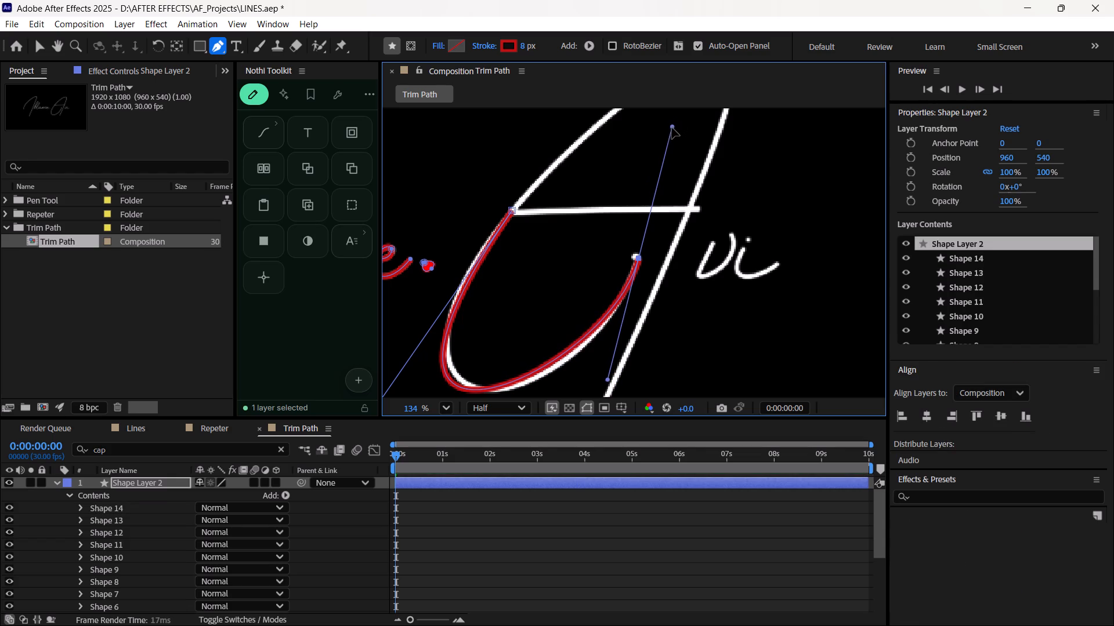
{"action": "left_click_drag", "start_coordinate": [672, 128], "coordinate": [671, 128]}
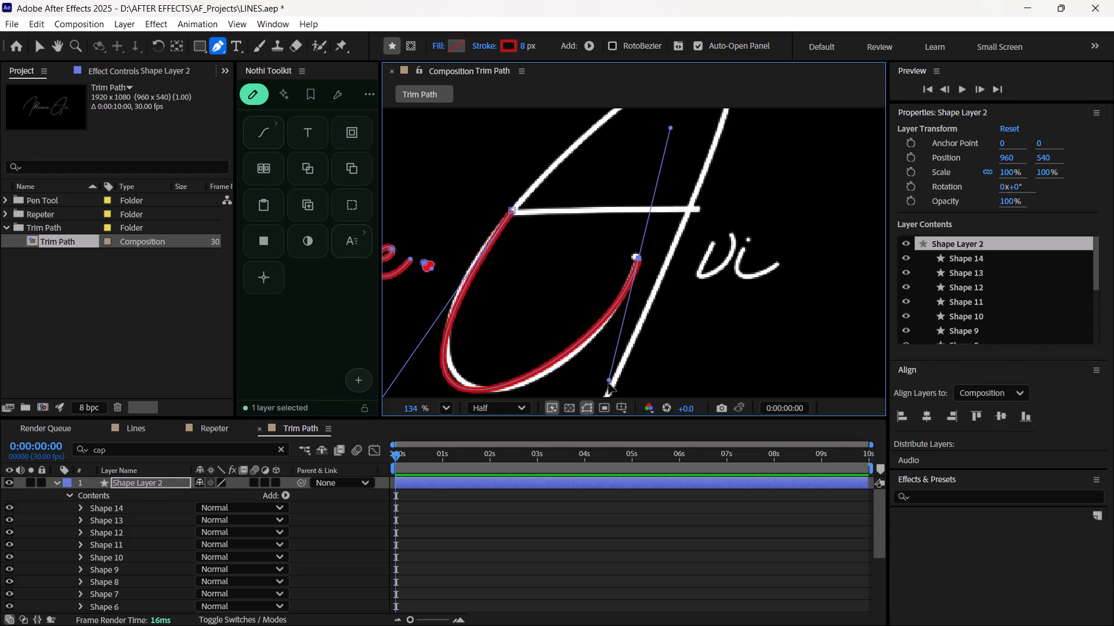
{"action": "left_click_drag", "start_coordinate": [608, 380], "coordinate": [614, 362], "text": "ctrl"}
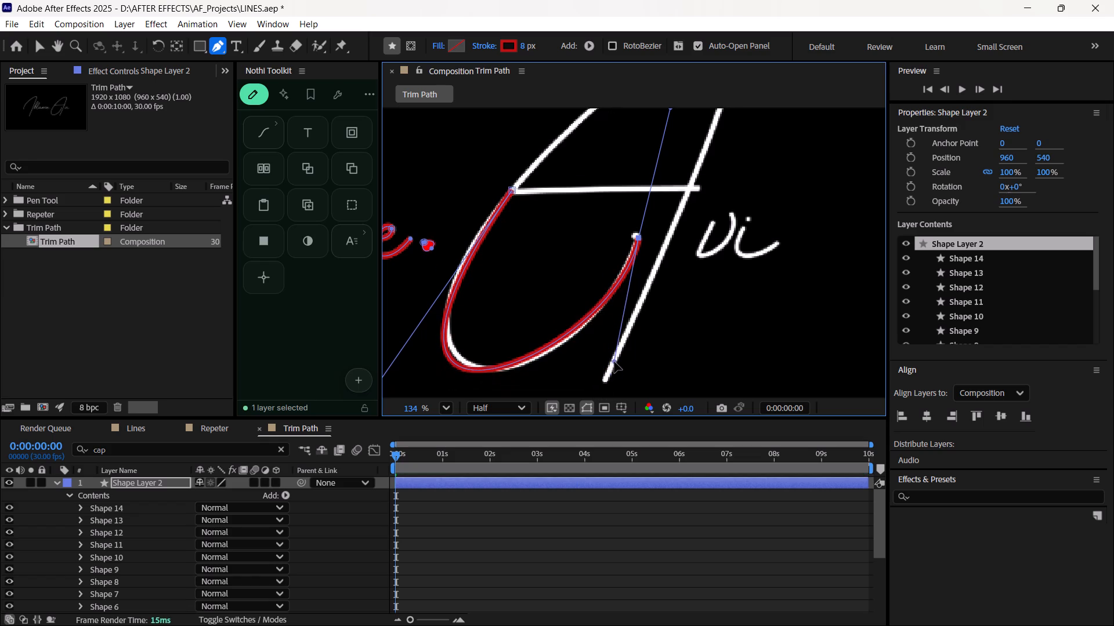
{"action": "left_click_drag", "start_coordinate": [614, 362], "coordinate": [591, 388], "text": "ctrl"}
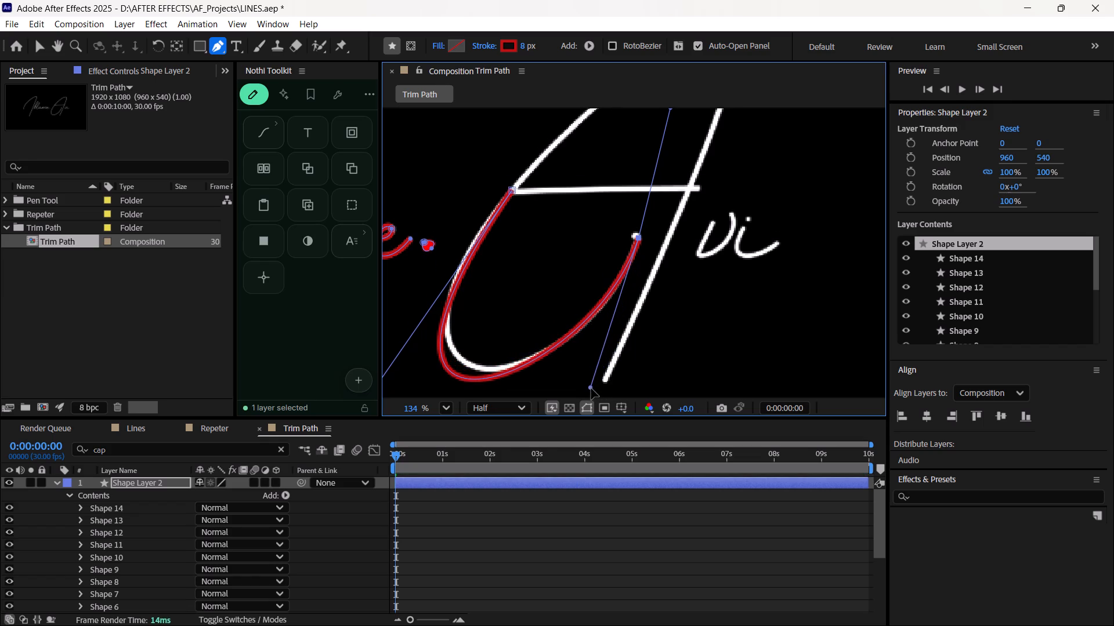
{"action": "left_click_drag", "start_coordinate": [591, 388], "coordinate": [582, 368], "text": "ctrl"}
Move Shape 14's bottom anchor onto the A's lower loop and shorten the crossbar-junction handle so the outer curve follows the stroke.
{"action": "left_click", "coordinate": [457, 348], "text": "alt"}
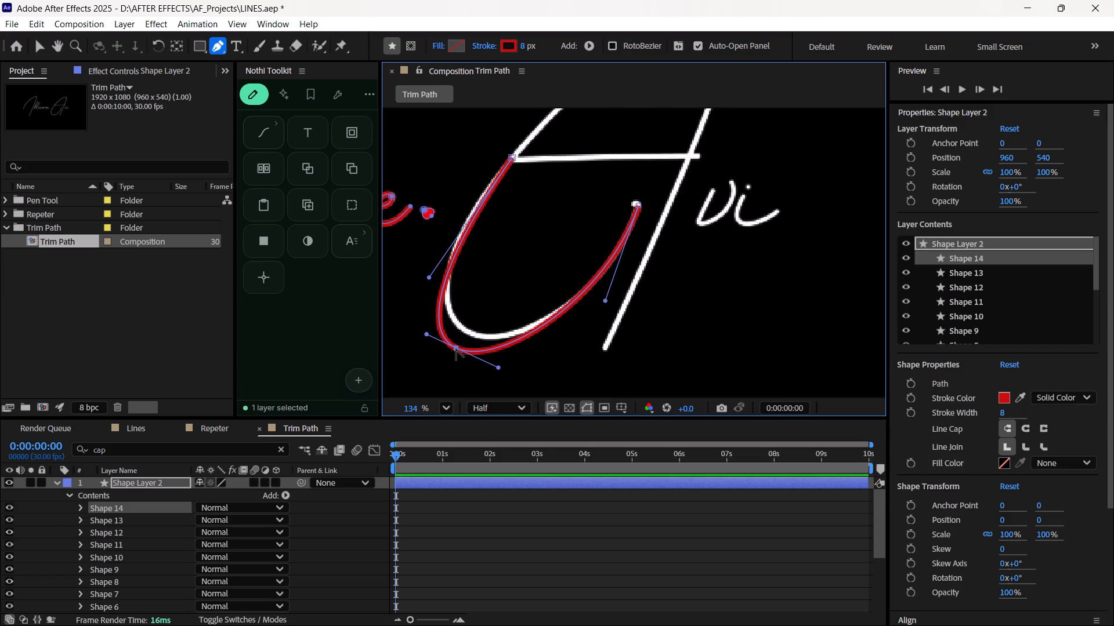
{"action": "left_click_drag", "start_coordinate": [455, 349], "coordinate": [469, 333]}
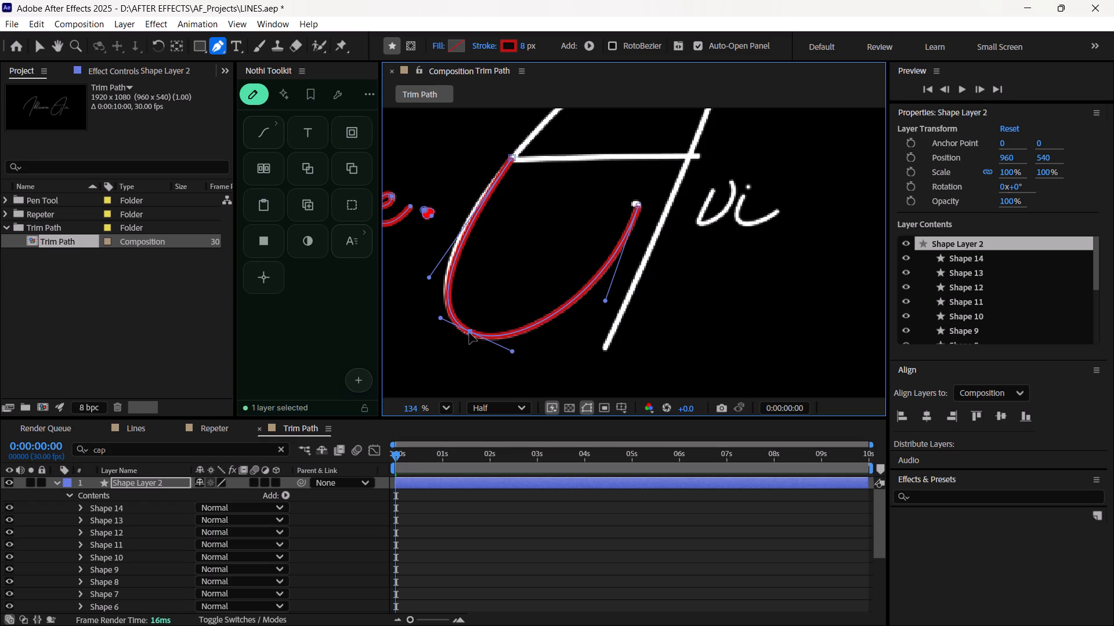
{"action": "left_click_drag", "start_coordinate": [469, 333], "coordinate": [468, 333]}
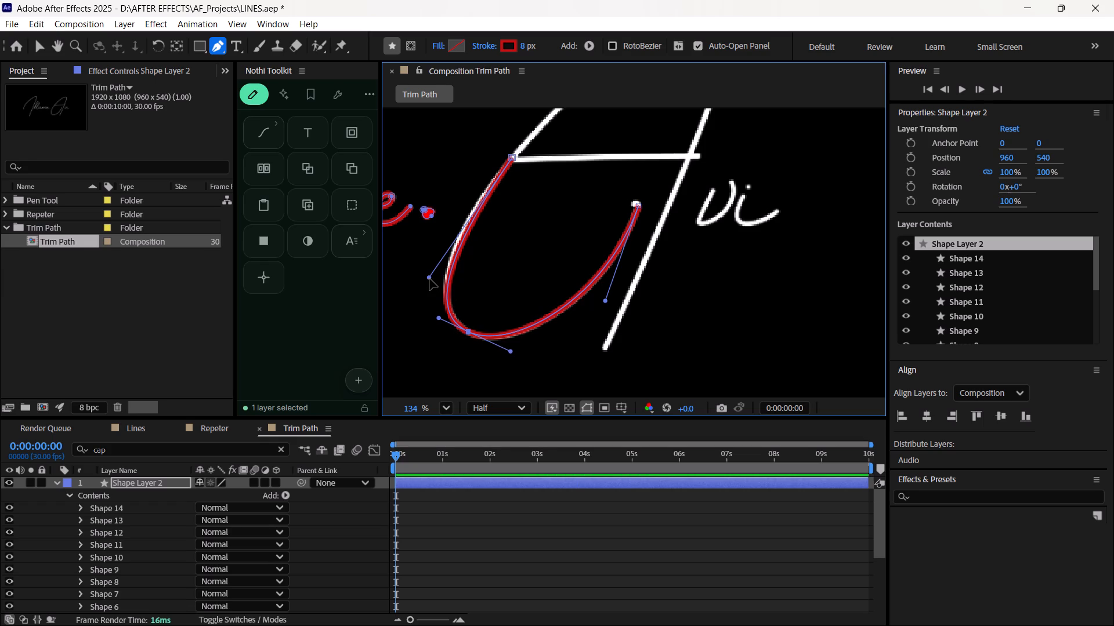
{"action": "left_click_drag", "start_coordinate": [429, 278], "coordinate": [431, 270], "text": "ctrl"}
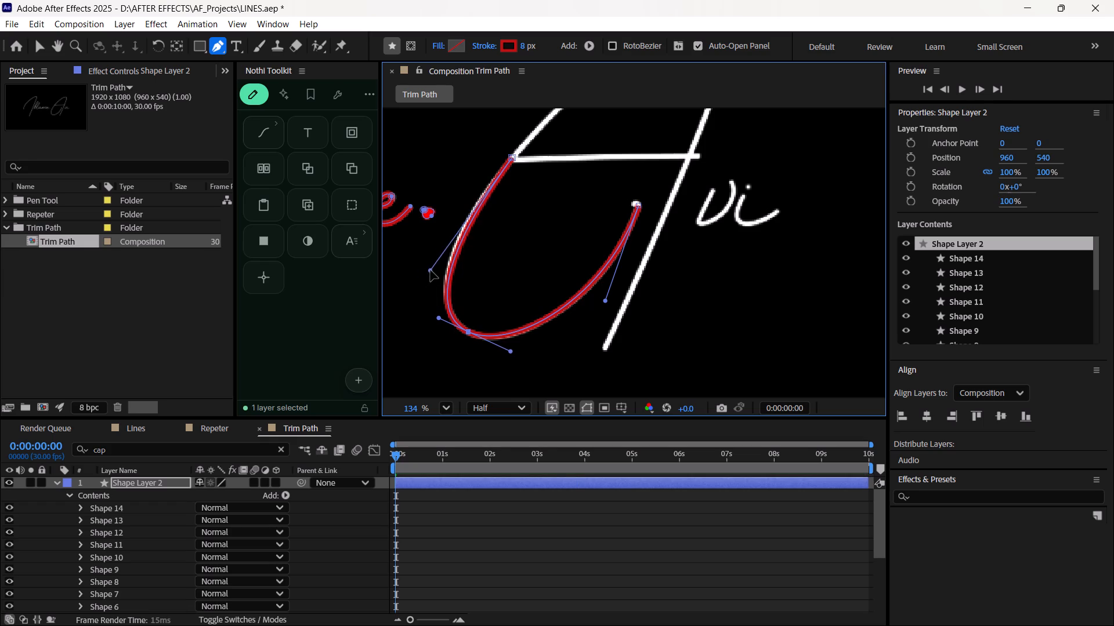
{"action": "left_click_drag", "start_coordinate": [431, 270], "coordinate": [433, 257], "text": "ctrl"}
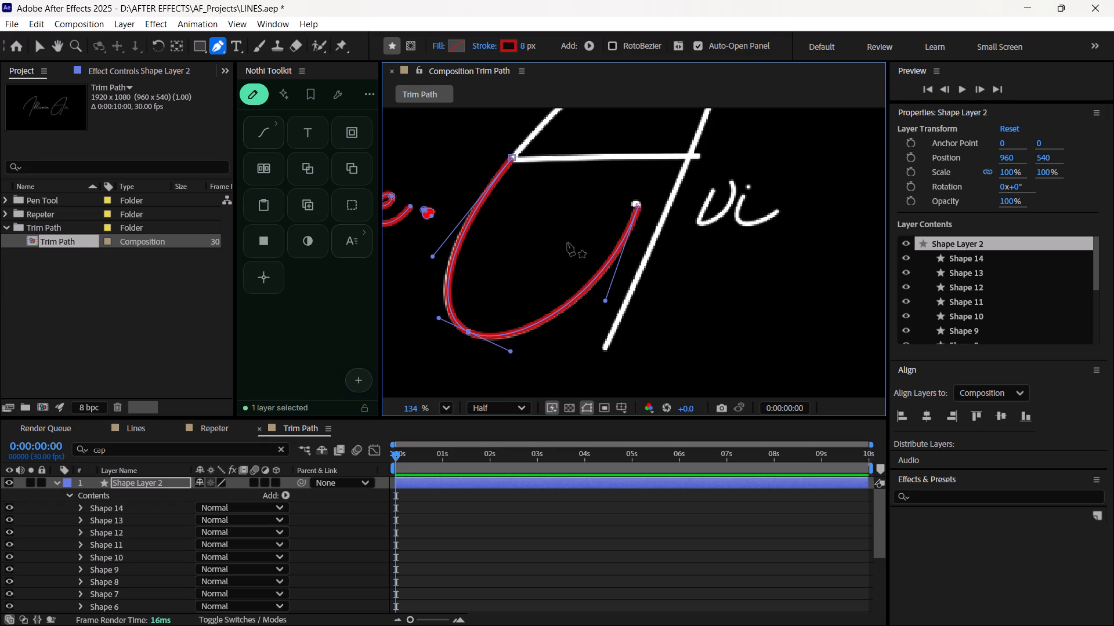
With the Pen tool, continue Shape 14 from its crossbar-junction anchor, adding a point where the crossbar meets the A's long stem.
{"action": "key", "text": "space"}
{"action": "key", "text": "space"}
{"action": "key", "text": "space"}
{"action": "key", "text": "space"}
{"action": "key", "text": "space"}
{"action": "key", "text": "space"}
{"action": "key", "text": "space"}
{"action": "key", "text": "space"}
{"action": "key", "text": "space"}
{"action": "key", "text": "space"}
{"action": "key", "text": "space"}
{"action": "key", "text": "space"}
{"action": "key", "text": "space"}
{"action": "key", "text": "space"}
{"action": "key", "text": "space"}
{"action": "key", "text": "space"}
{"action": "key", "text": "space"}
{"action": "key", "text": "space"}
{"action": "key", "text": "space"}
{"action": "key", "text": "space"}
{"action": "left_click_drag", "start_coordinate": [556, 217], "coordinate": [548, 326]}
{"action": "scroll", "coordinate": [551, 324], "scroll_direction": "down", "scroll_amount": 5}
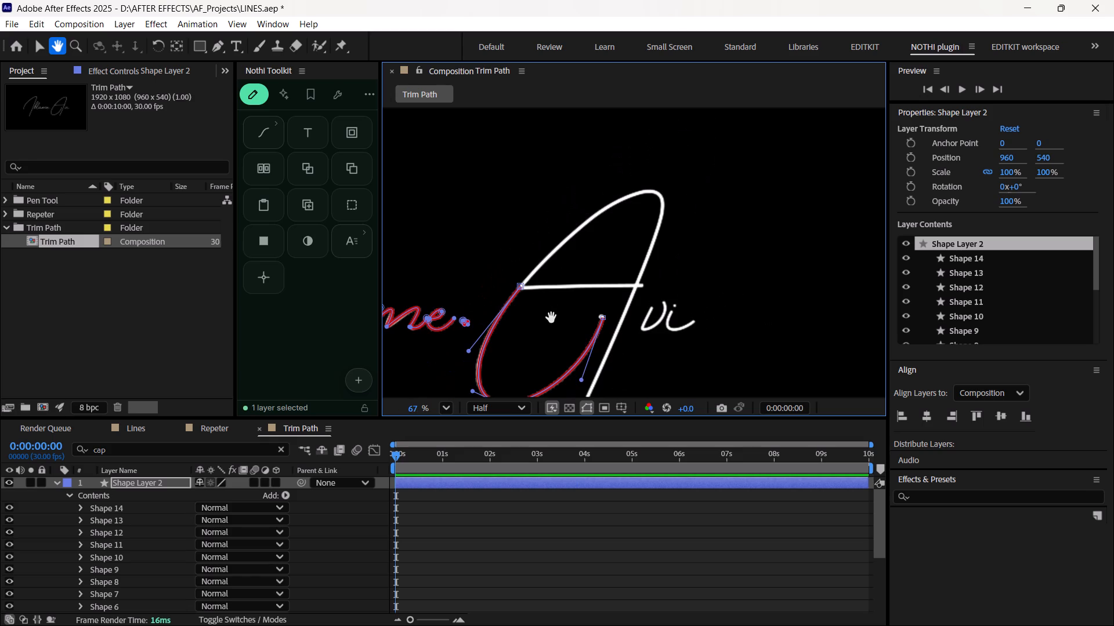
{"action": "scroll", "coordinate": [551, 318], "scroll_direction": "up", "scroll_amount": 4}
{"action": "left_click_drag", "start_coordinate": [552, 314], "coordinate": [535, 351]}
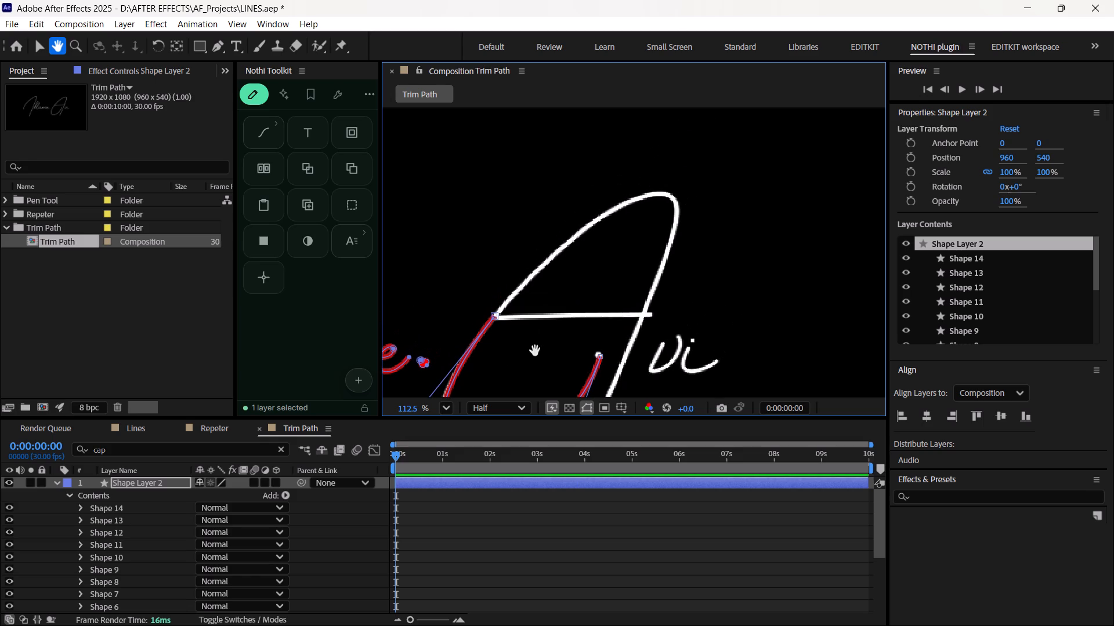
{"action": "key", "text": "g"}
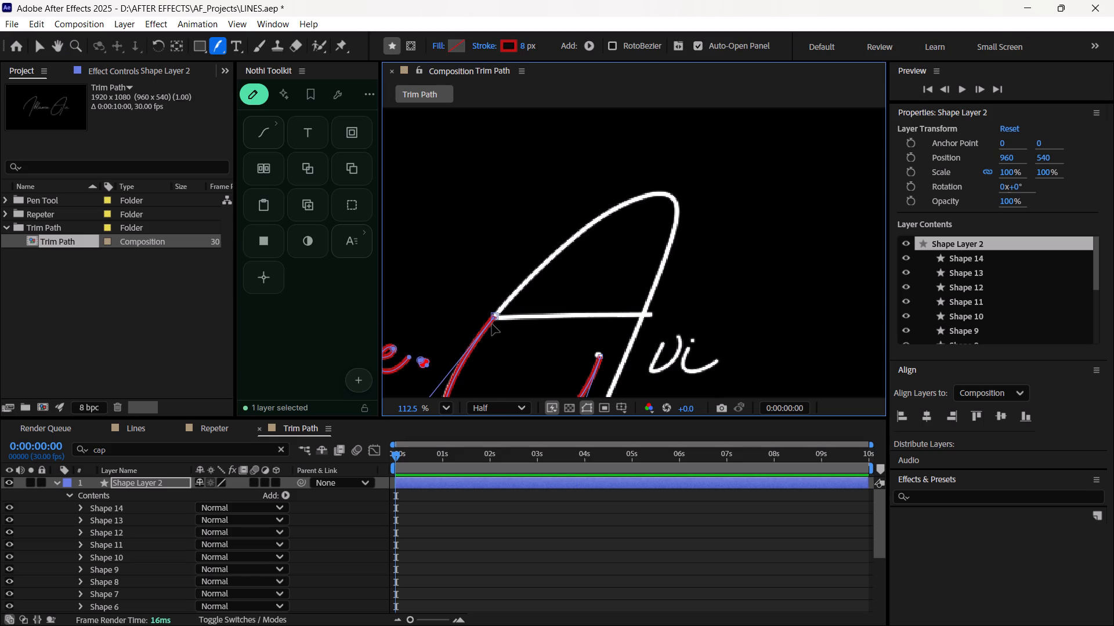
{"action": "scroll", "coordinate": [504, 322], "scroll_direction": "up", "scroll_amount": 5}
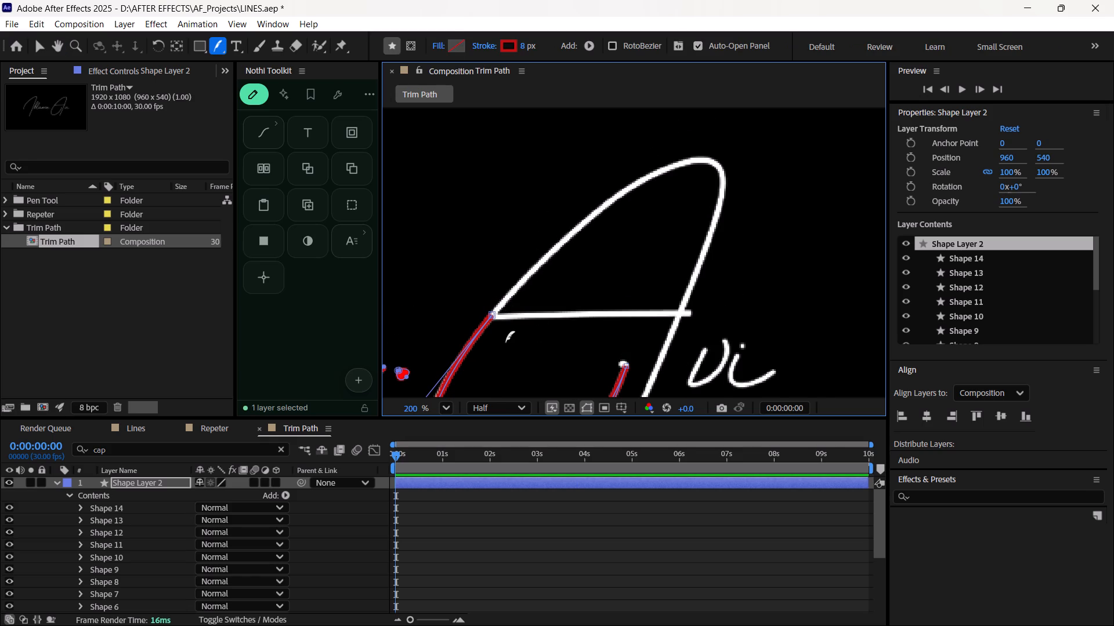
{"action": "key", "text": "g"}
{"action": "left_click", "coordinate": [488, 312]}
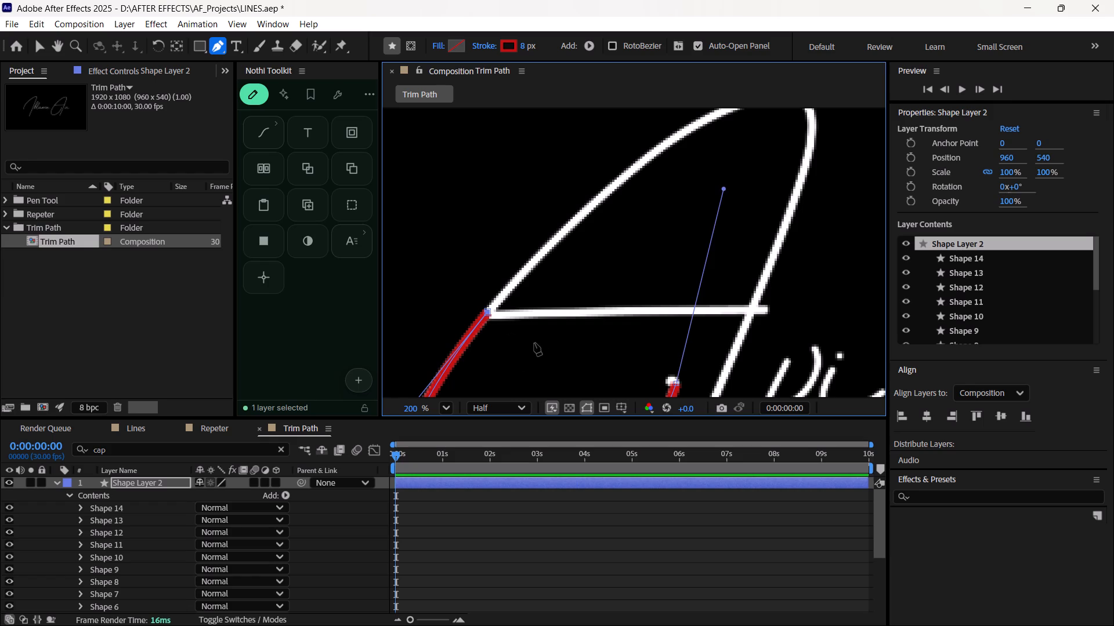
{"action": "left_click", "coordinate": [753, 310]}
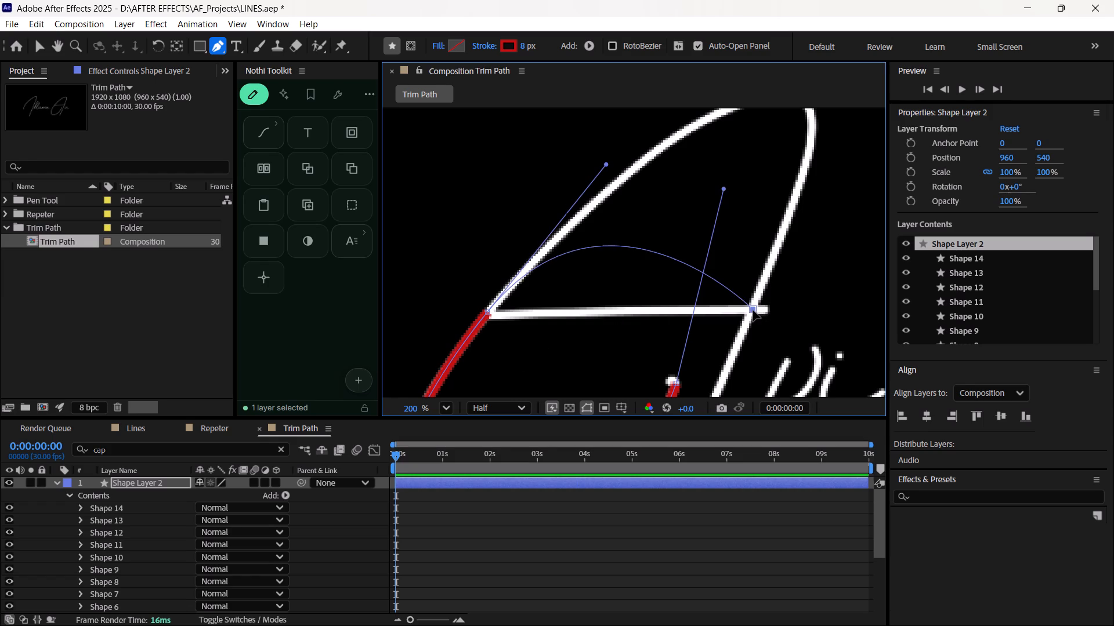
Examine the new red segment against the outline of the A's upper loop.
{"action": "scroll", "coordinate": [689, 329], "scroll_direction": "up", "scroll_amount": 1}
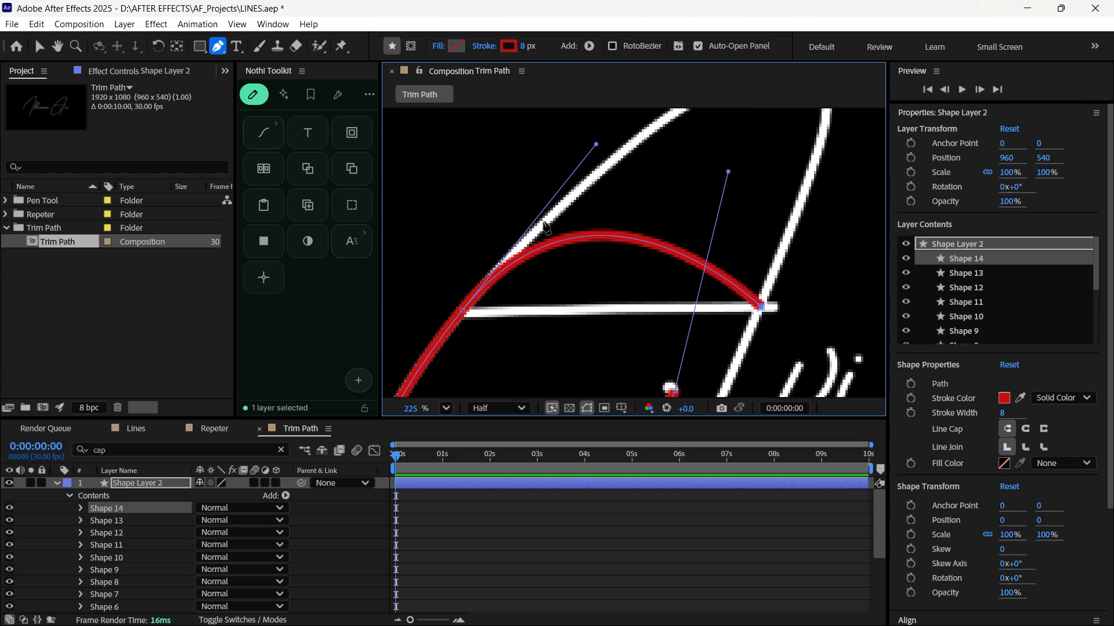
{"action": "scroll", "coordinate": [635, 250], "scroll_direction": "up", "scroll_amount": 4}
{"action": "scroll", "coordinate": [635, 250], "scroll_direction": "down", "scroll_amount": 8}
{"action": "scroll", "coordinate": [636, 239], "scroll_direction": "up", "scroll_amount": 4}
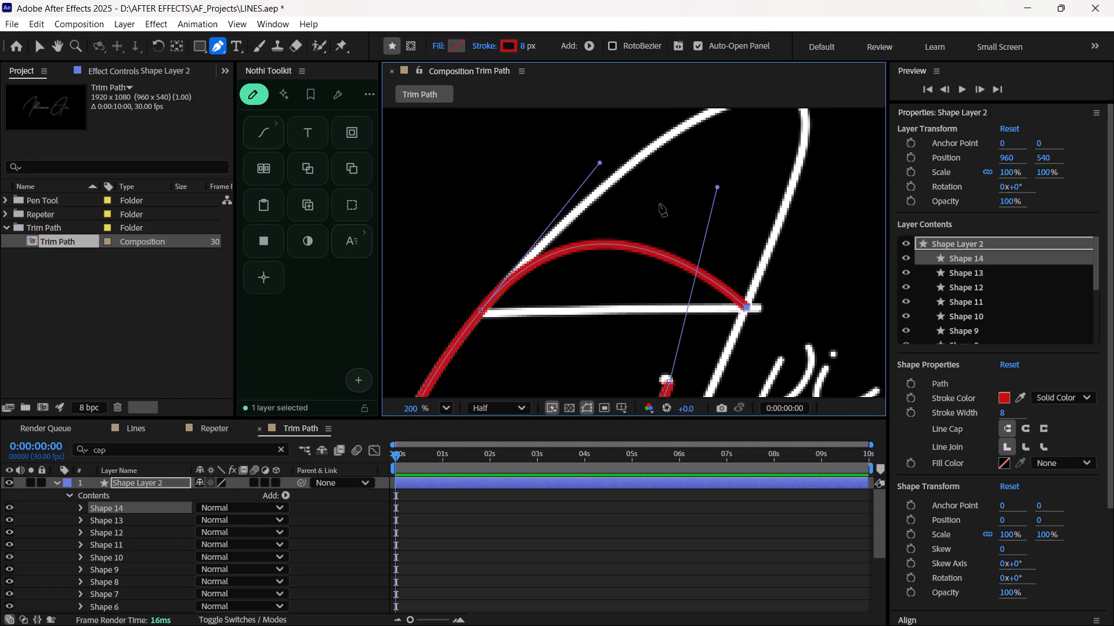
{"action": "key", "text": "space"}
{"action": "key", "text": "space"}
{"action": "key", "text": "space"}
{"action": "key", "text": "space"}
{"action": "key", "text": "space"}
{"action": "key", "text": "space"}
{"action": "key", "text": "space"}
{"action": "key", "text": "space"}
{"action": "left_click_drag", "start_coordinate": [665, 199], "coordinate": [616, 250]}
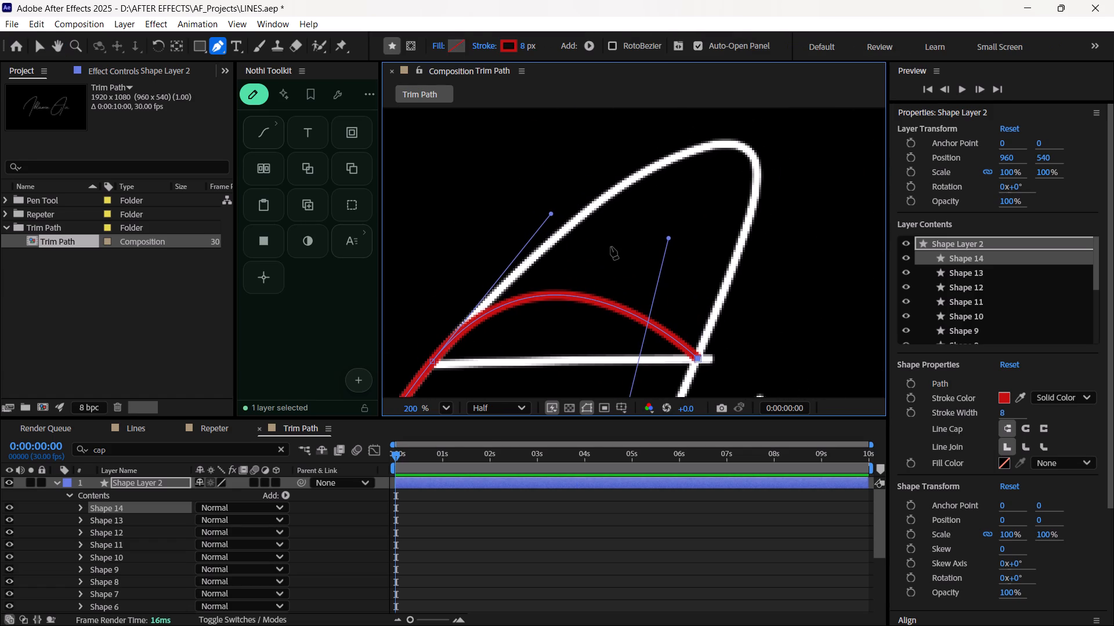
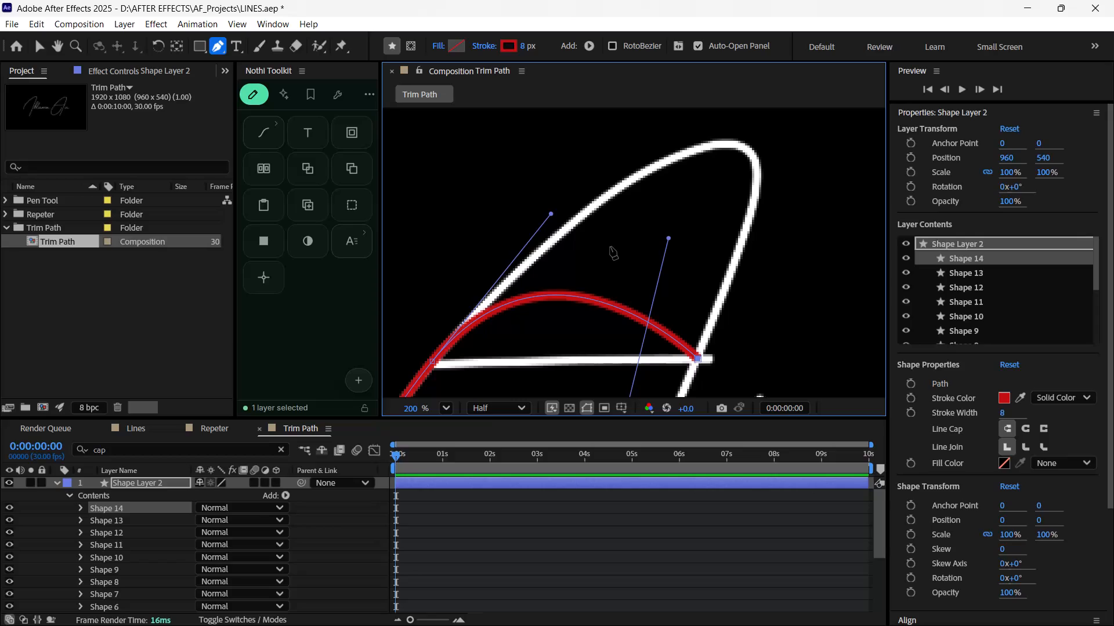
Reshape the red path over the top of the letter A by extending the curve handle at the crossbar's right-end point.
{"action": "left_click", "coordinate": [697, 359], "text": "alt"}
{"action": "left_click_drag", "start_coordinate": [697, 359], "coordinate": [710, 353], "text": "alt"}
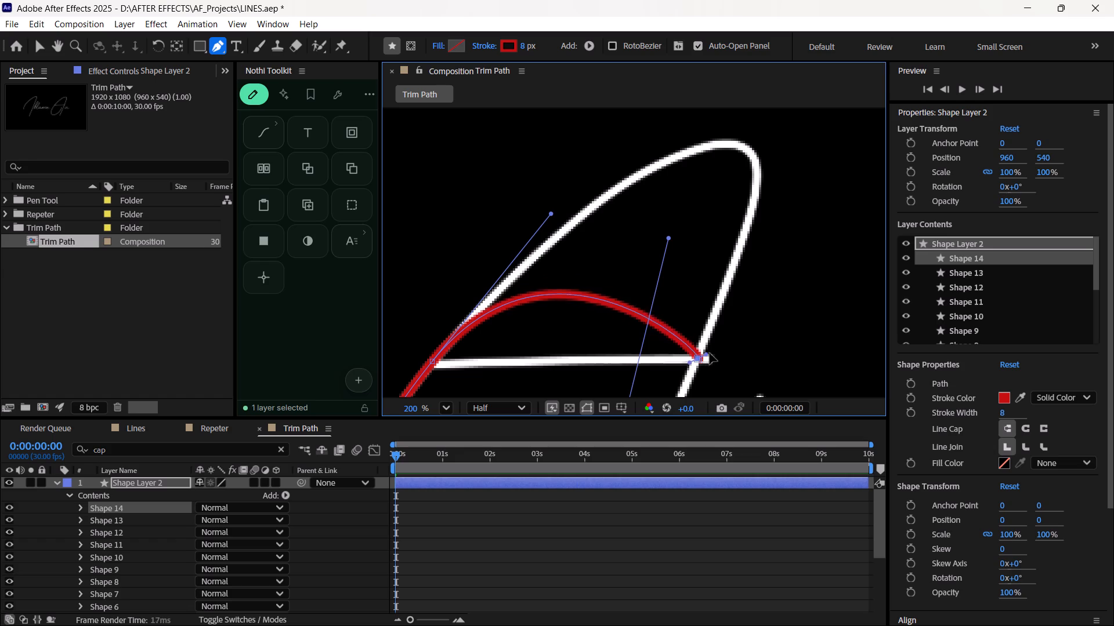
{"action": "left_click_drag", "start_coordinate": [710, 353], "coordinate": [815, 184], "text": "alt"}
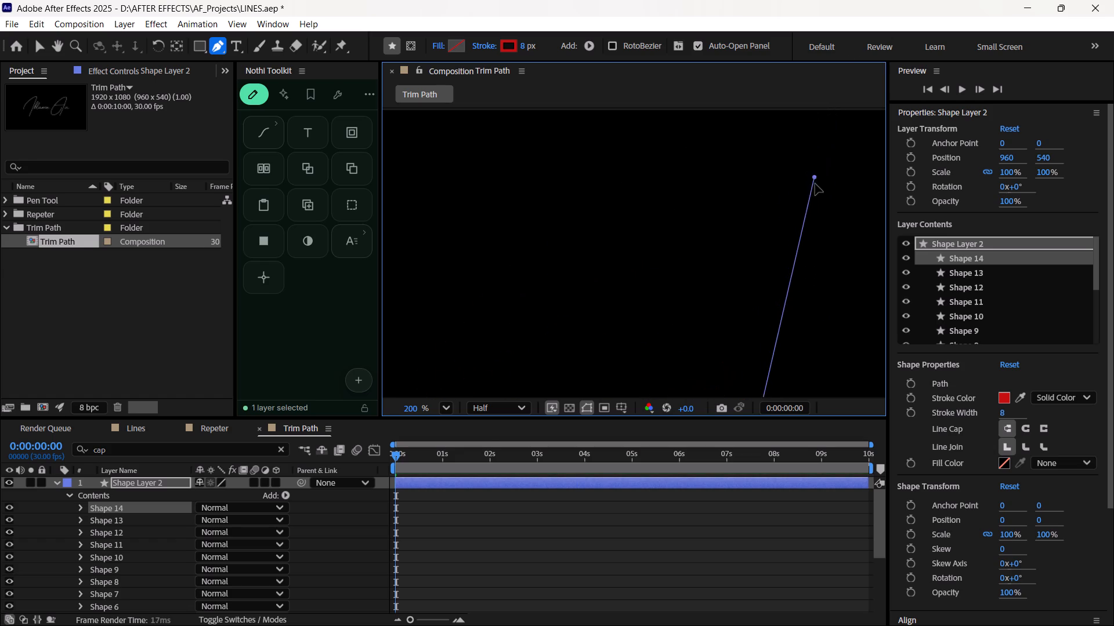
{"action": "left_click_drag", "start_coordinate": [815, 184], "coordinate": [809, 206], "text": "alt"}
{"action": "scroll", "coordinate": [810, 203], "scroll_direction": "down", "scroll_amount": 6}
{"action": "key", "text": "space"}
{"action": "key", "text": "space"}
{"action": "key", "text": "space"}
{"action": "key", "text": "space"}
{"action": "key", "text": "space"}
{"action": "key", "text": "space"}
{"action": "key", "text": "space"}
{"action": "key", "text": "space"}
{"action": "key", "text": "space"}
{"action": "key", "text": "space"}
{"action": "left_click_drag", "start_coordinate": [804, 296], "coordinate": [720, 185]}
{"action": "scroll", "coordinate": [736, 192], "scroll_direction": "up", "scroll_amount": 3}
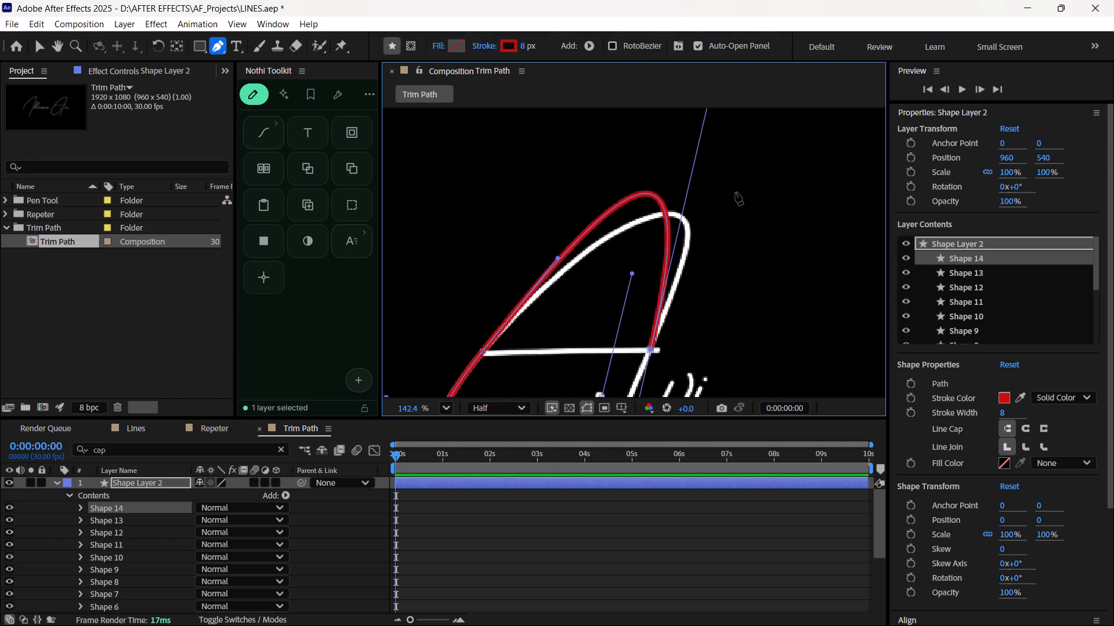
{"action": "scroll", "coordinate": [736, 192], "scroll_direction": "up", "scroll_amount": 1}
{"action": "scroll", "coordinate": [714, 180], "scroll_direction": "down", "scroll_amount": 4}
{"action": "key", "text": "space"}
{"action": "key", "text": "space"}
{"action": "key", "text": "space"}
{"action": "key", "text": "space"}
{"action": "key", "text": "space"}
{"action": "key", "text": "space"}
{"action": "key", "text": "space"}
{"action": "key", "text": "space"}
{"action": "key", "text": "space"}
{"action": "left_click_drag", "start_coordinate": [729, 180], "coordinate": [729, 234]}
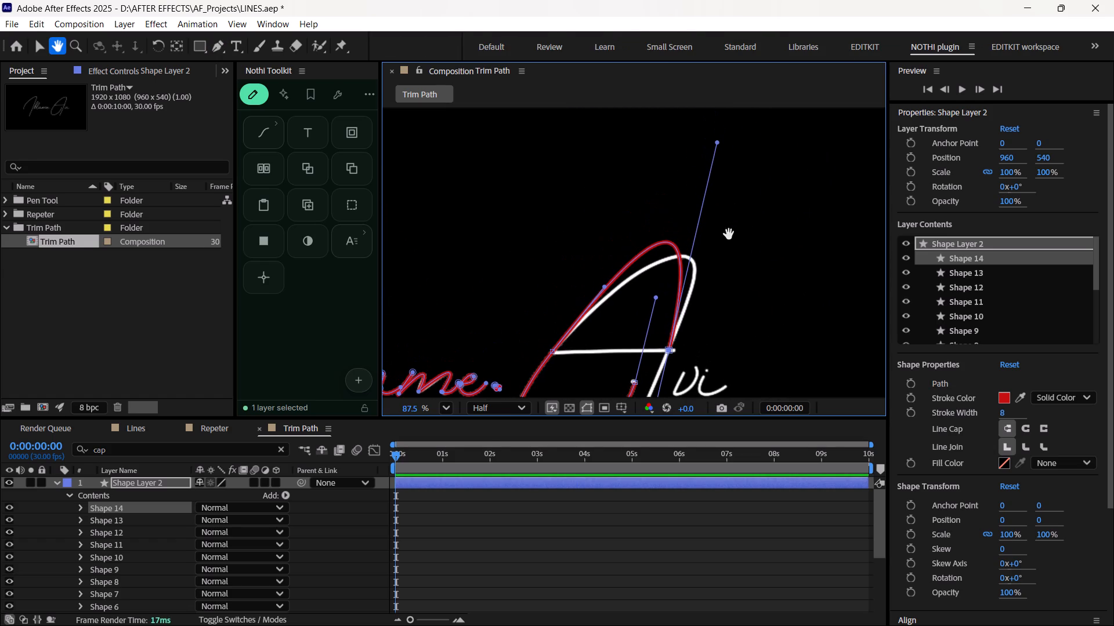
{"action": "left_click_drag", "start_coordinate": [719, 144], "coordinate": [754, 177]}
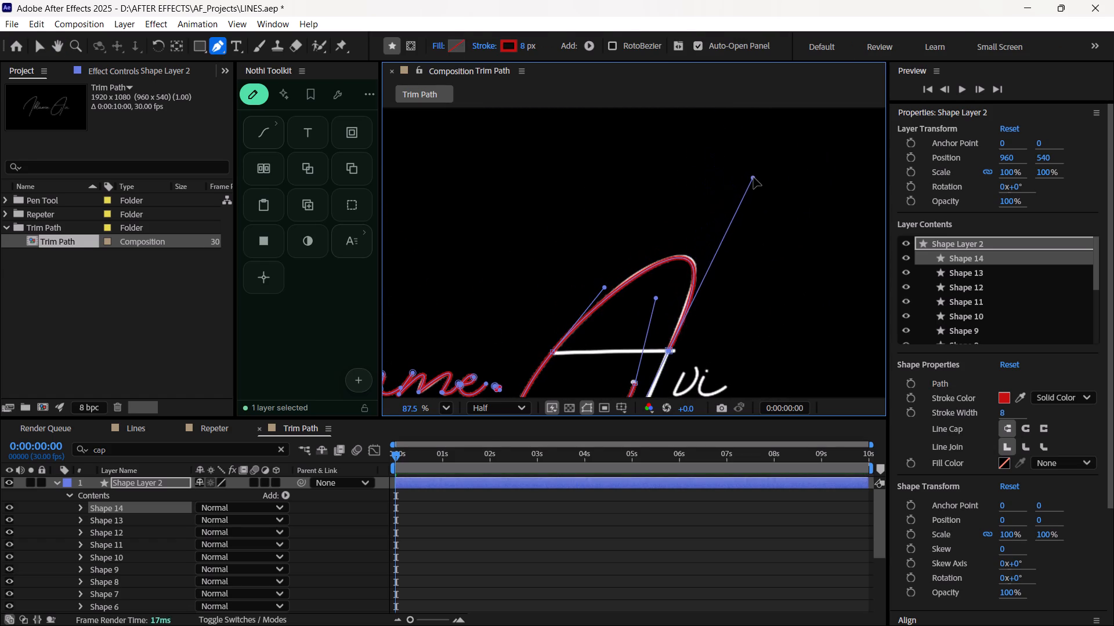
{"action": "left_click_drag", "start_coordinate": [754, 177], "coordinate": [755, 156]}
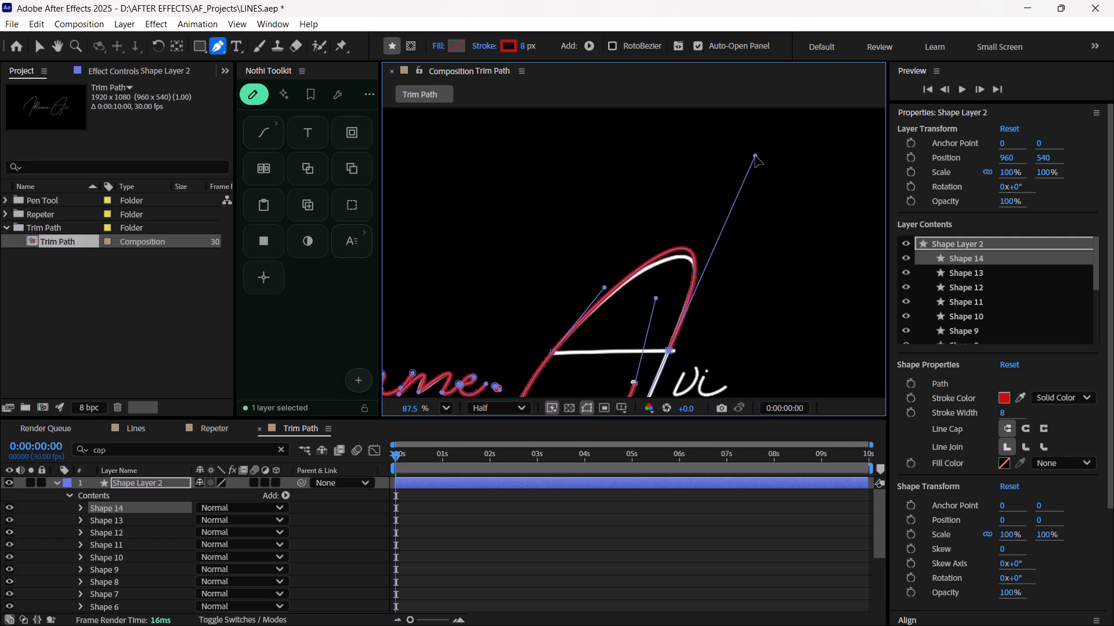
{"action": "left_click_drag", "start_coordinate": [755, 156], "coordinate": [754, 153]}
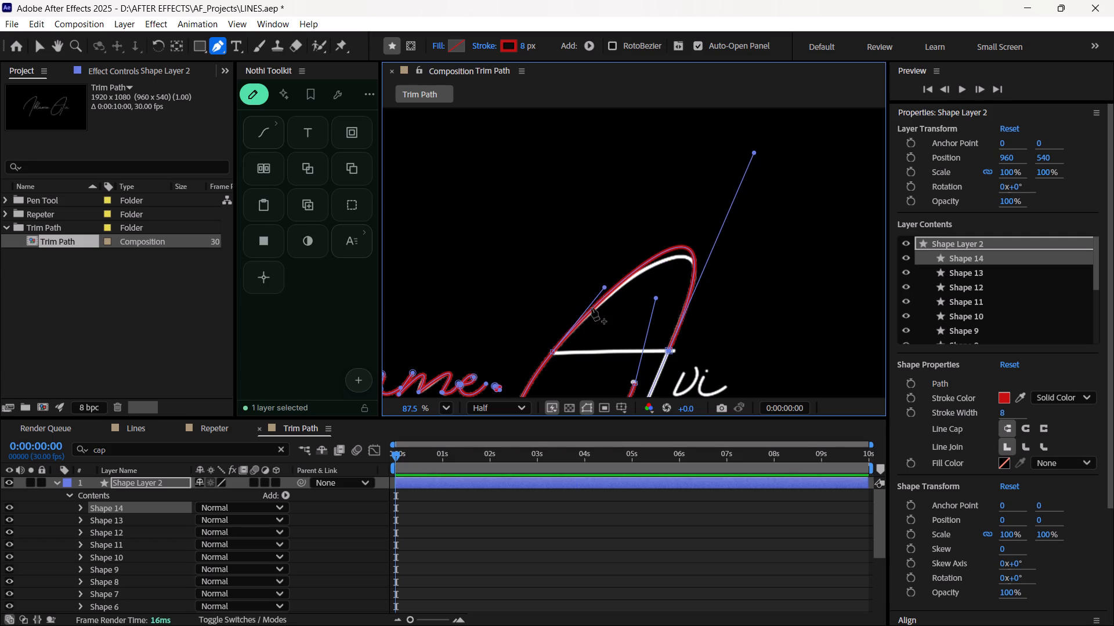
Adjust the curve handle at the crossbar's left-end point to fit the red path to the A's white left slope.
{"action": "scroll", "coordinate": [581, 334], "scroll_direction": "up", "scroll_amount": 4}
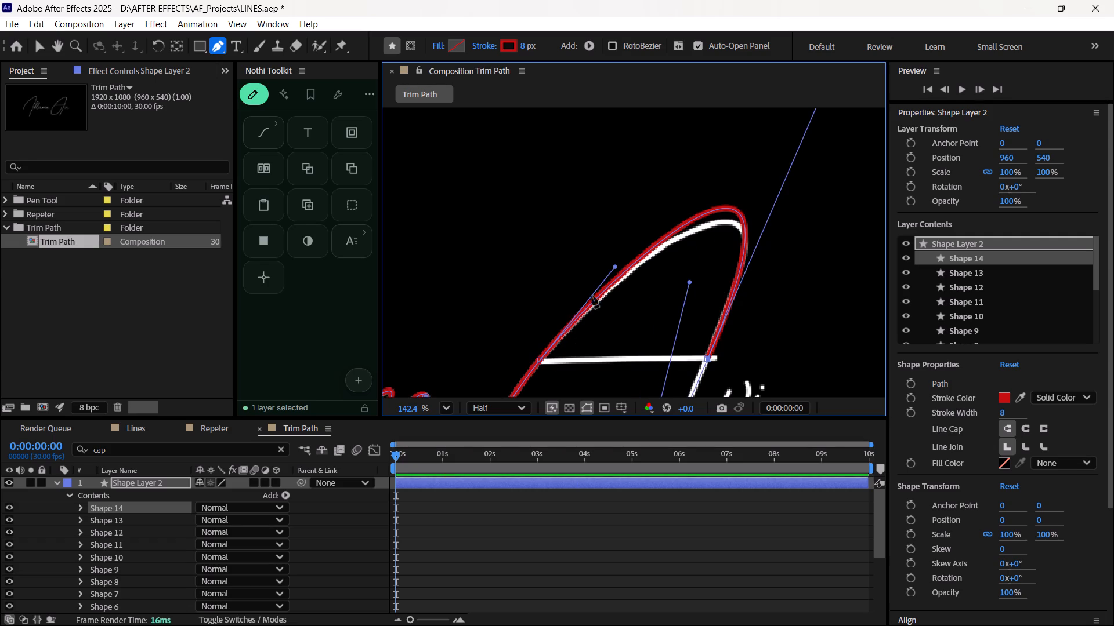
{"action": "left_click_drag", "start_coordinate": [621, 259], "coordinate": [629, 257]}
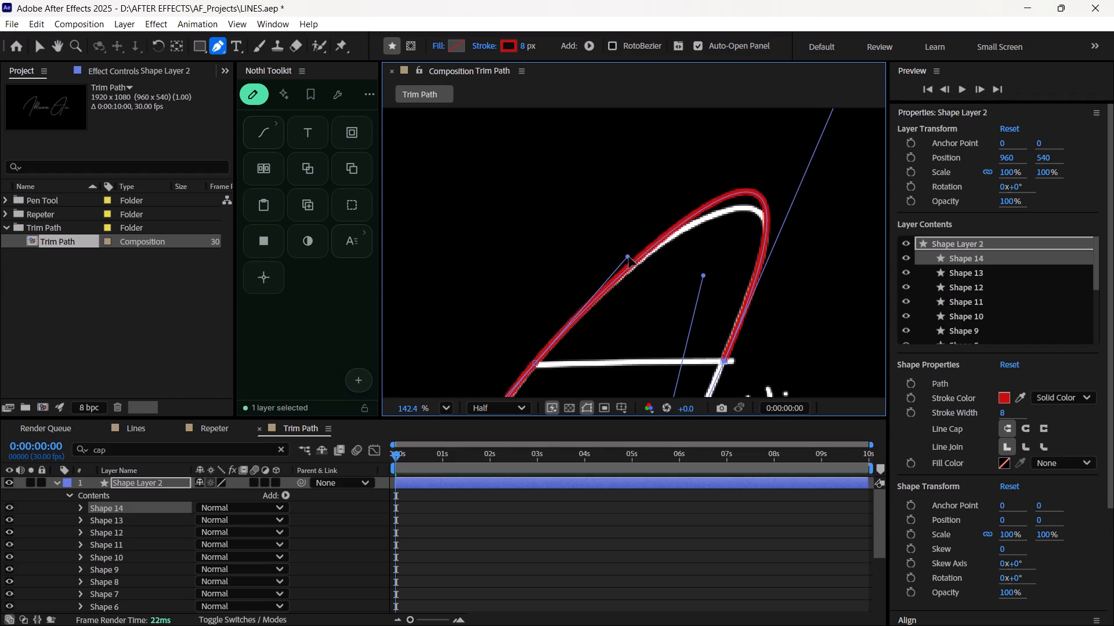
{"action": "left_click_drag", "start_coordinate": [629, 257], "coordinate": [631, 259]}
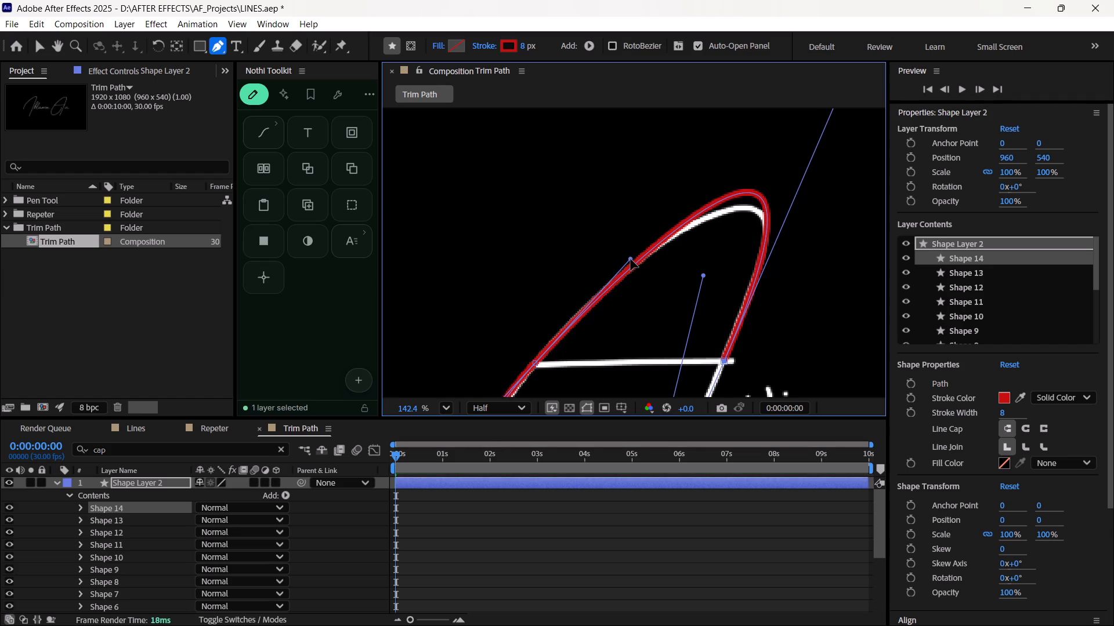
{"action": "left_click_drag", "start_coordinate": [631, 259], "coordinate": [633, 252]}
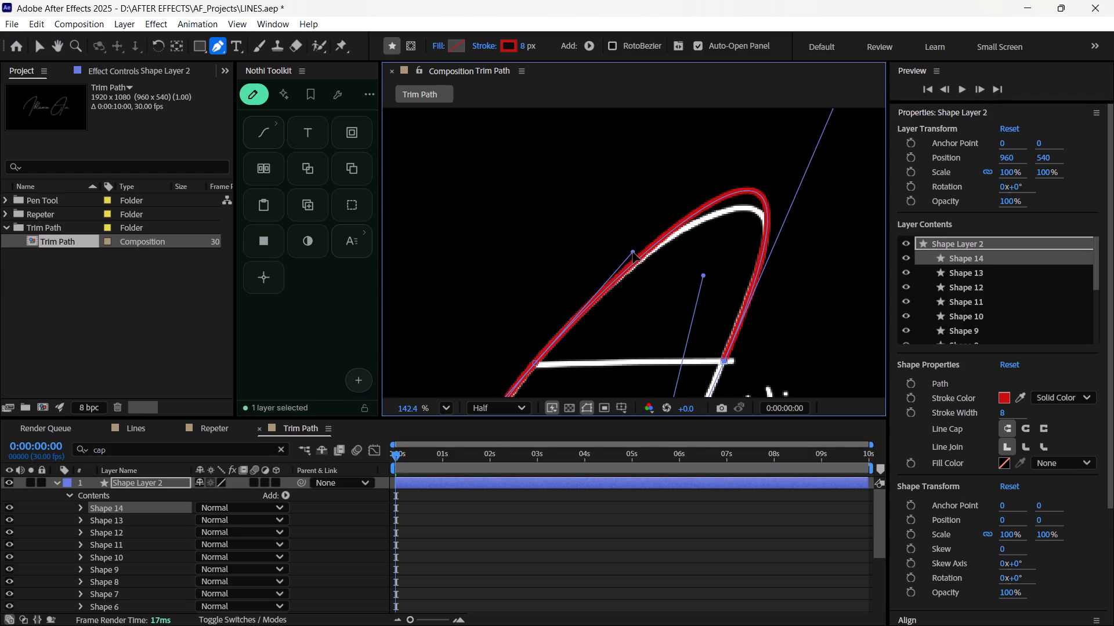
{"action": "left_click_drag", "start_coordinate": [633, 252], "coordinate": [631, 253]}
{"action": "scroll", "coordinate": [610, 296], "scroll_direction": "down", "scroll_amount": 6}
{"action": "scroll", "coordinate": [610, 297], "scroll_direction": "up", "scroll_amount": 5}
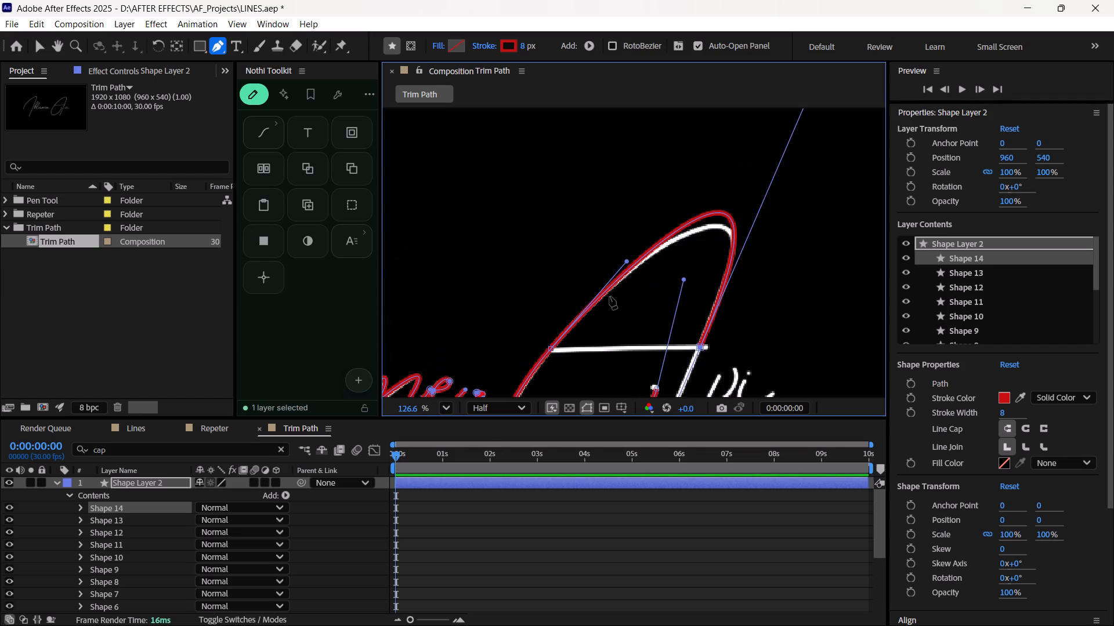
{"action": "scroll", "coordinate": [626, 261], "scroll_direction": "down", "scroll_amount": 4}
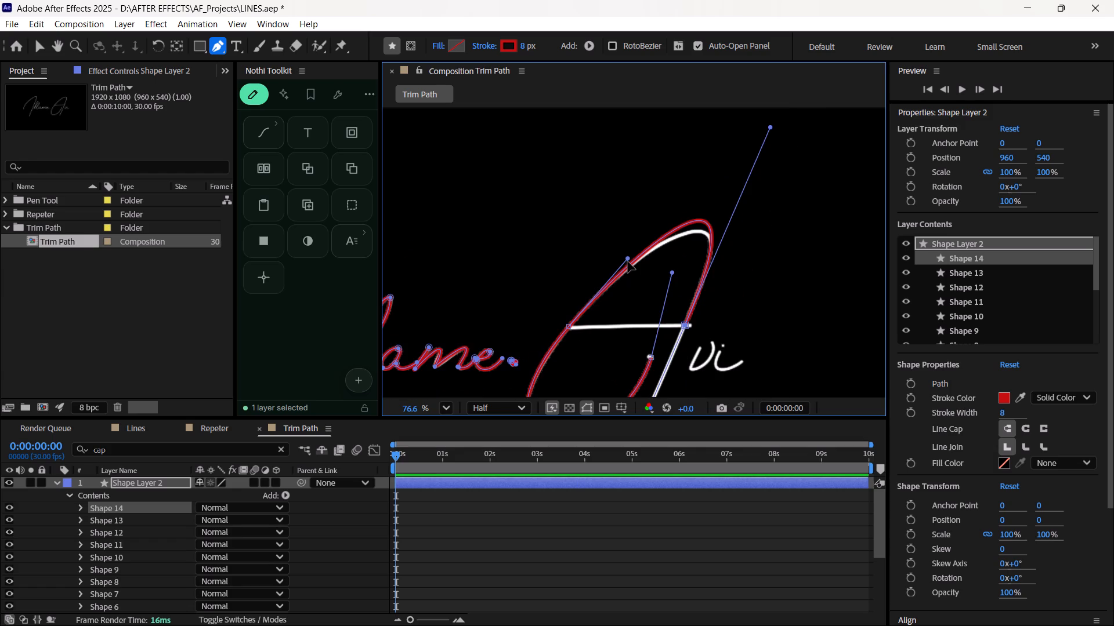
{"action": "left_click", "coordinate": [628, 260]}
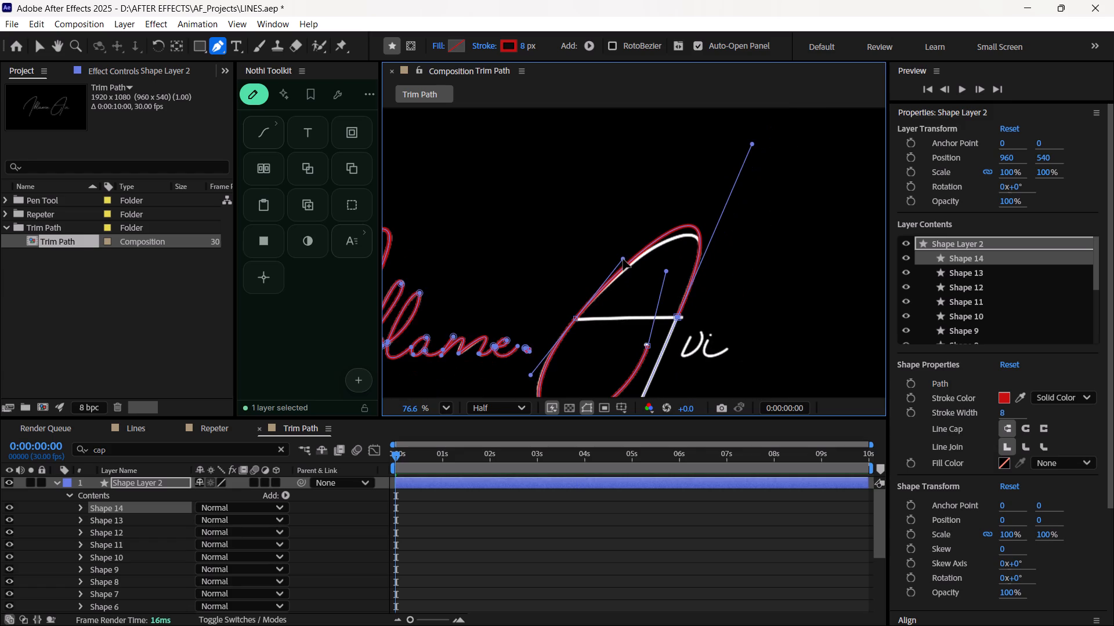
{"action": "left_click", "coordinate": [576, 318], "text": "ctrl"}
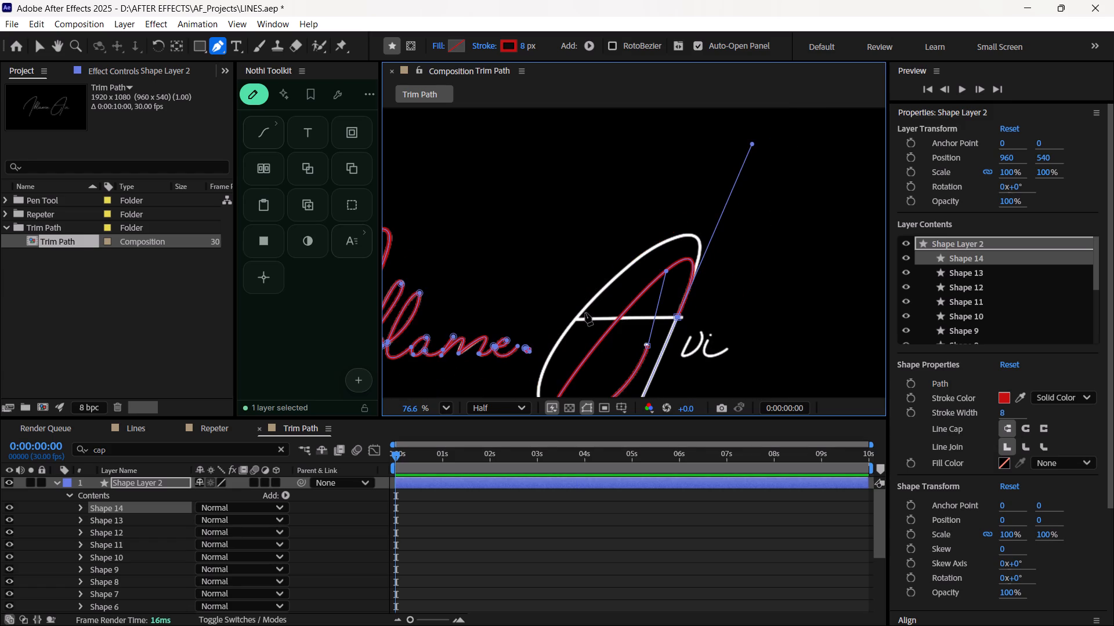
{"action": "key", "text": "ctrl+z"}
{"action": "left_click_drag", "start_coordinate": [625, 260], "coordinate": [627, 259], "text": "ctrl"}
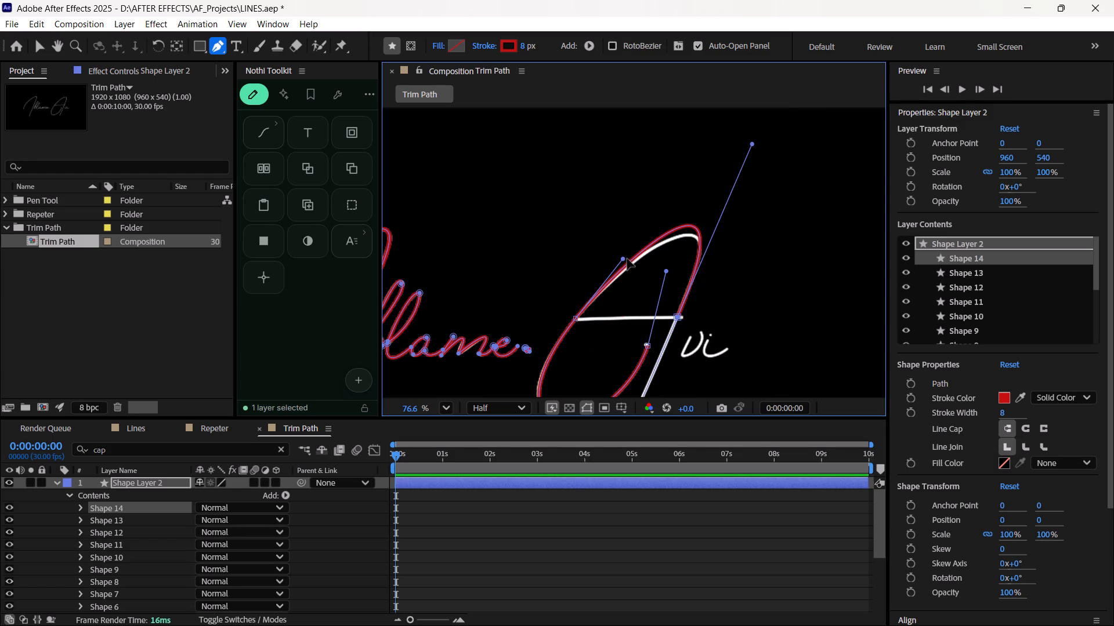
{"action": "left_click_drag", "start_coordinate": [627, 259], "coordinate": [643, 254], "text": "ctrl"}
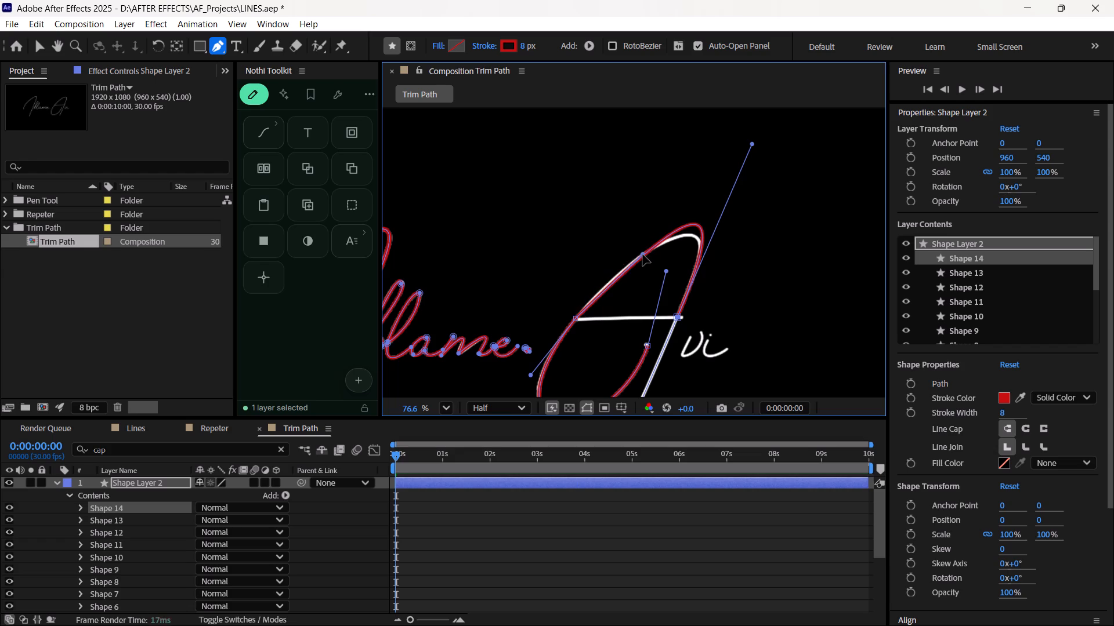
{"action": "left_click_drag", "start_coordinate": [643, 254], "coordinate": [635, 254], "text": "ctrl"}
{"action": "scroll", "coordinate": [628, 272], "scroll_direction": "up", "scroll_amount": 4, "text": "ctrl"}
{"action": "left_click_drag", "start_coordinate": [641, 243], "coordinate": [641, 244], "text": "ctrl"}
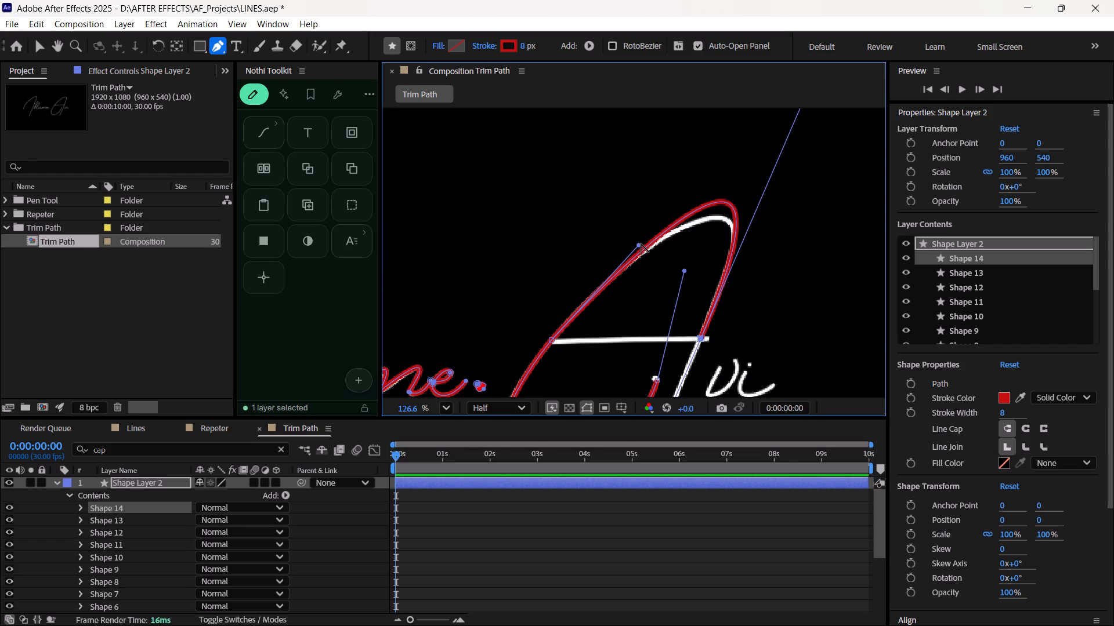
{"action": "left_click_drag", "start_coordinate": [641, 244], "coordinate": [607, 270], "text": "ctrl"}
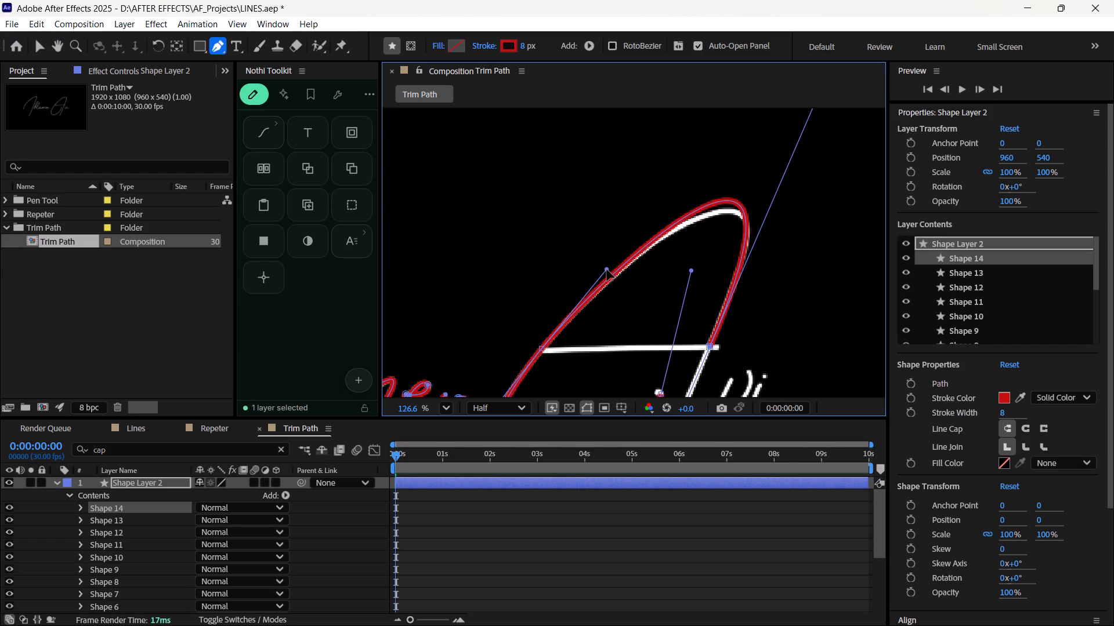
{"action": "left_click_drag", "start_coordinate": [607, 270], "coordinate": [599, 303], "text": "ctrl"}
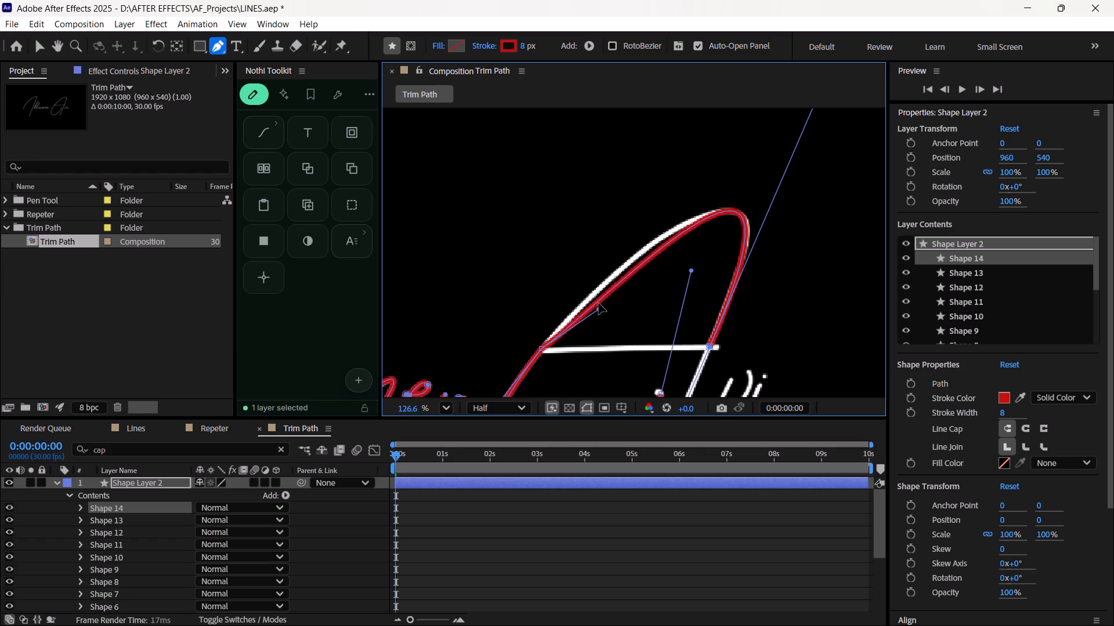
{"action": "left_click_drag", "start_coordinate": [599, 303], "coordinate": [596, 282], "text": "ctrl"}
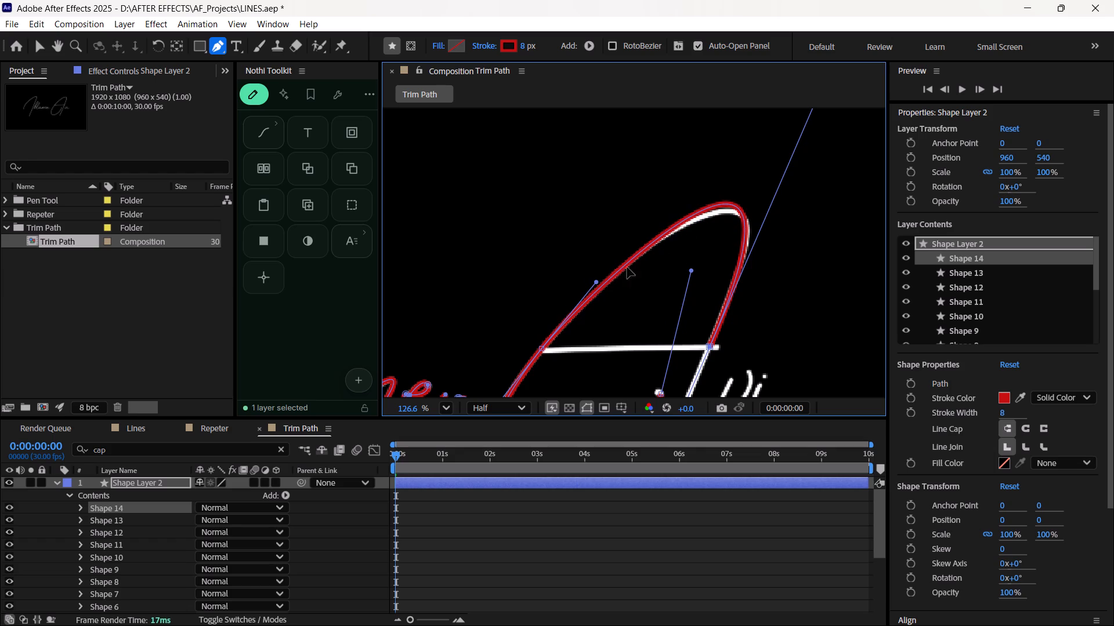
Add a path point at the peak of the A and adjust its position and handles to follow the white outline.
{"action": "left_click", "coordinate": [729, 205], "text": "alt"}
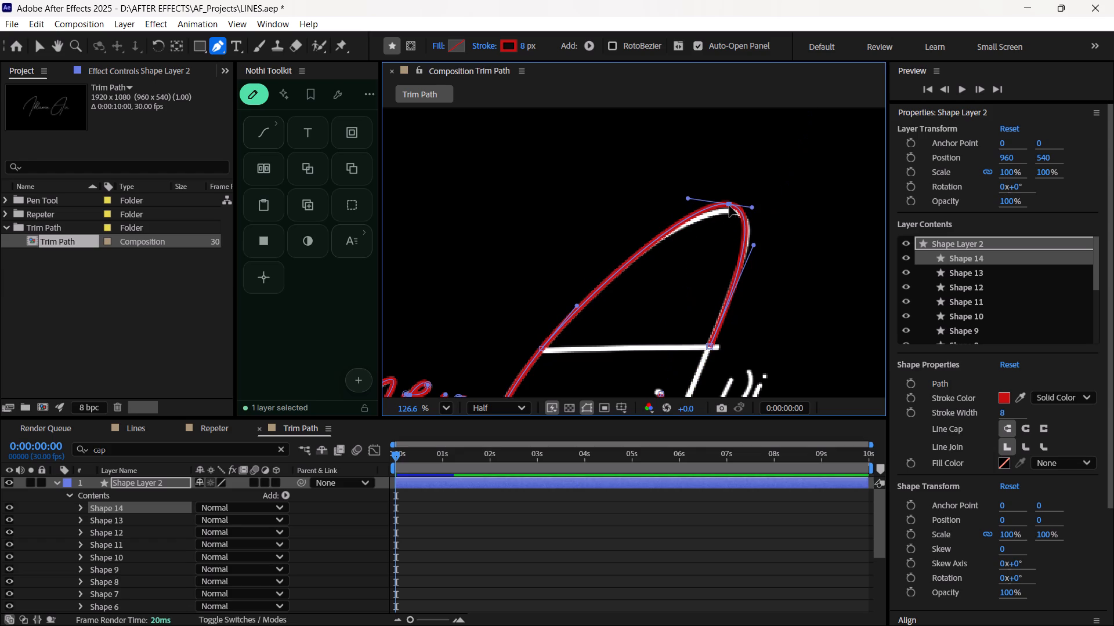
{"action": "left_click_drag", "start_coordinate": [730, 205], "coordinate": [719, 212]}
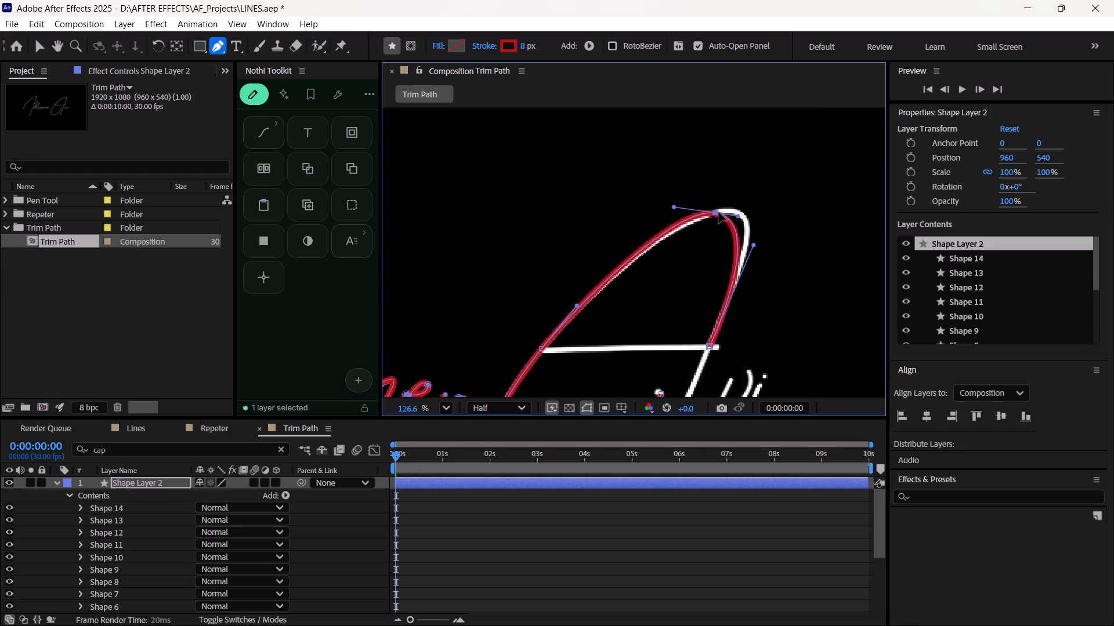
{"action": "left_click_drag", "start_coordinate": [719, 212], "coordinate": [725, 211]}
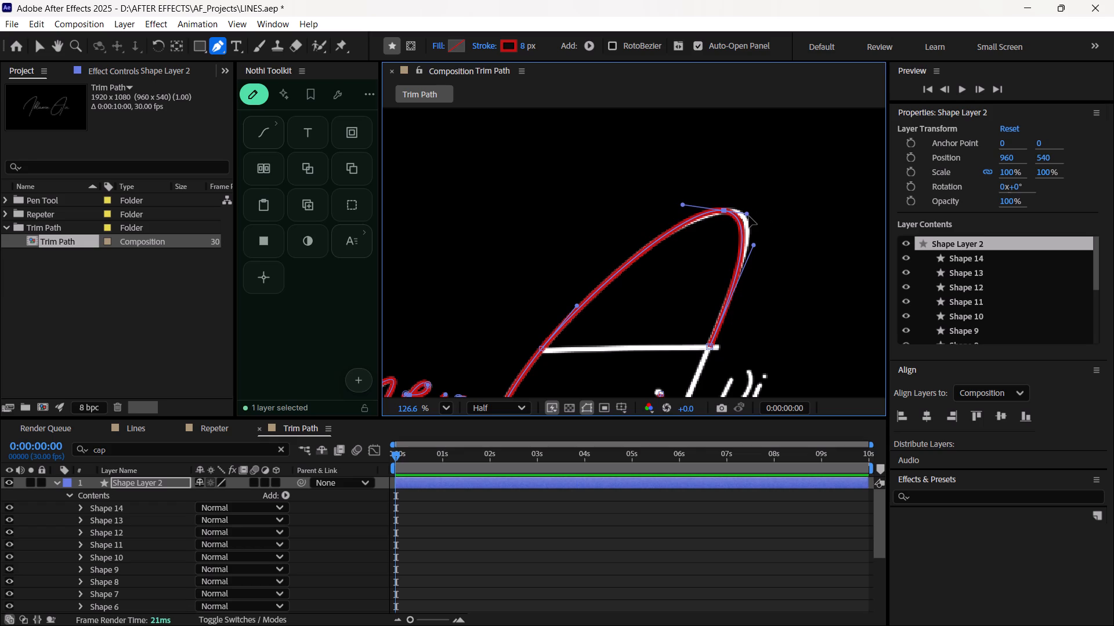
{"action": "left_click_drag", "start_coordinate": [748, 216], "coordinate": [758, 209]}
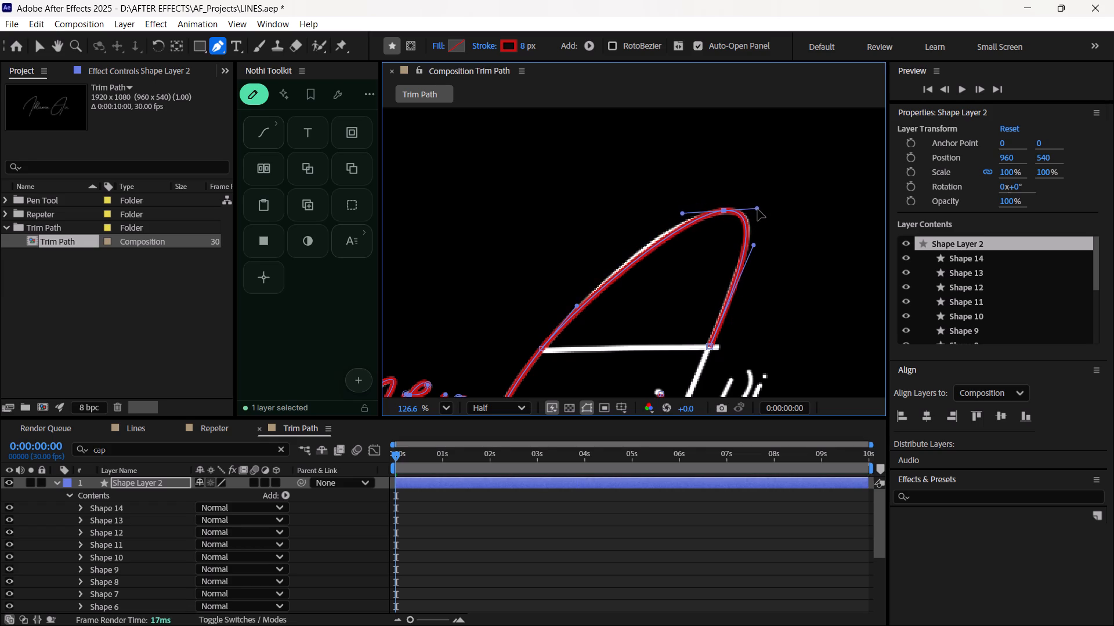
{"action": "left_click_drag", "start_coordinate": [758, 209], "coordinate": [759, 217]}
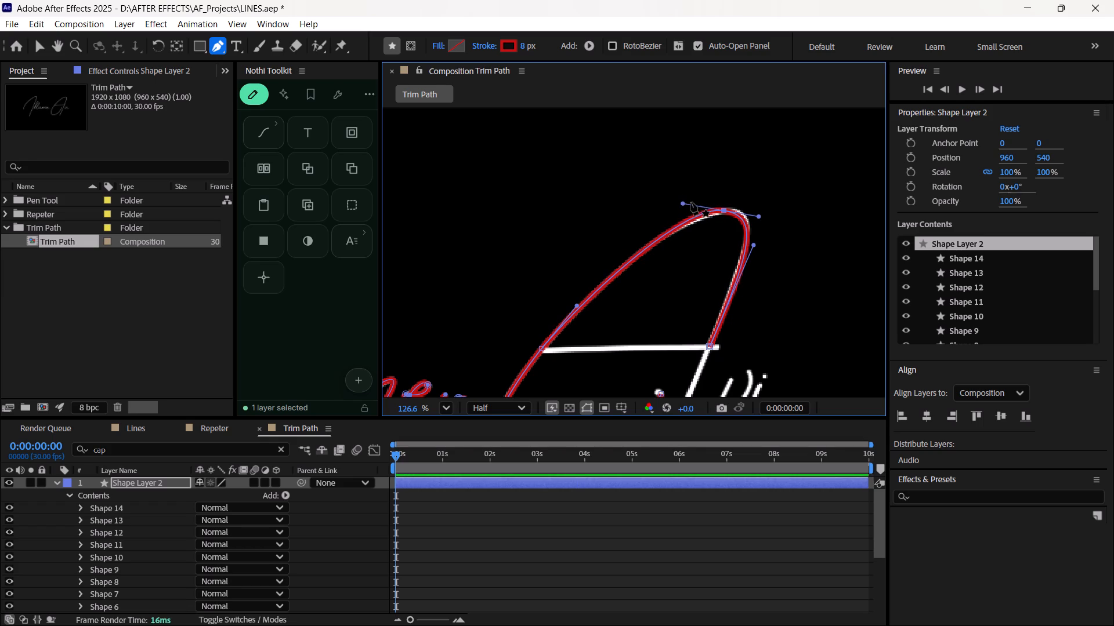
{"action": "left_click_drag", "start_coordinate": [761, 219], "coordinate": [758, 218], "text": "ctrl"}
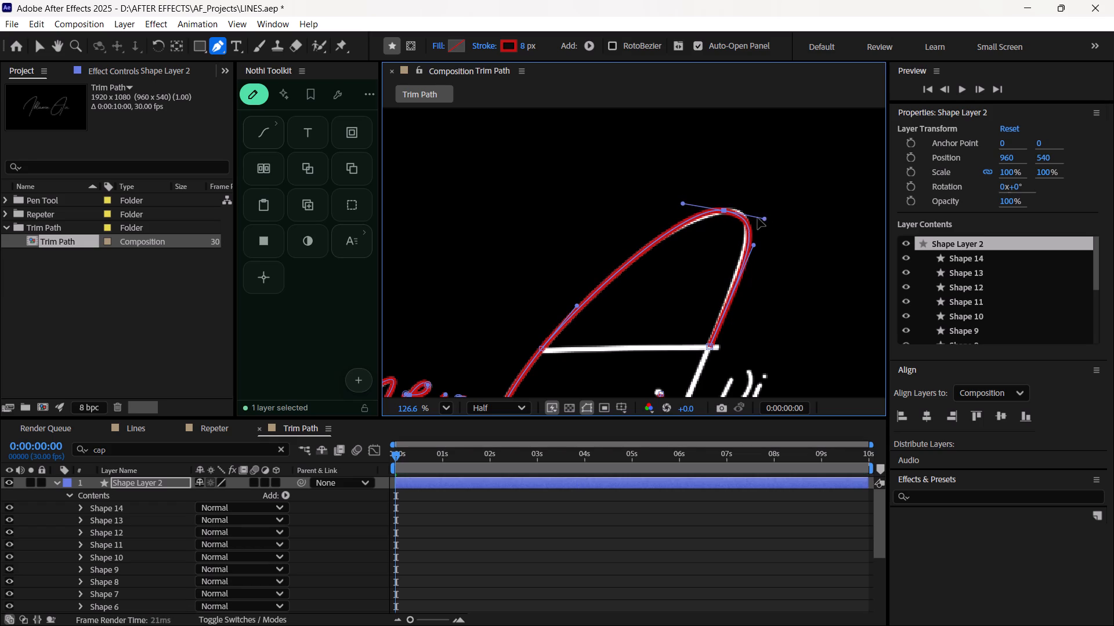
{"action": "left_click_drag", "start_coordinate": [758, 218], "coordinate": [759, 208], "text": "ctrl"}
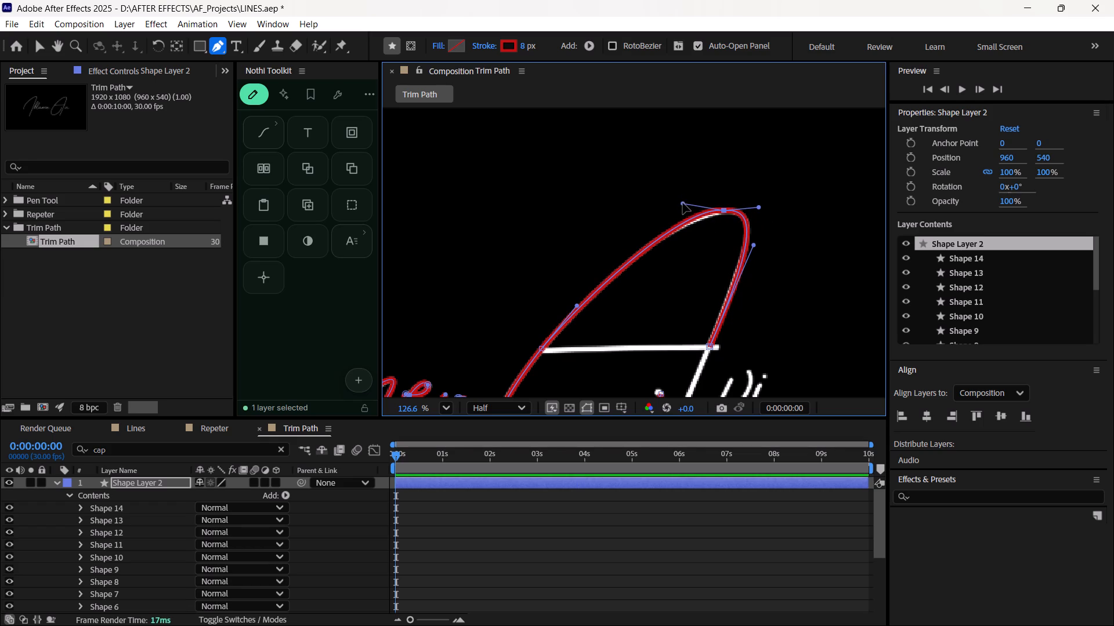
{"action": "left_click_drag", "start_coordinate": [683, 203], "coordinate": [679, 209], "text": "ctrl"}
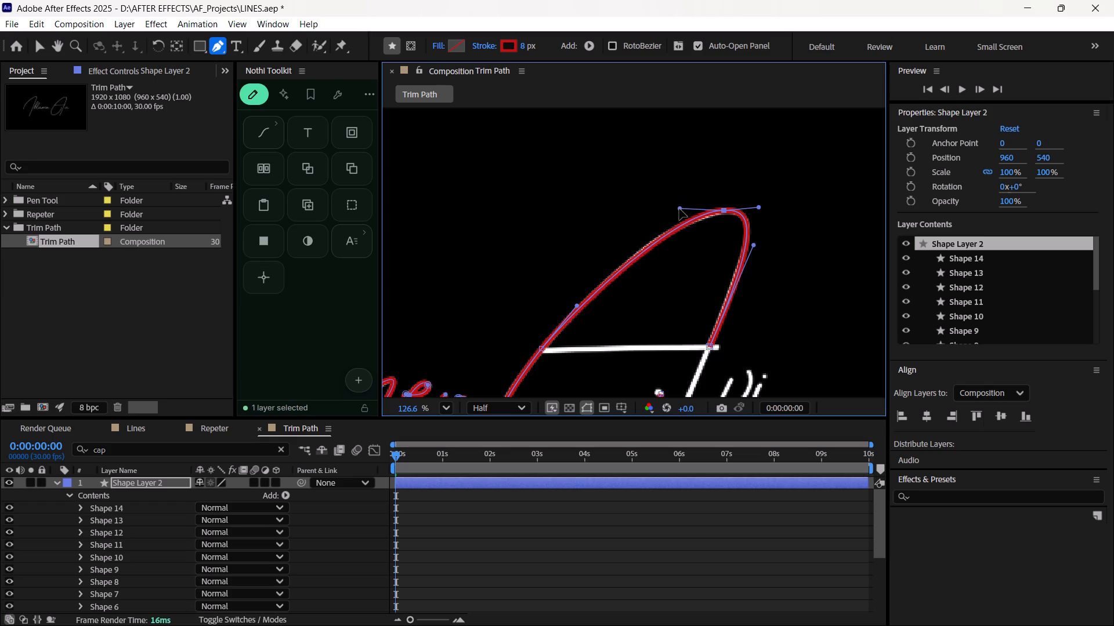
{"action": "left_click_drag", "start_coordinate": [679, 209], "coordinate": [675, 212], "text": "ctrl"}
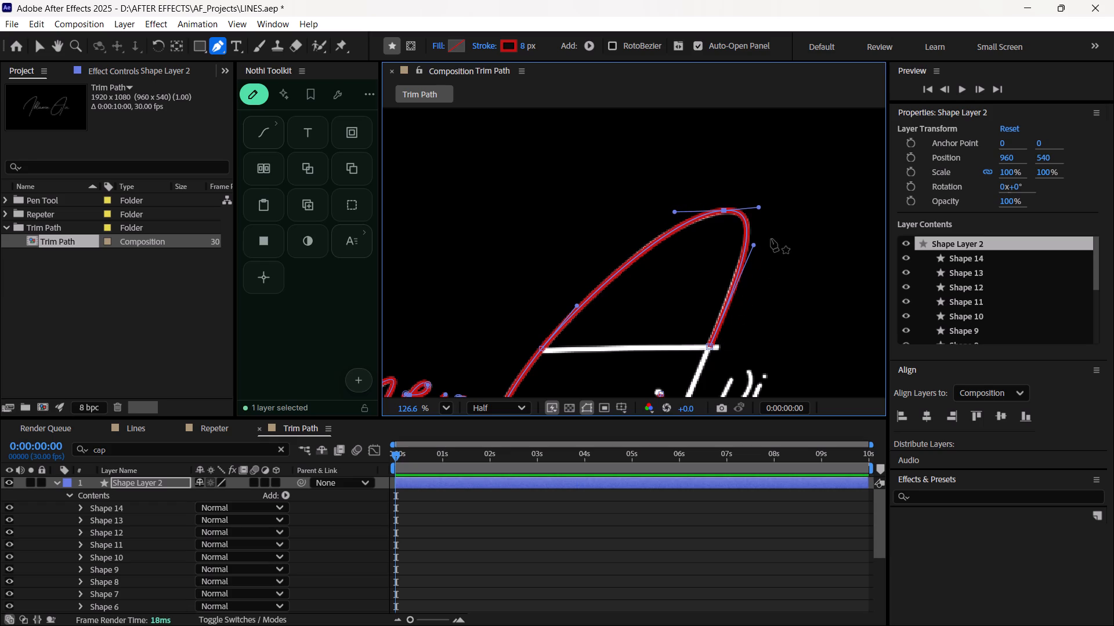
{"action": "left_click", "coordinate": [755, 246], "text": "ctrl"}
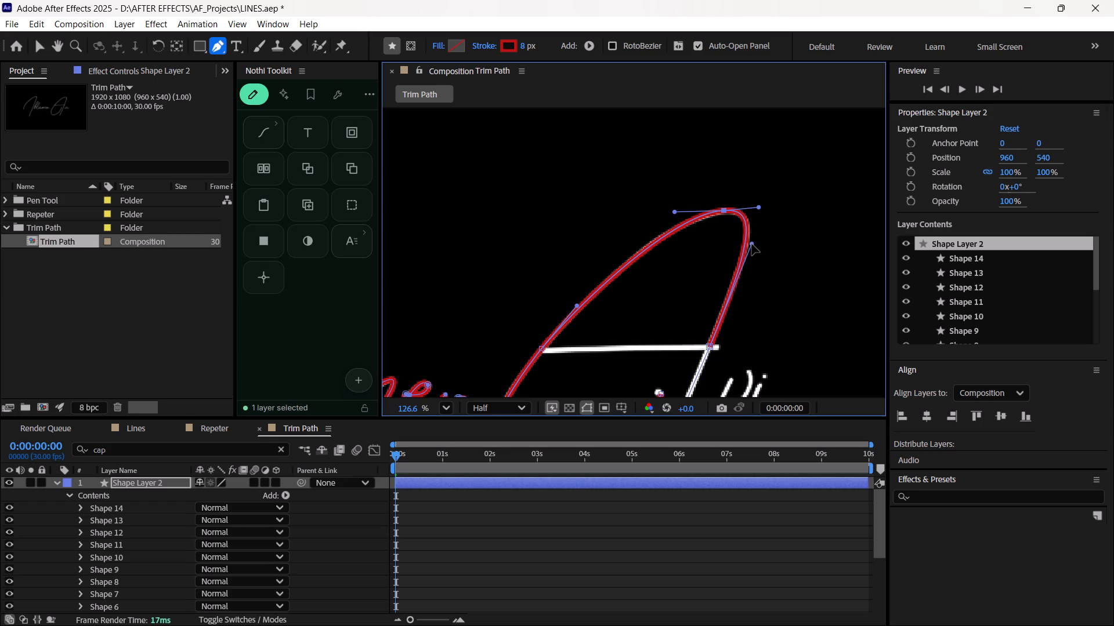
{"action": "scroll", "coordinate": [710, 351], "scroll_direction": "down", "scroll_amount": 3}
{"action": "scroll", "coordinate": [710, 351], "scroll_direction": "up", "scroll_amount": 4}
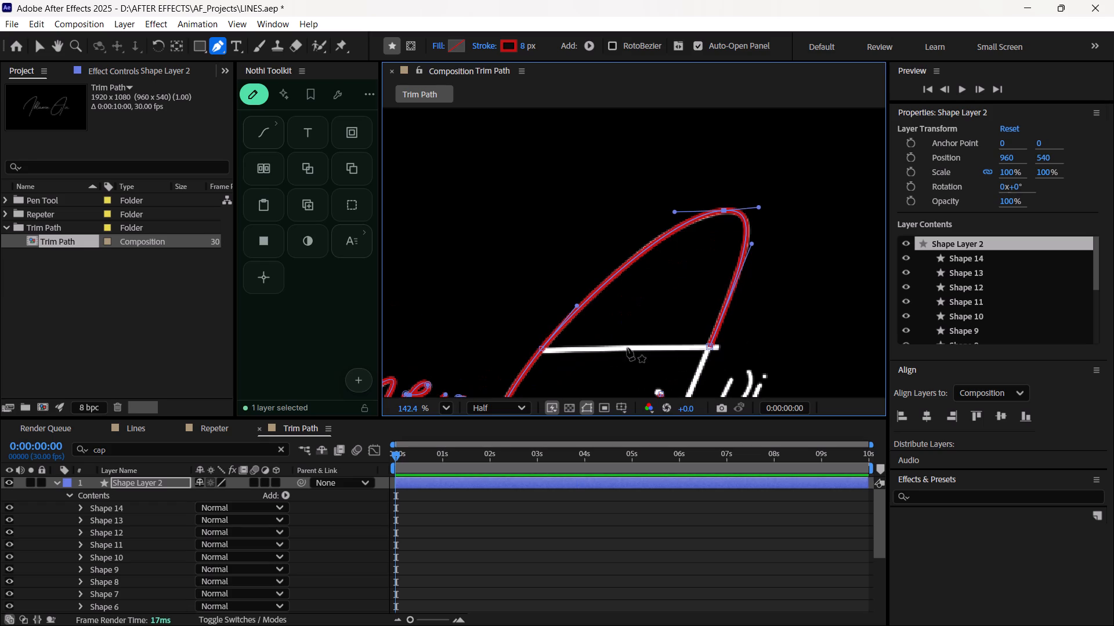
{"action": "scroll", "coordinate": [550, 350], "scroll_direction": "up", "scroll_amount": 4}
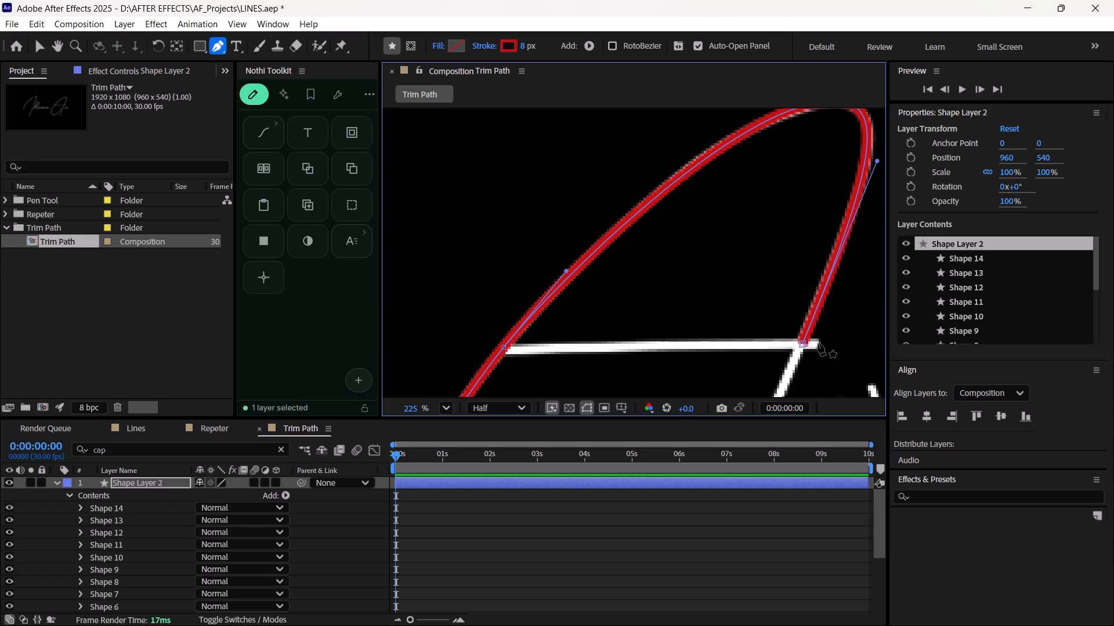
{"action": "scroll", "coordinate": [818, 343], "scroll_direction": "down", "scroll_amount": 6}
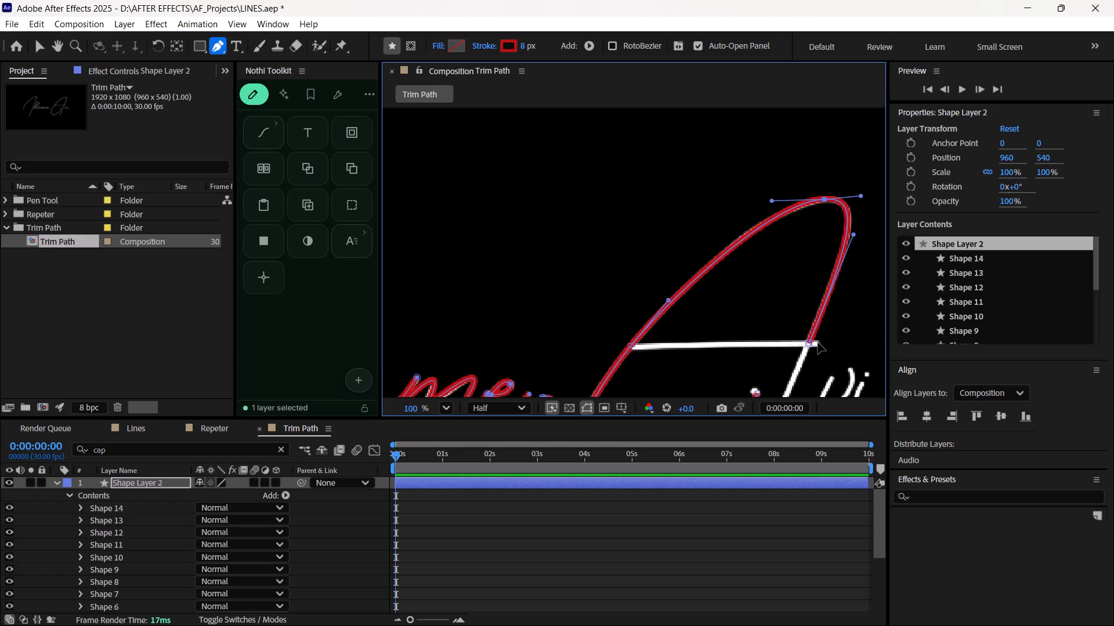
Fit the composition in the viewer and hide the layer controls to examine the red tracing against the white signature.
{"action": "scroll", "coordinate": [784, 345], "scroll_direction": "down", "scroll_amount": 1}
{"action": "scroll", "coordinate": [784, 345], "scroll_direction": "up", "scroll_amount": 8}
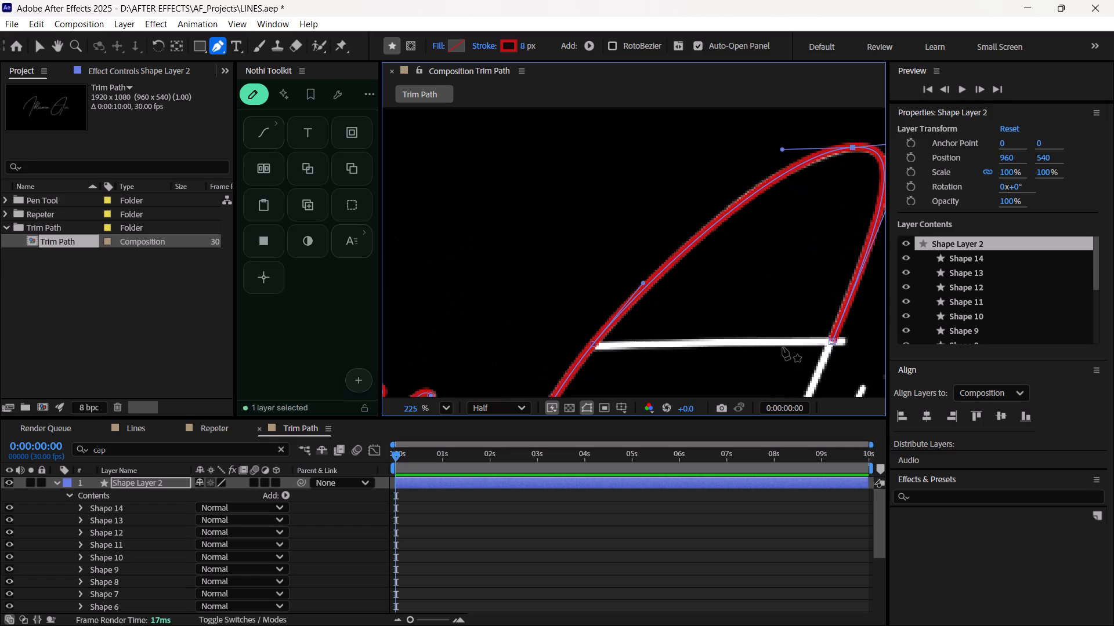
{"action": "scroll", "coordinate": [782, 353], "scroll_direction": "down", "scroll_amount": 13}
{"action": "key", "text": "space"}
{"action": "key", "text": "space"}
{"action": "key", "text": "space"}
{"action": "key", "text": "space"}
{"action": "key", "text": "space"}
{"action": "key", "text": "space"}
{"action": "key", "text": "space"}
{"action": "key", "text": "space"}
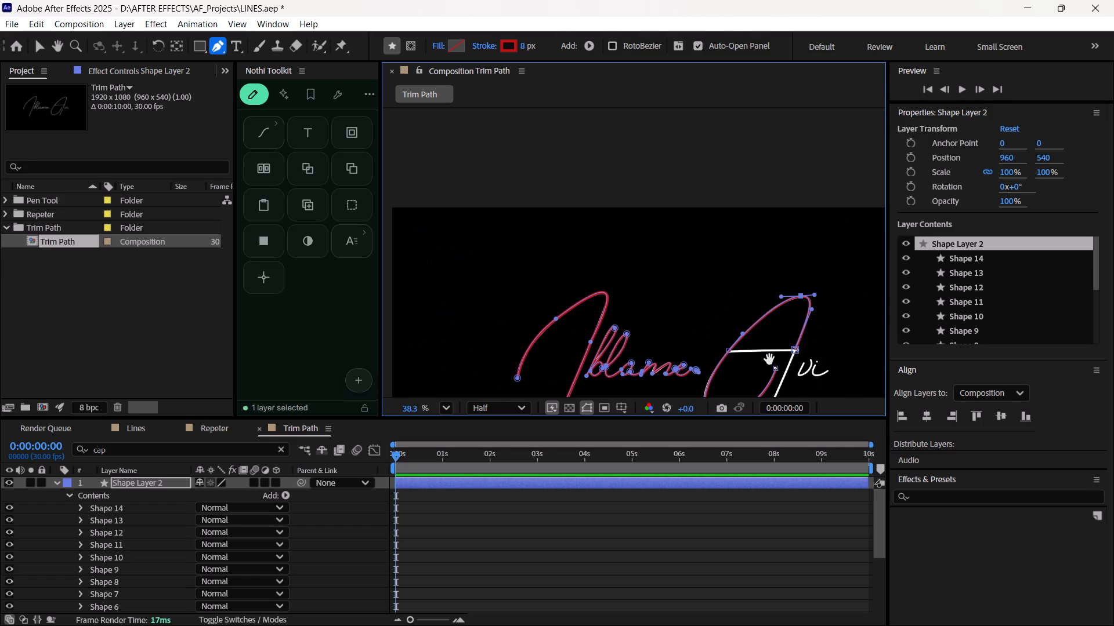
{"action": "left_click_drag", "start_coordinate": [769, 359], "coordinate": [686, 274]}
{"action": "left_click", "coordinate": [441, 411]}
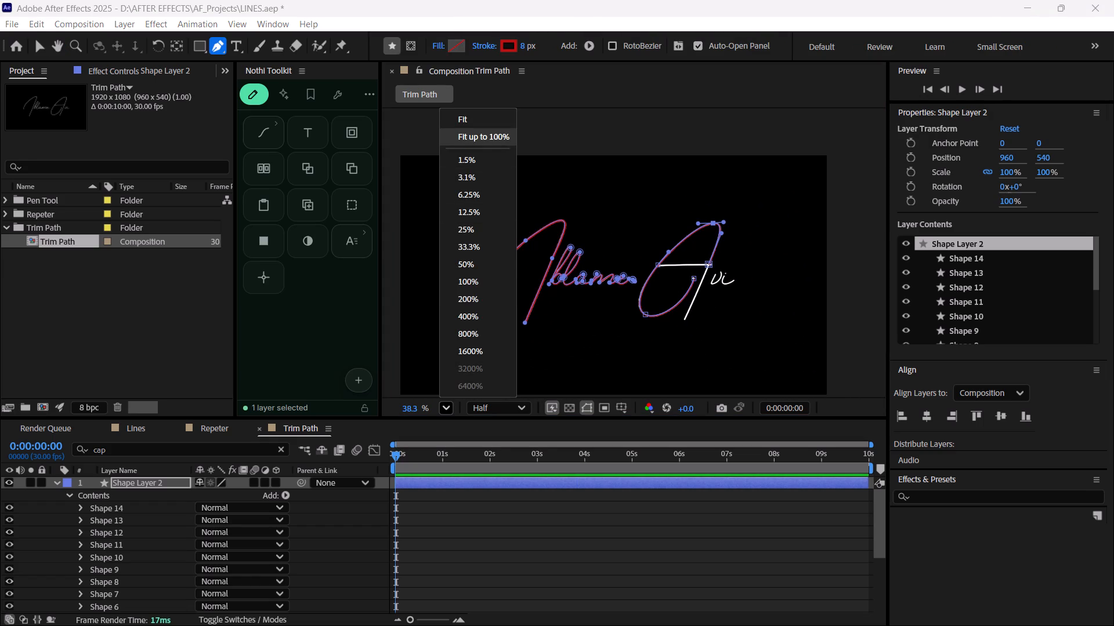
{"action": "left_click", "coordinate": [500, 118]}
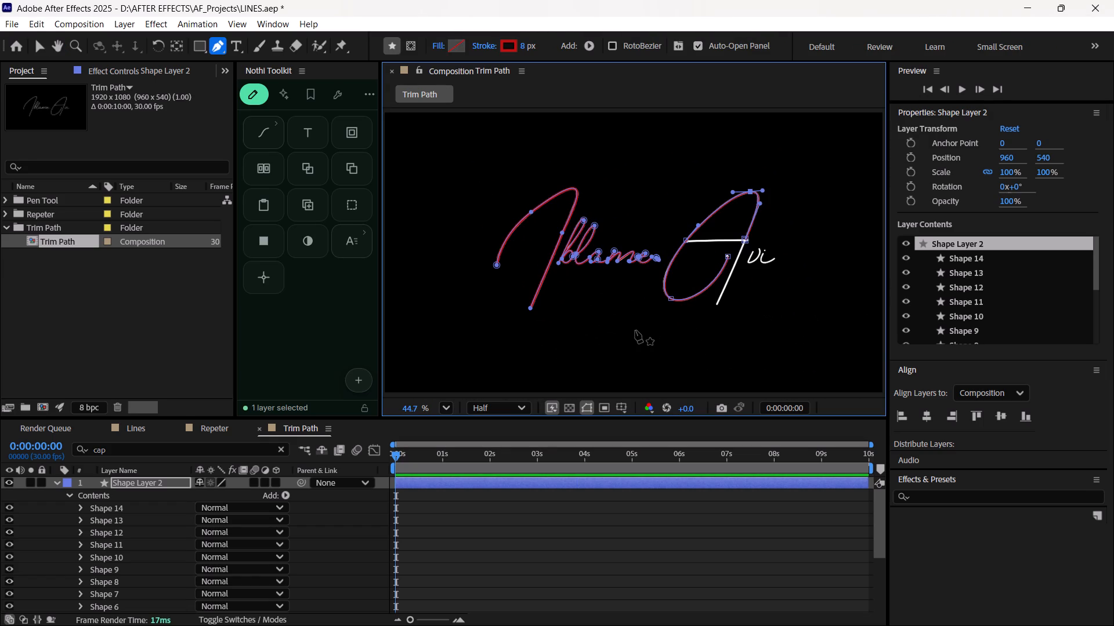
{"action": "key", "text": "ctrl+shift+h"}
{"action": "scroll", "coordinate": [710, 250], "scroll_direction": "up", "scroll_amount": 6}
{"action": "scroll", "coordinate": [710, 250], "scroll_direction": "down", "scroll_amount": 4}
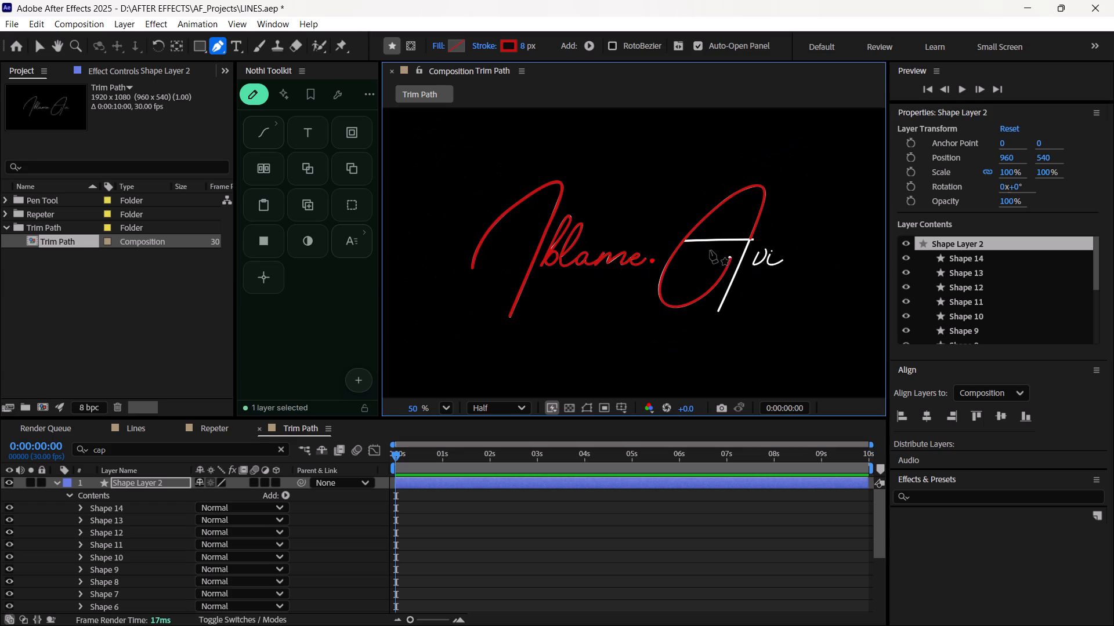
{"action": "scroll", "coordinate": [112, 564], "scroll_direction": "down", "scroll_amount": 3}
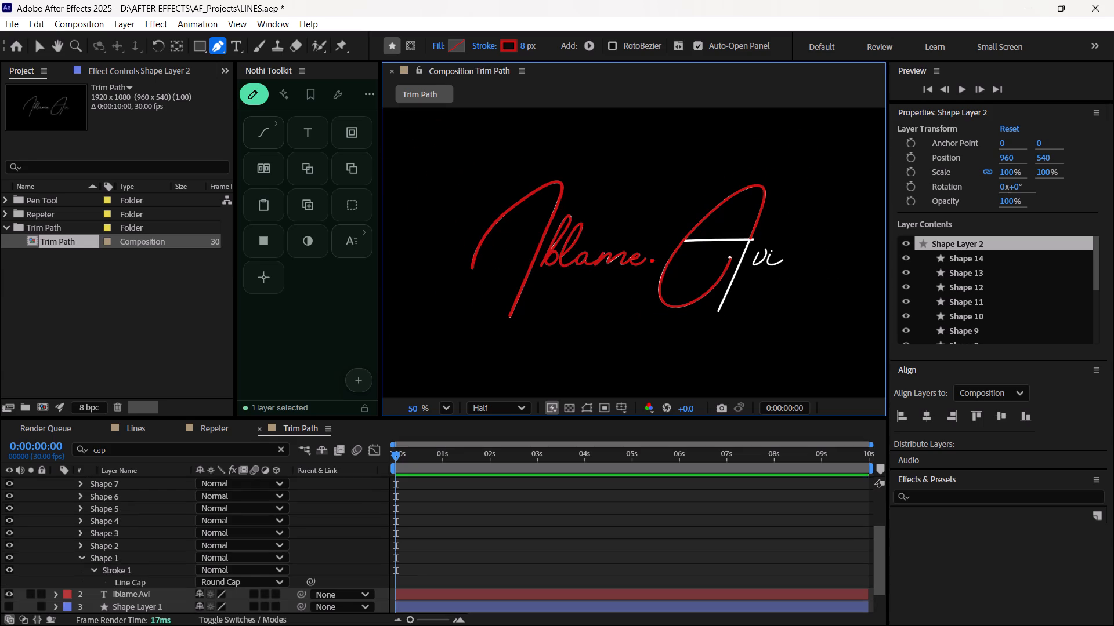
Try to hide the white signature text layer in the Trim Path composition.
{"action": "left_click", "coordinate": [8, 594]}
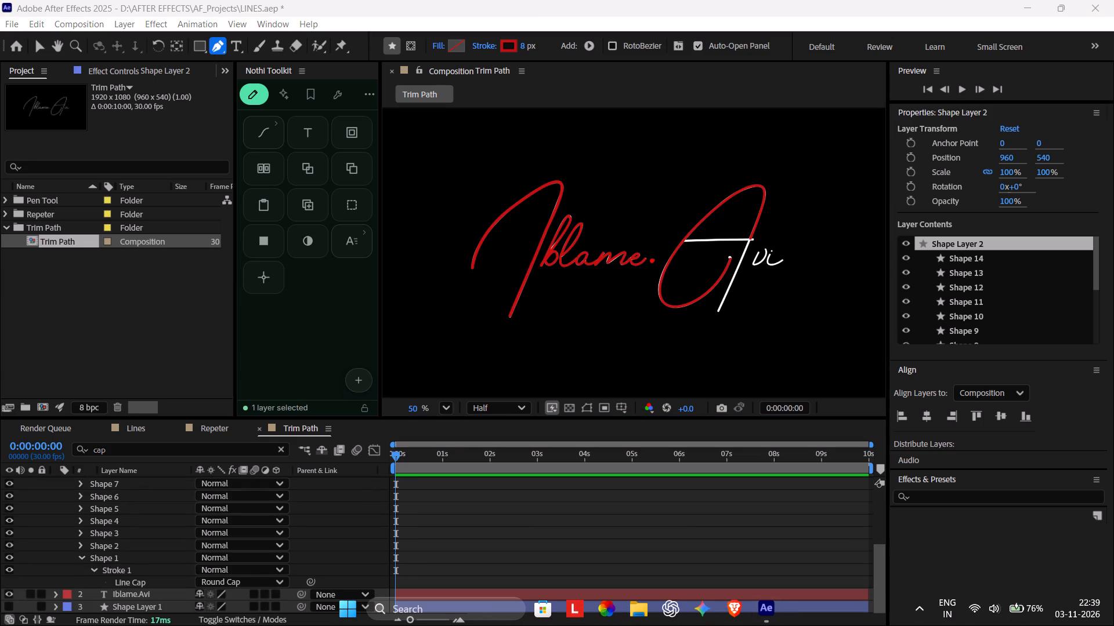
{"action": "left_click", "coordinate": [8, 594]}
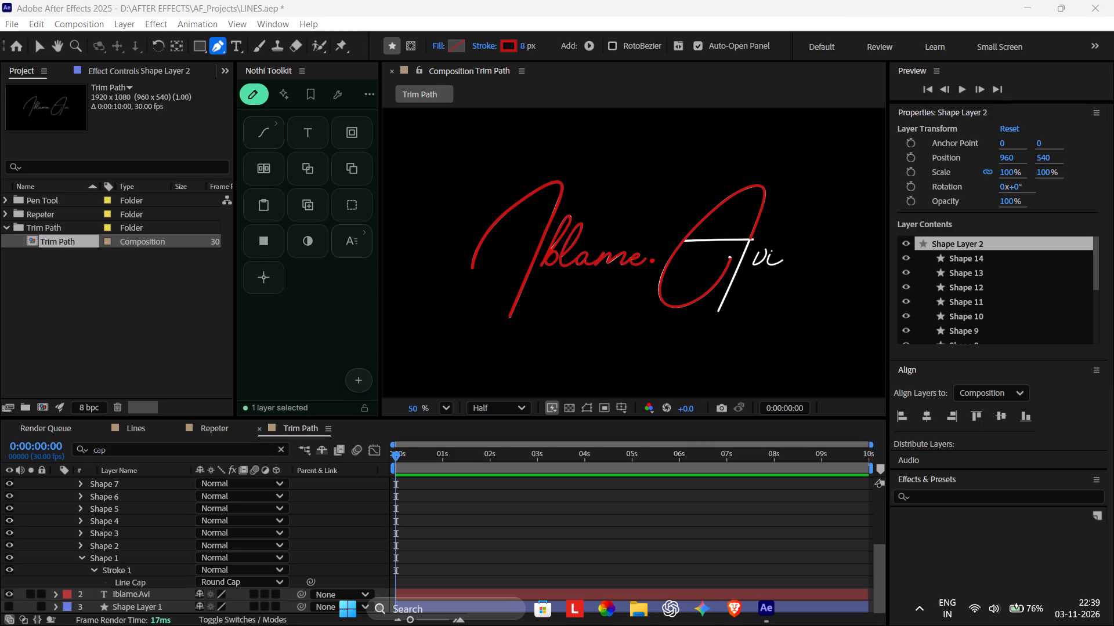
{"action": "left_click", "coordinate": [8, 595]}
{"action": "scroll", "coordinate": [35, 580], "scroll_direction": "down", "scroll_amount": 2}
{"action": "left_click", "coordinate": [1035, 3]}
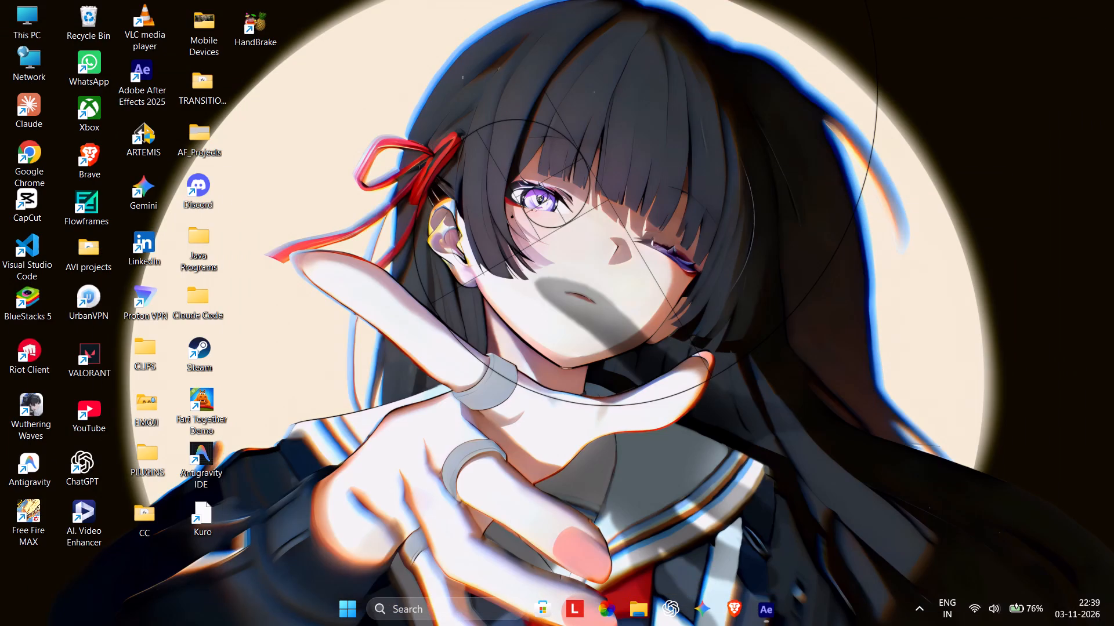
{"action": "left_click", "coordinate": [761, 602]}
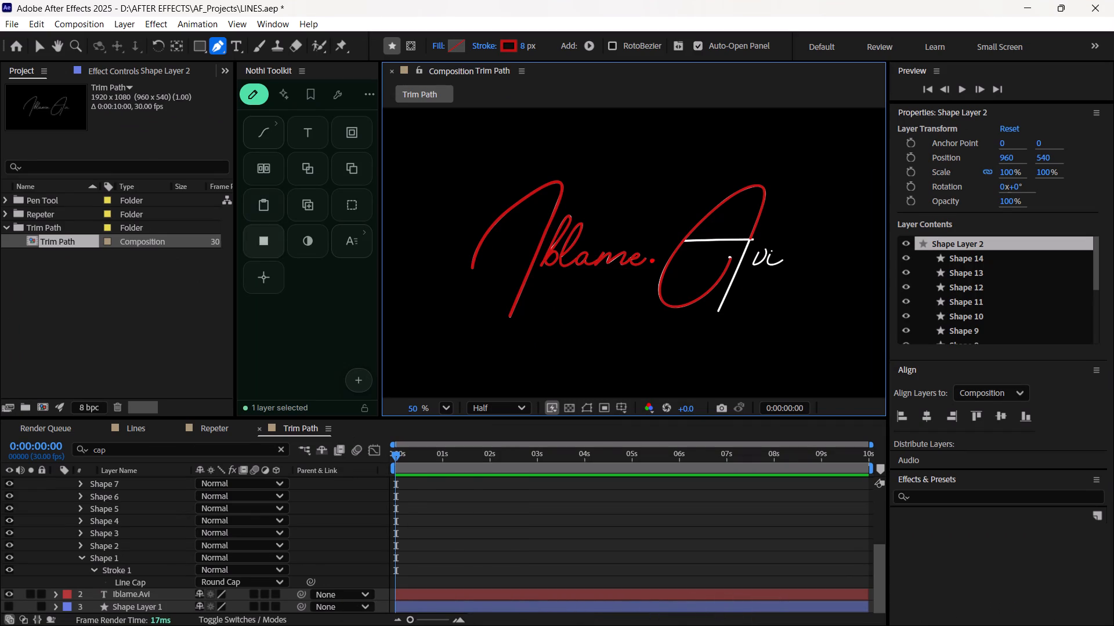
Widen the Nothi Toolkit panel and save the layout changes to the NOTHI plugin workspace.
{"action": "left_click_drag", "start_coordinate": [234, 241], "coordinate": [142, 262]}
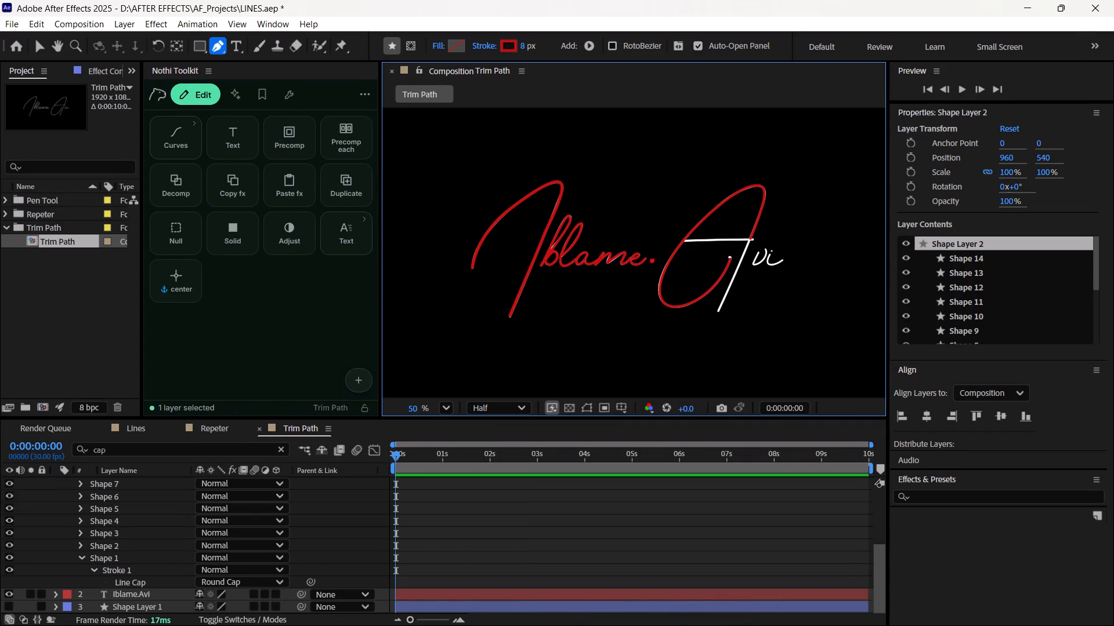
{"action": "left_click", "coordinate": [1091, 37]}
{"action": "left_click", "coordinate": [1091, 46]}
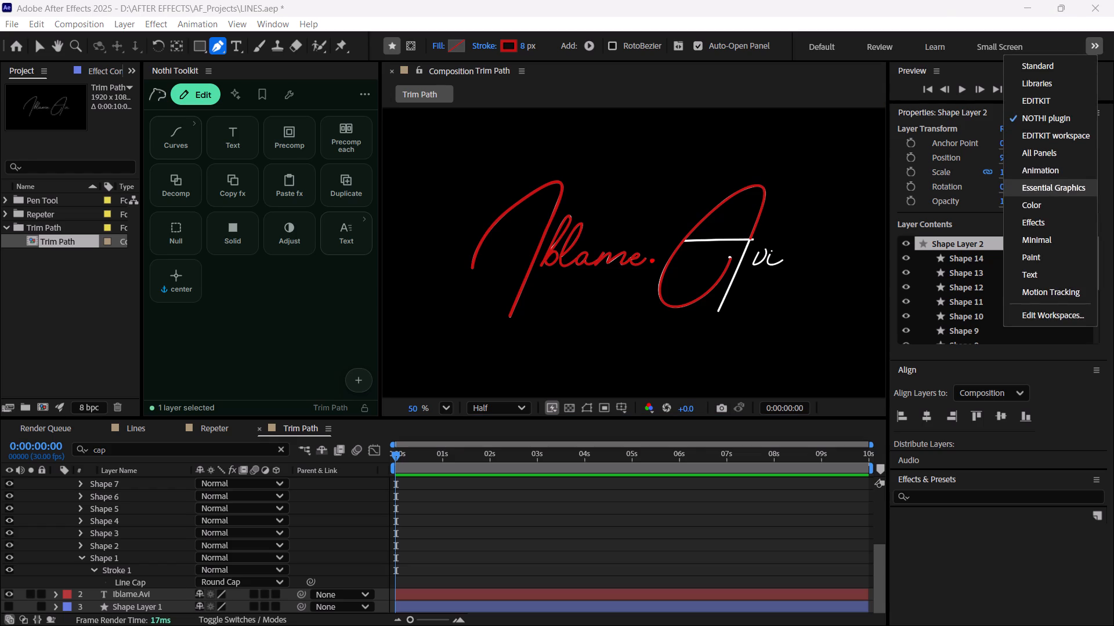
{"action": "scroll", "coordinate": [1061, 182], "scroll_direction": "down", "scroll_amount": 1}
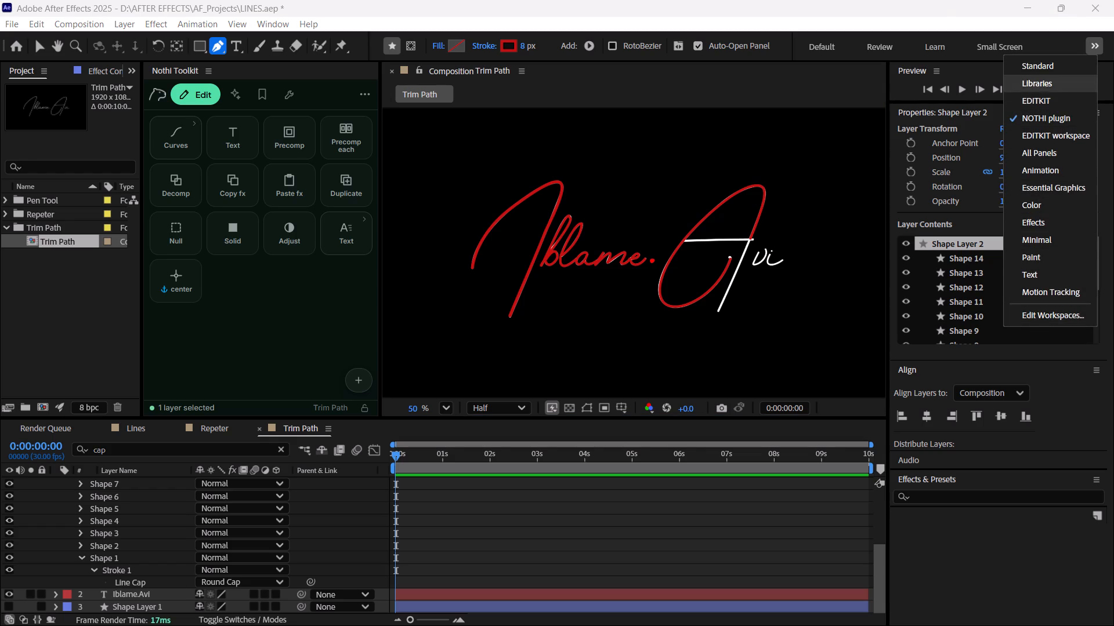
{"action": "left_click", "coordinate": [1094, 47]}
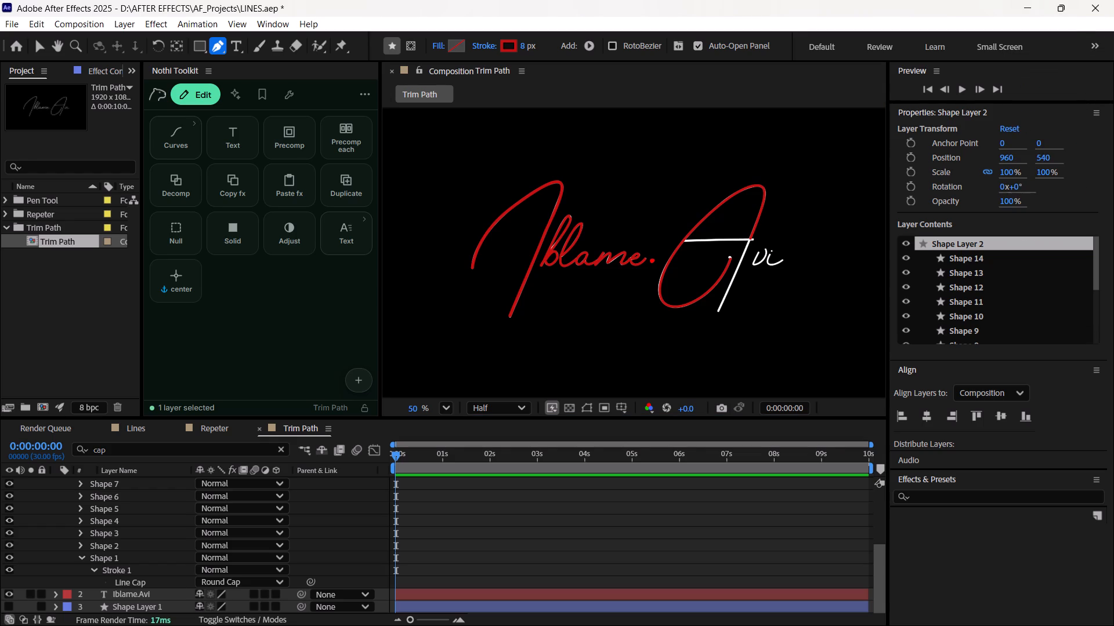
{"action": "left_click", "coordinate": [272, 24]}
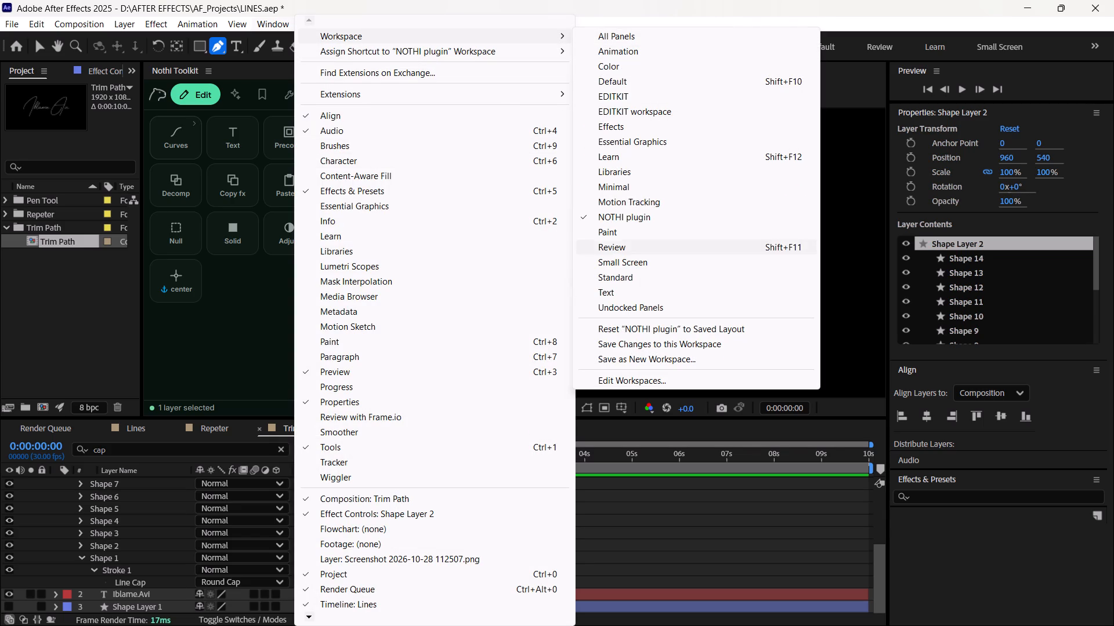
{"action": "left_click", "coordinate": [653, 347]}
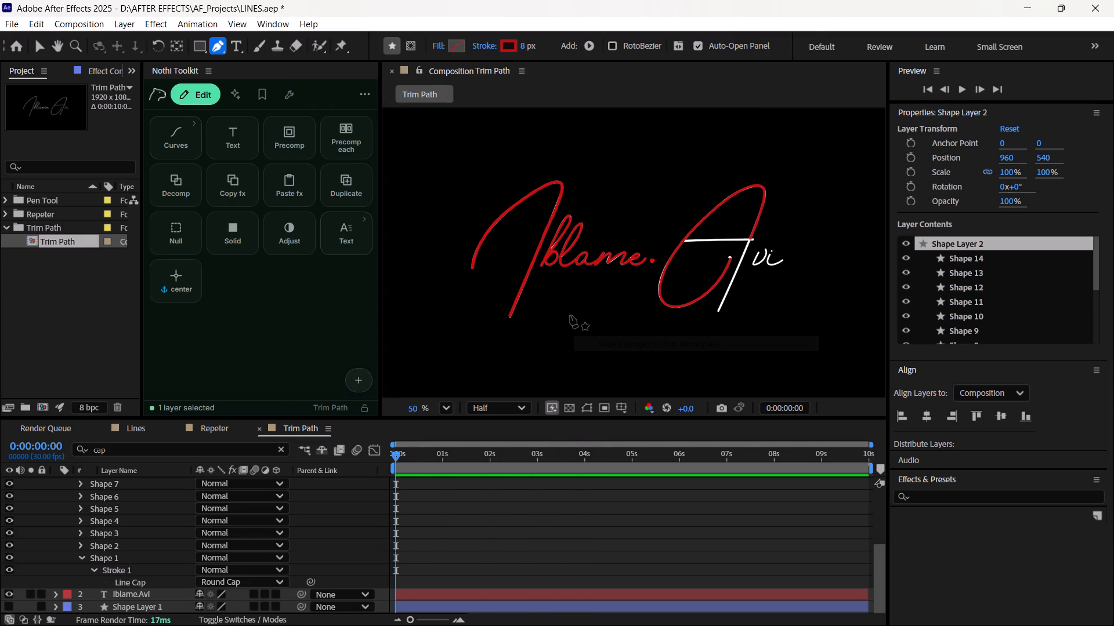
Save the project.
{"action": "key", "text": "ctrl+s"}
Hide the white signature text layer to check the red tracing on its own, and show it again.
{"action": "scroll", "coordinate": [663, 289], "scroll_direction": "up", "scroll_amount": 2}
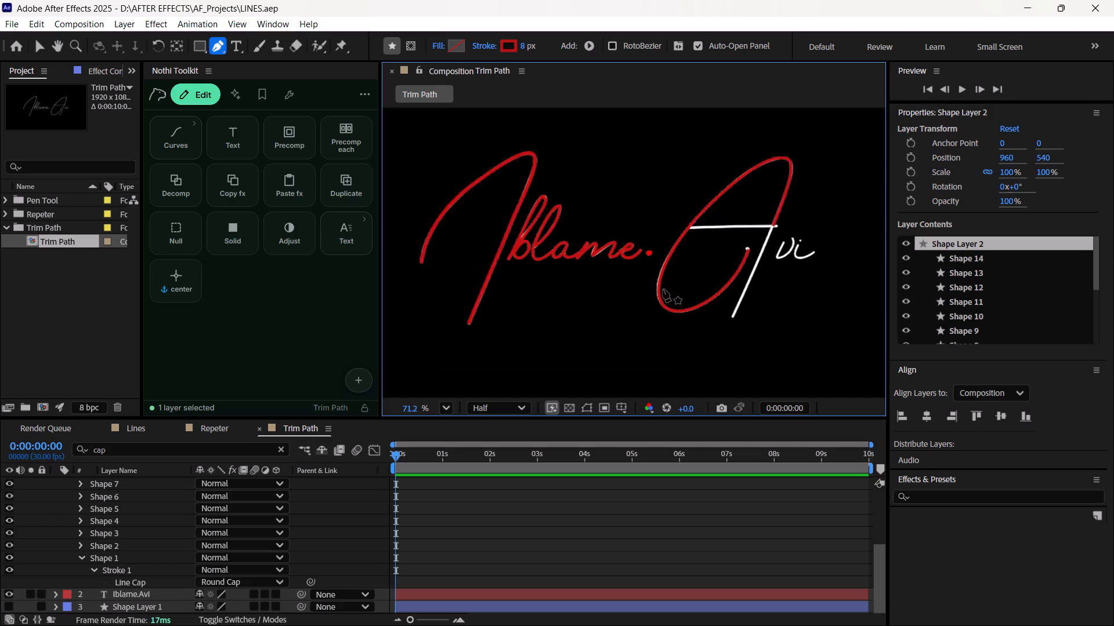
{"action": "scroll", "coordinate": [663, 289], "scroll_direction": "up", "scroll_amount": 3}
{"action": "scroll", "coordinate": [666, 289], "scroll_direction": "down", "scroll_amount": 4}
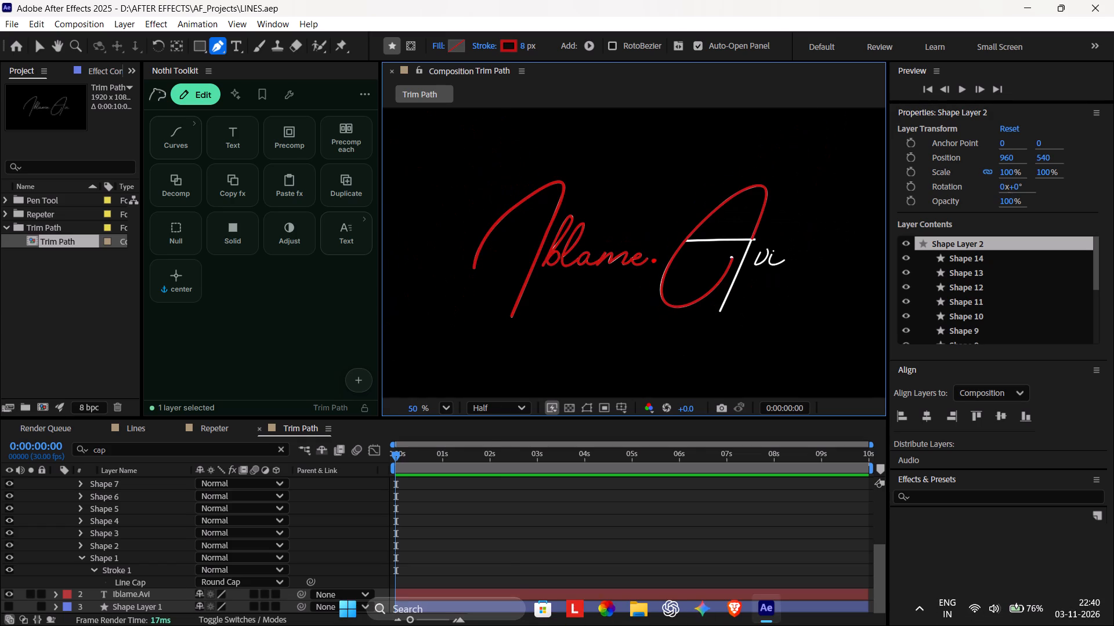
{"action": "left_click", "coordinate": [8, 591]}
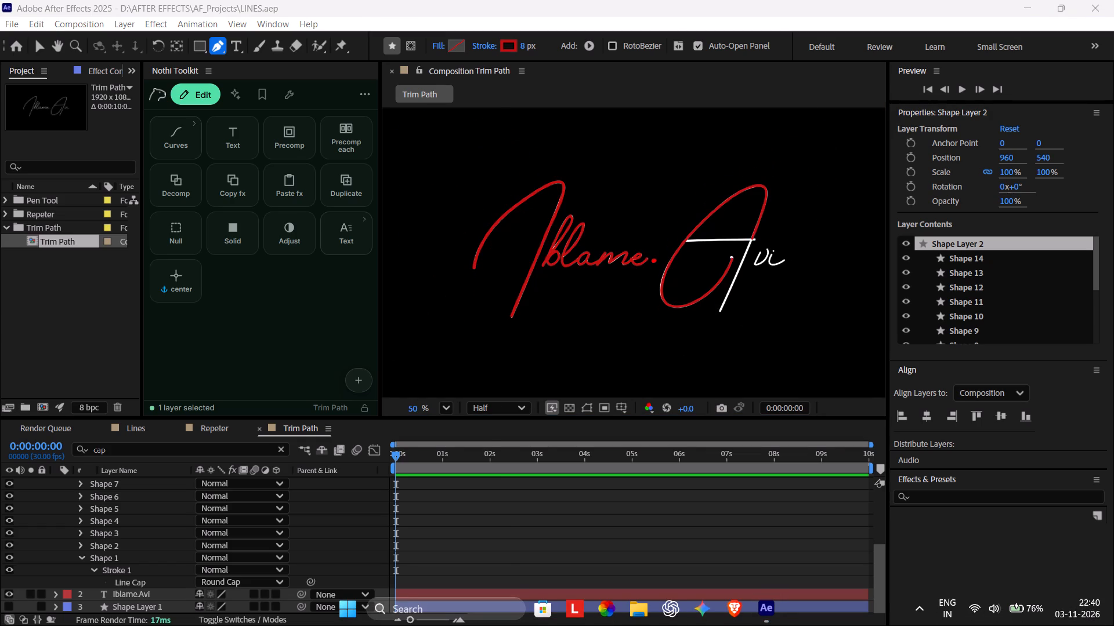
{"action": "left_click", "coordinate": [1035, 8]}
{"action": "left_click", "coordinate": [765, 598]}
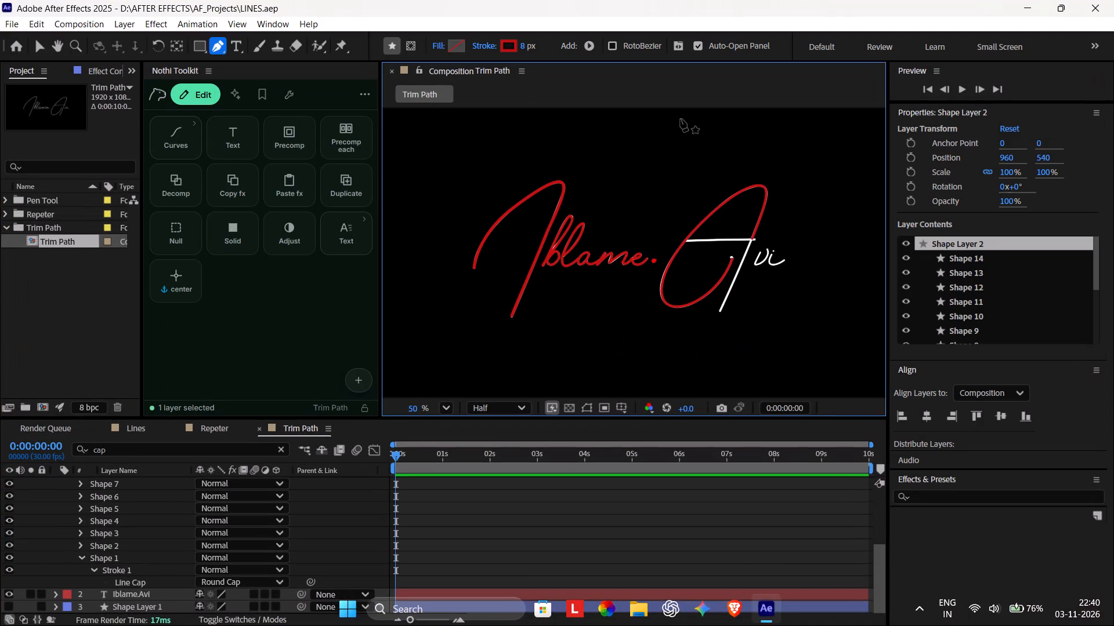
{"action": "left_click", "coordinate": [9, 592]}
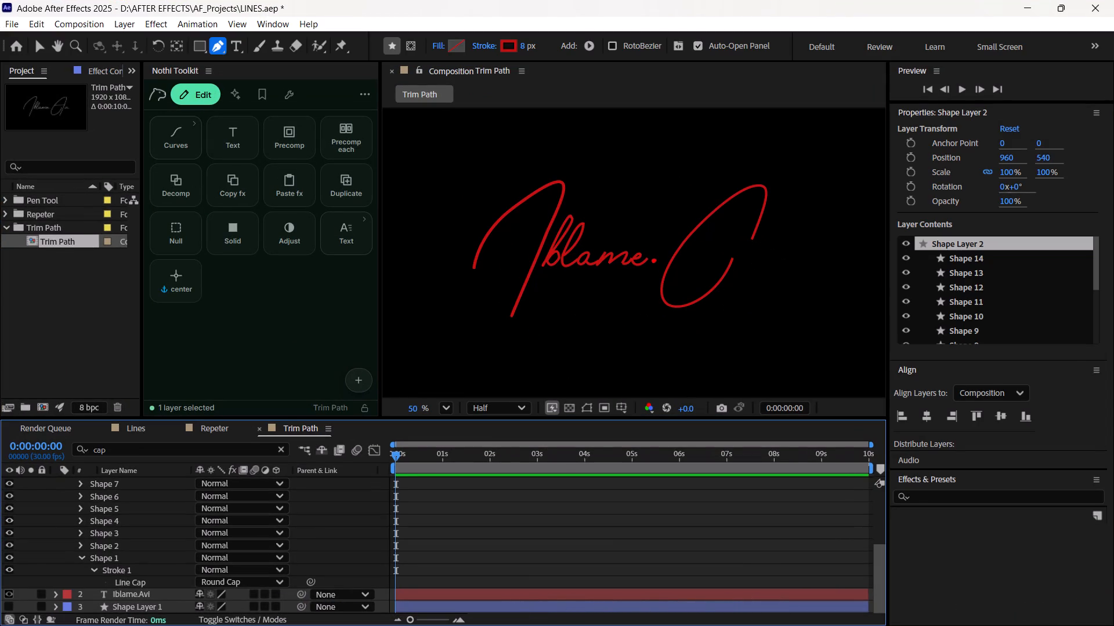
{"action": "left_click", "coordinate": [8, 592]}
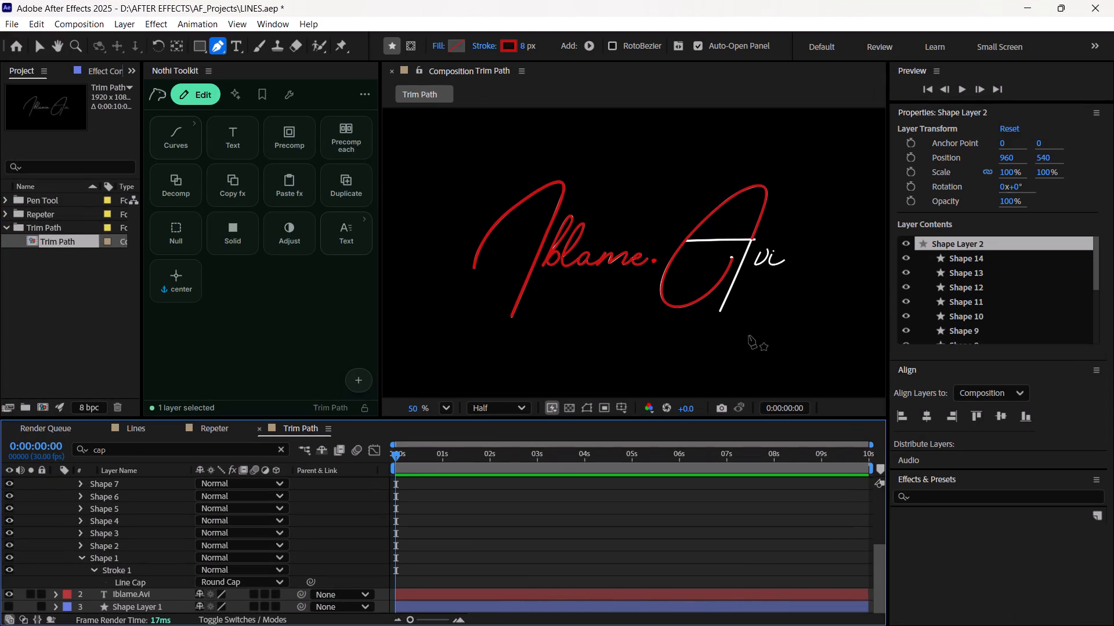
Show the layer controls and extend the A's red path from the crossbar's right-end point to the foot of the white leg.
{"action": "scroll", "coordinate": [749, 335], "scroll_direction": "up", "scroll_amount": 4}
{"action": "key", "text": "space"}
{"action": "key", "text": "space"}
{"action": "key", "text": "space"}
{"action": "left_click_drag", "start_coordinate": [777, 245], "coordinate": [733, 314]}
{"action": "scroll", "coordinate": [733, 315], "scroll_direction": "up", "scroll_amount": 5}
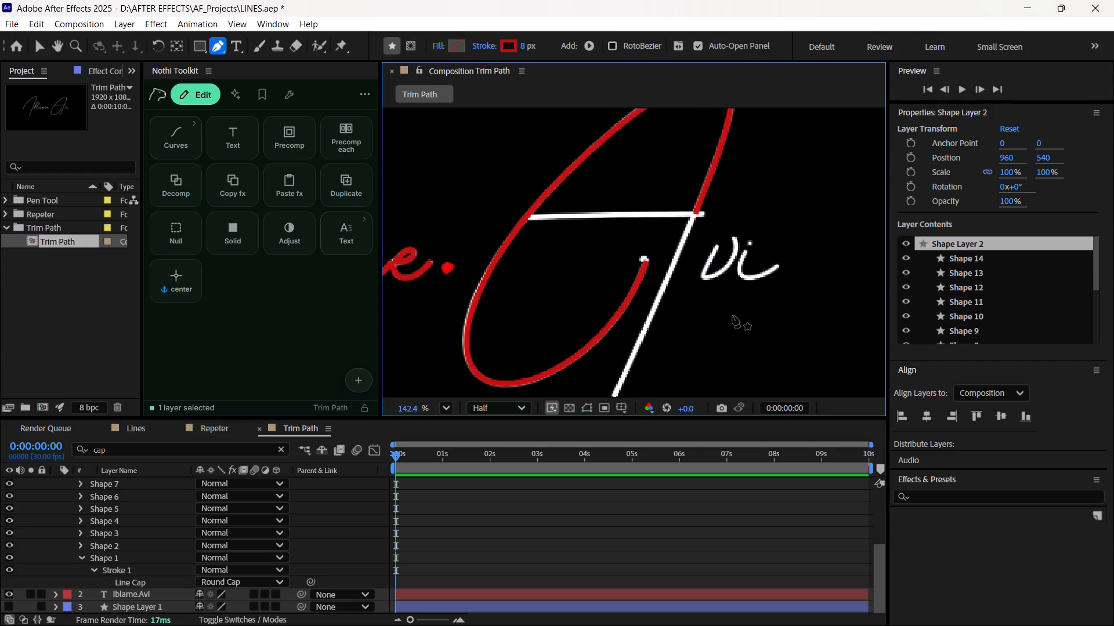
{"action": "scroll", "coordinate": [663, 341], "scroll_direction": "down", "scroll_amount": 3}
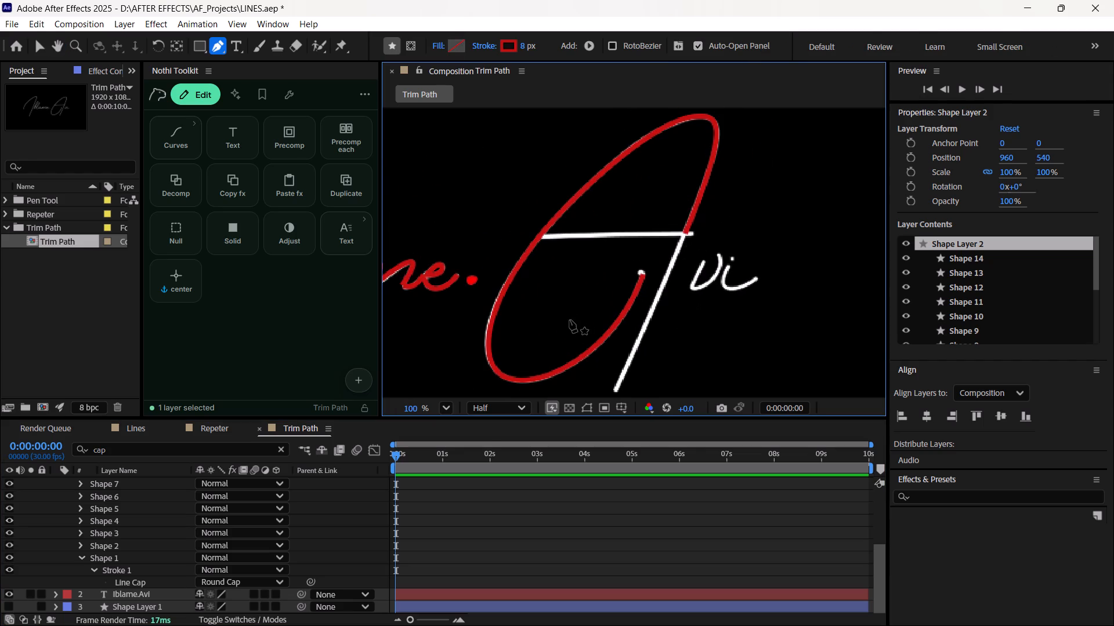
{"action": "key", "text": "ctrl+shift+h"}
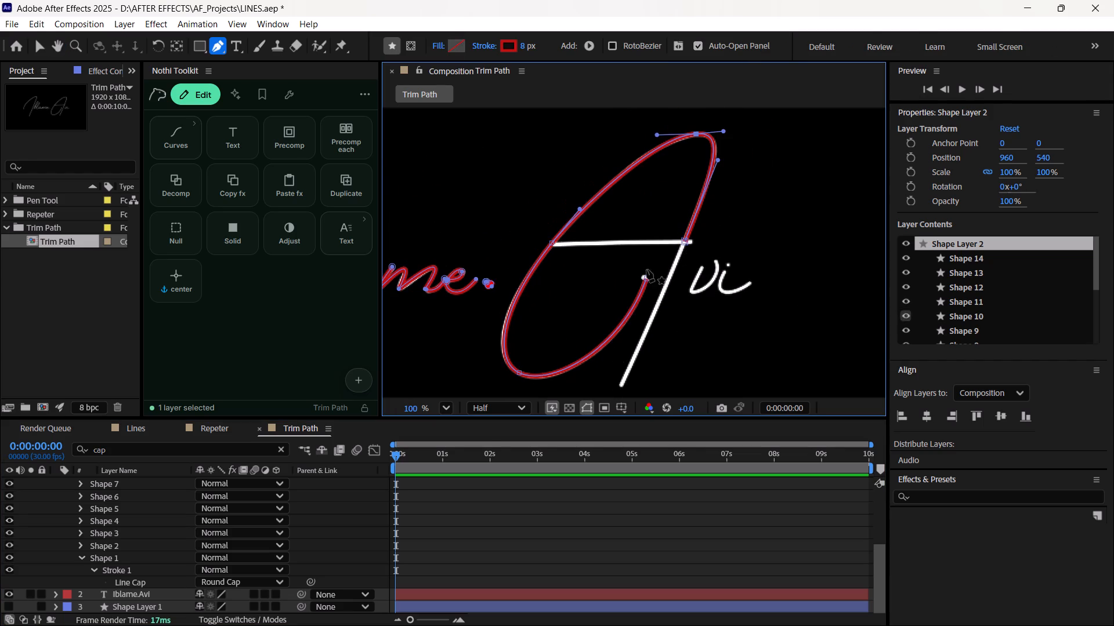
{"action": "scroll", "coordinate": [552, 242], "scroll_direction": "up", "scroll_amount": 4}
{"action": "left_click", "coordinate": [765, 241]}
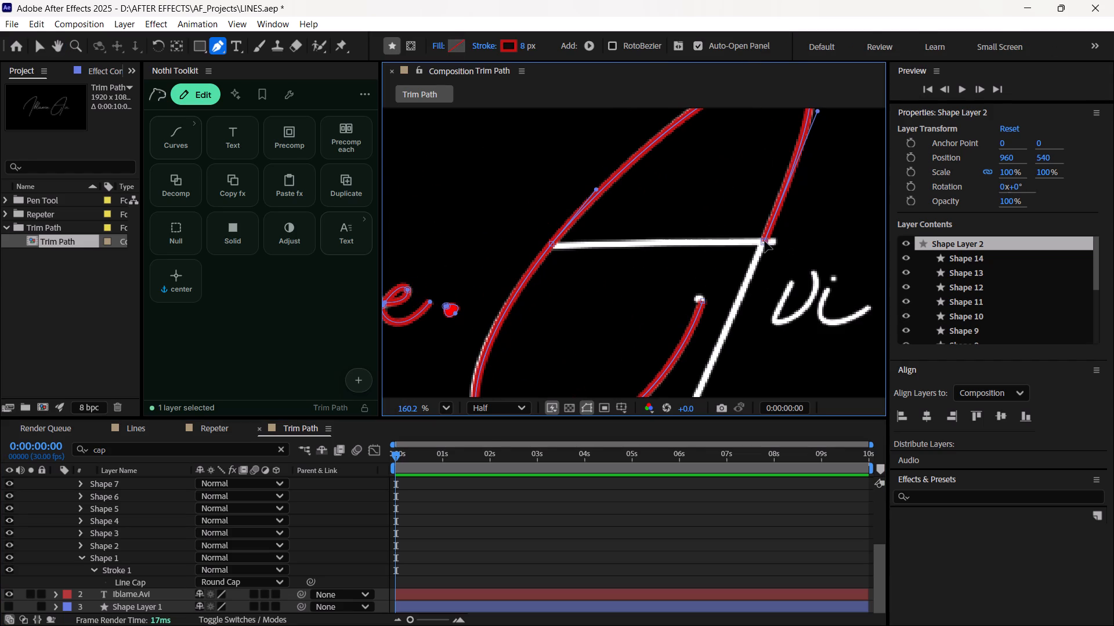
{"action": "scroll", "coordinate": [769, 269], "scroll_direction": "down", "scroll_amount": 4}
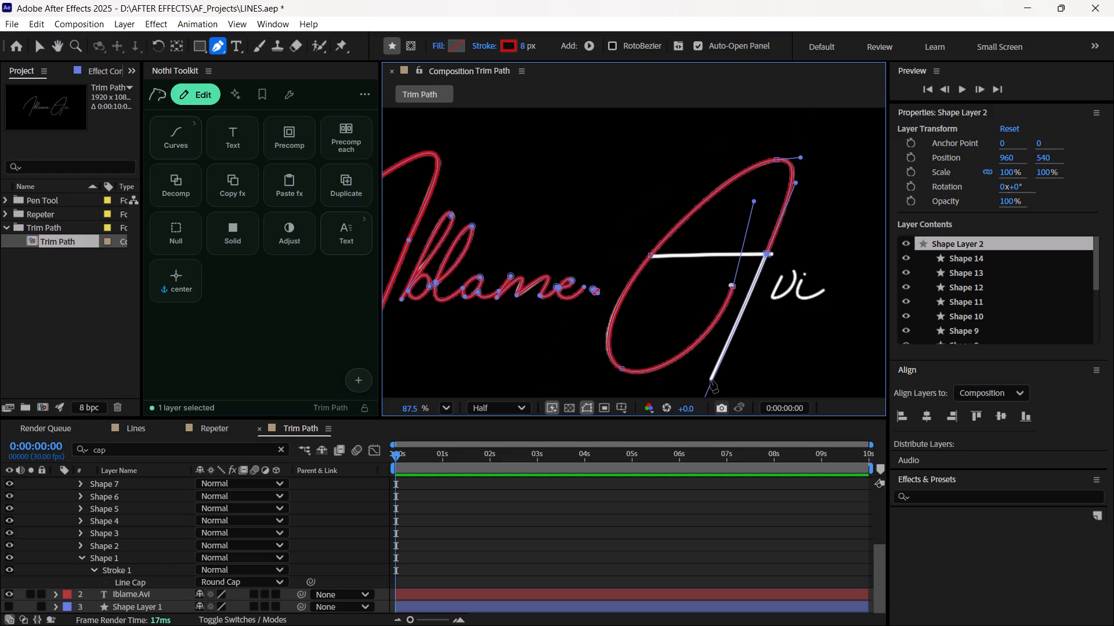
{"action": "left_click", "coordinate": [711, 379]}
Draw a straight red path along the A's white crossbar, from its right end to the A's left curve.
{"action": "scroll", "coordinate": [756, 303], "scroll_direction": "up", "scroll_amount": 4}
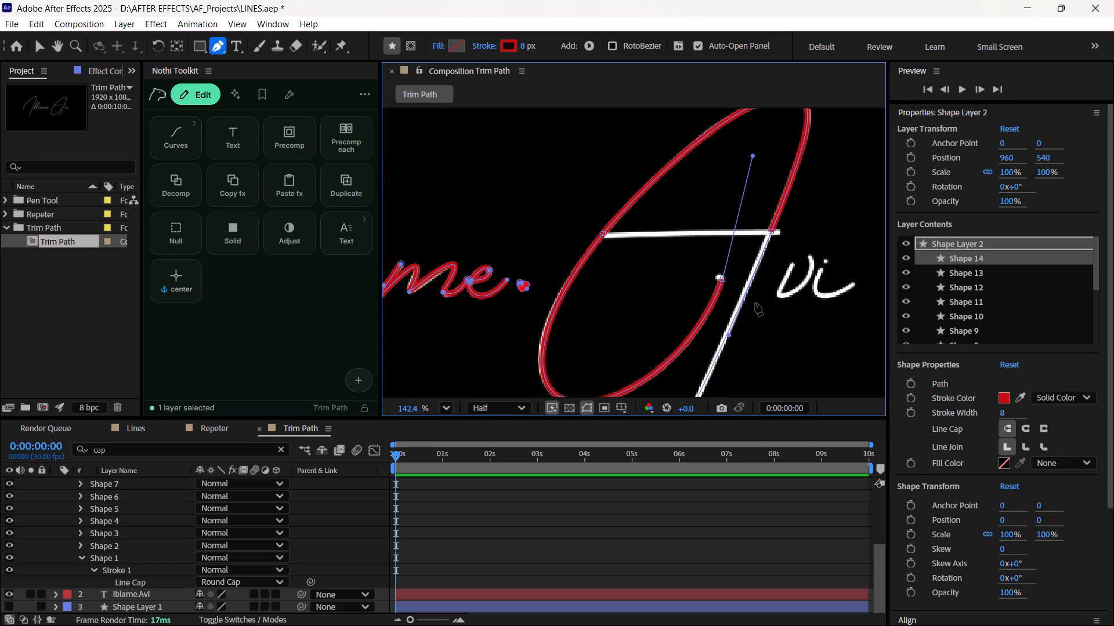
{"action": "key", "text": "space"}
{"action": "key", "text": "space"}
{"action": "key", "text": "space"}
{"action": "key", "text": "space"}
{"action": "key", "text": "space"}
{"action": "key", "text": "space"}
{"action": "key", "text": "space"}
{"action": "key", "text": "space"}
{"action": "key", "text": "space"}
{"action": "key", "text": "space"}
{"action": "key", "text": "space"}
{"action": "key", "text": "space"}
{"action": "key", "text": "space"}
{"action": "key", "text": "space"}
{"action": "key", "text": "space"}
{"action": "key", "text": "space"}
{"action": "key", "text": "space"}
{"action": "key", "text": "space"}
{"action": "key", "text": "space"}
{"action": "key", "text": "space"}
{"action": "left_click_drag", "start_coordinate": [780, 340], "coordinate": [758, 275]}
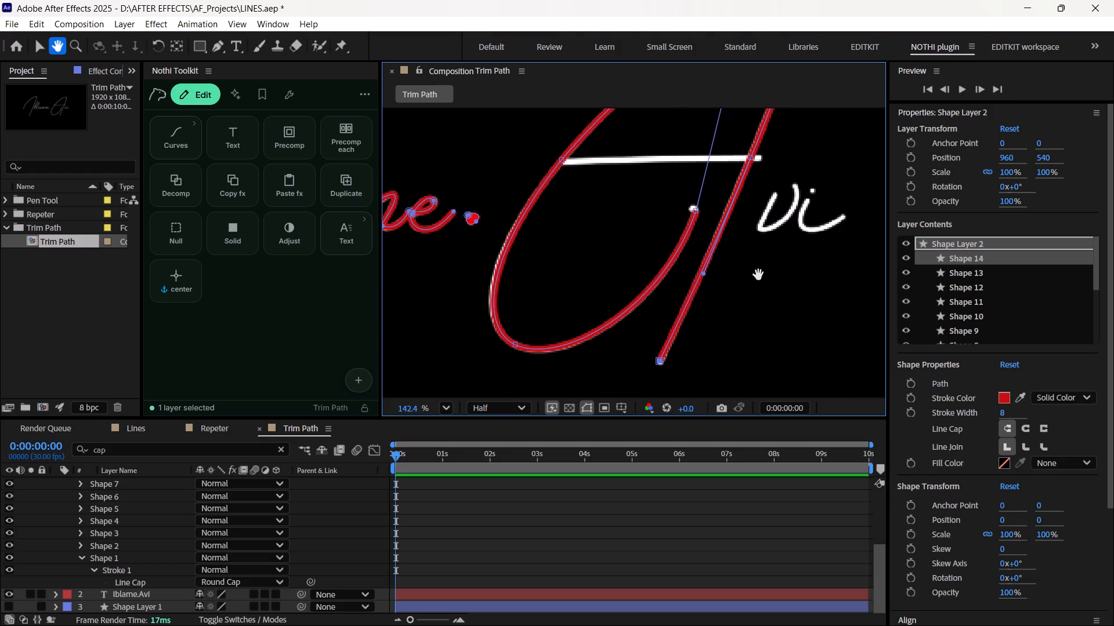
{"action": "left_click_drag", "start_coordinate": [758, 275], "coordinate": [747, 322]}
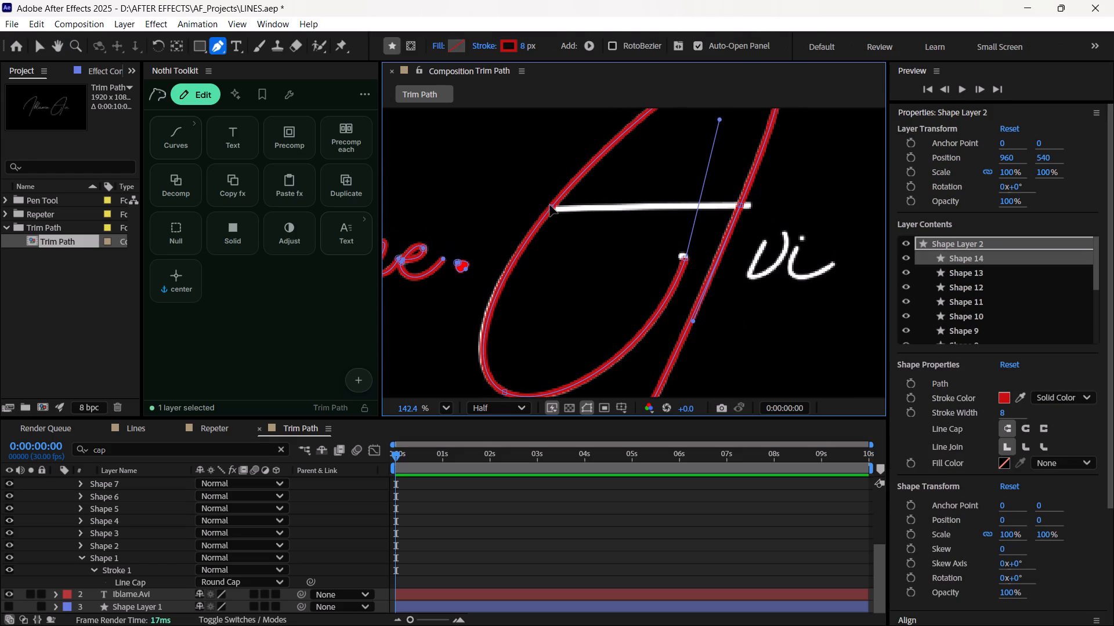
{"action": "scroll", "coordinate": [784, 218], "scroll_direction": "up", "scroll_amount": 4}
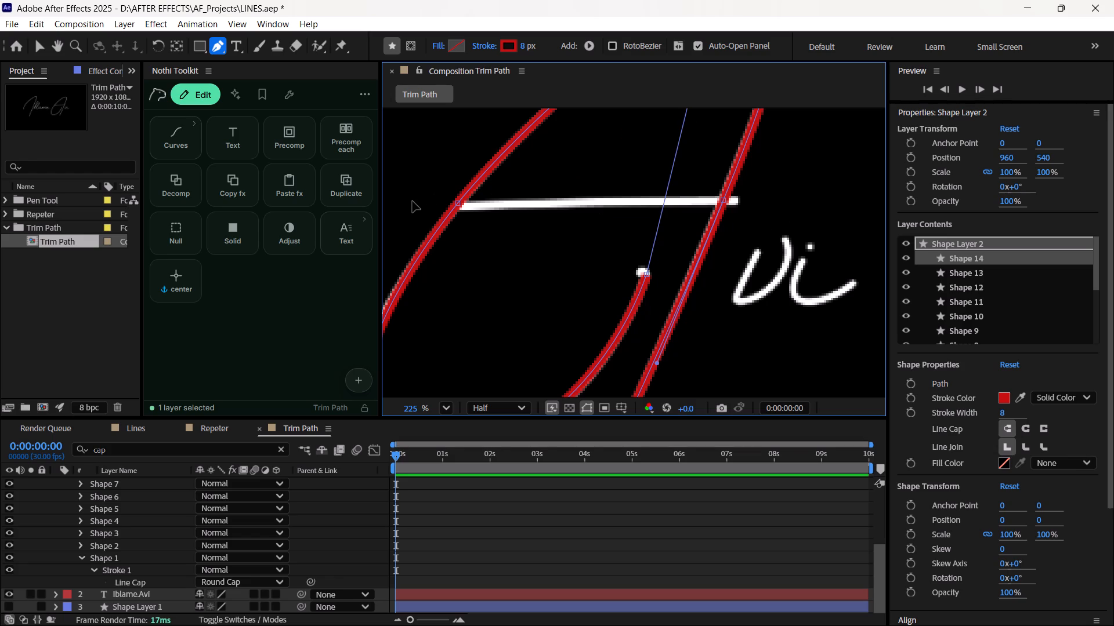
{"action": "left_click", "coordinate": [417, 202]}
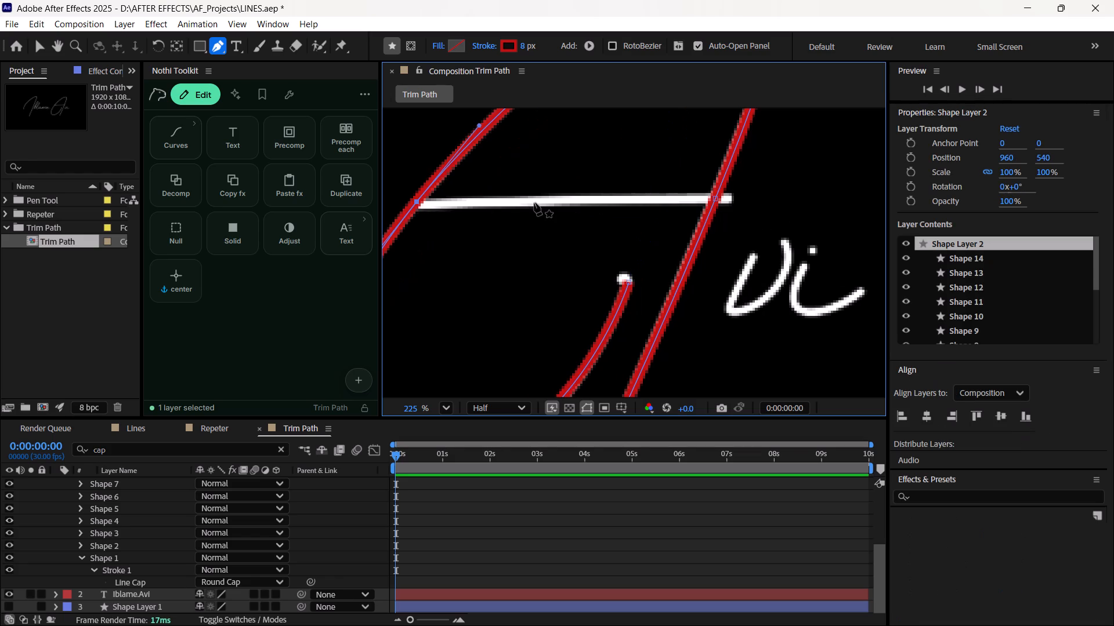
{"action": "left_click", "coordinate": [731, 197]}
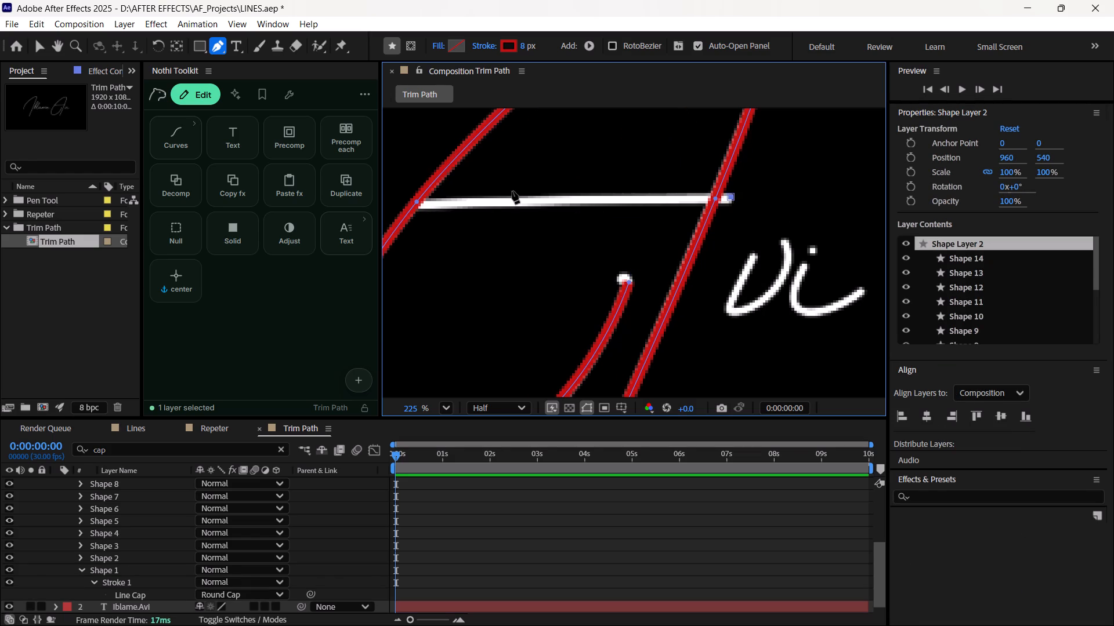
{"action": "left_click", "coordinate": [422, 202]}
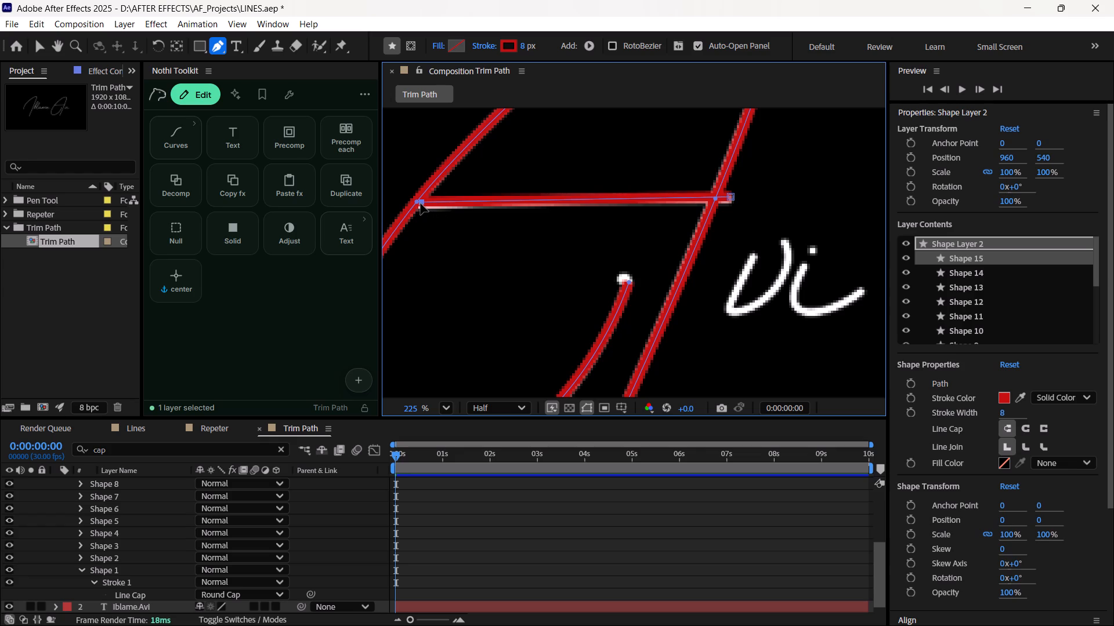
{"action": "left_click", "coordinate": [421, 203]}
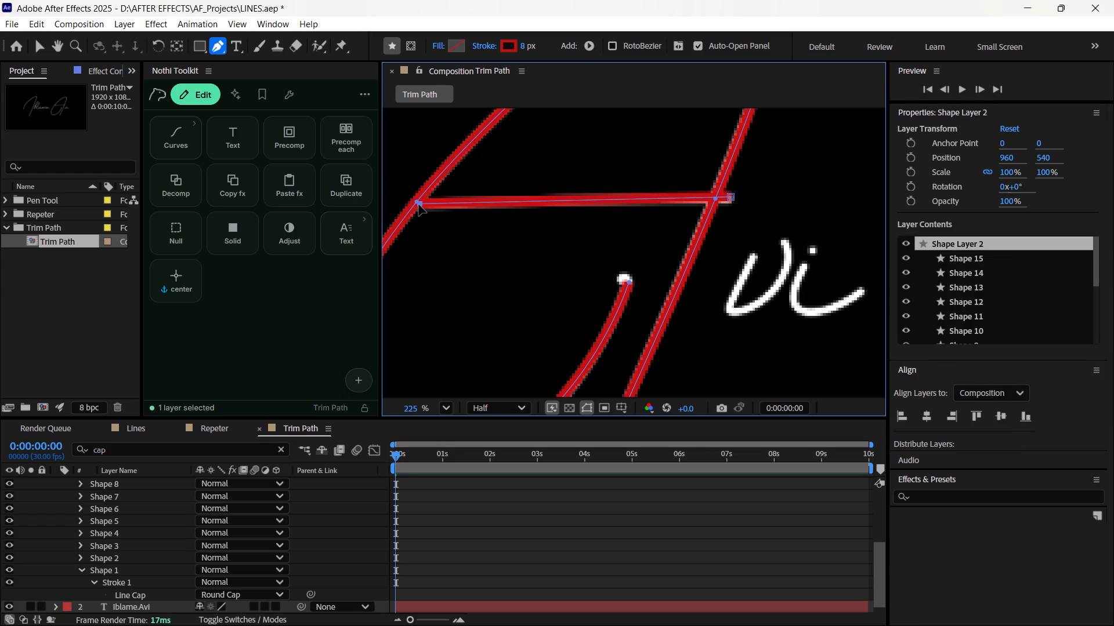
{"action": "left_click", "coordinate": [730, 195]}
{"action": "key", "text": "ctrl+z"}
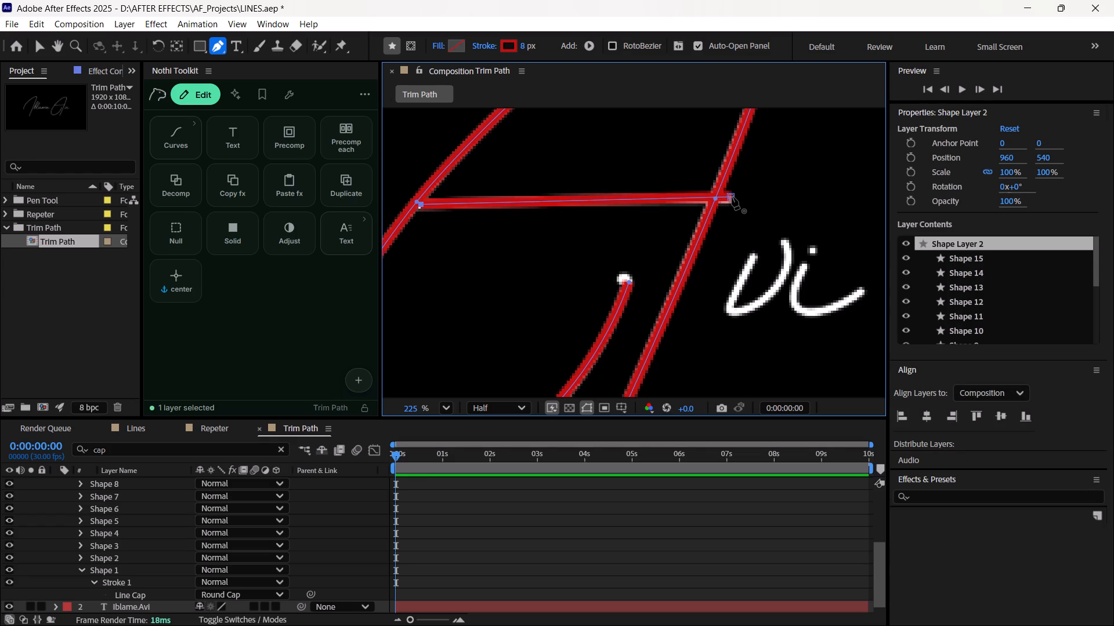
{"action": "key", "text": "v"}
{"action": "left_click", "coordinate": [732, 197]}
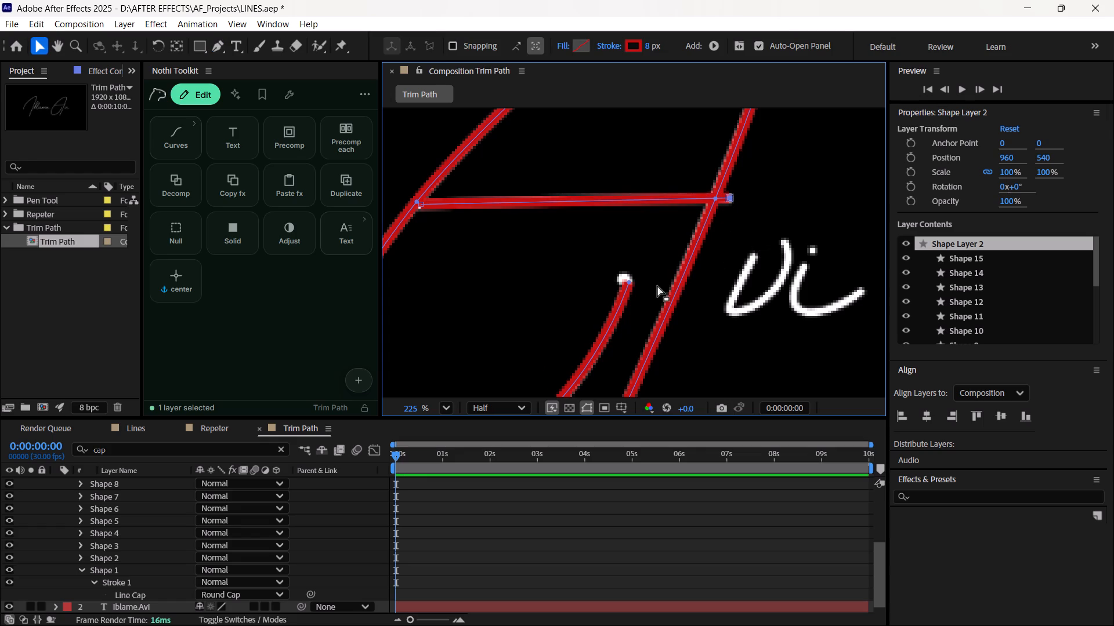
On Shape Layer 2, start a separate red path for the v with points at its upper-left and upper-right tips.
{"action": "scroll", "coordinate": [804, 258], "scroll_direction": "down", "scroll_amount": 4}
{"action": "key", "text": "space"}
{"action": "key", "text": "space"}
{"action": "key", "text": "space"}
{"action": "key", "text": "space"}
{"action": "key", "text": "space"}
{"action": "key", "text": "space"}
{"action": "key", "text": "space"}
{"action": "key", "text": "space"}
{"action": "key", "text": "space"}
{"action": "key", "text": "space"}
{"action": "key", "text": "space"}
{"action": "key", "text": "space"}
{"action": "key", "text": "space"}
{"action": "key", "text": "space"}
{"action": "key", "text": "space"}
{"action": "key", "text": "space"}
{"action": "key", "text": "space"}
{"action": "key", "text": "space"}
{"action": "key", "text": "space"}
{"action": "key", "text": "space"}
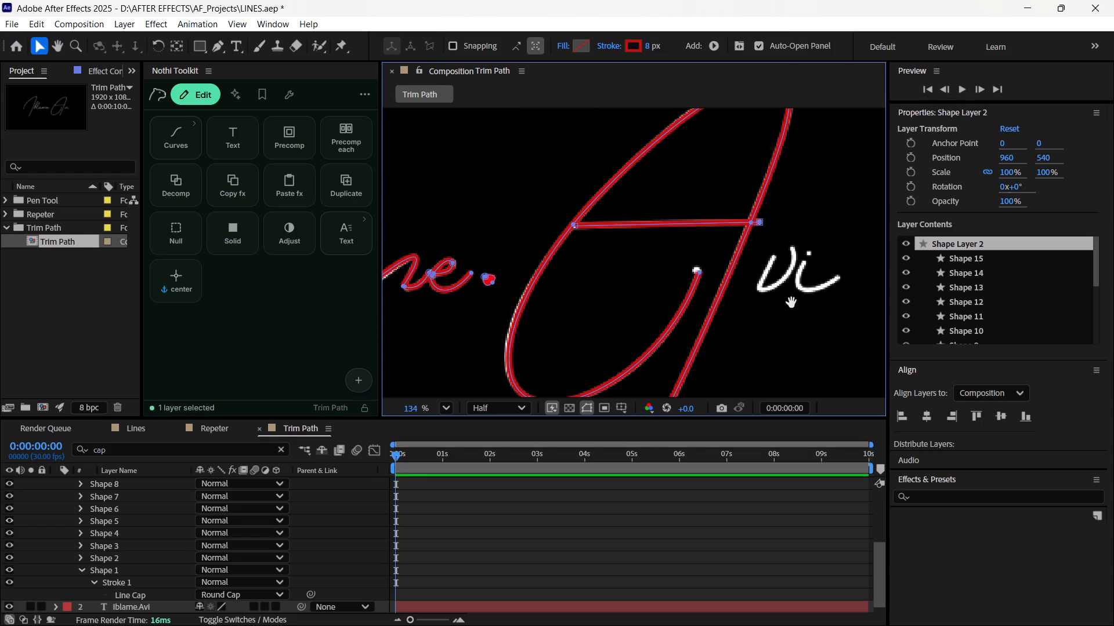
{"action": "left_click_drag", "start_coordinate": [798, 306], "coordinate": [672, 294]}
{"action": "scroll", "coordinate": [672, 294], "scroll_direction": "up", "scroll_amount": 2}
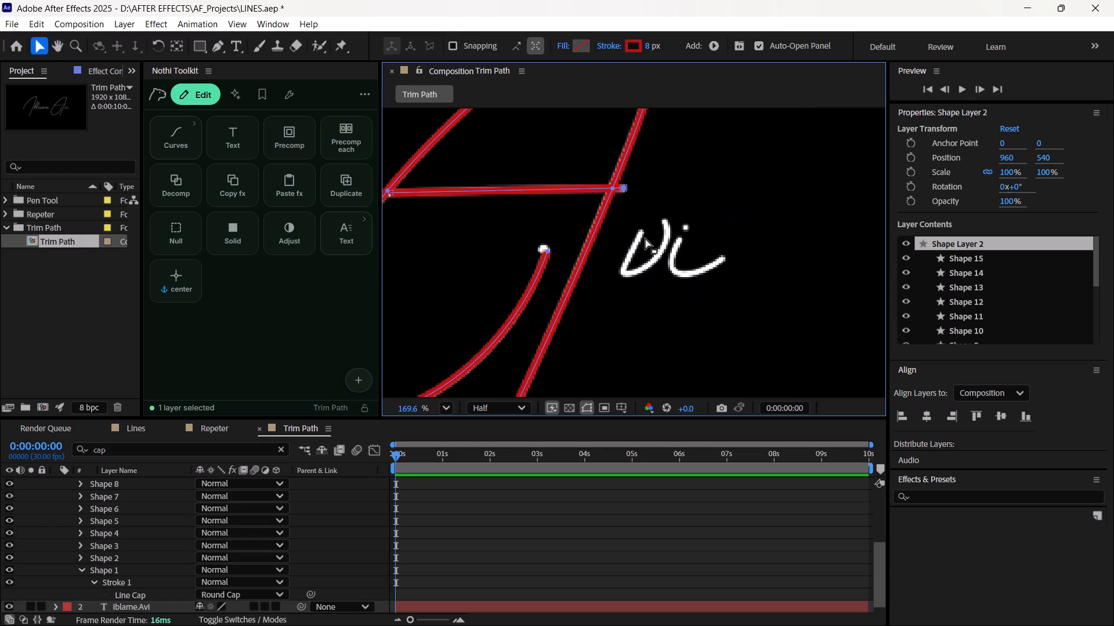
{"action": "key", "text": "g"}
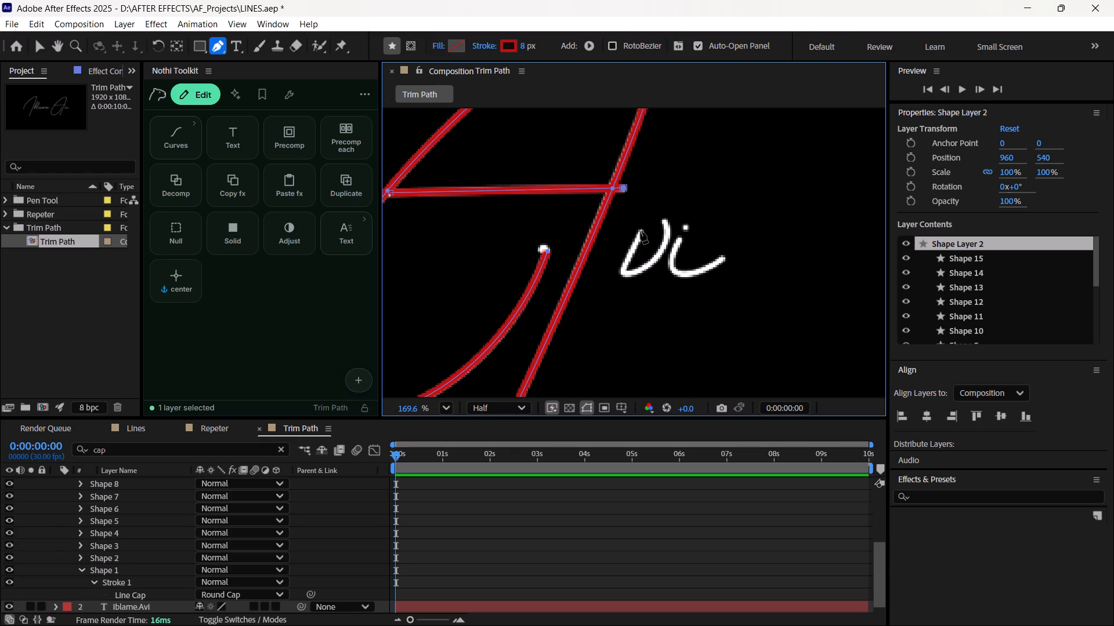
{"action": "left_click", "coordinate": [641, 231]}
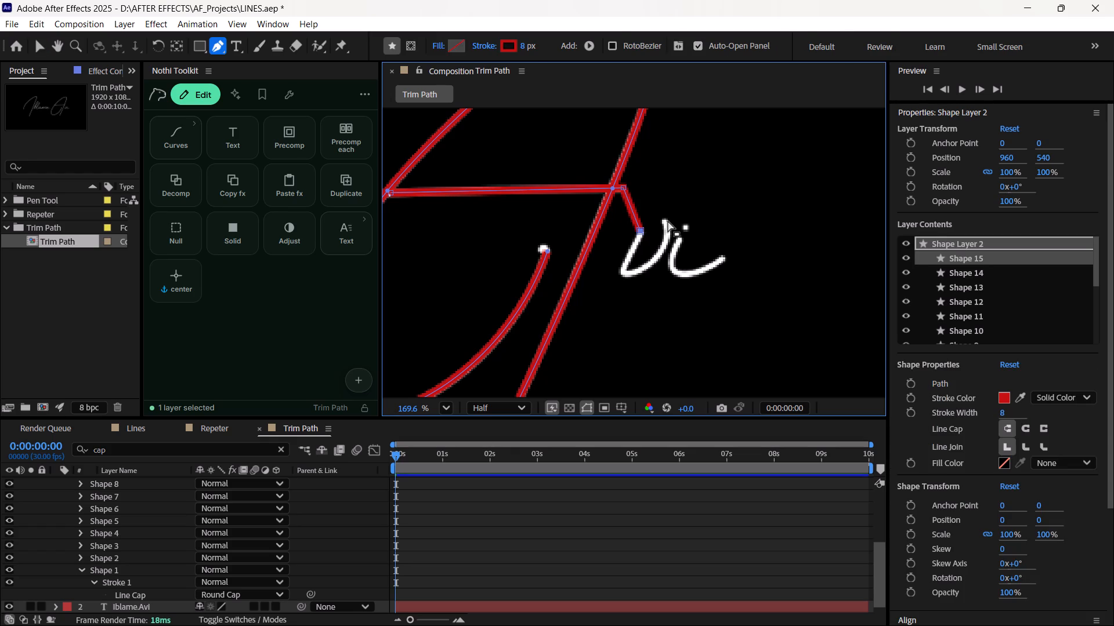
{"action": "key", "text": "ctrl+z"}
{"action": "scroll", "coordinate": [127, 514], "scroll_direction": "up", "scroll_amount": 7}
{"action": "left_click", "coordinate": [171, 483]}
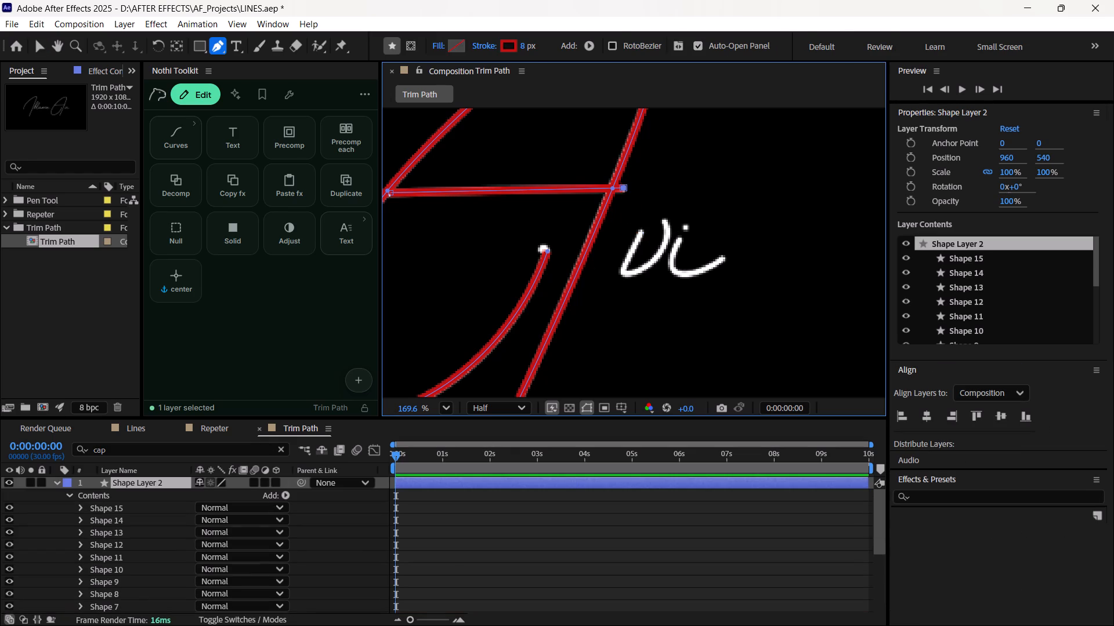
{"action": "left_click", "coordinate": [640, 231]}
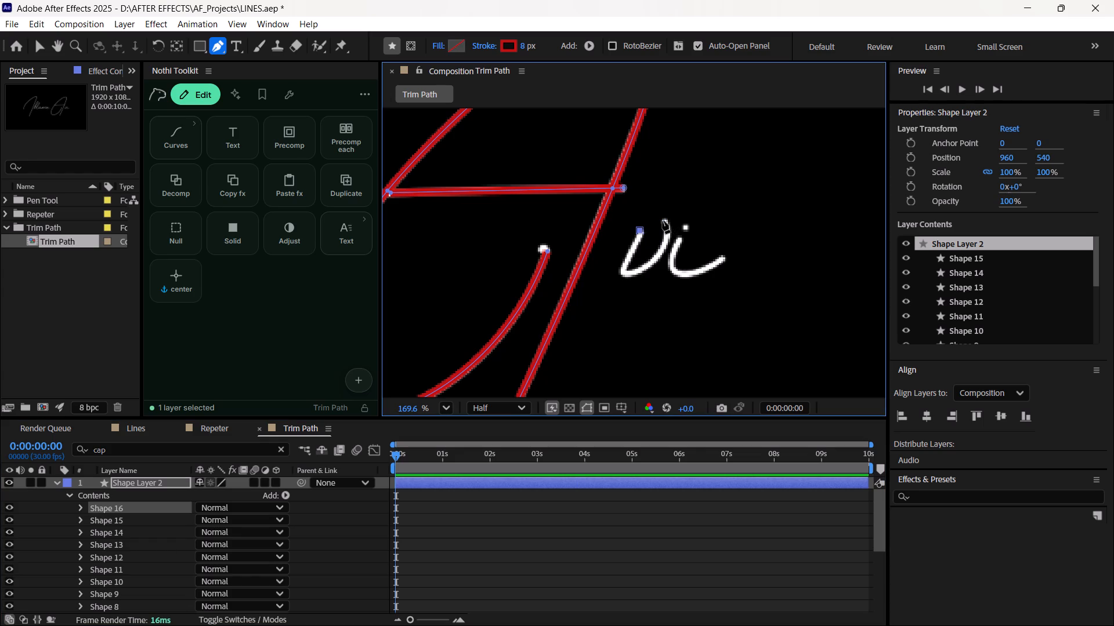
{"action": "left_click", "coordinate": [664, 221]}
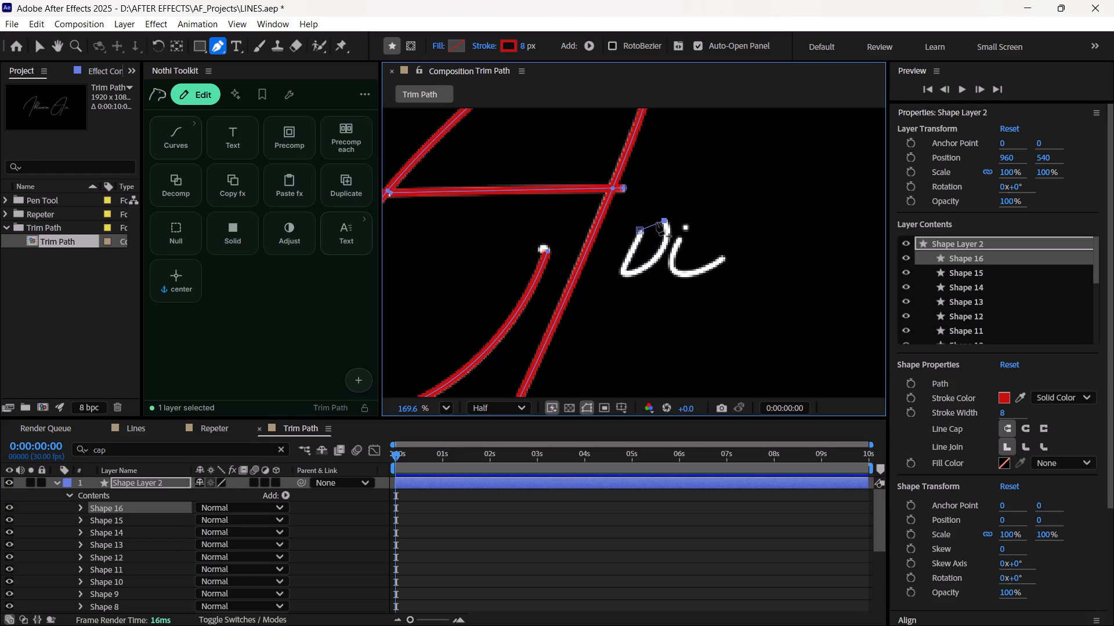
Bend the v's red path downward with a curve handle from its upper-right tip, following the white right stroke.
{"action": "left_click", "coordinate": [664, 221], "text": "alt"}
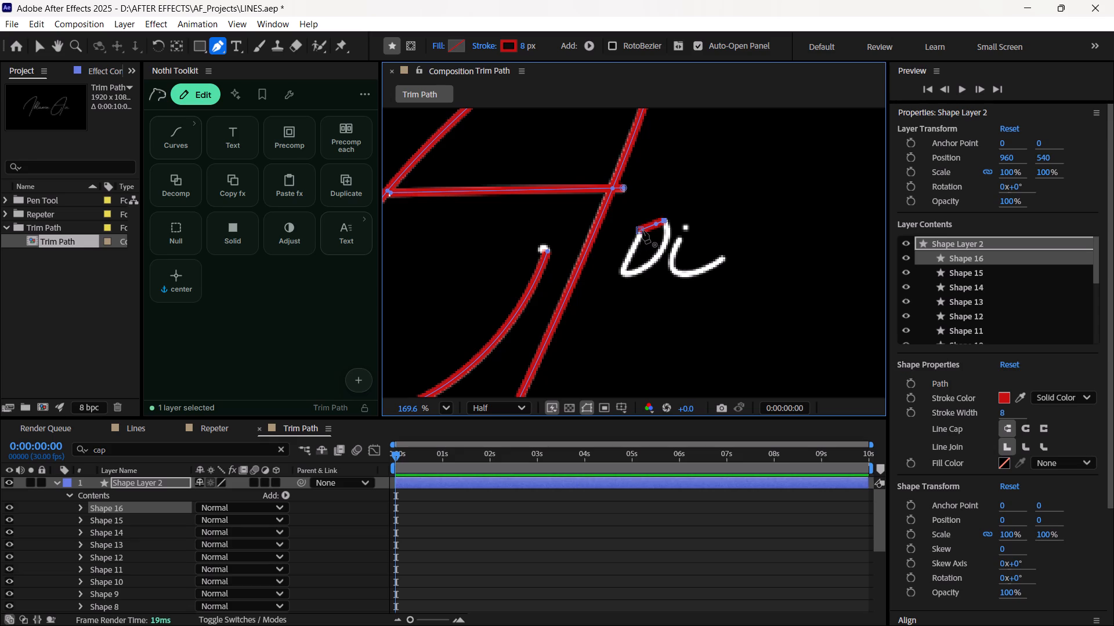
{"action": "left_click_drag", "start_coordinate": [657, 224], "coordinate": [645, 239]}
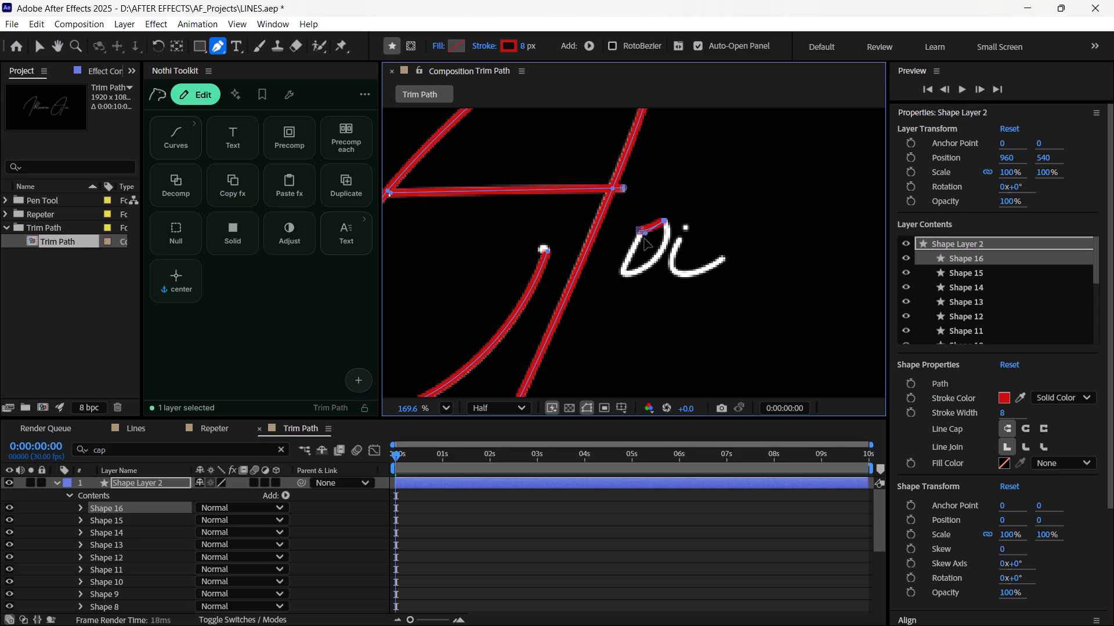
{"action": "left_click_drag", "start_coordinate": [645, 239], "coordinate": [670, 282]}
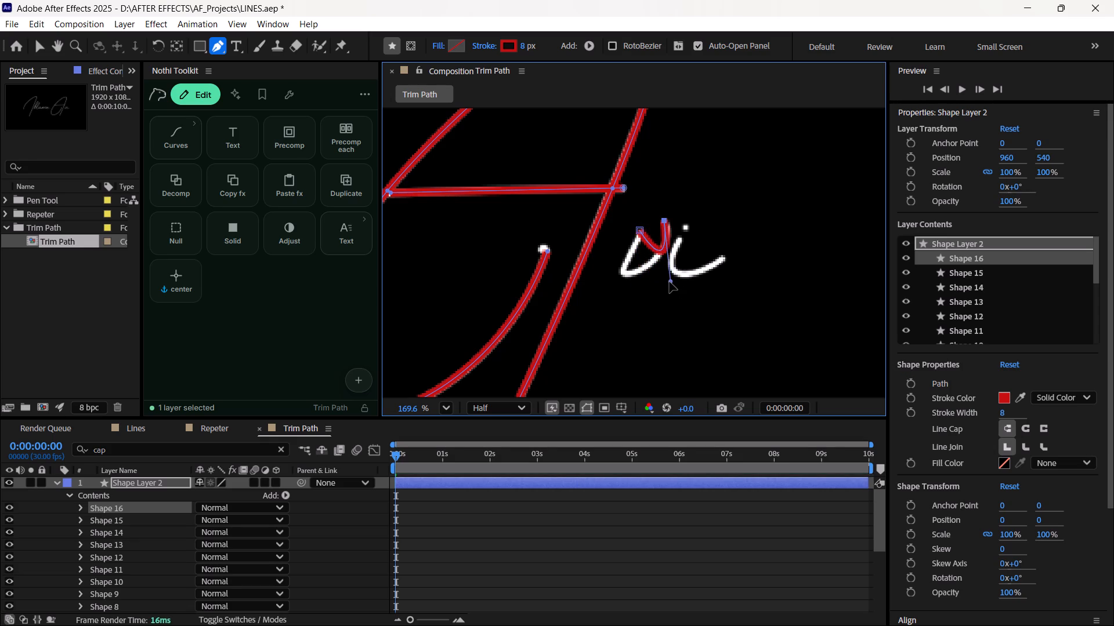
{"action": "left_click_drag", "start_coordinate": [670, 282], "coordinate": [677, 278]}
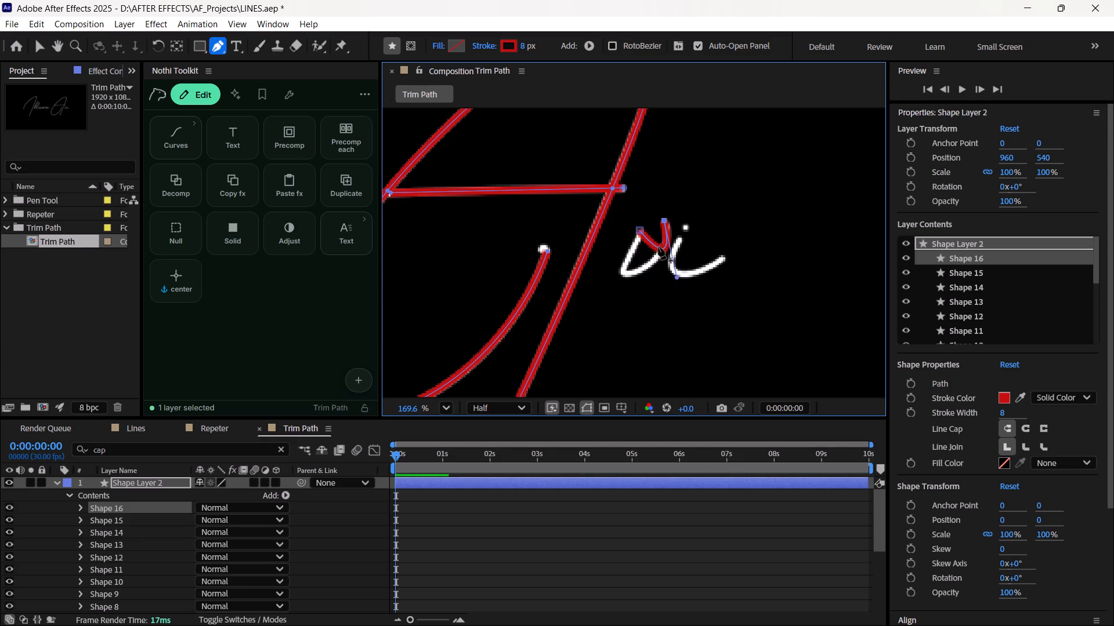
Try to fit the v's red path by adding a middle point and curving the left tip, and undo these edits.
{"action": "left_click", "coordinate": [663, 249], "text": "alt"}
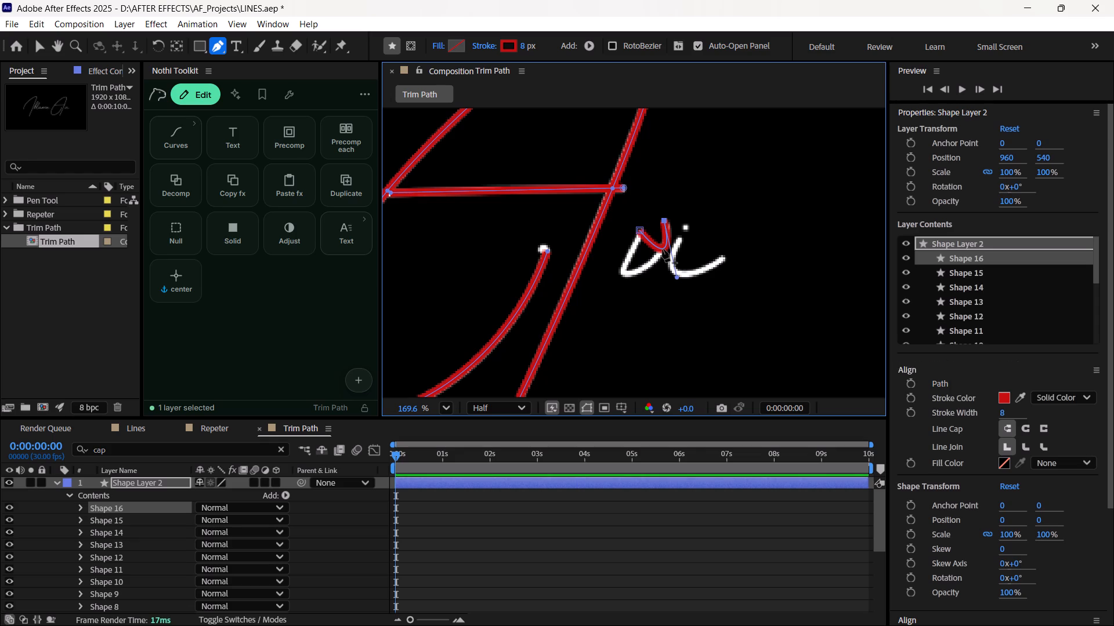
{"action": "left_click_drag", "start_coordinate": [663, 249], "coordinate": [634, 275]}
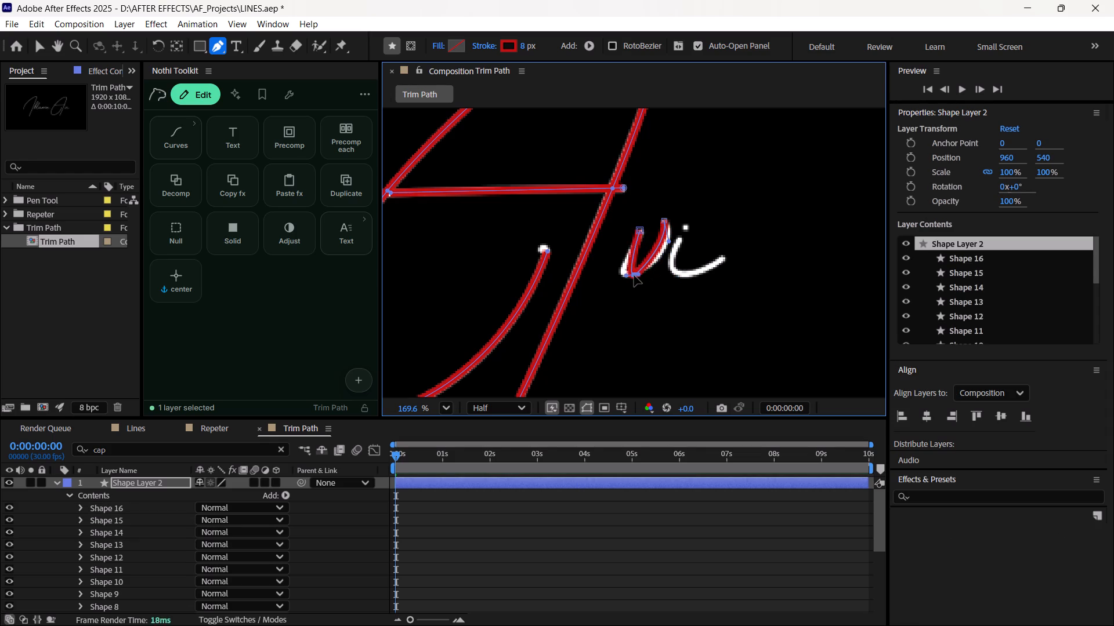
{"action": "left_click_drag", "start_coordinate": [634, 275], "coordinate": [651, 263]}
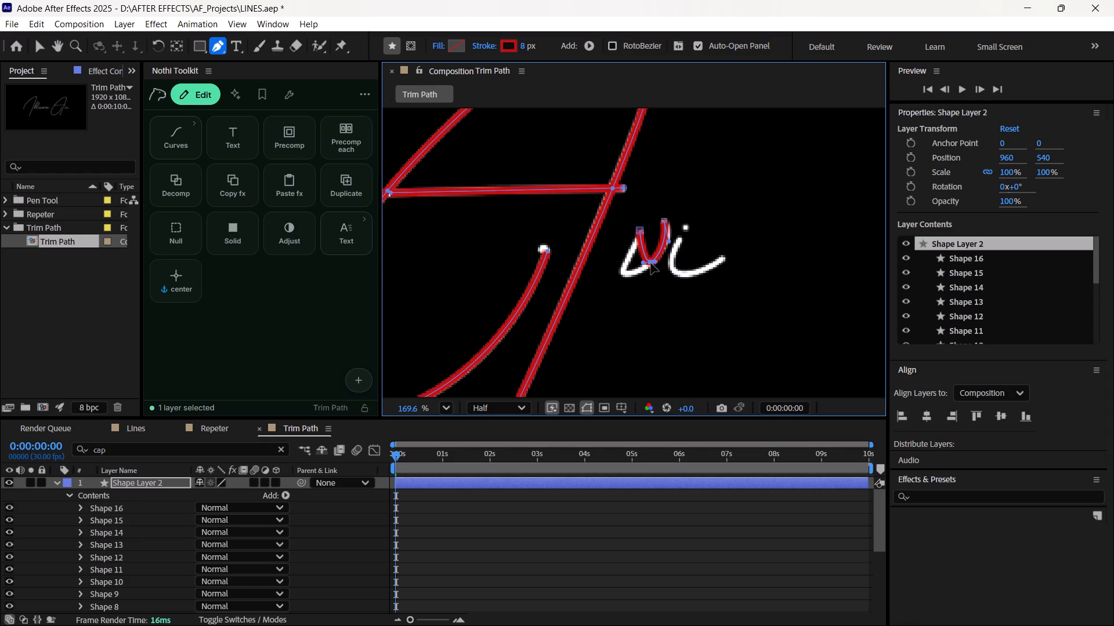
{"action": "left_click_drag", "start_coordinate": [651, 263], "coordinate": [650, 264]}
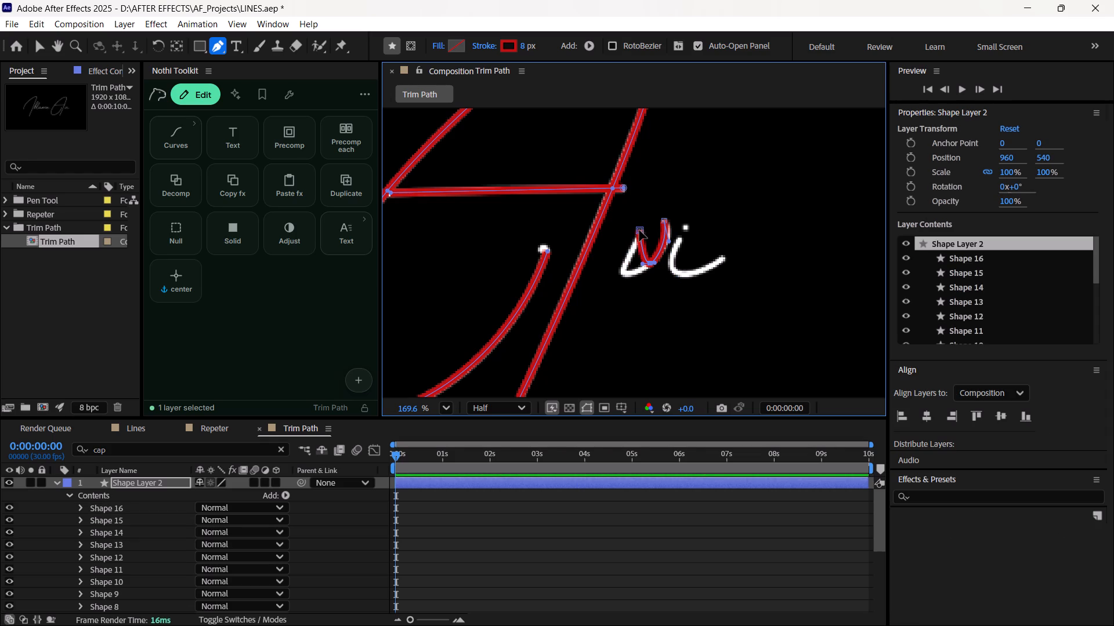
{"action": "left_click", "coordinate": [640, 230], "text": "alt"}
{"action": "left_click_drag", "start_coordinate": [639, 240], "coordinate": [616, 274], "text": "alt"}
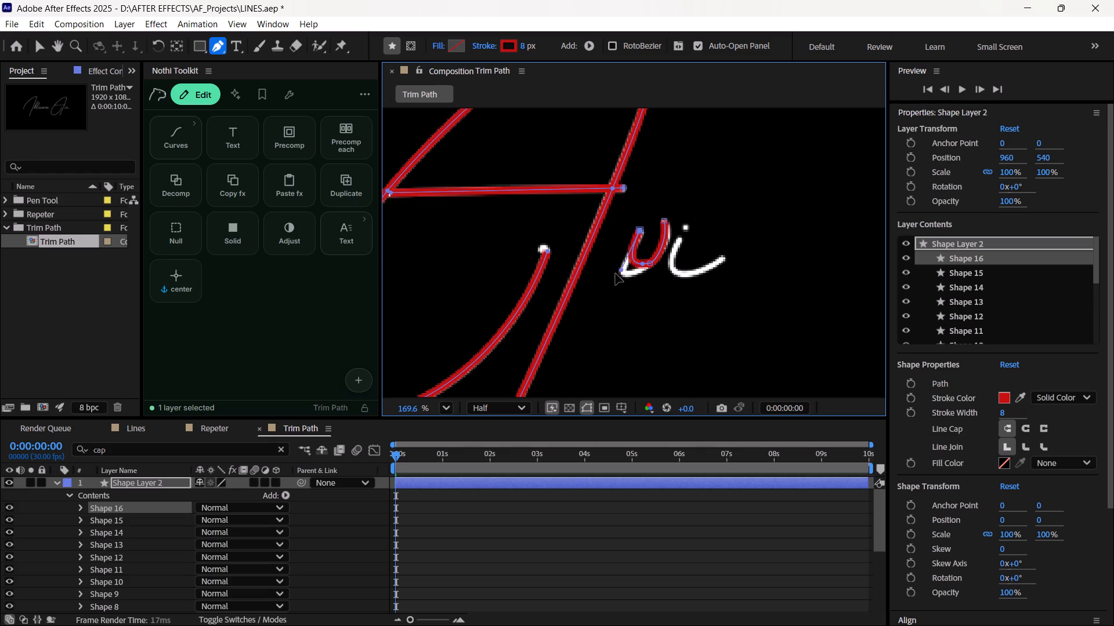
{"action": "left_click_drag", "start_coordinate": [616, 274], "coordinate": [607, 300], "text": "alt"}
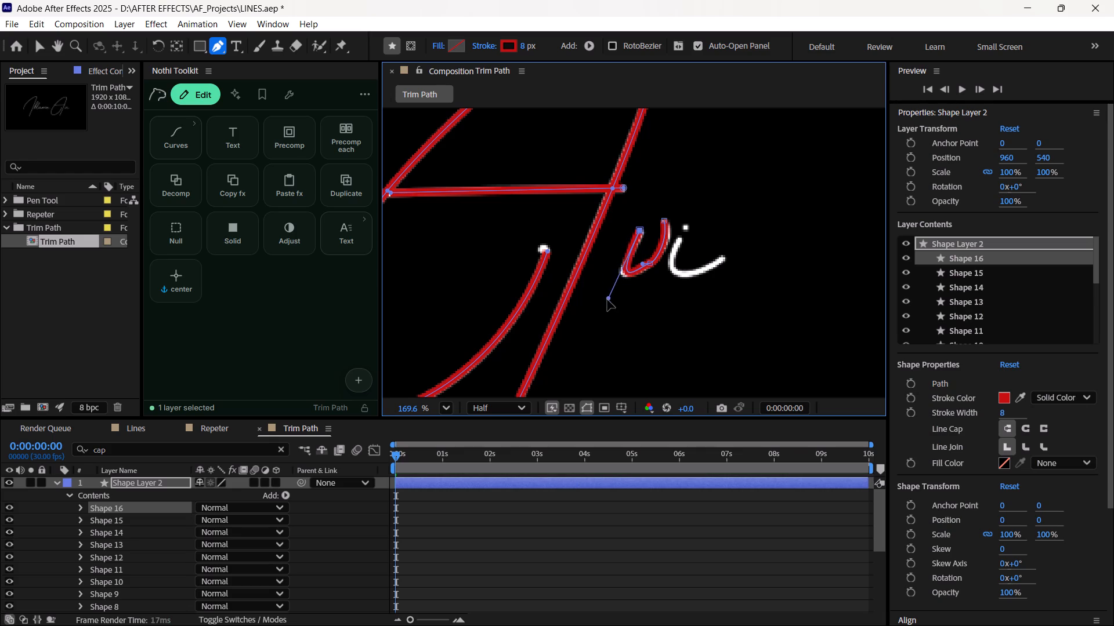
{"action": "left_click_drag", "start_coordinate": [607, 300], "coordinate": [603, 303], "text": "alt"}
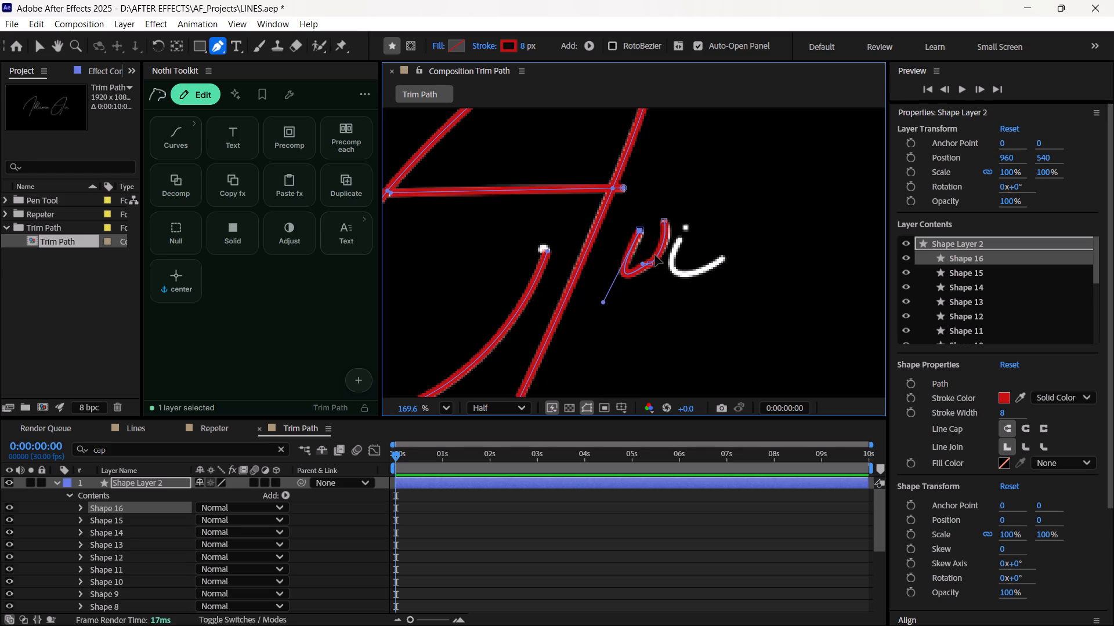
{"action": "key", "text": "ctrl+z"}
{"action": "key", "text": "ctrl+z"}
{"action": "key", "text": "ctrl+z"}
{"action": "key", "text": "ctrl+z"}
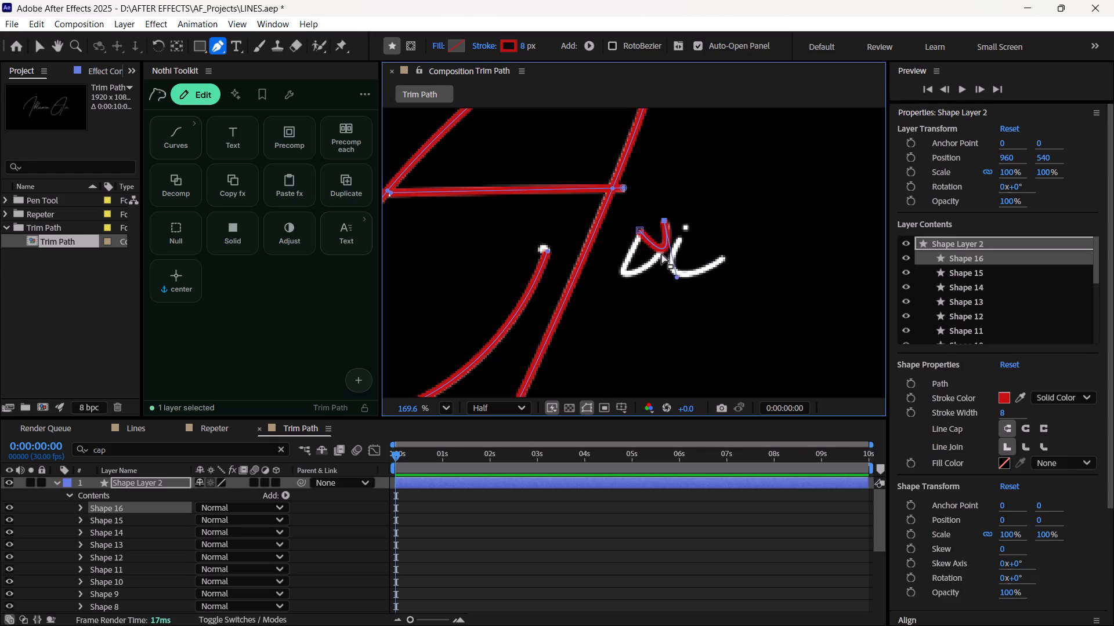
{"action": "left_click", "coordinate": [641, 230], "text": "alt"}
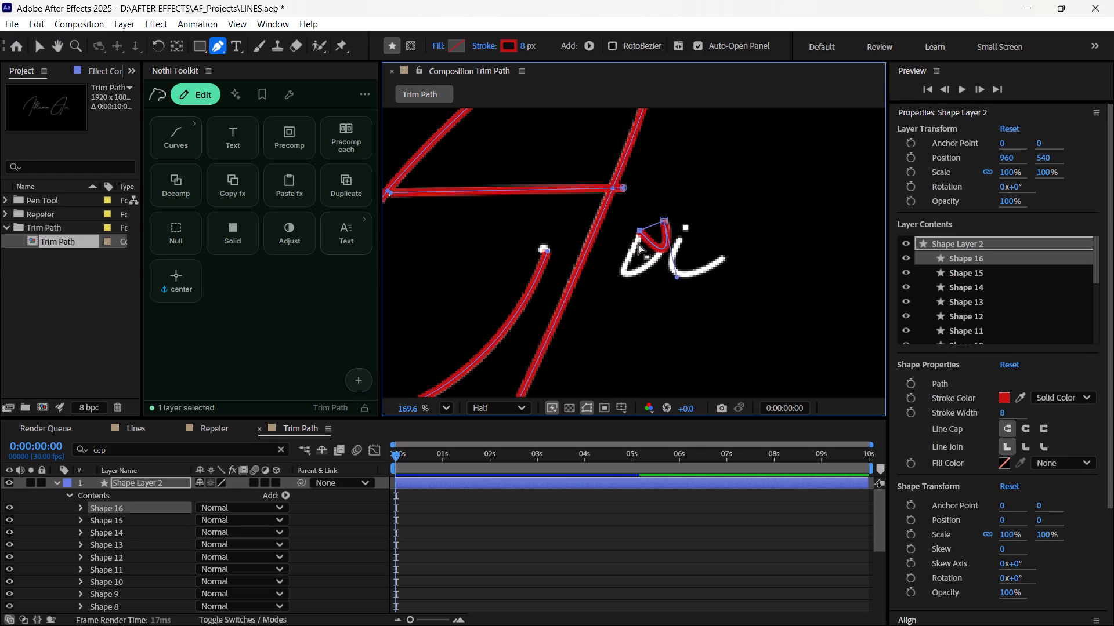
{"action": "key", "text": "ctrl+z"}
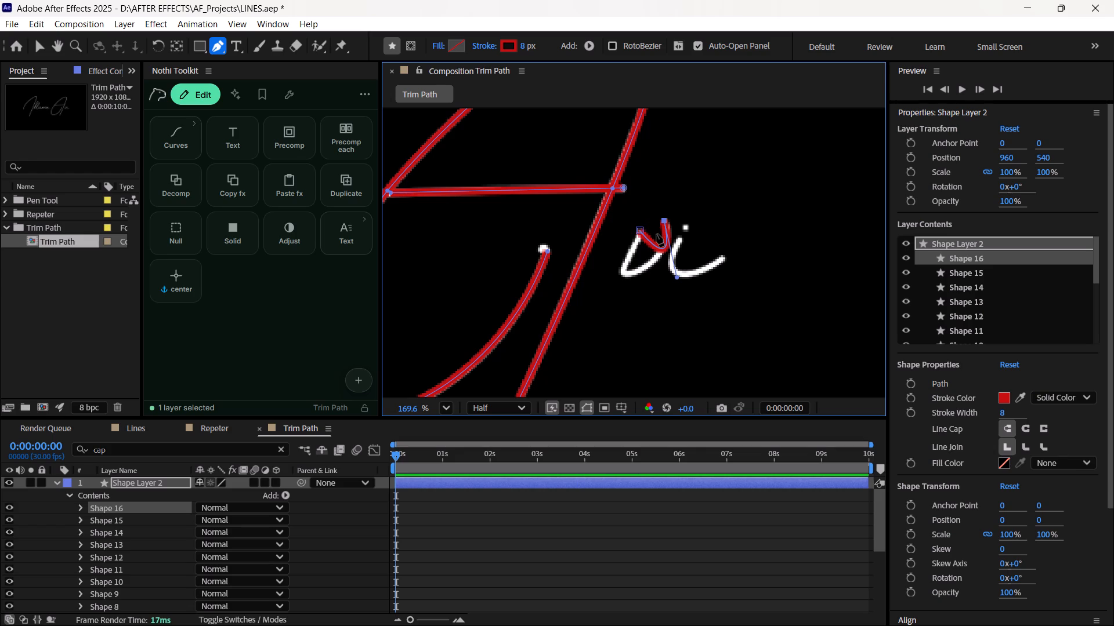
On Shape Layer 2, pull a curve handle down from the v's upper-left tip so the red path follows the white left stroke.
{"action": "left_click", "coordinate": [175, 483]}
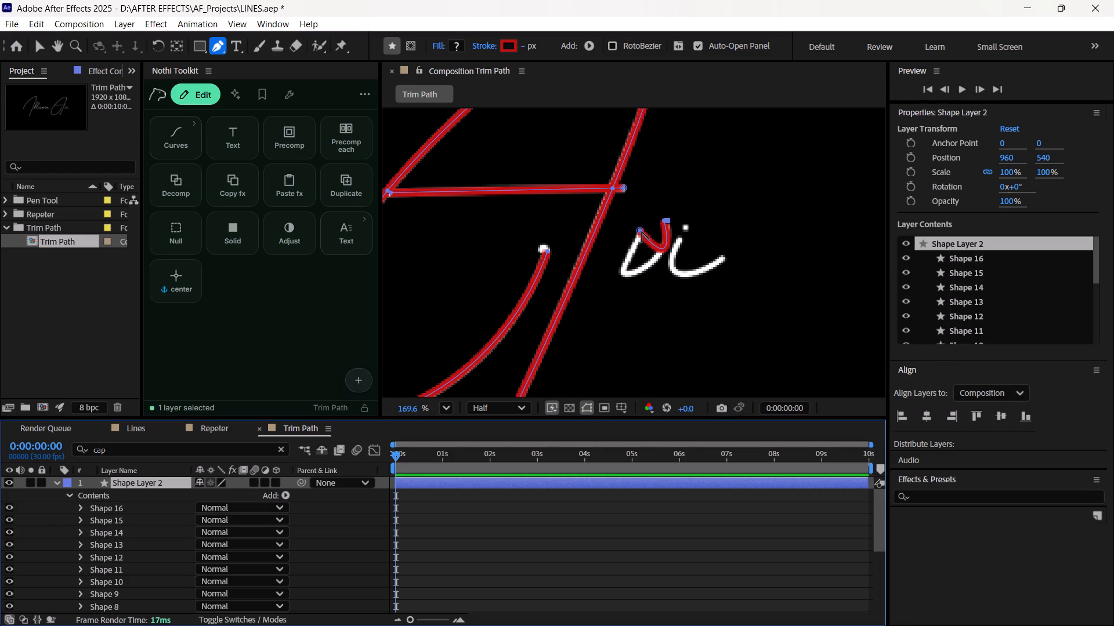
{"action": "left_click", "coordinate": [641, 231], "text": "alt"}
{"action": "left_click_drag", "start_coordinate": [652, 246], "coordinate": [637, 264]}
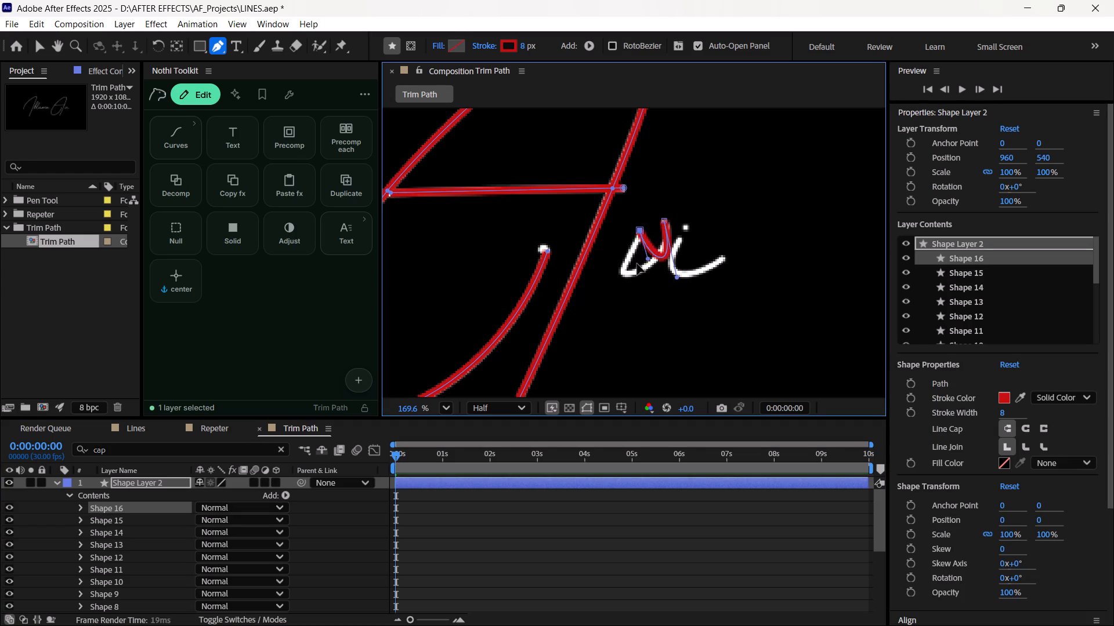
{"action": "left_click_drag", "start_coordinate": [637, 264], "coordinate": [609, 307]}
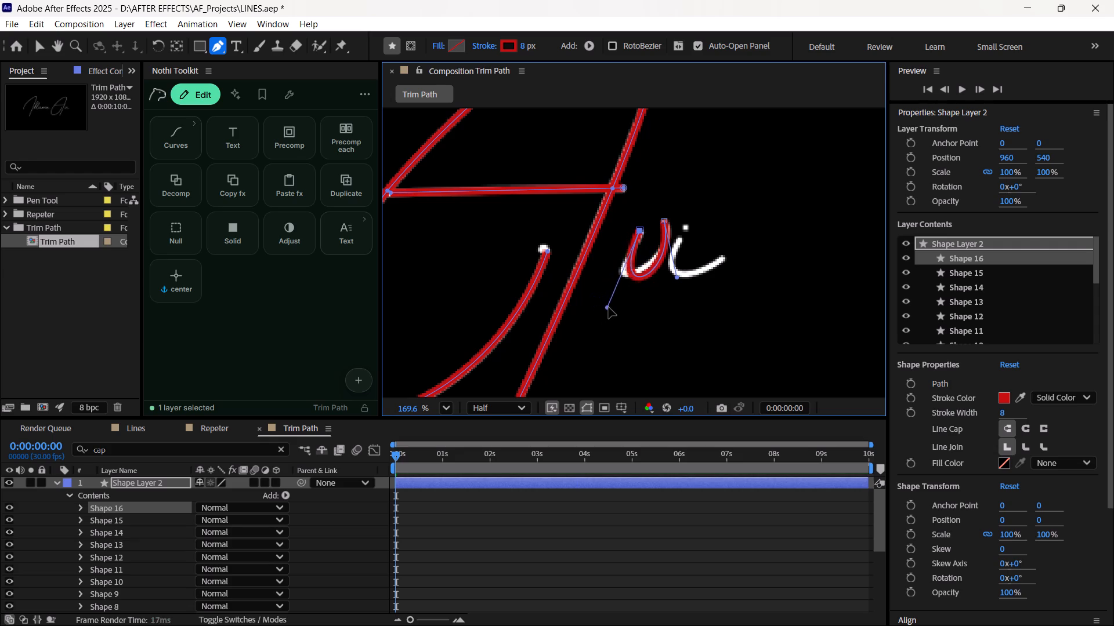
{"action": "left_click_drag", "start_coordinate": [609, 307], "coordinate": [601, 312]}
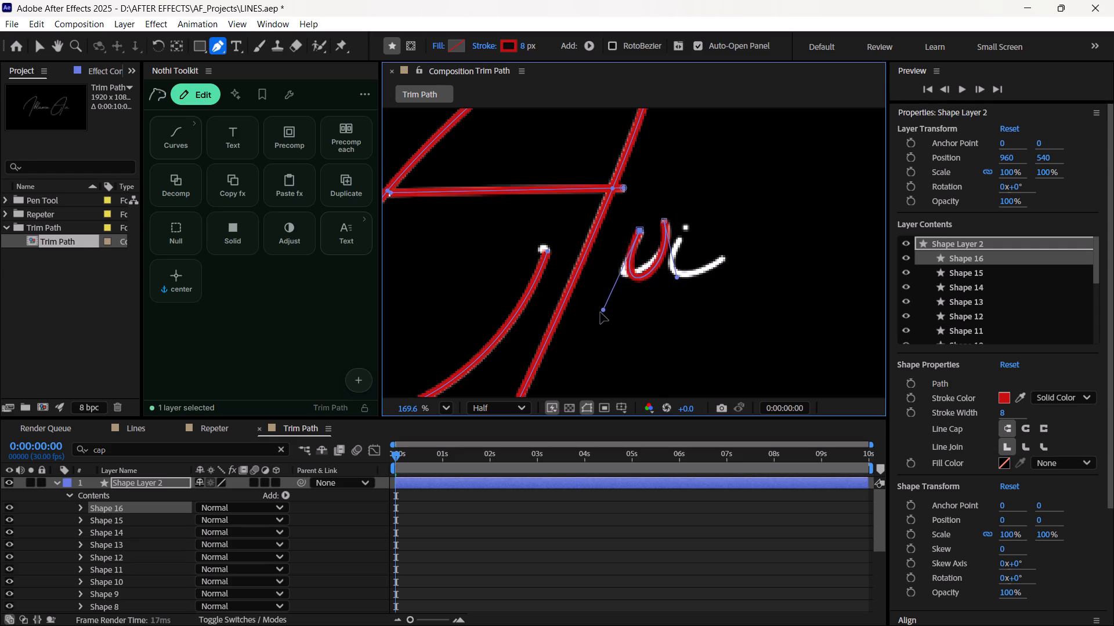
{"action": "left_click_drag", "start_coordinate": [601, 312], "coordinate": [595, 314]}
Fine-tune the v's upper-left tip and the curve handles of both tips so the red path covers the white v.
{"action": "left_click", "coordinate": [640, 231]}
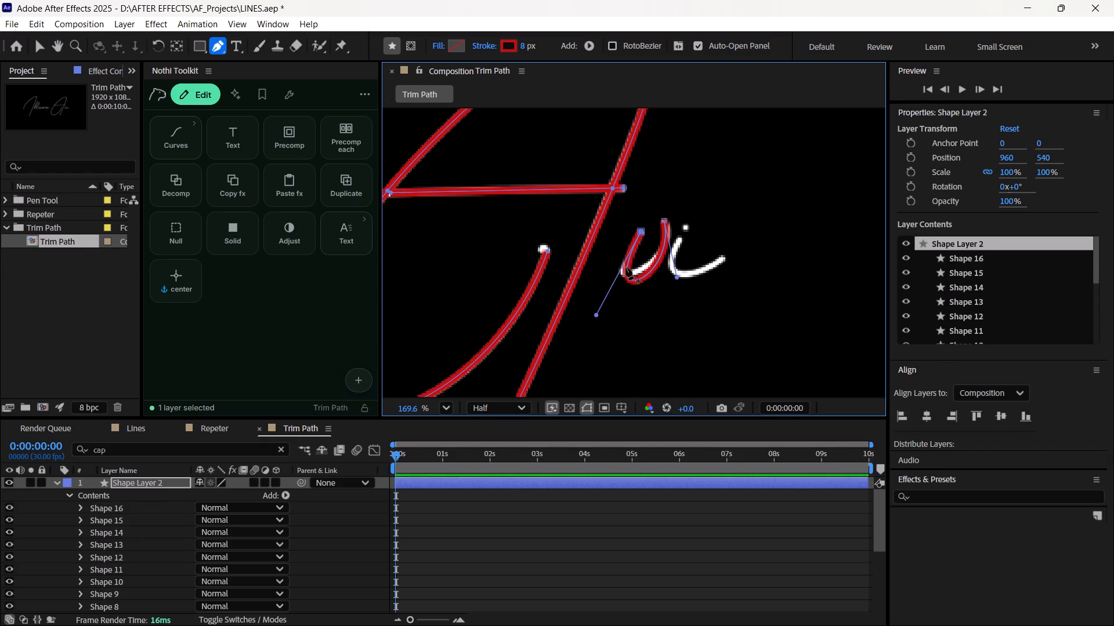
{"action": "left_click_drag", "start_coordinate": [599, 315], "coordinate": [590, 303]}
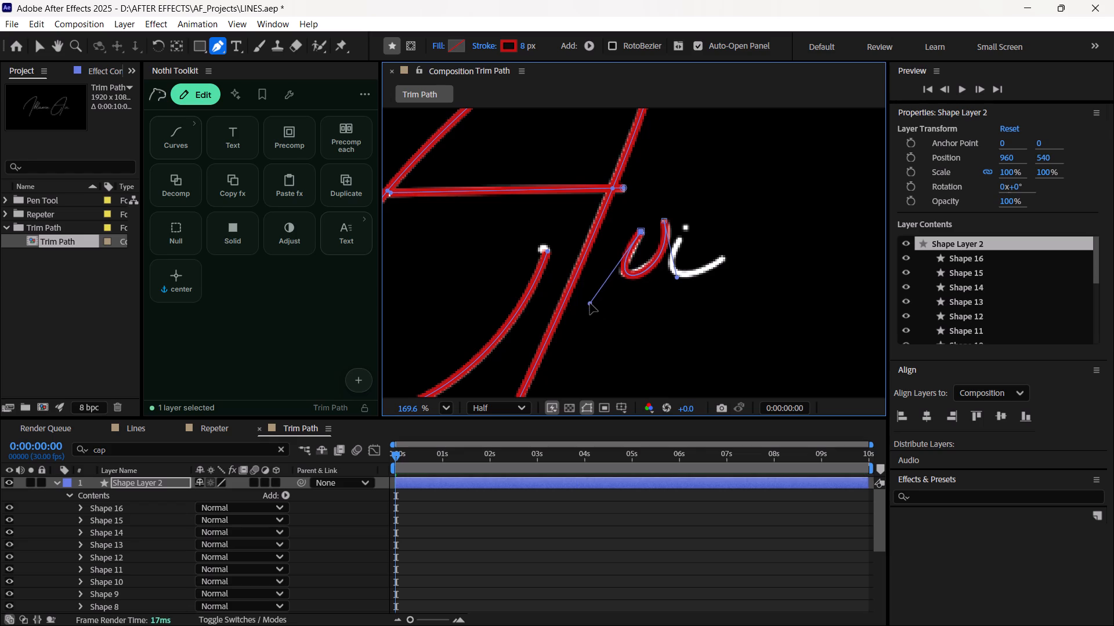
{"action": "left_click_drag", "start_coordinate": [590, 303], "coordinate": [590, 312]}
{"action": "left_click_drag", "start_coordinate": [678, 278], "coordinate": [668, 283]}
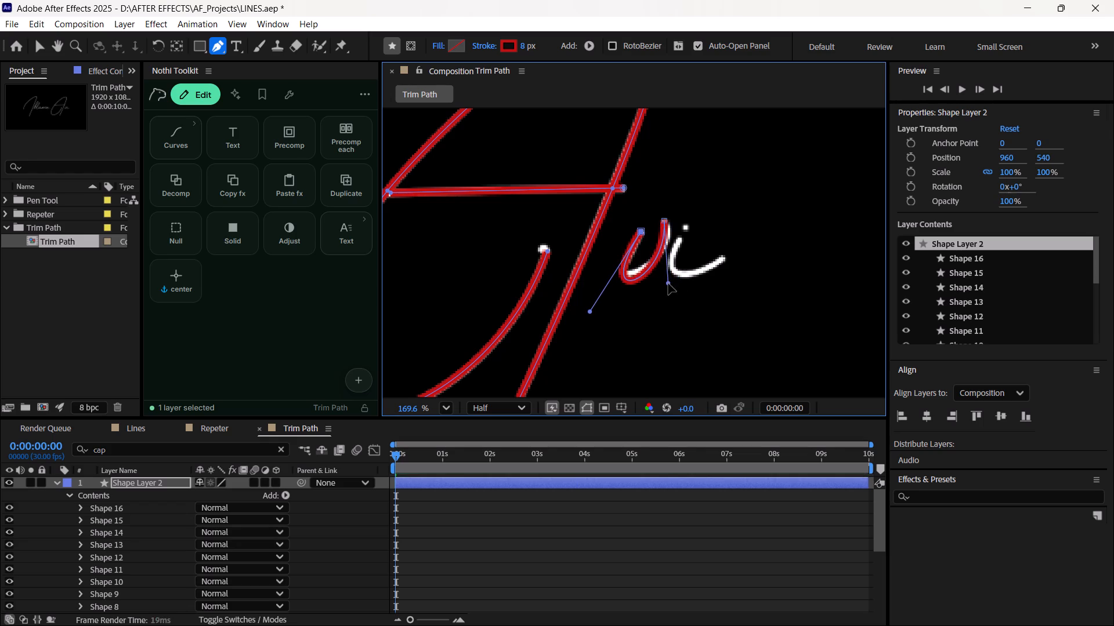
{"action": "left_click_drag", "start_coordinate": [668, 283], "coordinate": [678, 261]}
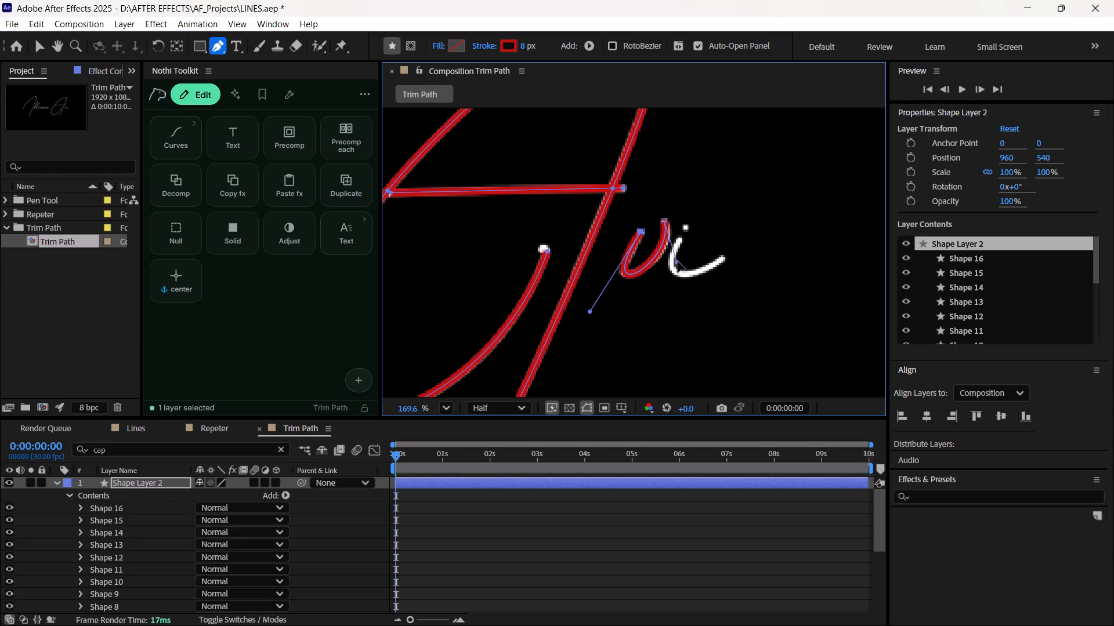
{"action": "left_click_drag", "start_coordinate": [678, 261], "coordinate": [682, 259]}
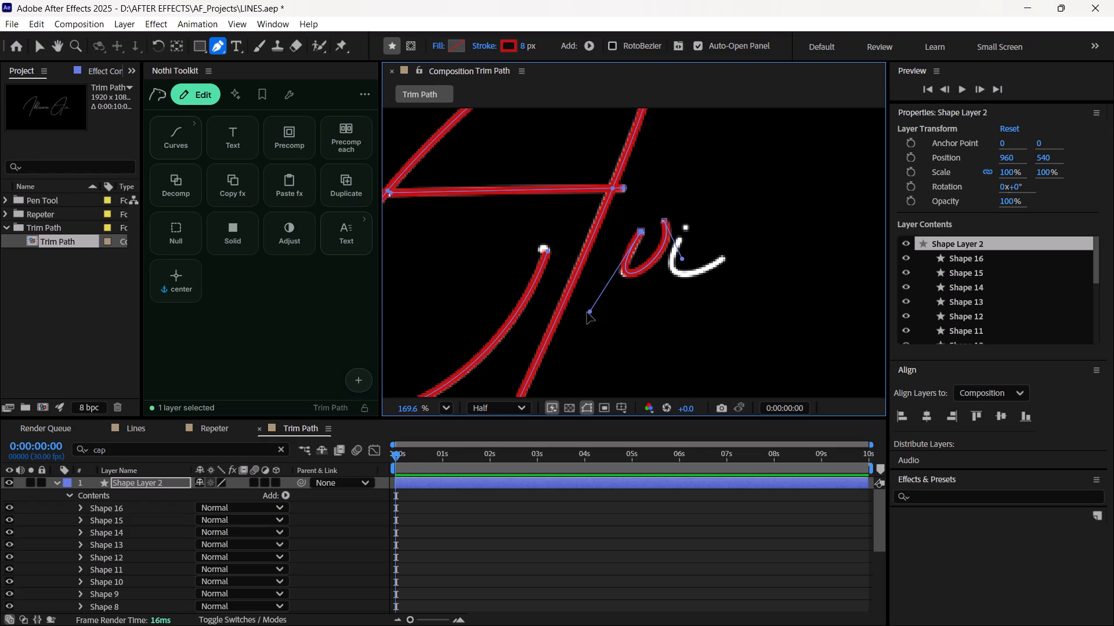
{"action": "left_click", "coordinate": [587, 312]}
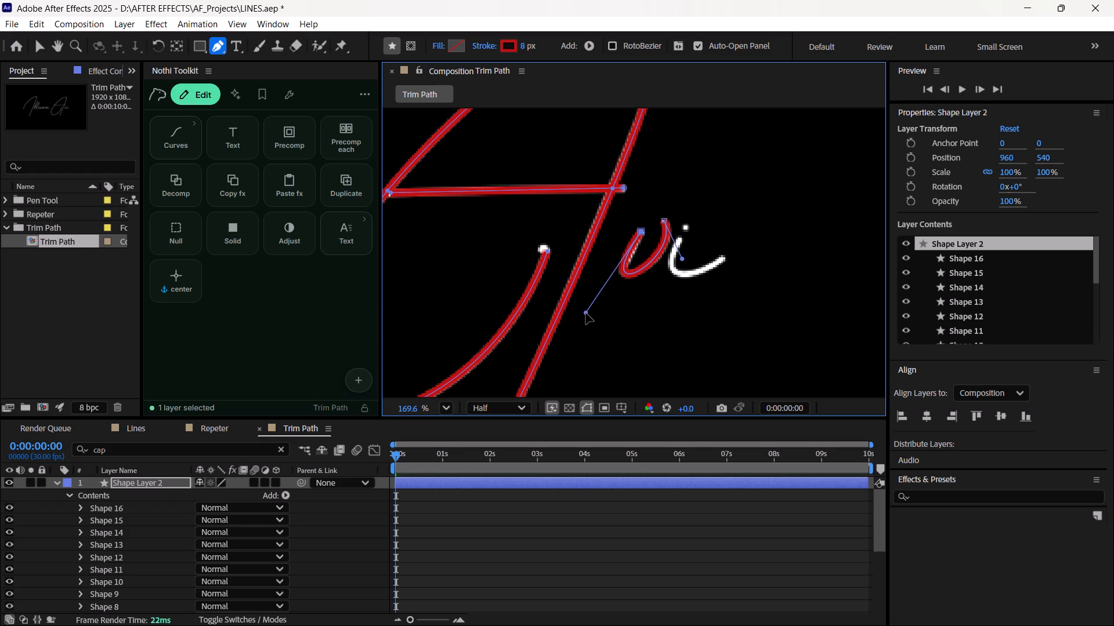
{"action": "left_click", "coordinate": [643, 234]}
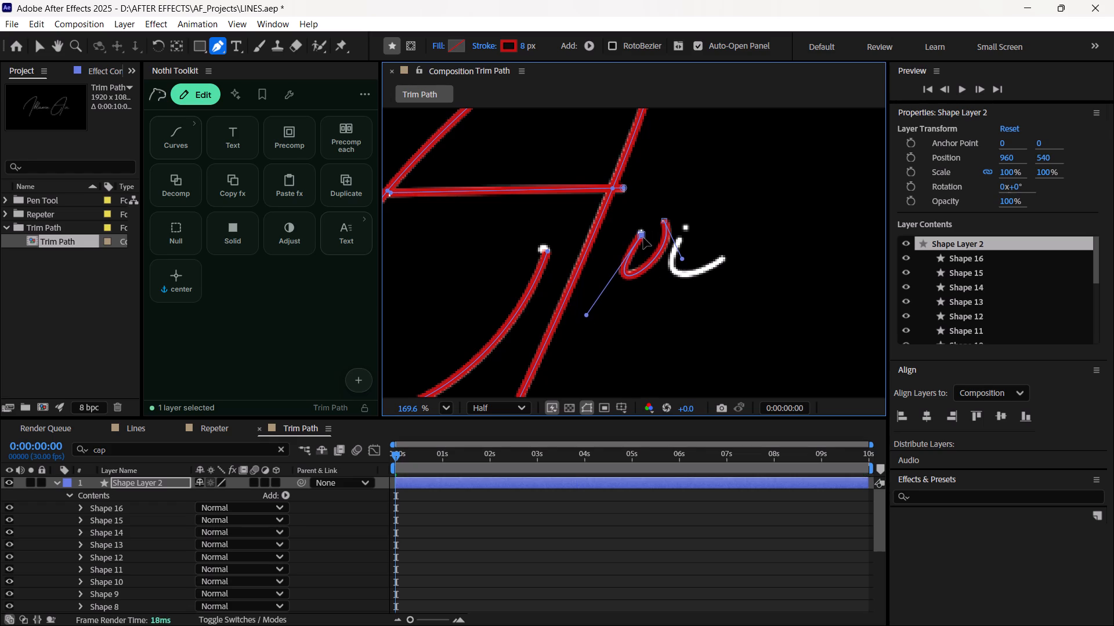
{"action": "left_click", "coordinate": [588, 312]}
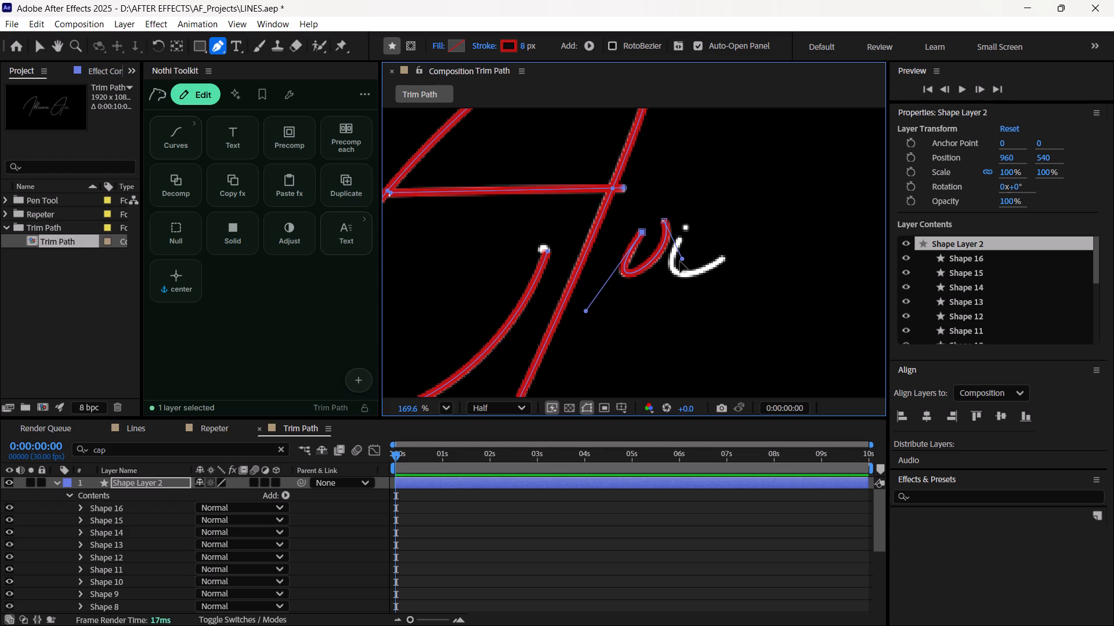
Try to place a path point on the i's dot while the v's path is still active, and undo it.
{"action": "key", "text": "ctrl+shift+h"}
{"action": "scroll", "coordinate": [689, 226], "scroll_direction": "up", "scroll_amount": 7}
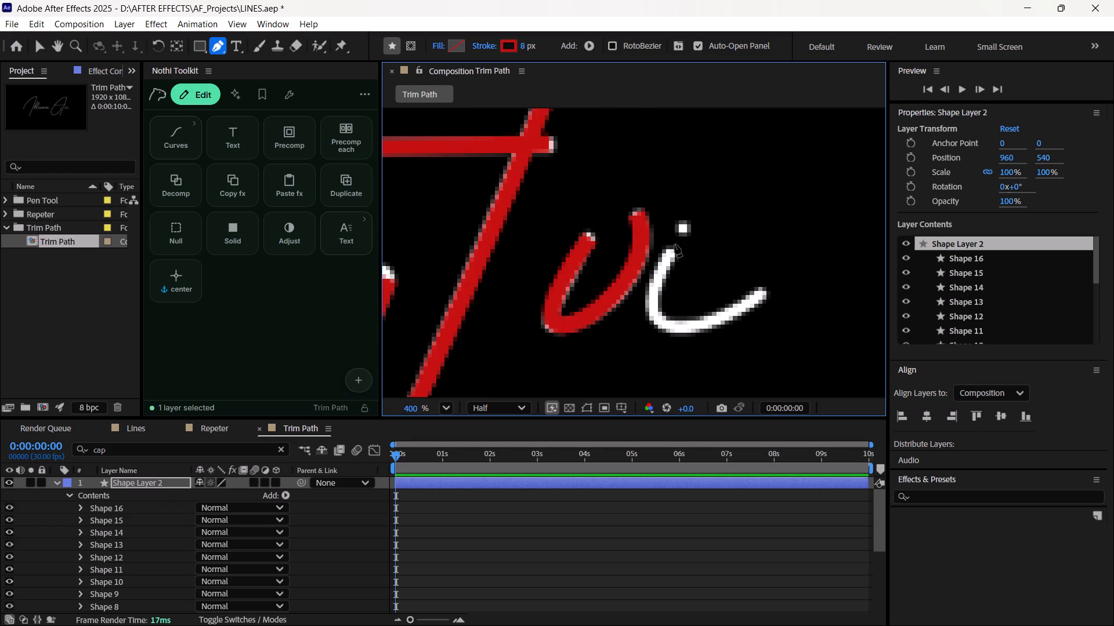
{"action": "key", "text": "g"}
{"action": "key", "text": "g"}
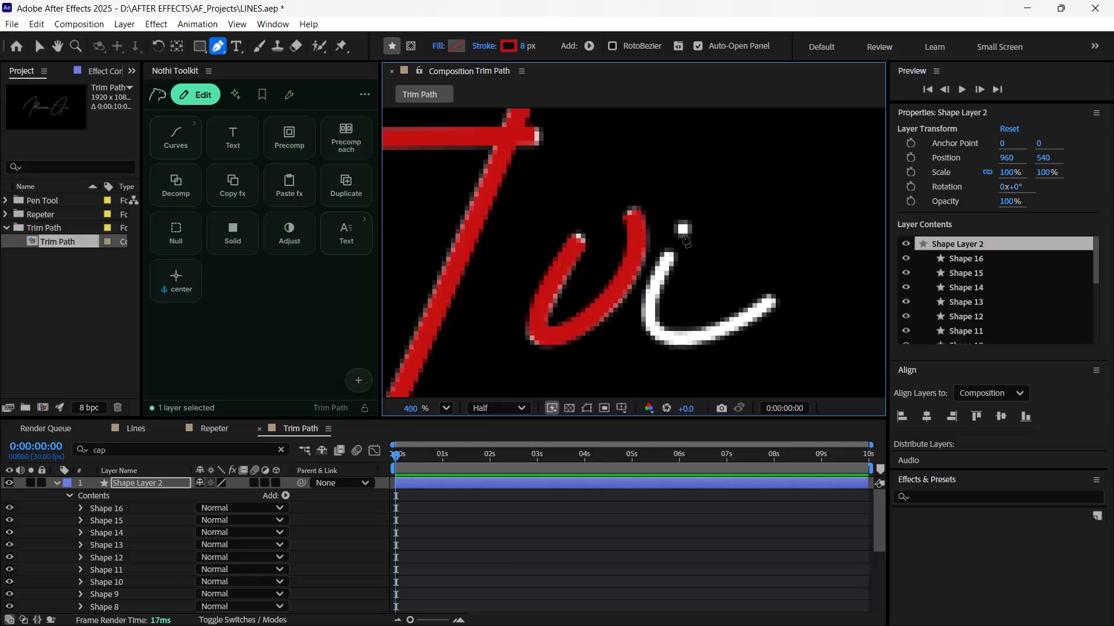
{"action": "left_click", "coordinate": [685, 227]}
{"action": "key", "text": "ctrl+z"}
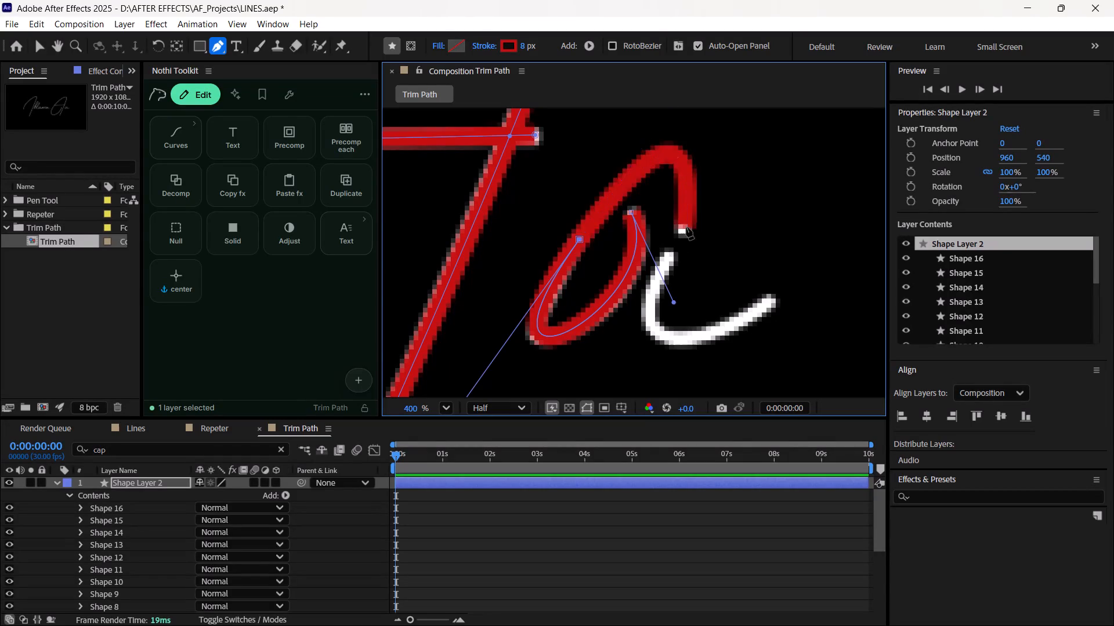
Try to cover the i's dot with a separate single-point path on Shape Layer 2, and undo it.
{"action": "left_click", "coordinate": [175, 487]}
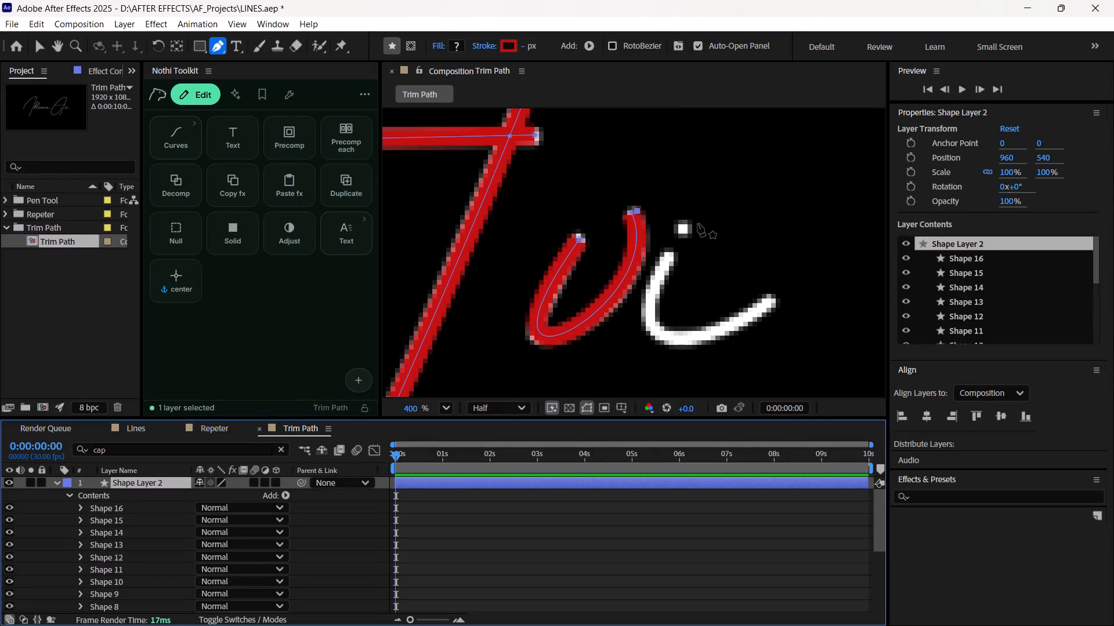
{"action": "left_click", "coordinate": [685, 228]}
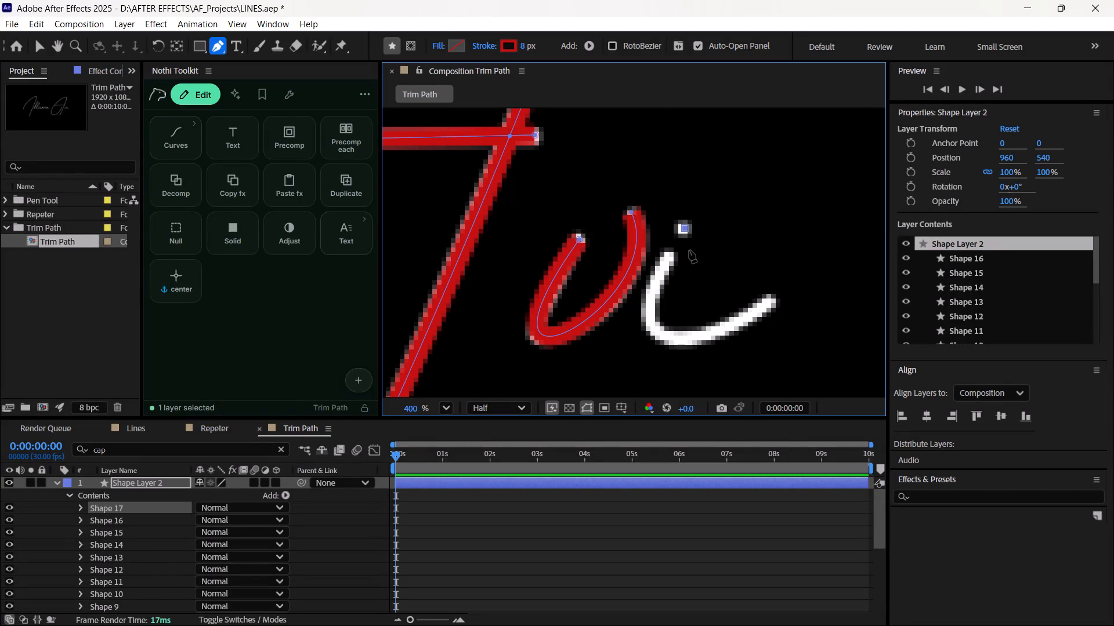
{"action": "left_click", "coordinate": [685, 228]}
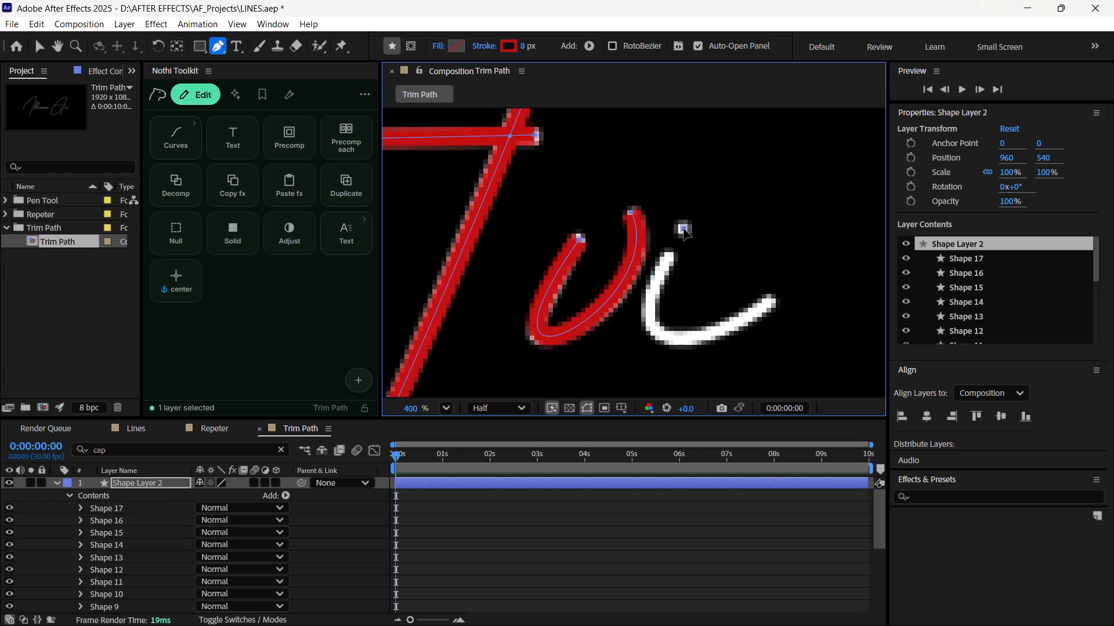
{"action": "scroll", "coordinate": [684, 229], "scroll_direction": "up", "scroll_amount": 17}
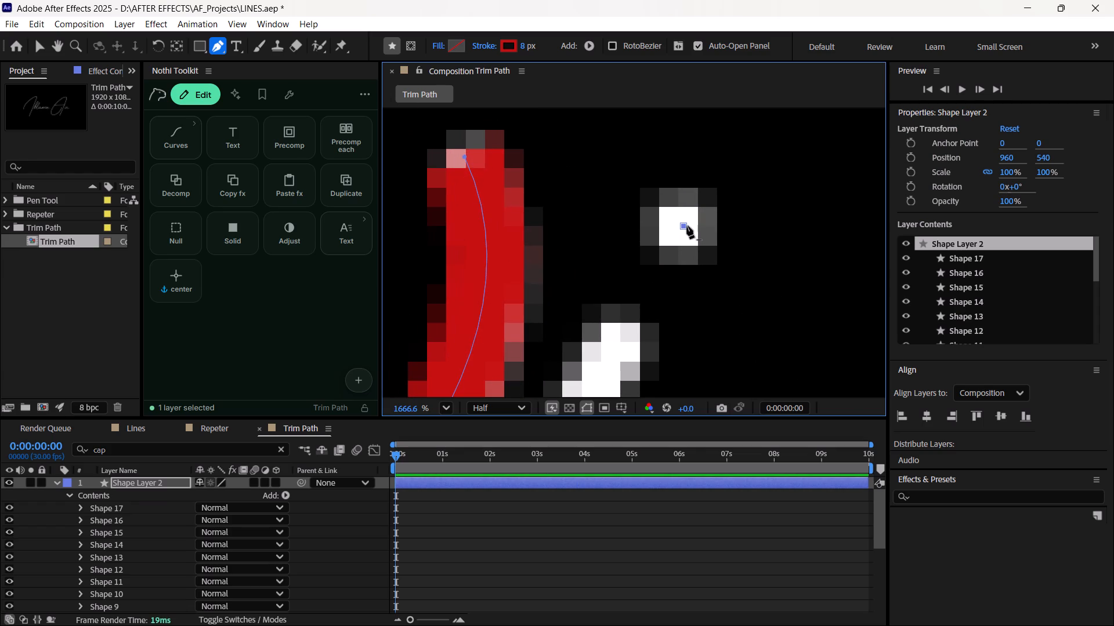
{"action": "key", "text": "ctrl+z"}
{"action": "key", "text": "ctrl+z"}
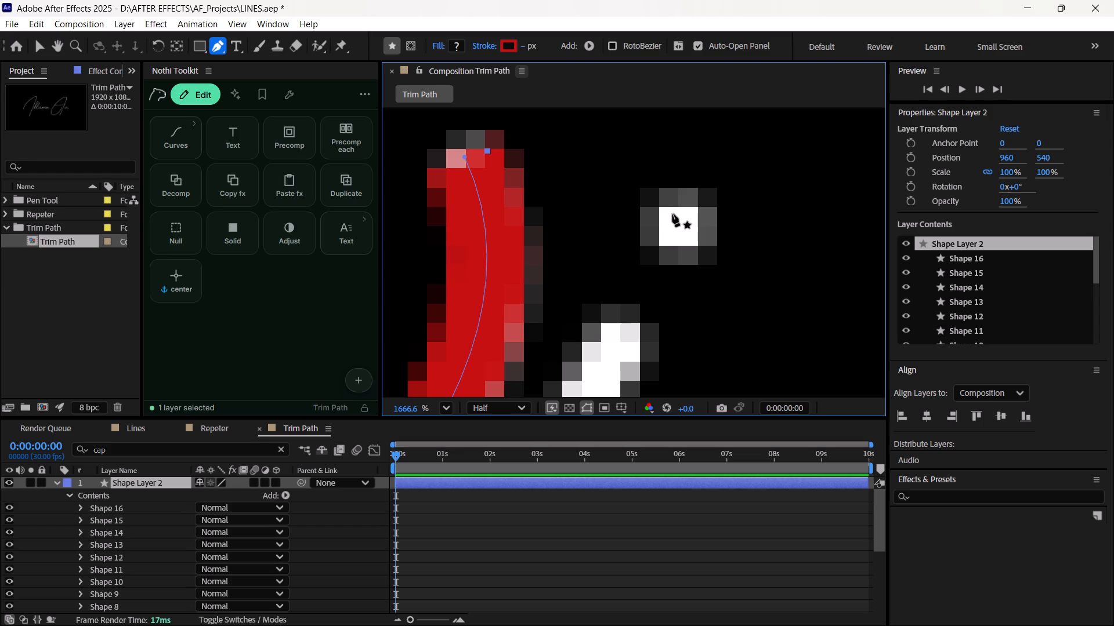
Draw a short straight red path diagonally across the i's white dot, from its upper-left corner to its lower-right corner.
{"action": "left_click", "coordinate": [656, 205]}
{"action": "left_click", "coordinate": [710, 260]}
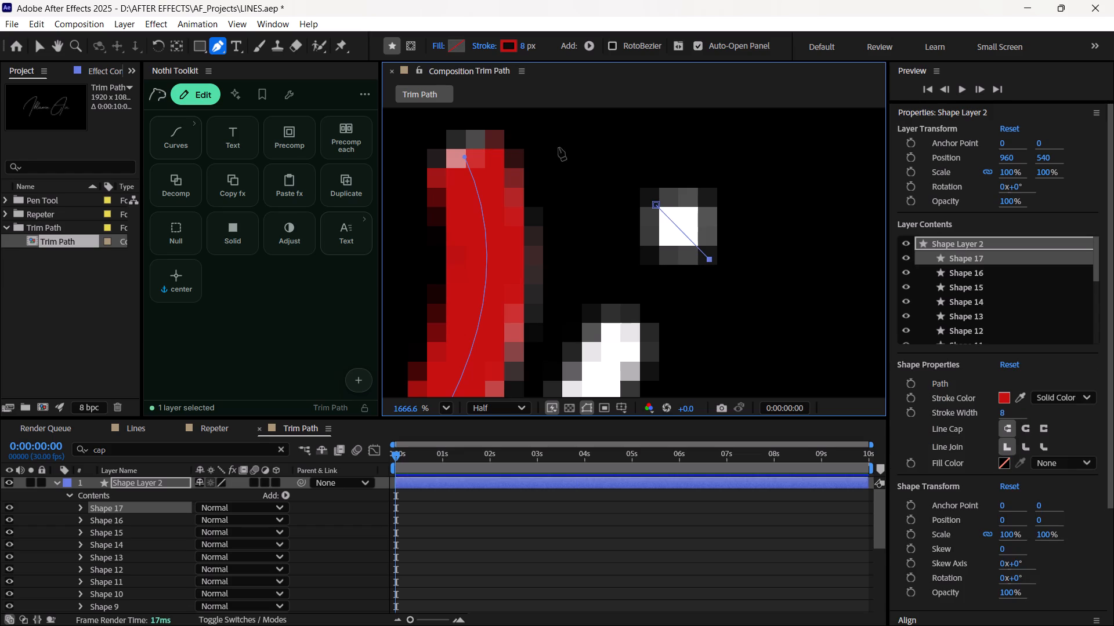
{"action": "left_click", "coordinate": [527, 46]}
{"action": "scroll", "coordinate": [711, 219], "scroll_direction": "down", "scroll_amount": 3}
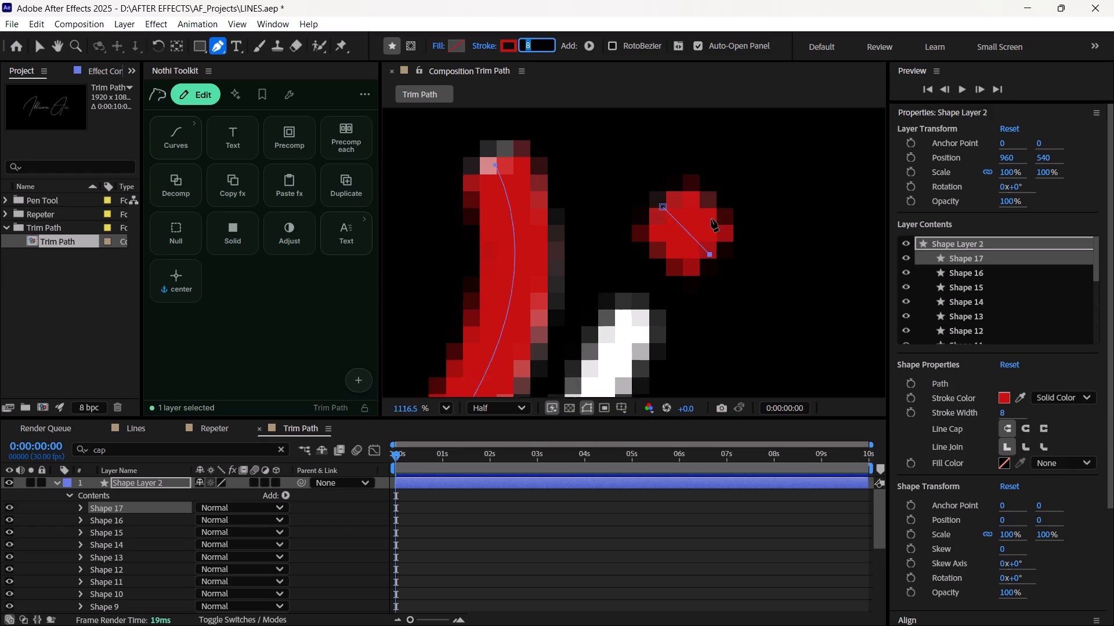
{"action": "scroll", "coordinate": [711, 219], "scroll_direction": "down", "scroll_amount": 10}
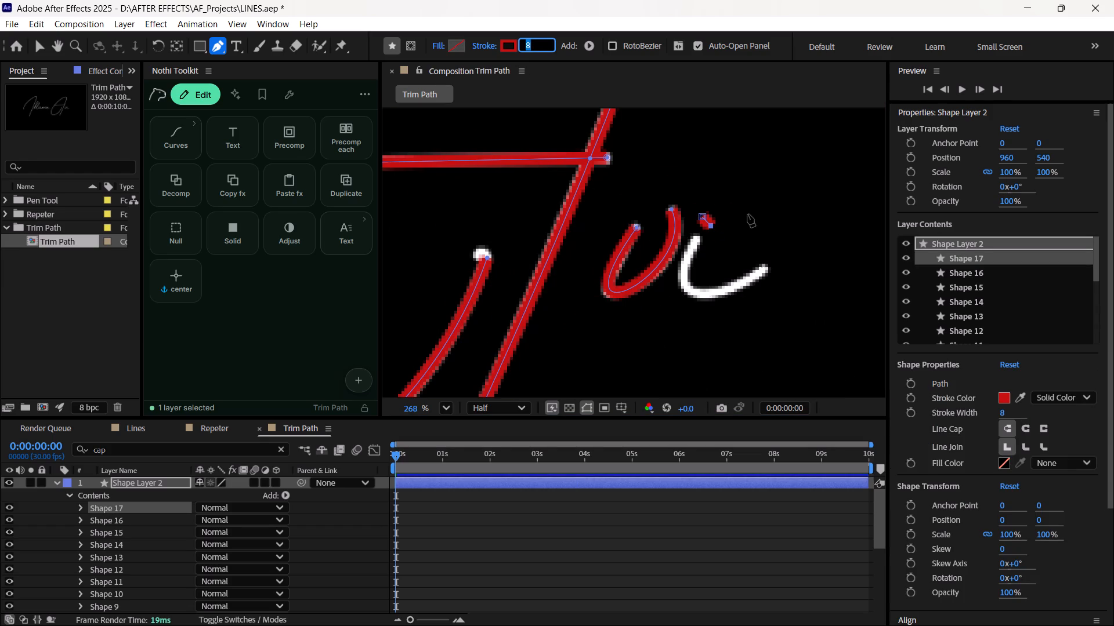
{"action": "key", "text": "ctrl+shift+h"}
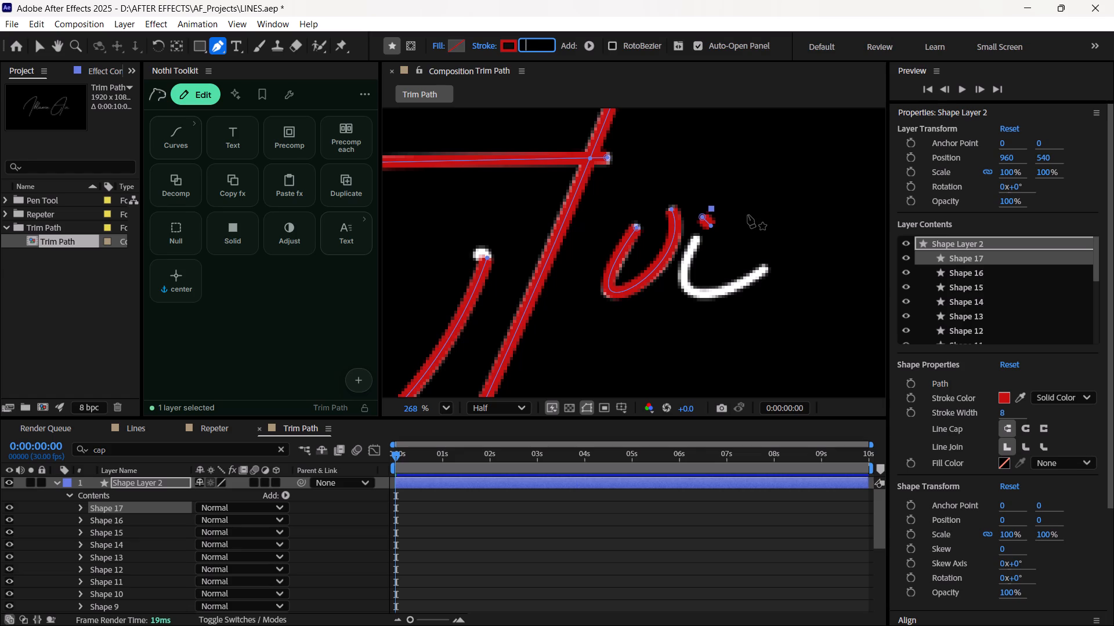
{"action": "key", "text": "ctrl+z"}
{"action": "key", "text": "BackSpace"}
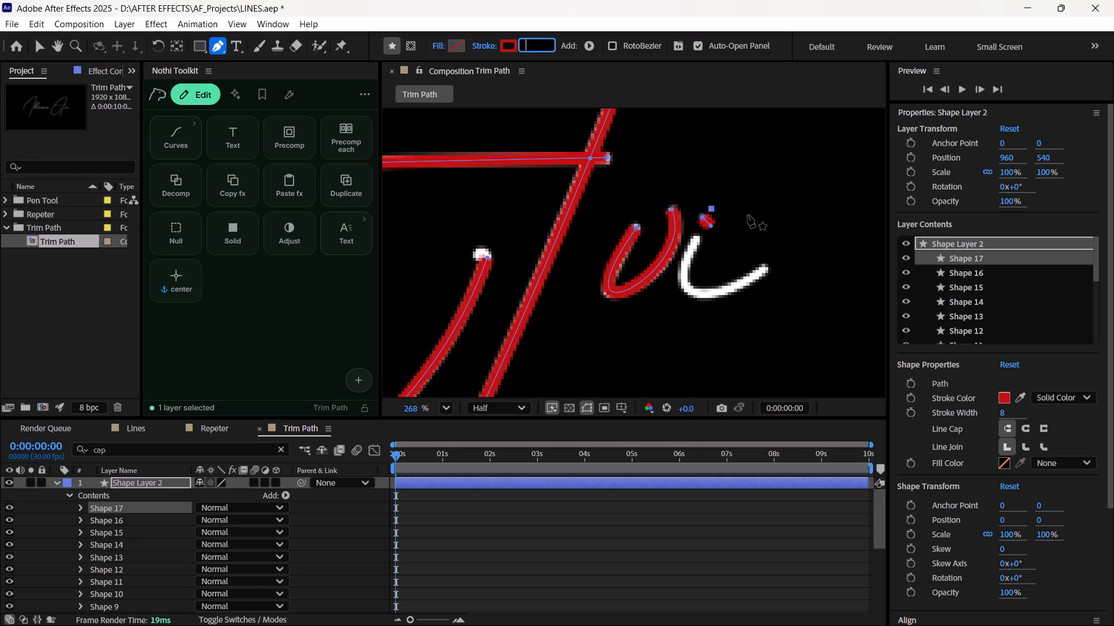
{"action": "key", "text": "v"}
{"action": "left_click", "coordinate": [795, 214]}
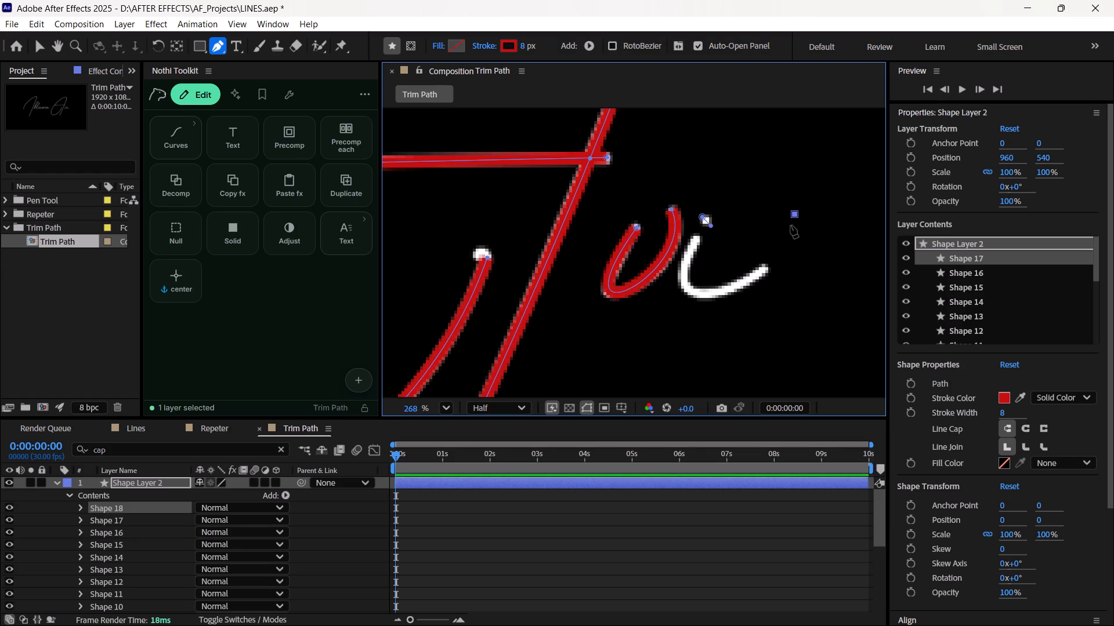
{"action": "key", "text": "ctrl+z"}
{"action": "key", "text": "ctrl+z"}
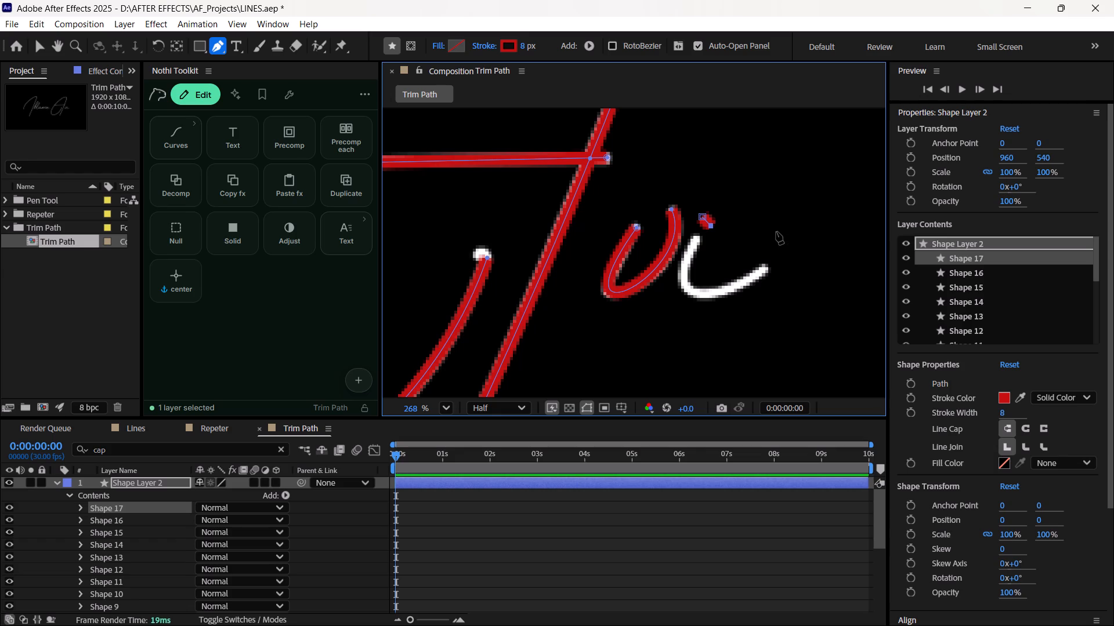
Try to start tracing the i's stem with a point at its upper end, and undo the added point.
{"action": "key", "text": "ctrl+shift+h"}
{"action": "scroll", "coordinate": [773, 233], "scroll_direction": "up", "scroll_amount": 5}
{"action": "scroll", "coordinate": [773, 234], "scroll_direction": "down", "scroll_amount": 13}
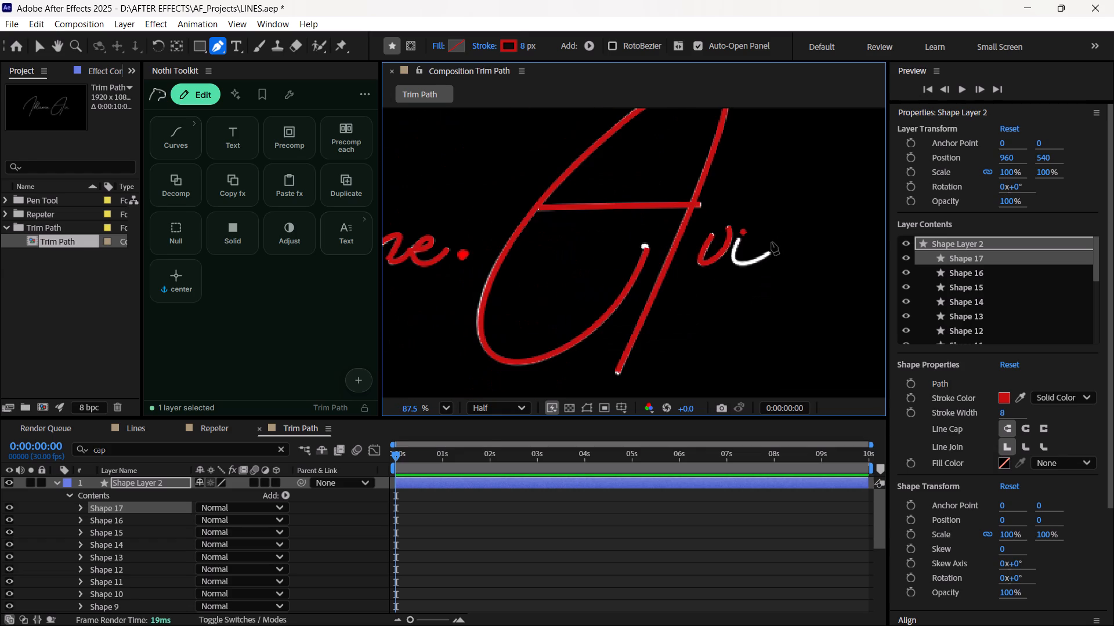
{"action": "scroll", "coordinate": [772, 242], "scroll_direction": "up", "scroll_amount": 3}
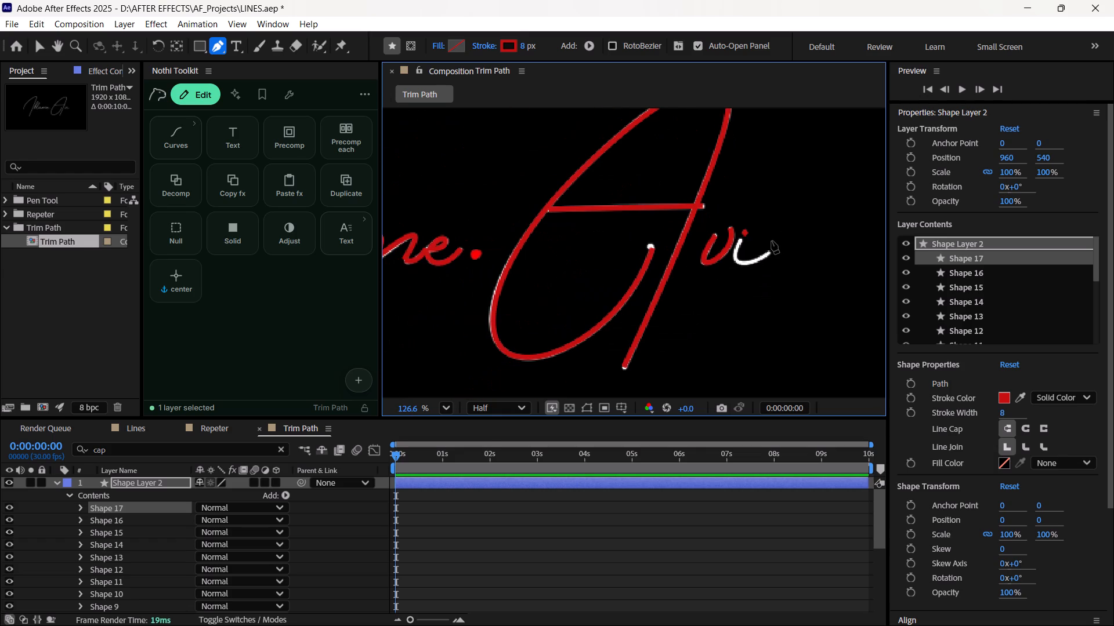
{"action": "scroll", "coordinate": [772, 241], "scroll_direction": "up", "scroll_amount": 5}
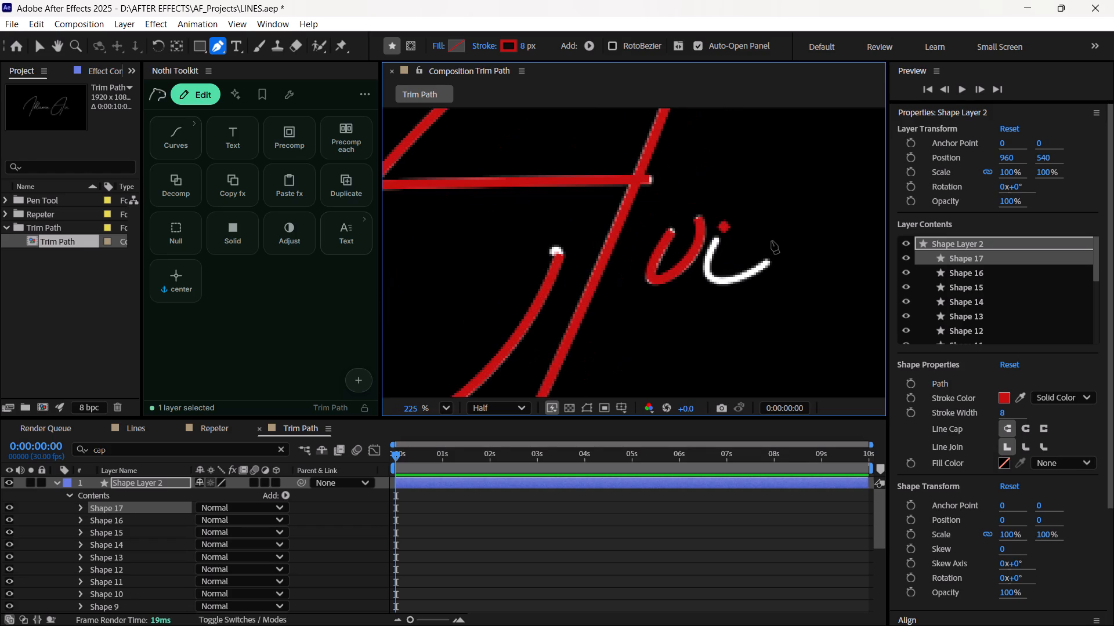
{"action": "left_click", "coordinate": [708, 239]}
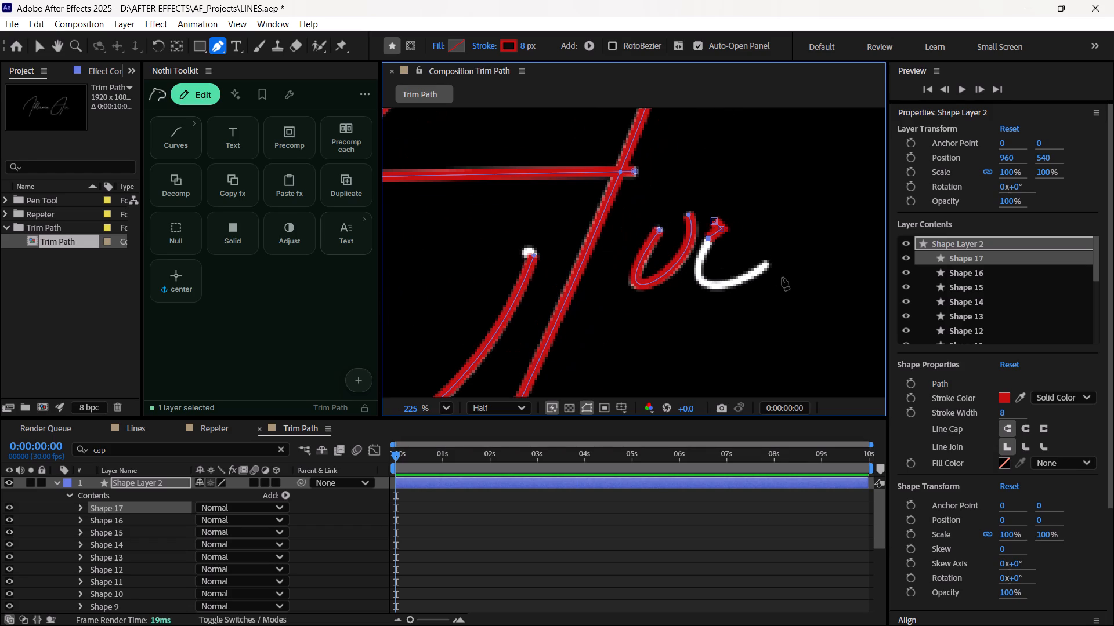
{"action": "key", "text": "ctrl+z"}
Draw a two-point curved path on Shape Layer 2 from the i's upper stem end to its tail, bending it through the bottom bowl.
{"action": "left_click", "coordinate": [179, 478]}
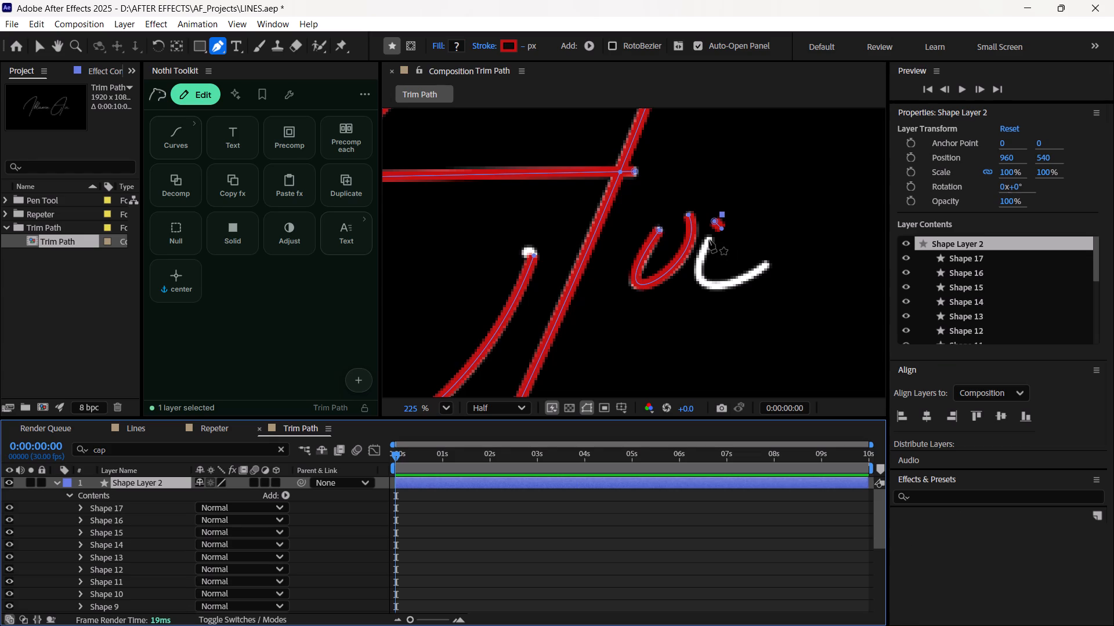
{"action": "left_click", "coordinate": [709, 238]}
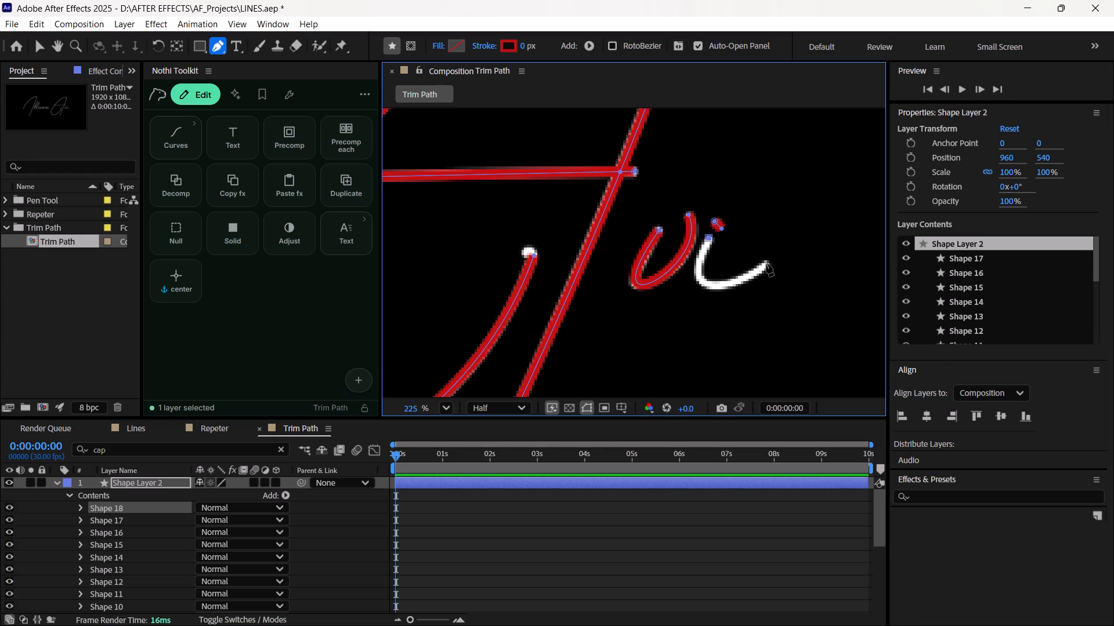
{"action": "left_click", "coordinate": [766, 263]}
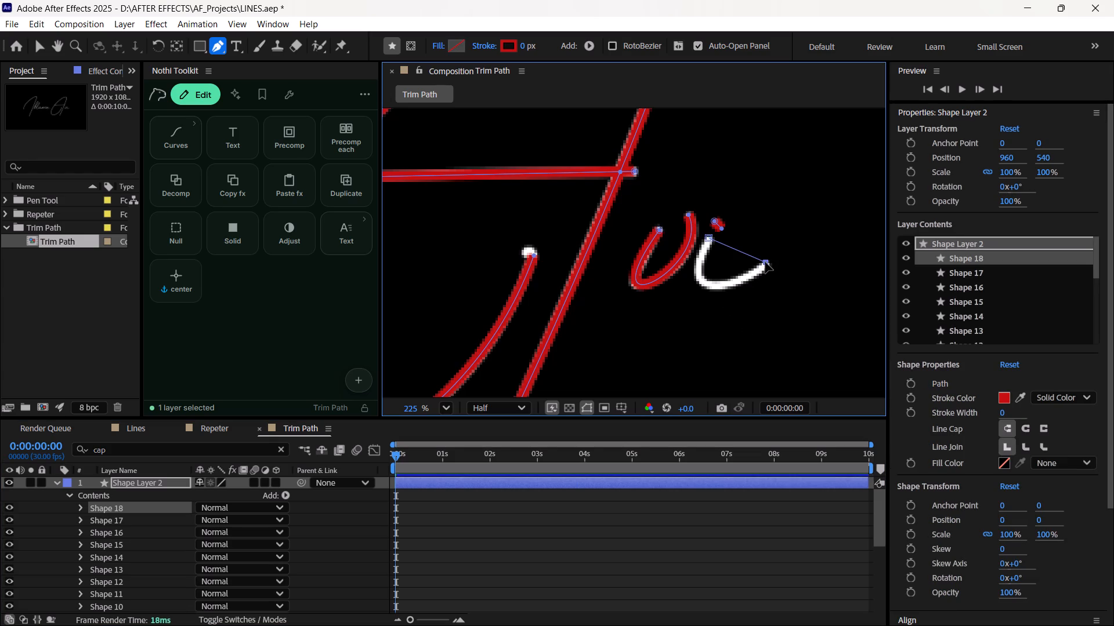
{"action": "left_click", "coordinate": [765, 262], "text": "alt"}
{"action": "left_click_drag", "start_coordinate": [745, 255], "coordinate": [703, 307]}
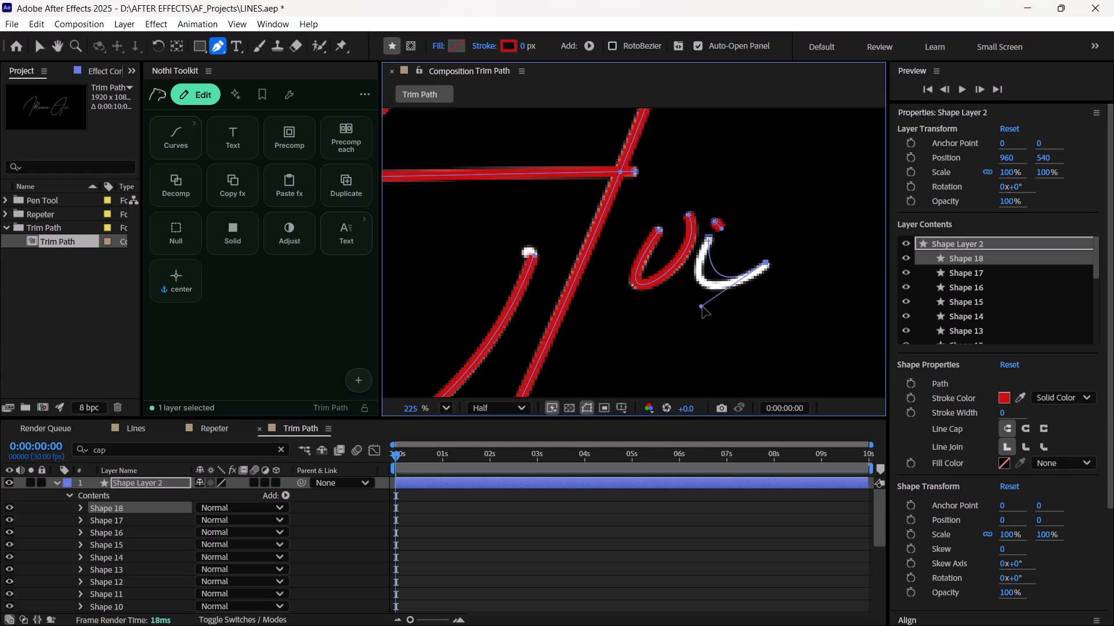
{"action": "left_click_drag", "start_coordinate": [703, 307], "coordinate": [695, 326]}
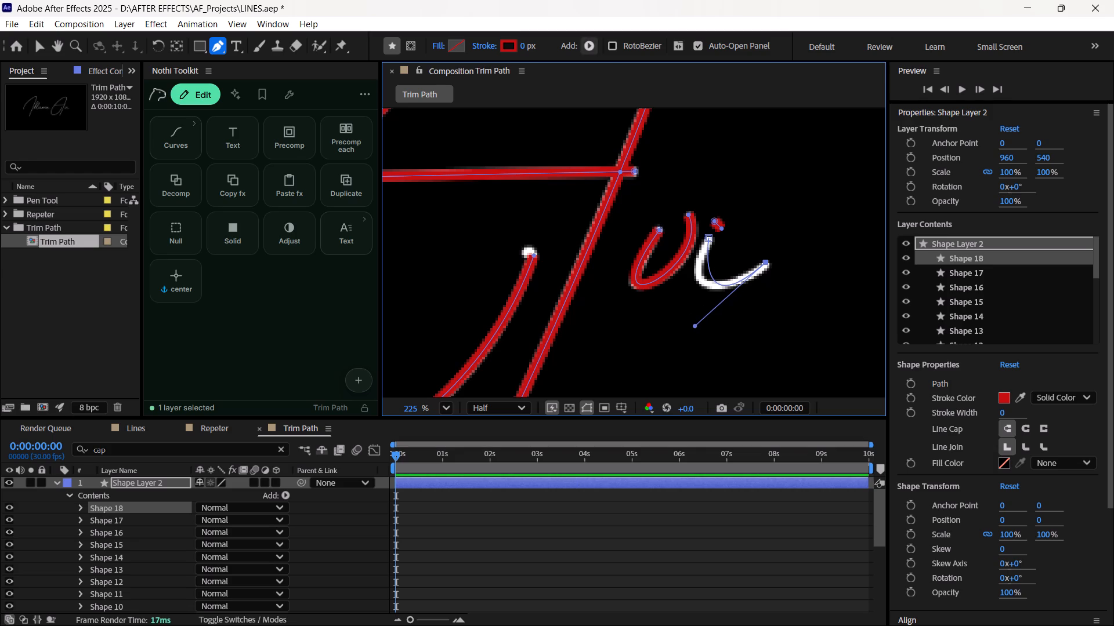
Set the new i path's stroke width to 6 px.
{"action": "left_click", "coordinate": [525, 46]}
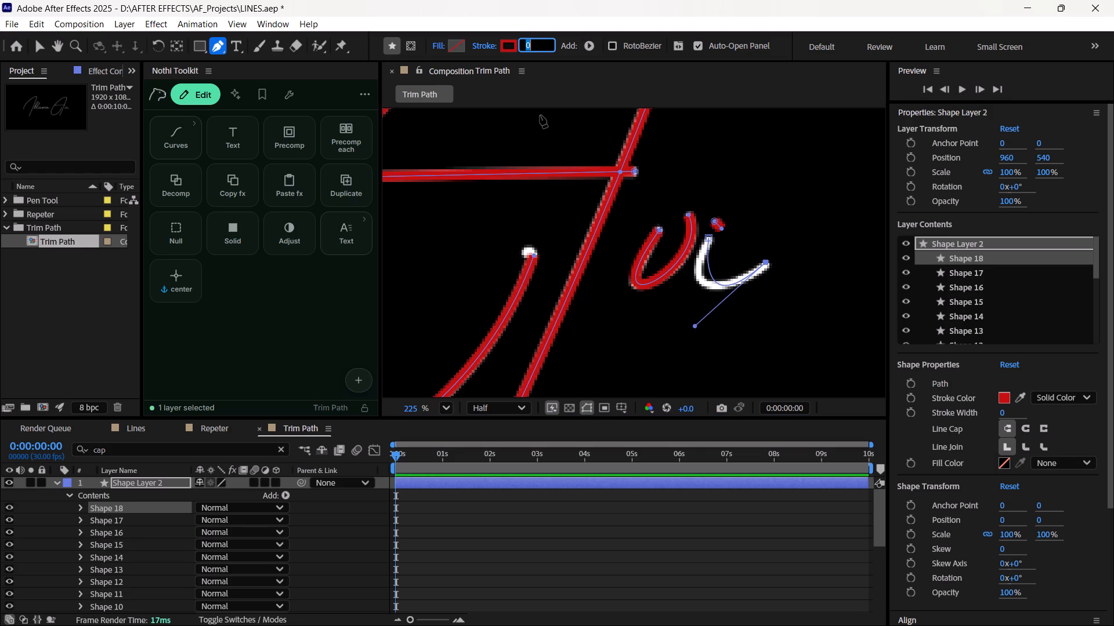
{"action": "key", "text": "BackSpace"}
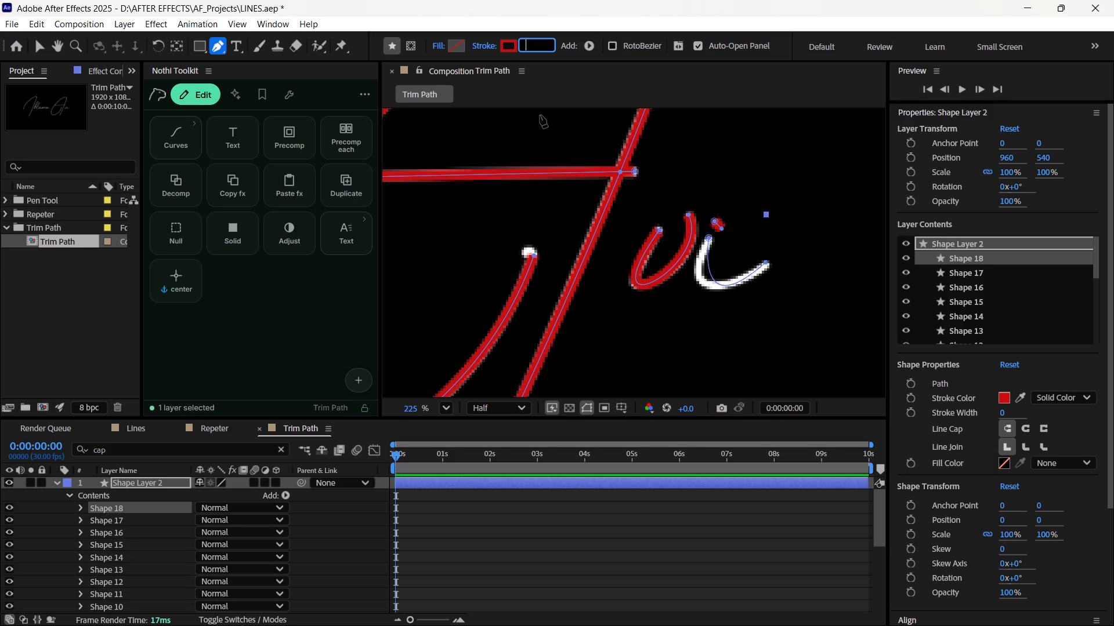
{"action": "key", "text": "6"}
{"action": "key", "text": "Return"}
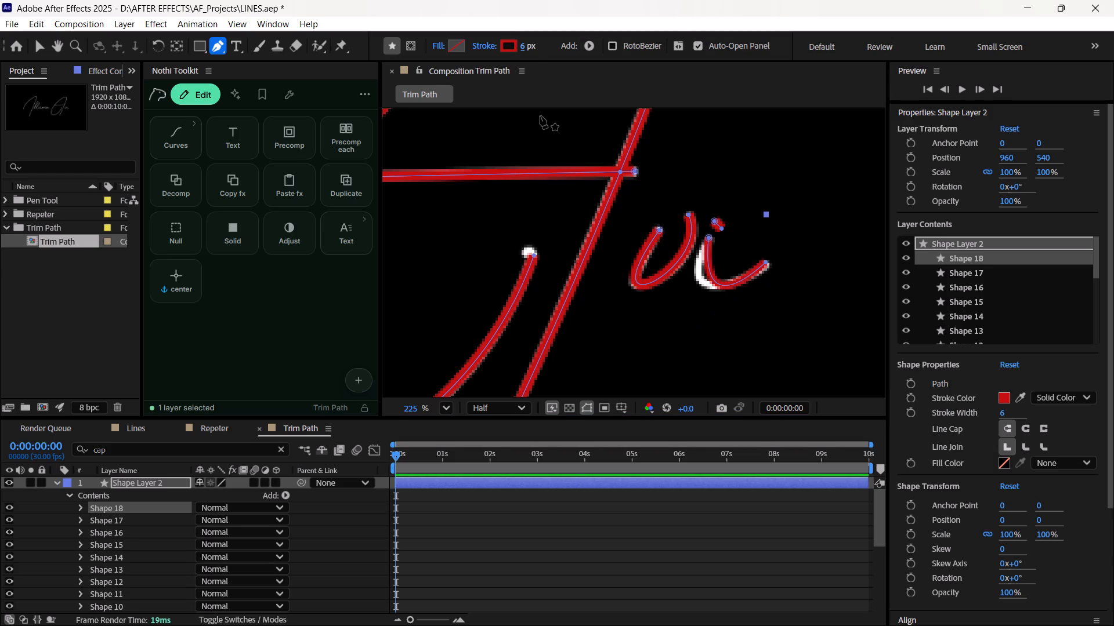
Adjust the curve handle of the i's tail point so the red stroke follows the white bowl.
{"action": "left_click", "coordinate": [766, 263]}
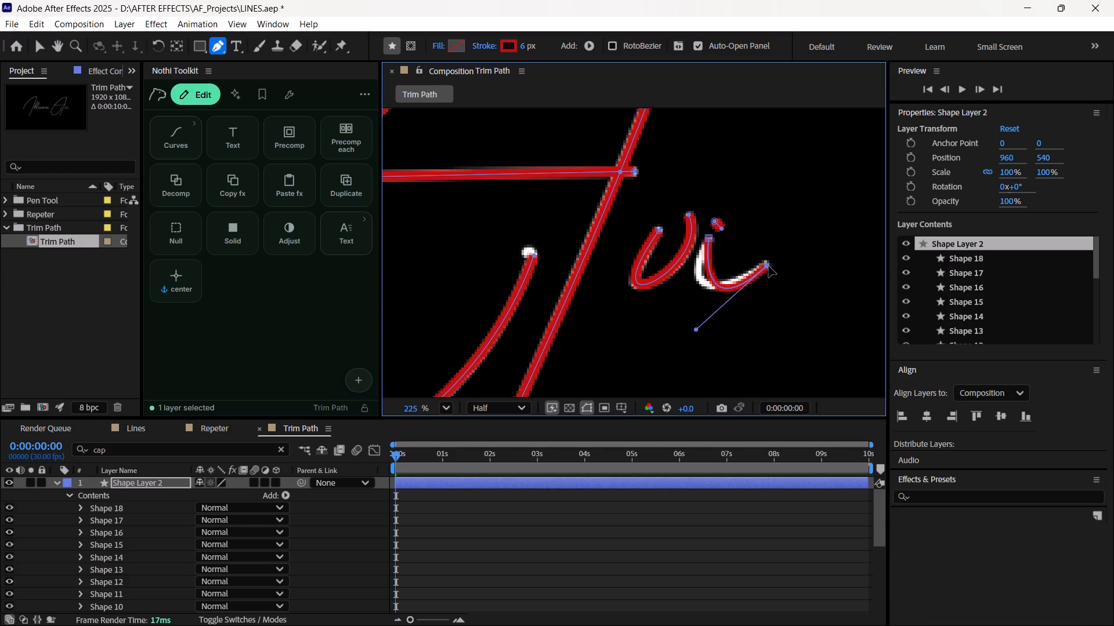
{"action": "left_click_drag", "start_coordinate": [696, 329], "coordinate": [679, 325]}
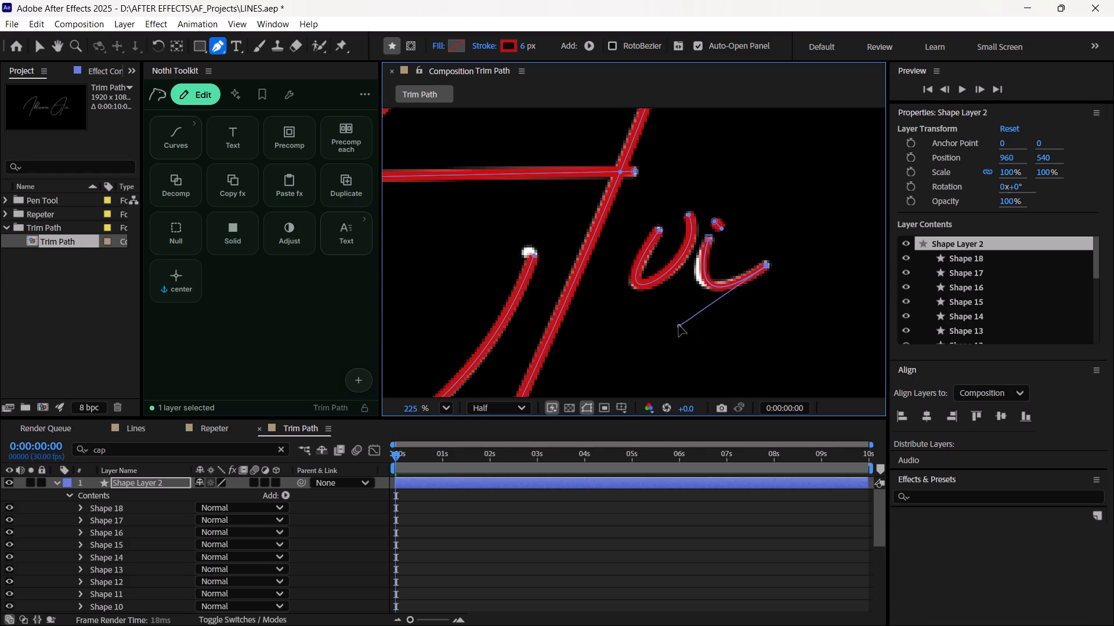
{"action": "left_click_drag", "start_coordinate": [679, 325], "coordinate": [668, 326]}
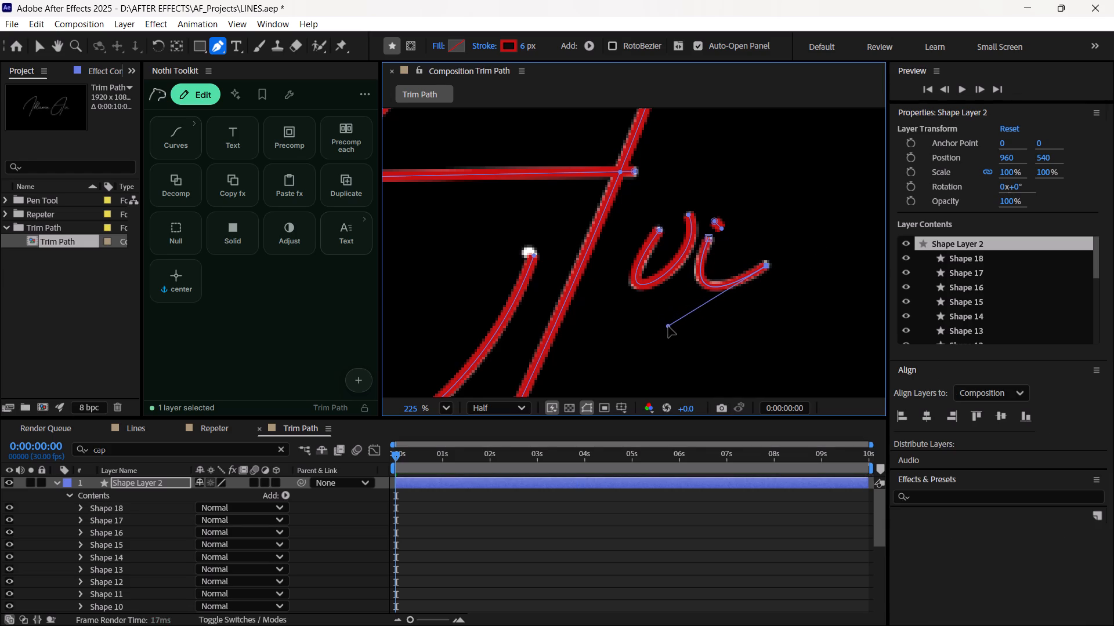
{"action": "left_click_drag", "start_coordinate": [668, 326], "coordinate": [667, 323]}
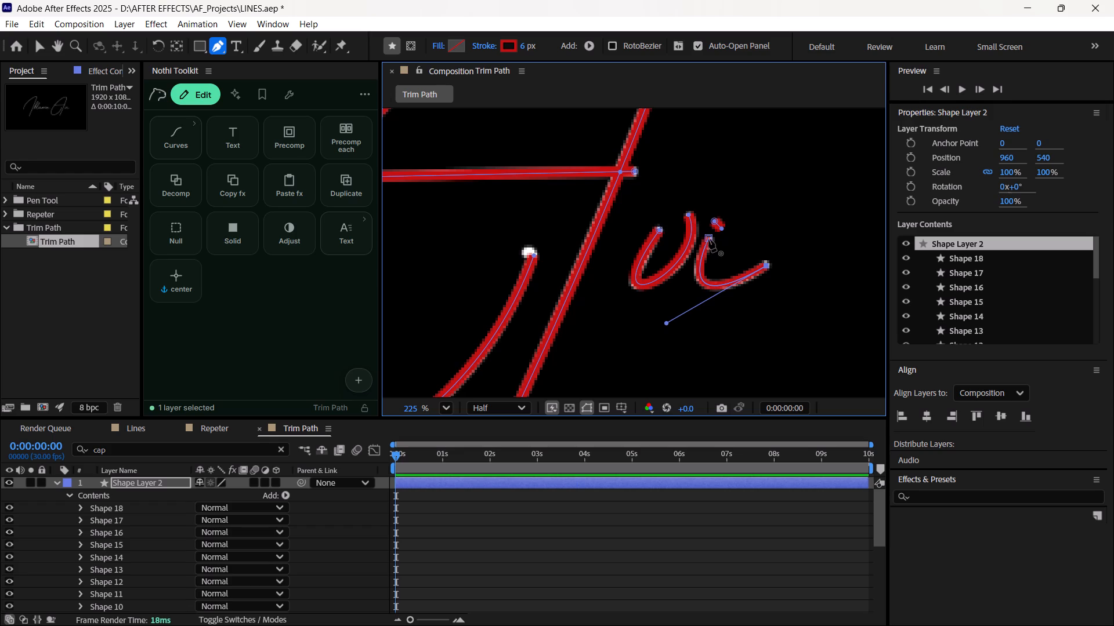
Pull a curve handle out of the i path's upper stem point, undoing the first attempt at changing that point.
{"action": "left_click", "coordinate": [707, 239], "text": "alt"}
{"action": "key", "text": "ctrl+z"}
{"action": "left_click", "coordinate": [174, 480]}
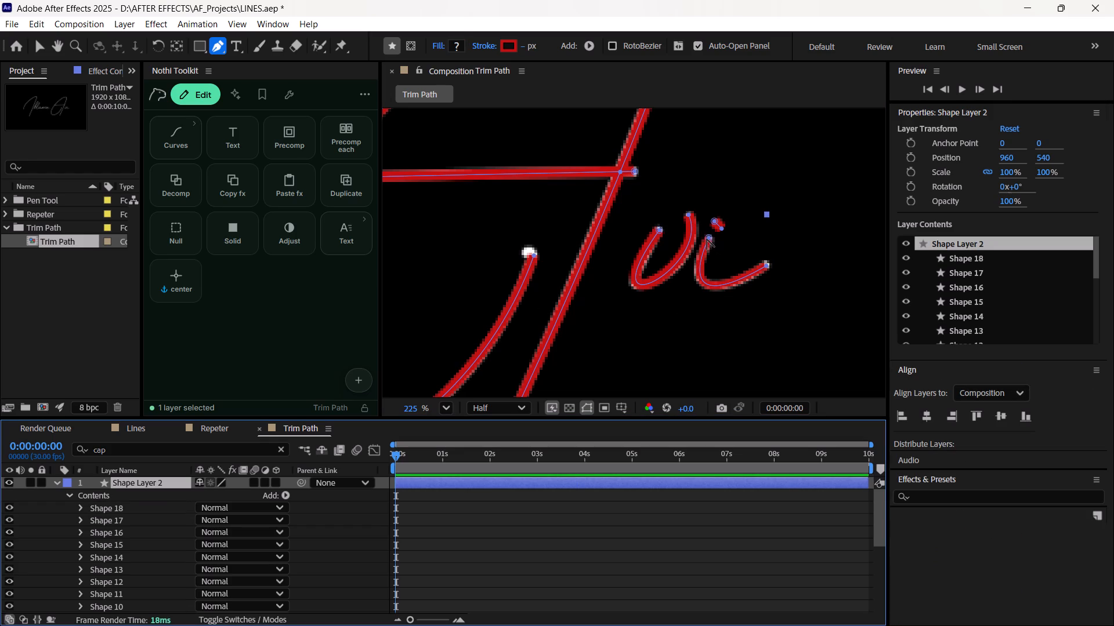
{"action": "left_click", "coordinate": [708, 238], "text": "alt"}
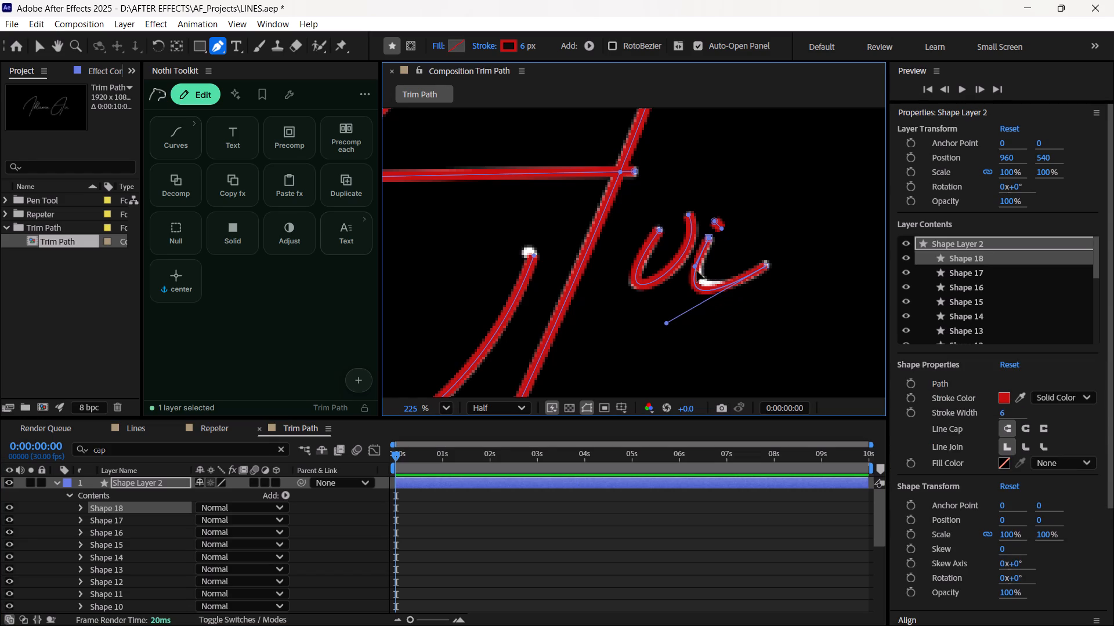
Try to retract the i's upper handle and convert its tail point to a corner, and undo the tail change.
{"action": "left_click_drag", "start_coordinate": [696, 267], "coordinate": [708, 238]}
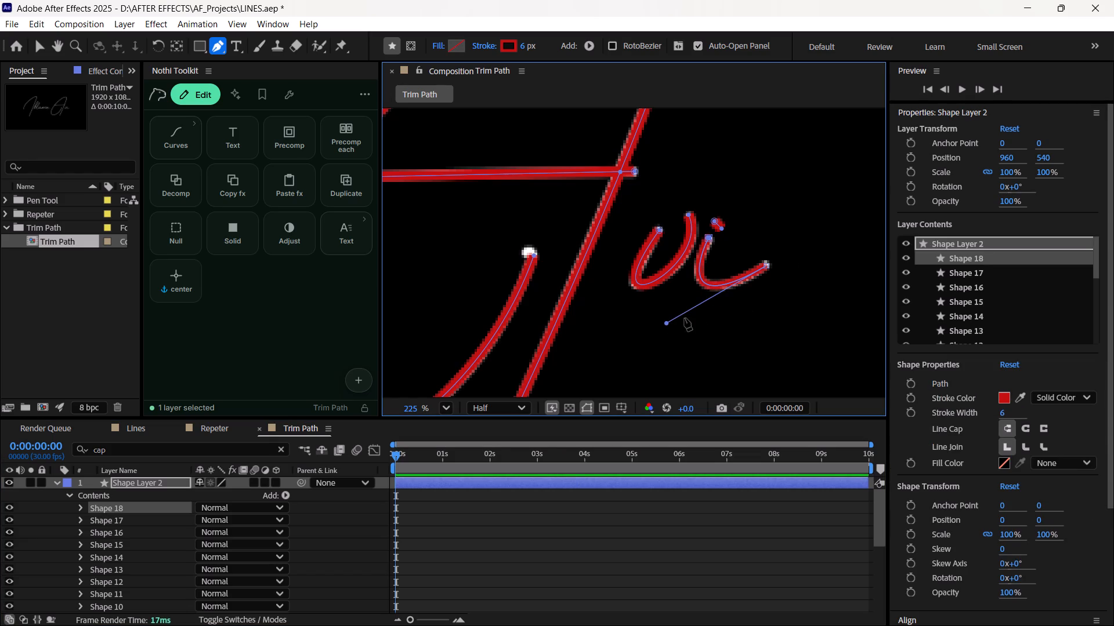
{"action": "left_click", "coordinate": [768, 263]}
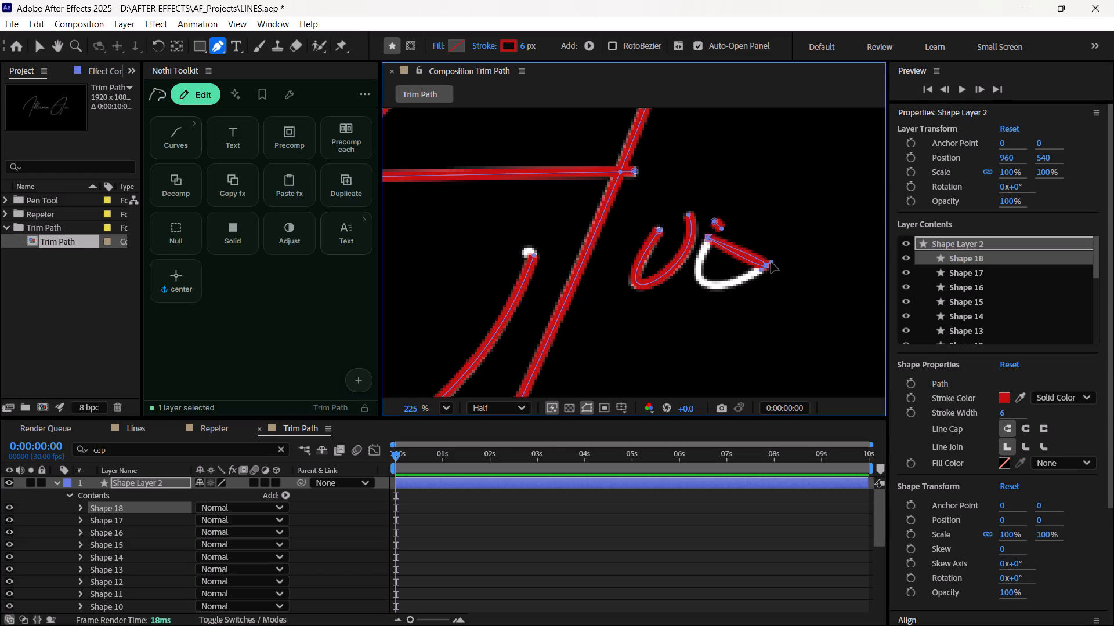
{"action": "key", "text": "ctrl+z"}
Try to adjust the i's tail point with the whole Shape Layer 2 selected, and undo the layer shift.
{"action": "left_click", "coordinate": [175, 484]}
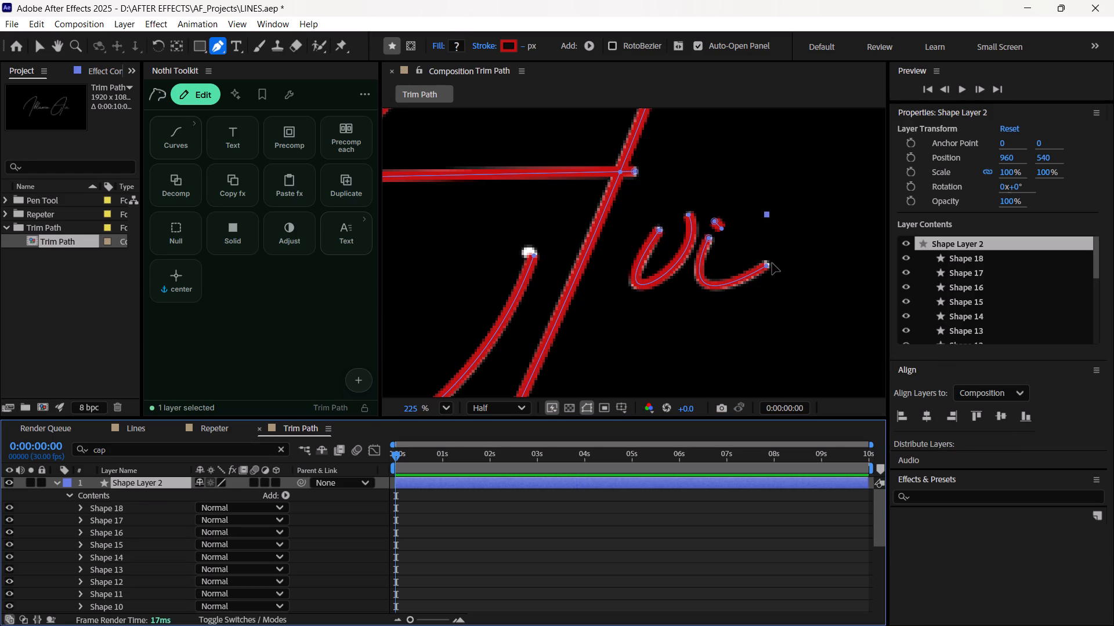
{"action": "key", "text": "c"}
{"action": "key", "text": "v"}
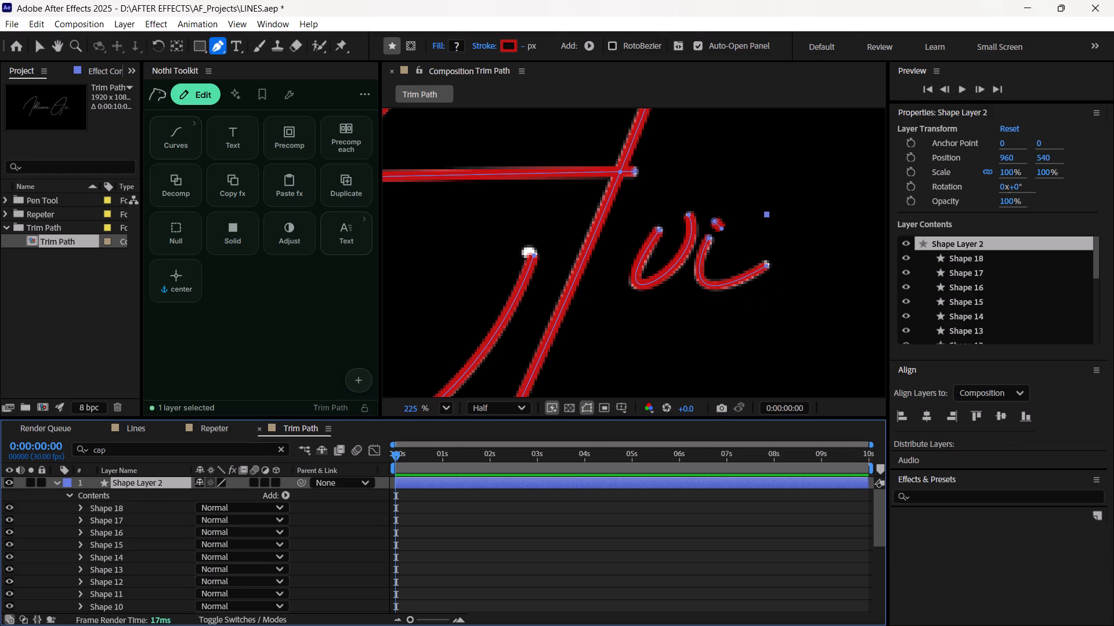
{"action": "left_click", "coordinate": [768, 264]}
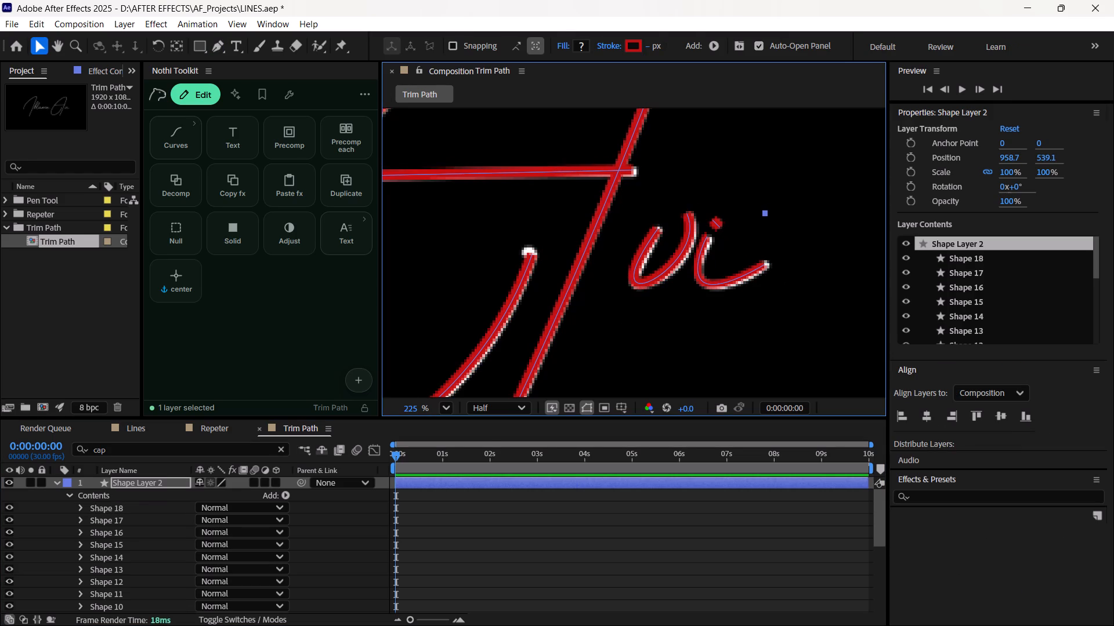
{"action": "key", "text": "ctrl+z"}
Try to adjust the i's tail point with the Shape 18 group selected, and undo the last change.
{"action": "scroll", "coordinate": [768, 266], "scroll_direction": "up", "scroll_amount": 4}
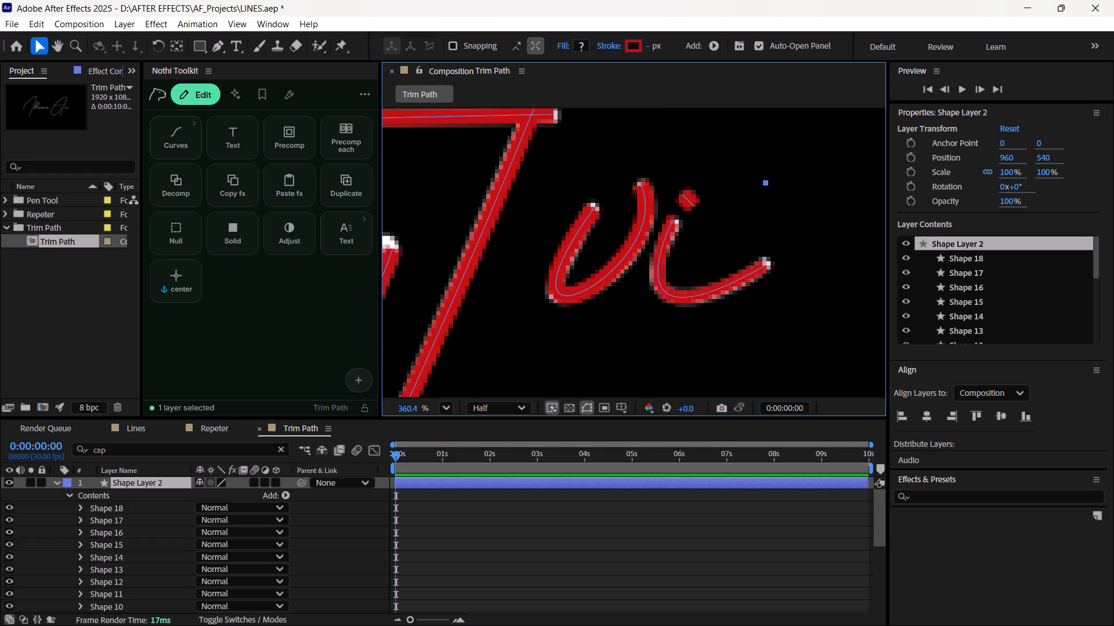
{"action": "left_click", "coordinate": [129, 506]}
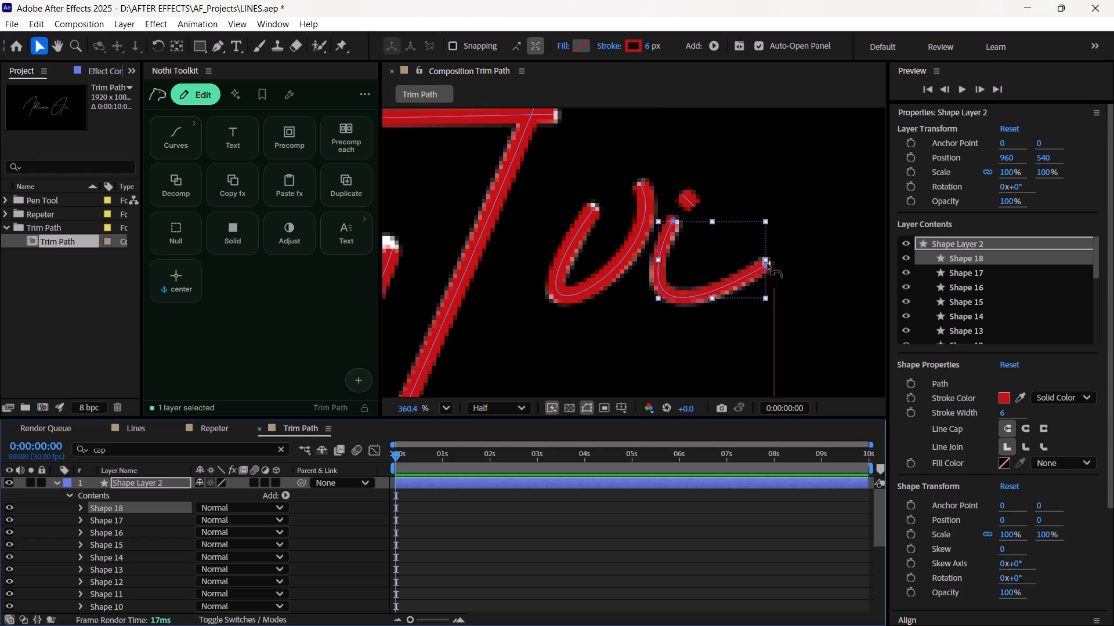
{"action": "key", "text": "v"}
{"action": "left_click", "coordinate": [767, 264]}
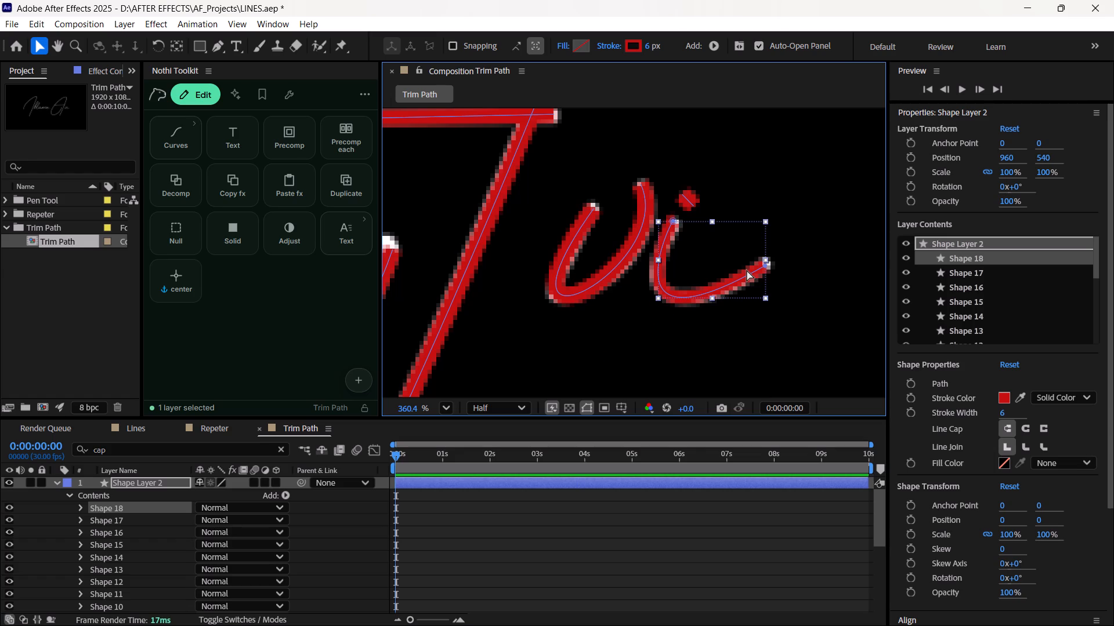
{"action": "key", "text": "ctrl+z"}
Nudge the i's tail point to the white stroke's end and reshape both curve handles so the red path covers the white letter.
{"action": "left_click_drag", "start_coordinate": [603, 359], "coordinate": [618, 350]}
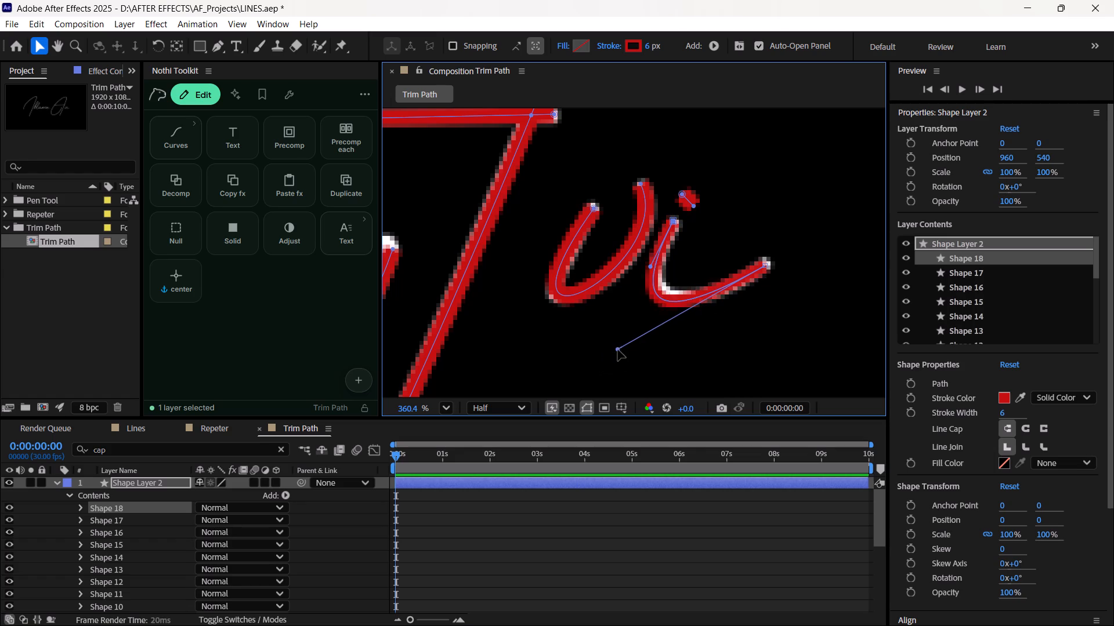
{"action": "left_click_drag", "start_coordinate": [618, 350], "coordinate": [642, 339]}
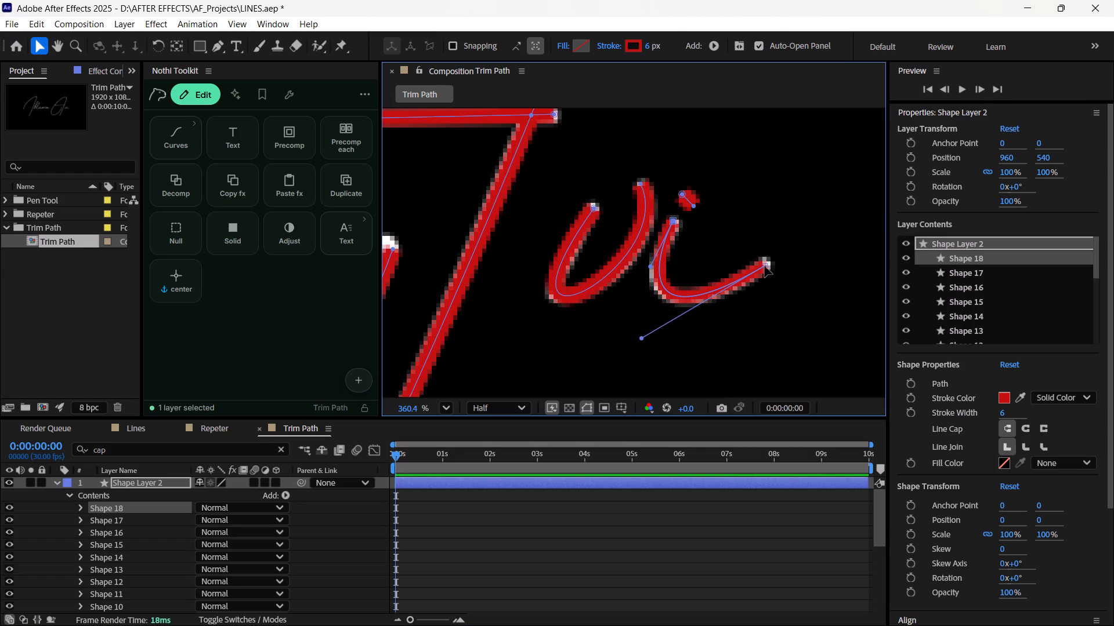
{"action": "left_click", "coordinate": [765, 265]}
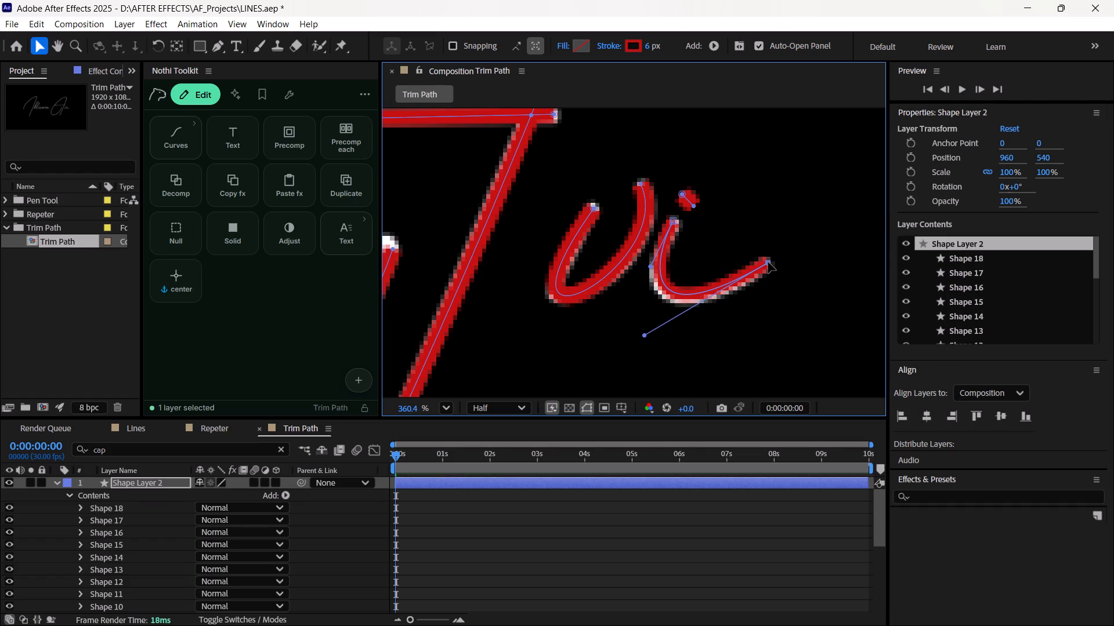
{"action": "left_click_drag", "start_coordinate": [641, 336], "coordinate": [654, 344]}
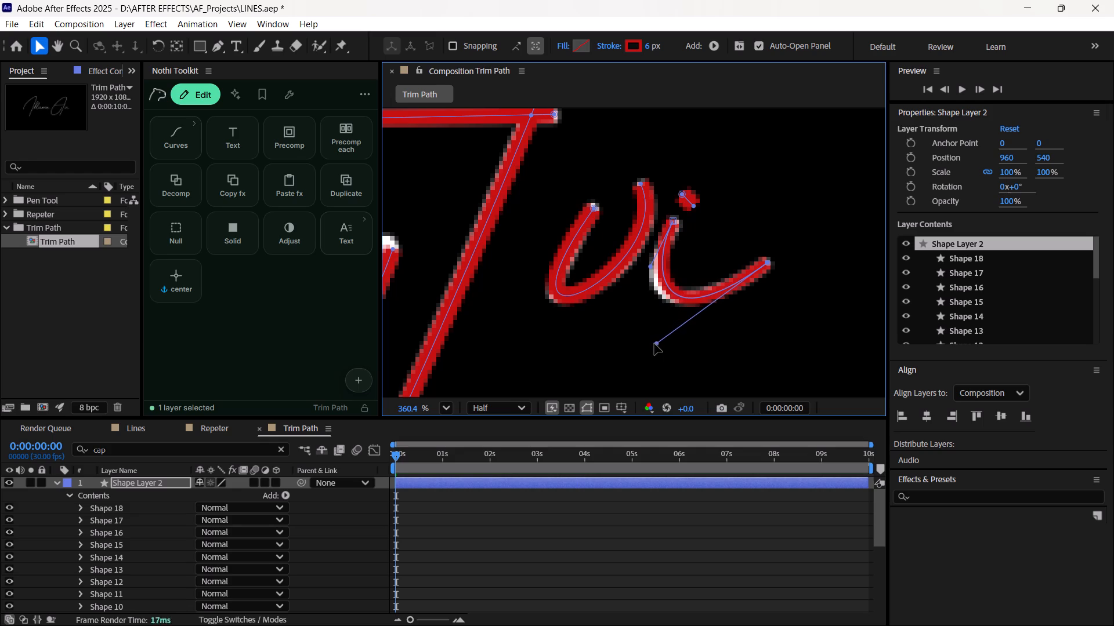
{"action": "left_click_drag", "start_coordinate": [654, 344], "coordinate": [649, 343]}
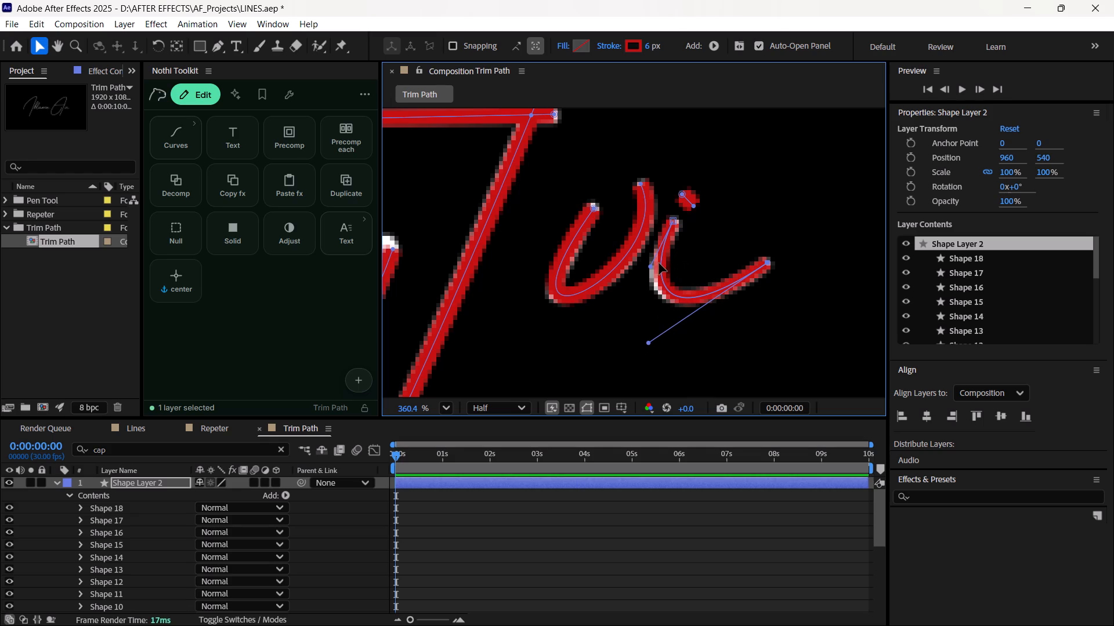
{"action": "left_click_drag", "start_coordinate": [651, 268], "coordinate": [643, 270]}
{"action": "scroll", "coordinate": [732, 217], "scroll_direction": "up", "scroll_amount": 4}
{"action": "scroll", "coordinate": [732, 217], "scroll_direction": "down", "scroll_amount": 3}
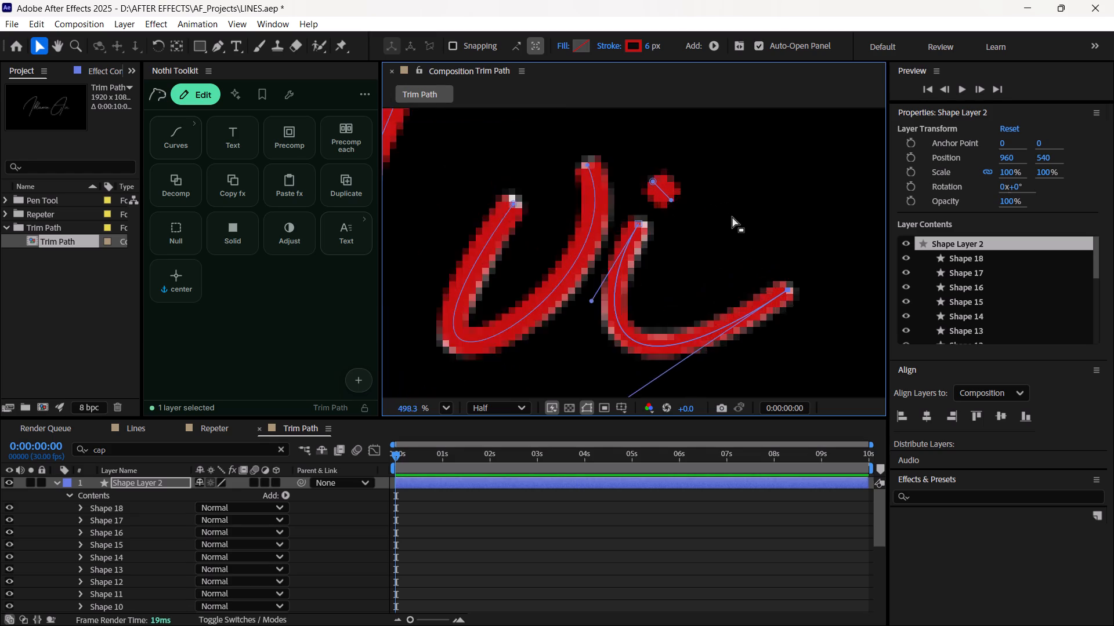
Hide the mask and shape path outlines in the Trim Path composition view and show the whole signature.
{"action": "scroll", "coordinate": [732, 217], "scroll_direction": "down", "scroll_amount": 13}
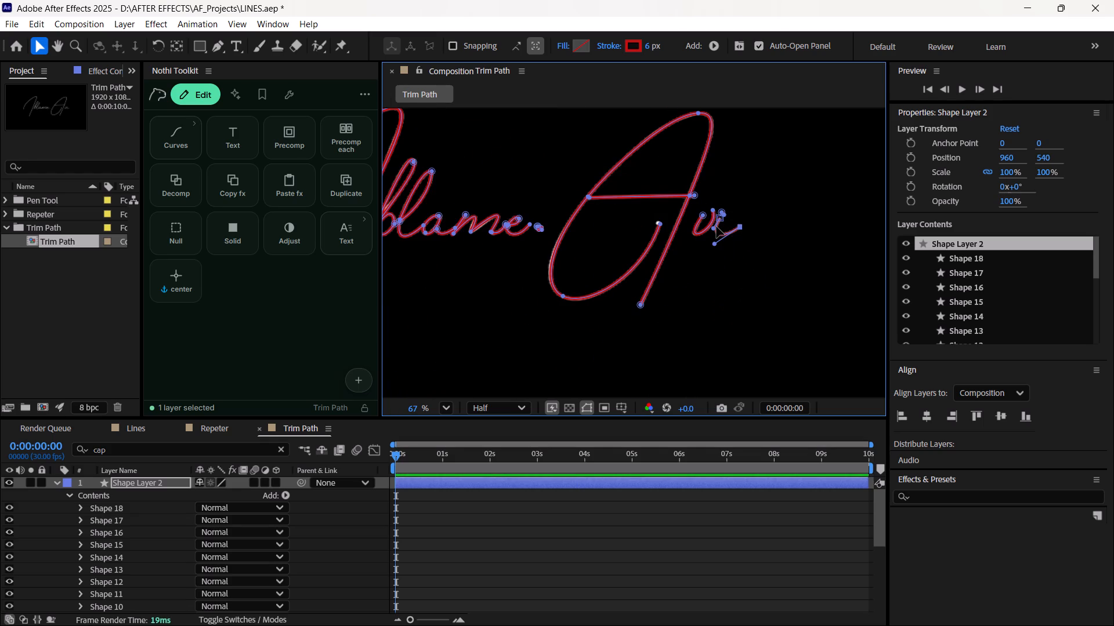
{"action": "key", "text": "ctrl+shift+h"}
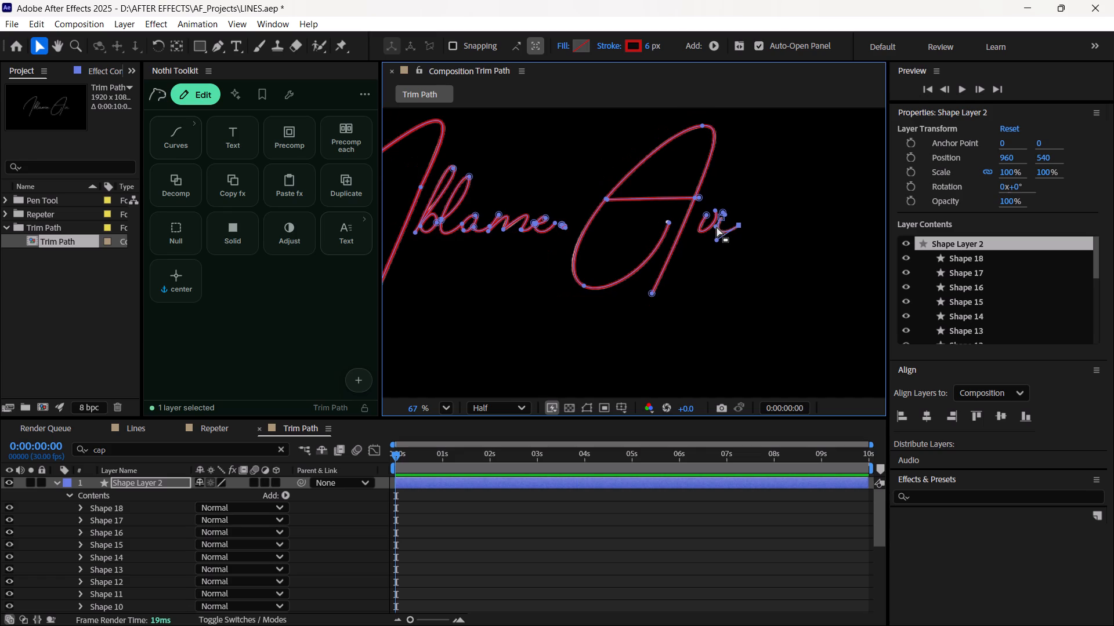
{"action": "scroll", "coordinate": [657, 245], "scroll_direction": "down", "scroll_amount": 5}
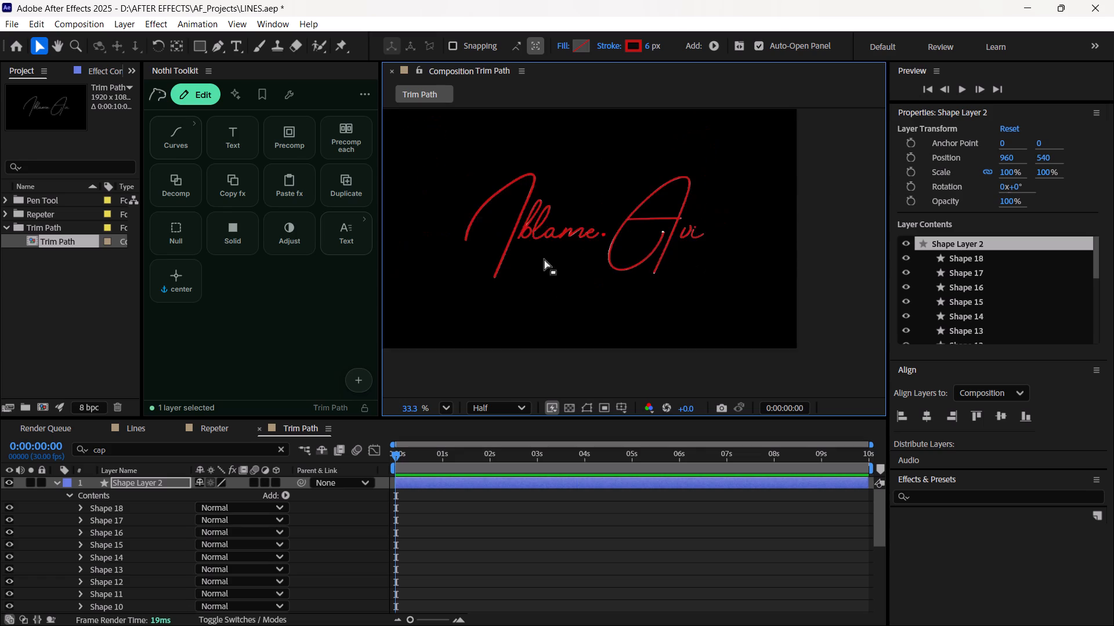
Hide the white Iblame.Avi text layer so only the red traced paths are shown.
{"action": "scroll", "coordinate": [180, 505], "scroll_direction": "down", "scroll_amount": 7}
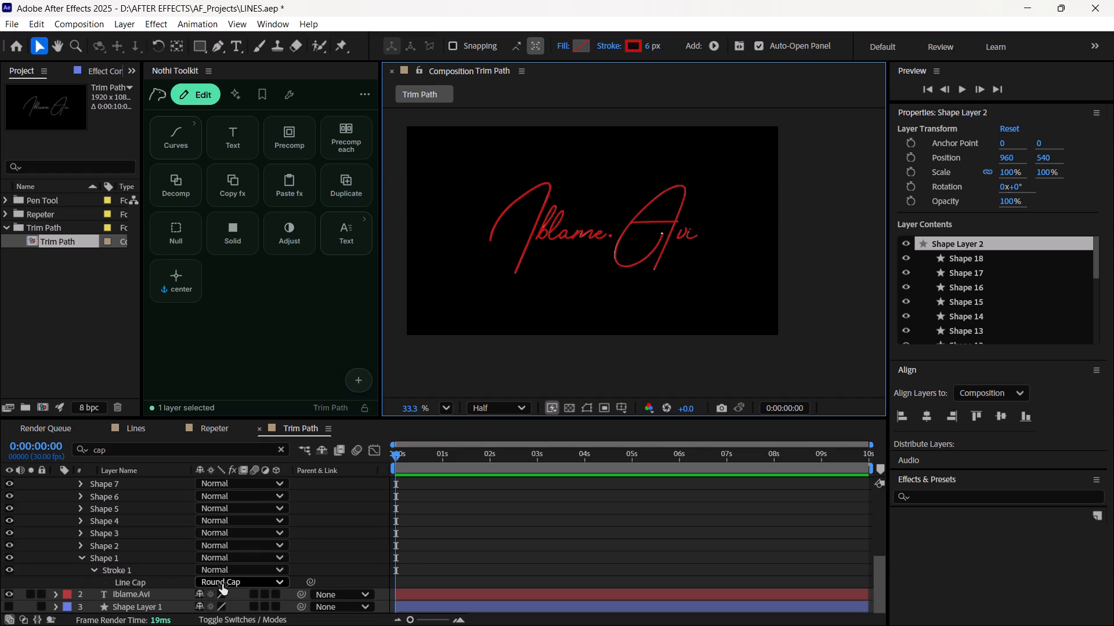
{"action": "left_click", "coordinate": [8, 593]}
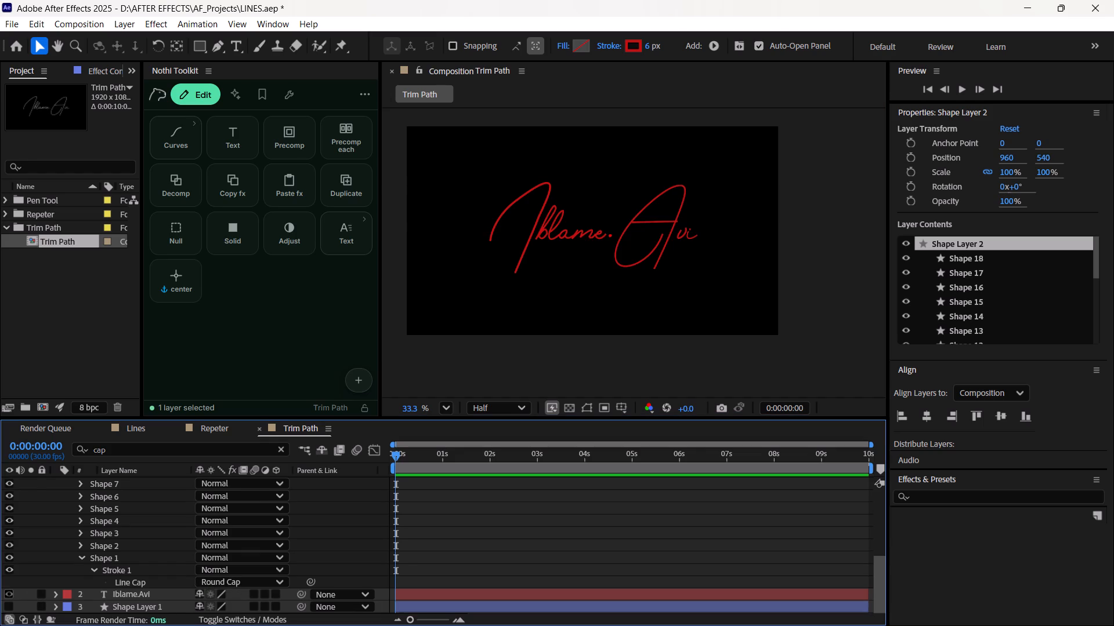
Set the composition view's magnification to Fit.
{"action": "scroll", "coordinate": [566, 336], "scroll_direction": "up", "scroll_amount": 5}
{"action": "scroll", "coordinate": [566, 336], "scroll_direction": "down", "scroll_amount": 4}
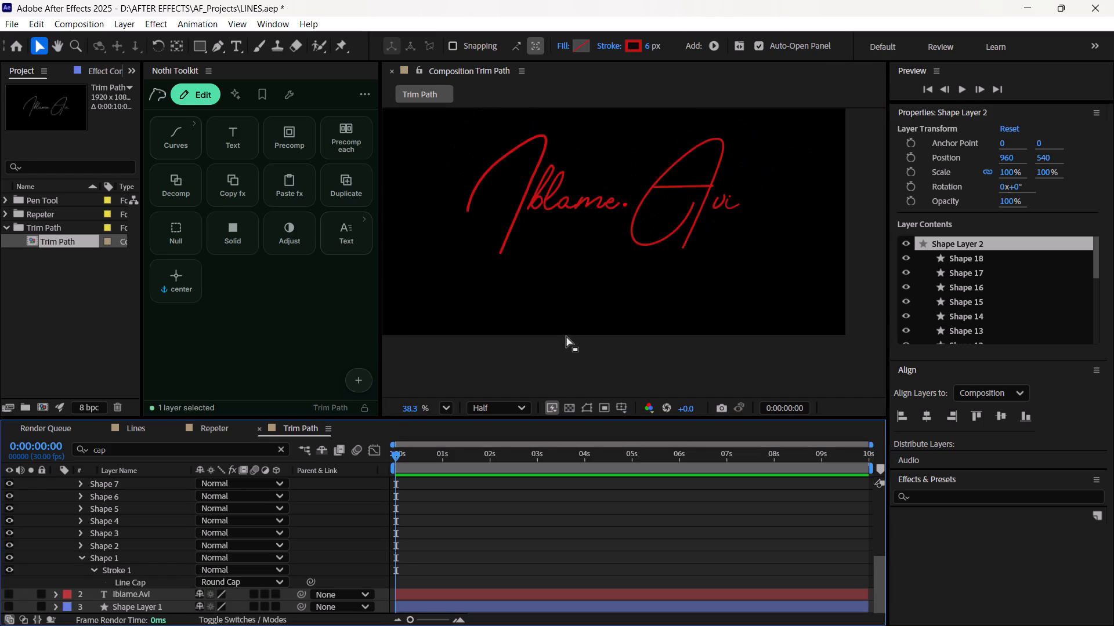
{"action": "left_click", "coordinate": [437, 414]}
{"action": "left_click", "coordinate": [448, 413]}
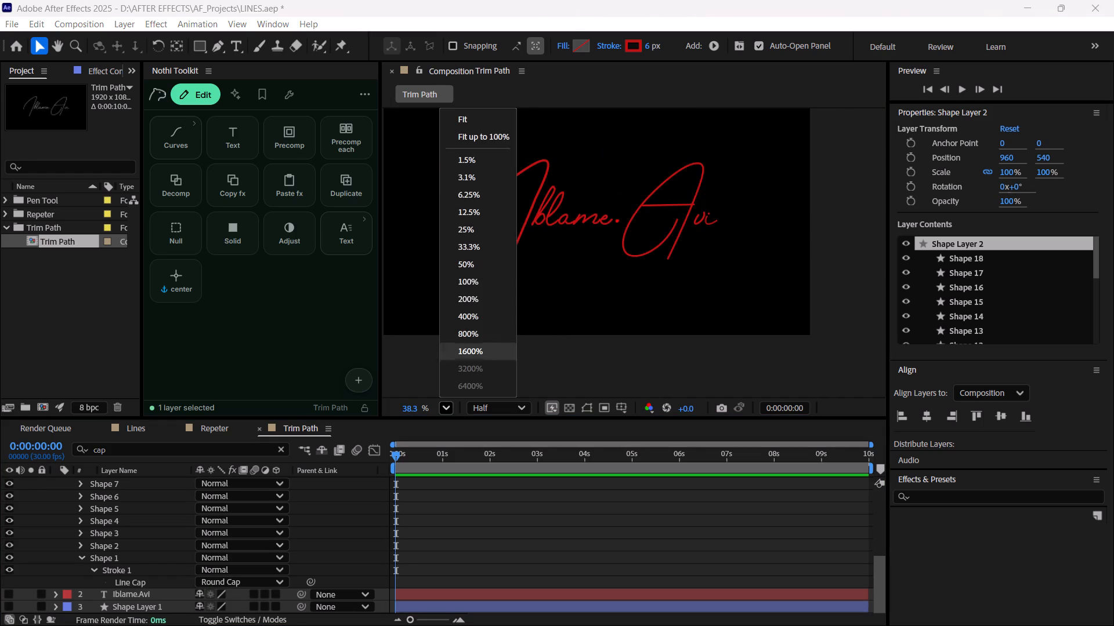
{"action": "left_click", "coordinate": [495, 111]}
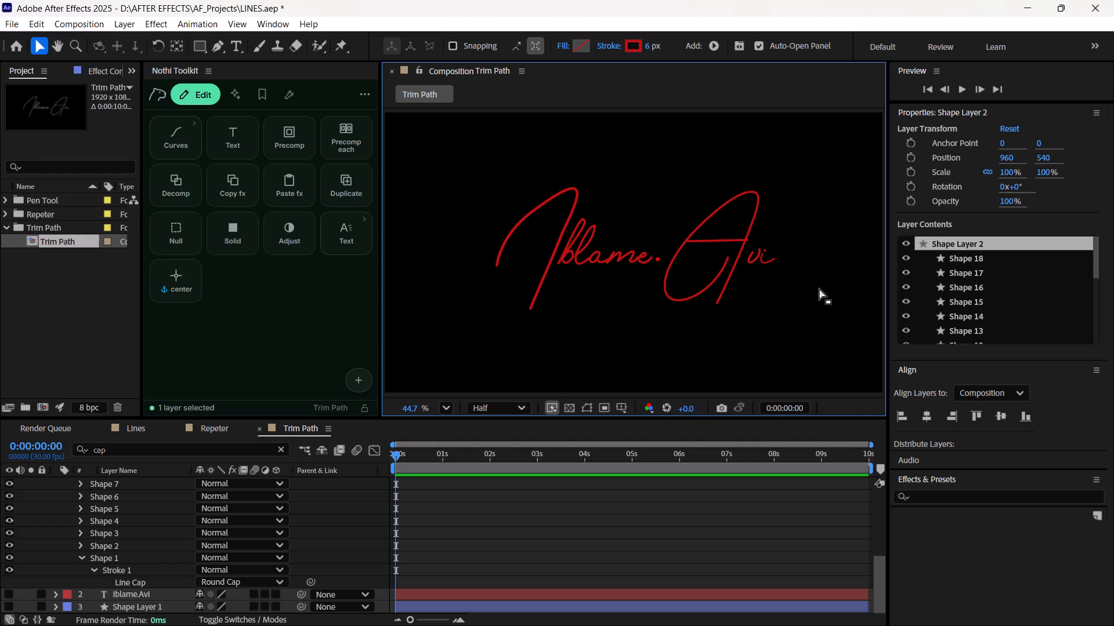
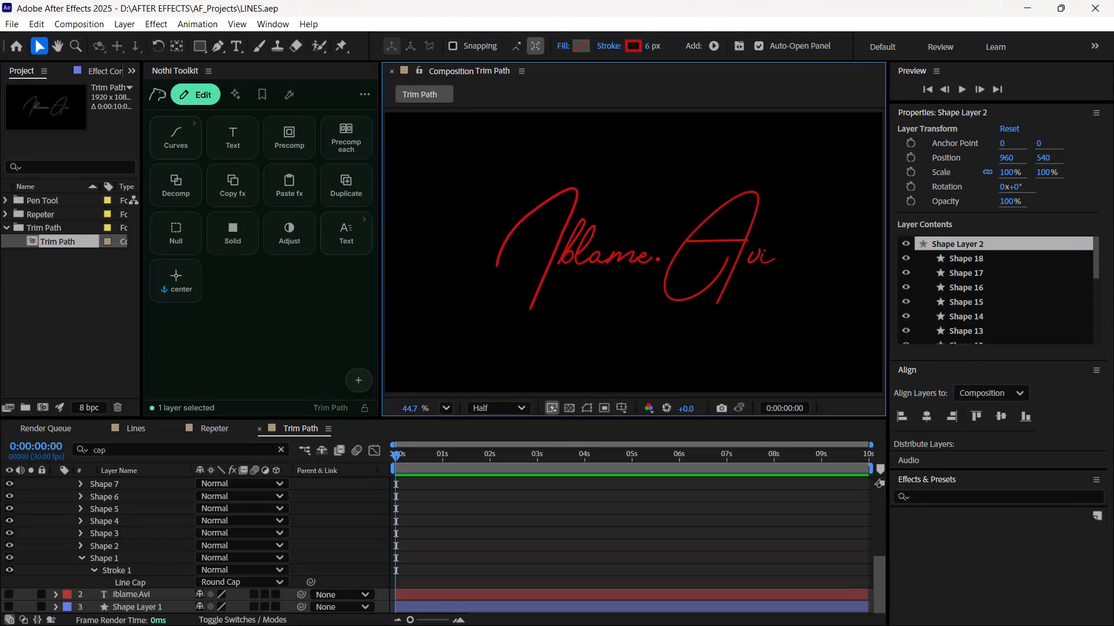
Close After Effects with the LINES project, returning to the desktop.
{"action": "left_click", "coordinate": [1113, 0]}
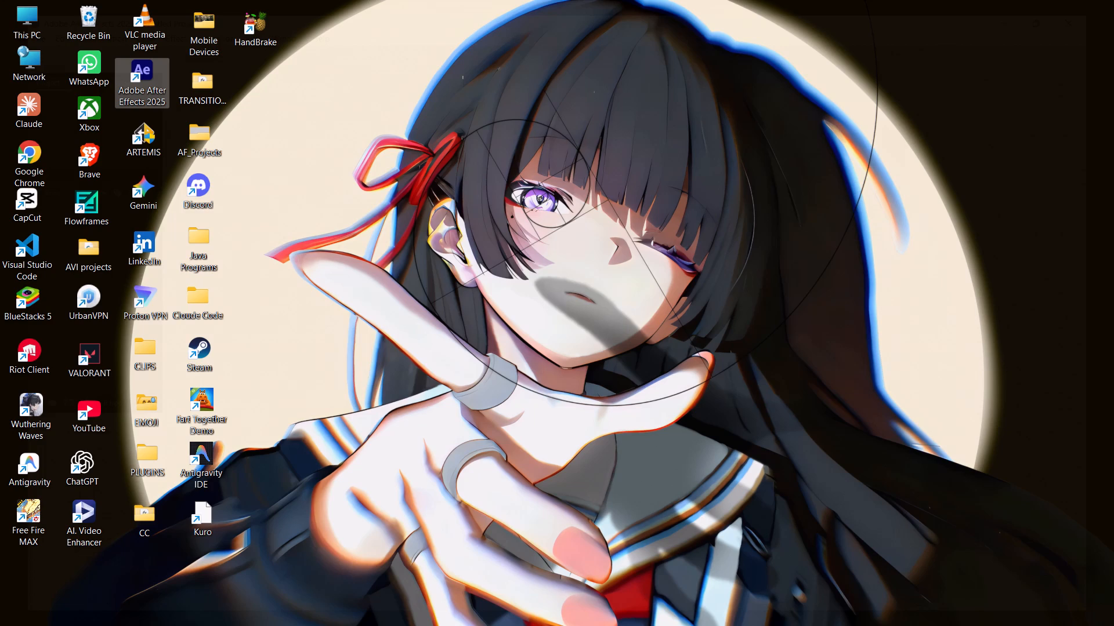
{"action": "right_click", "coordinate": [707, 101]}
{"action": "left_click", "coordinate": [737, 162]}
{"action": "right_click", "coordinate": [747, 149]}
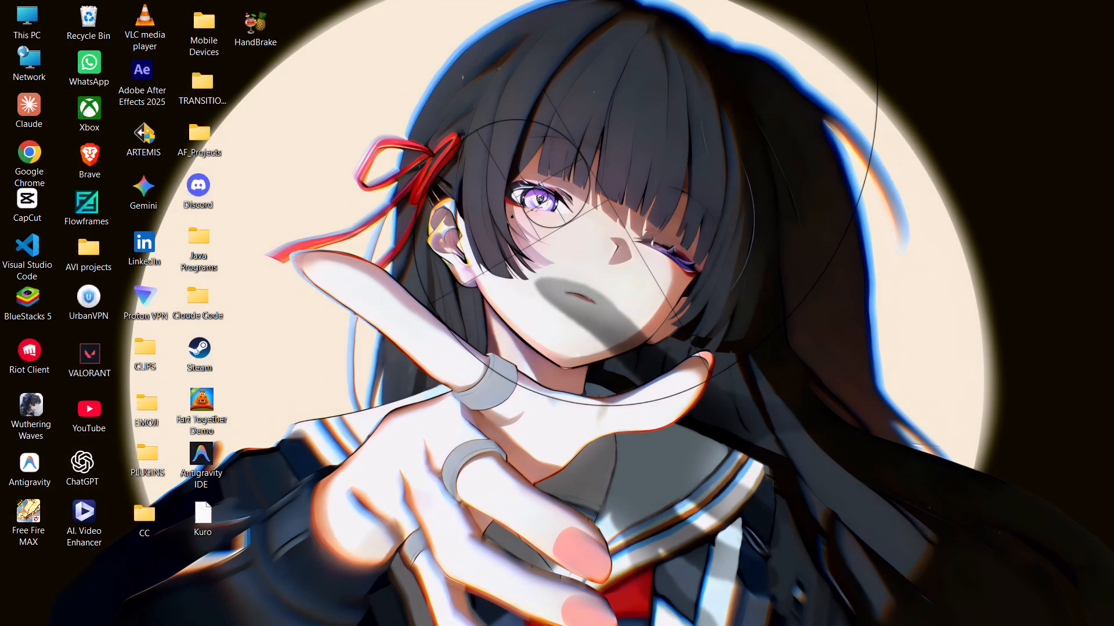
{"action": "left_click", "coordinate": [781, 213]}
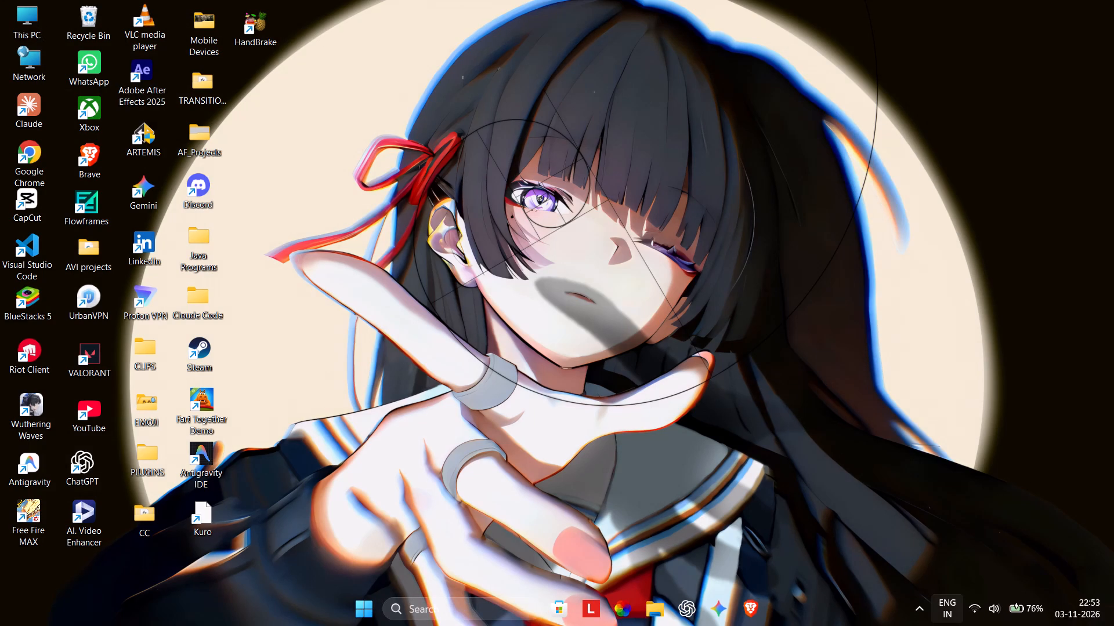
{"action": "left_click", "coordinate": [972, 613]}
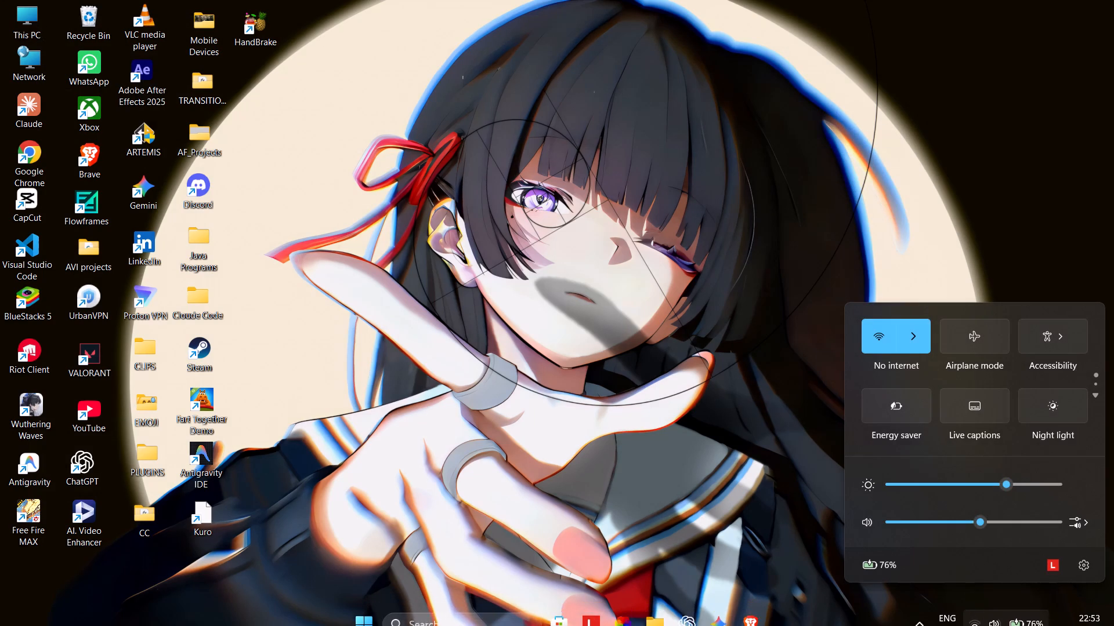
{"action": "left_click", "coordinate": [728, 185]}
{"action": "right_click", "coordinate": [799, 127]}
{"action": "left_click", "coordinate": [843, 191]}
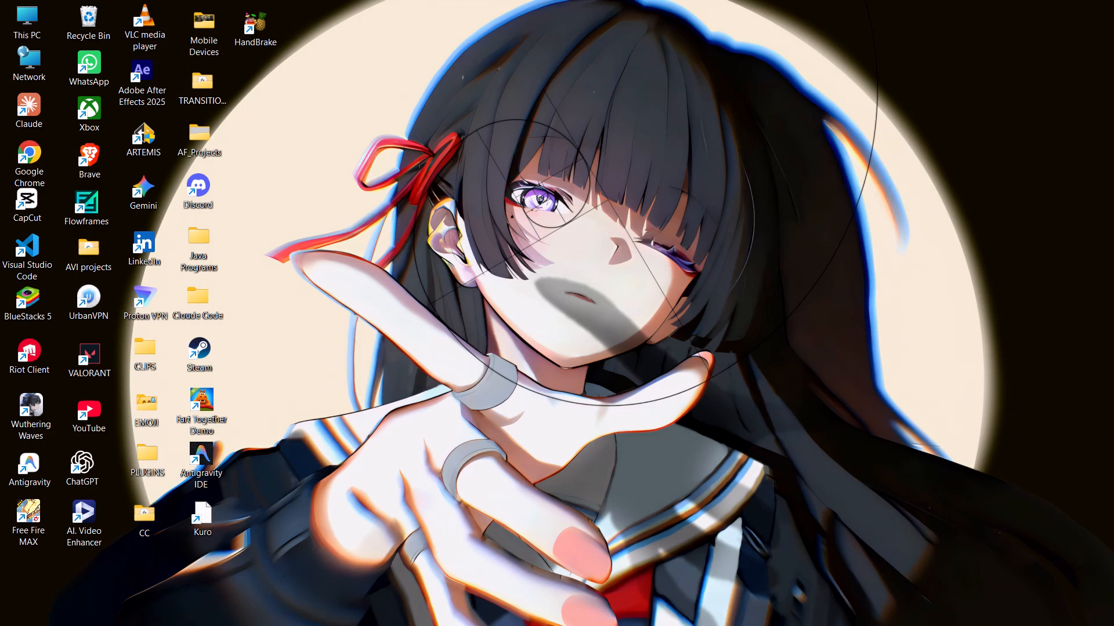
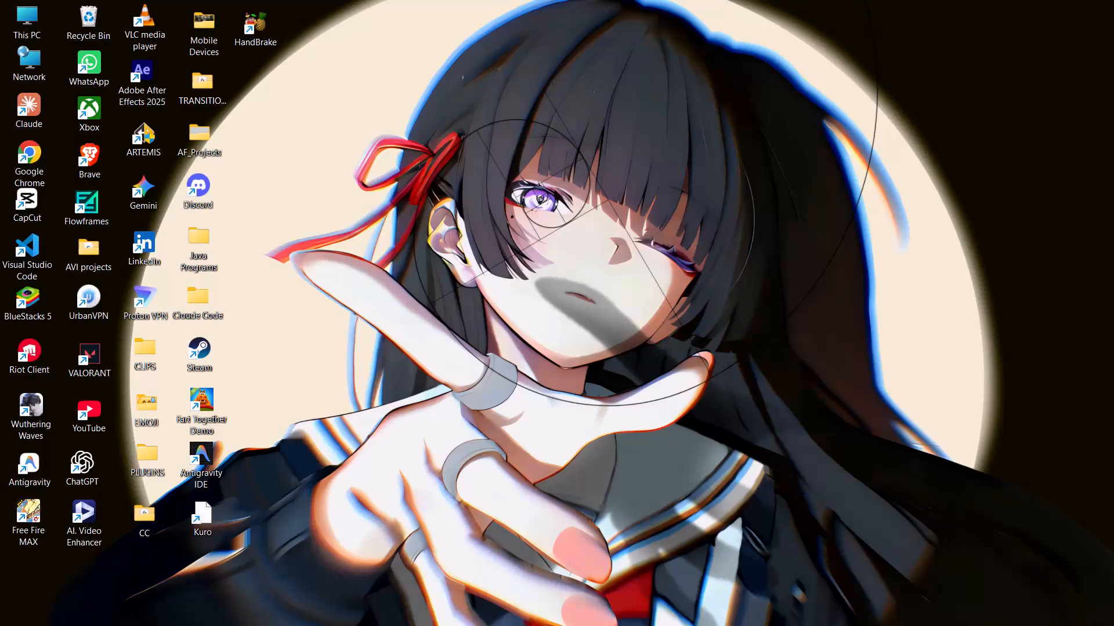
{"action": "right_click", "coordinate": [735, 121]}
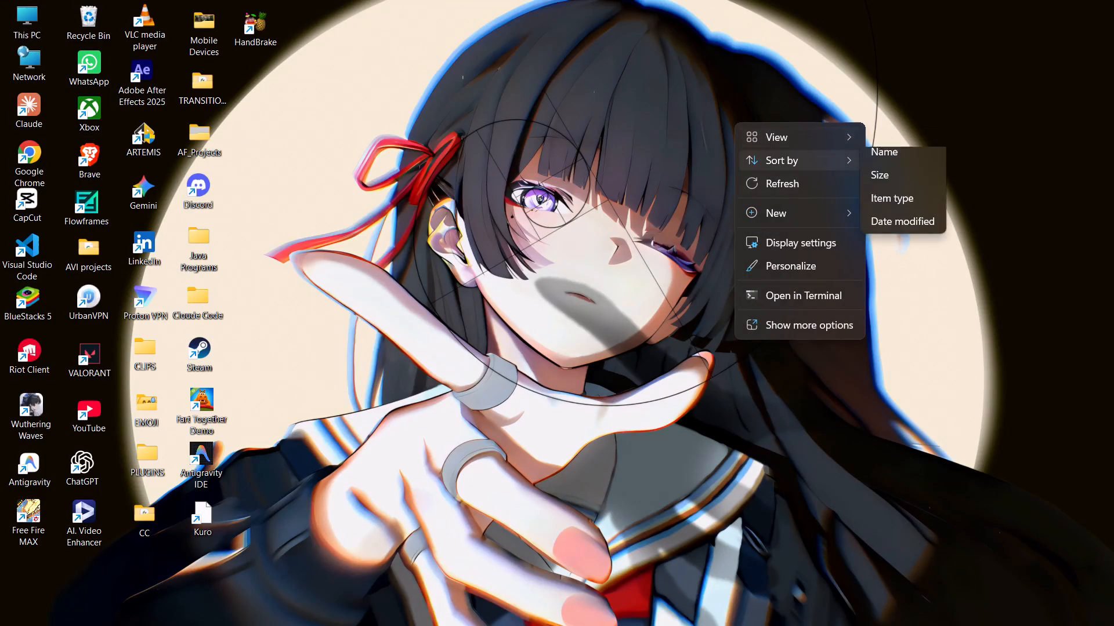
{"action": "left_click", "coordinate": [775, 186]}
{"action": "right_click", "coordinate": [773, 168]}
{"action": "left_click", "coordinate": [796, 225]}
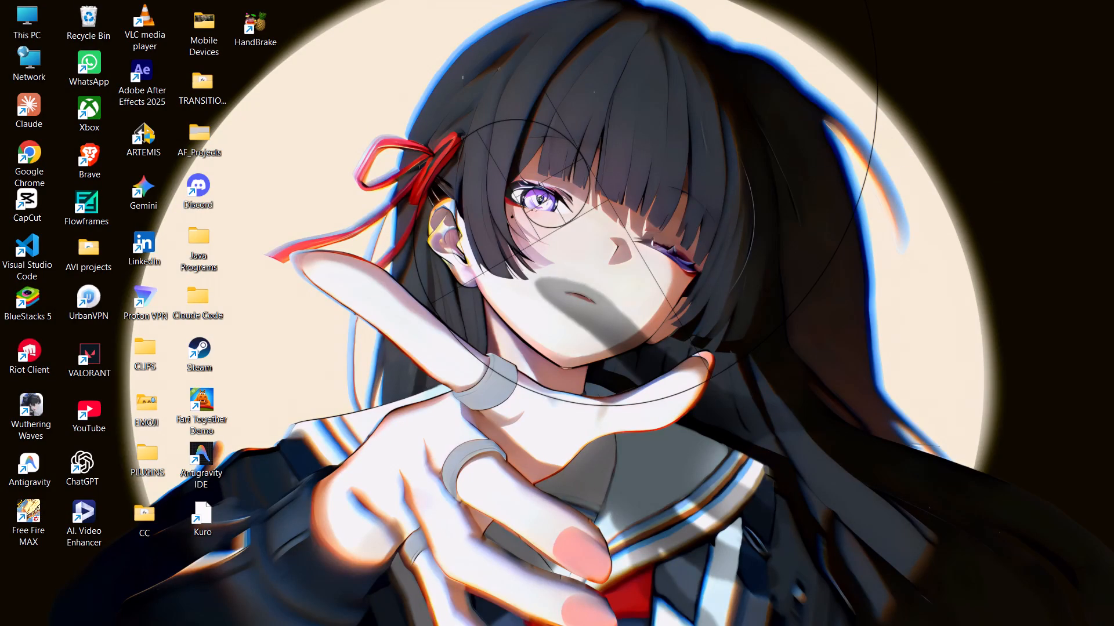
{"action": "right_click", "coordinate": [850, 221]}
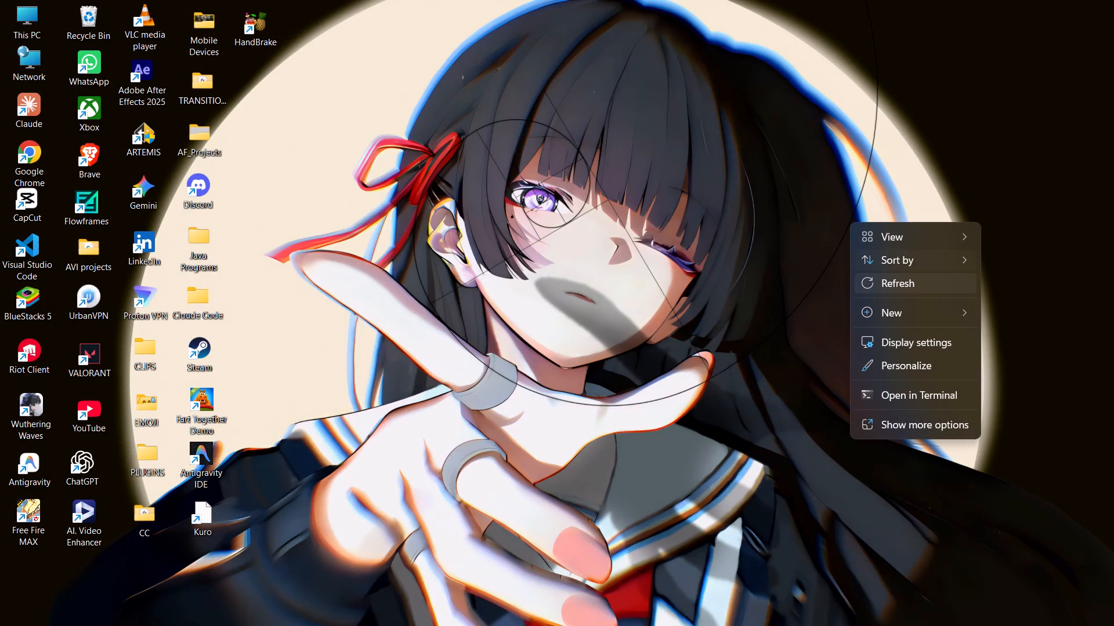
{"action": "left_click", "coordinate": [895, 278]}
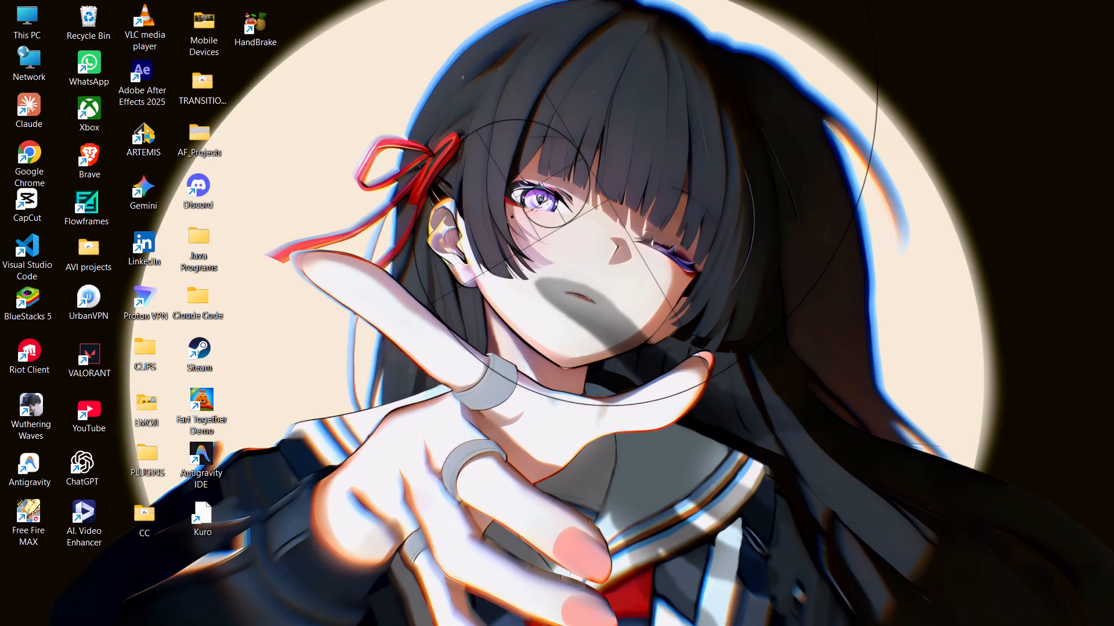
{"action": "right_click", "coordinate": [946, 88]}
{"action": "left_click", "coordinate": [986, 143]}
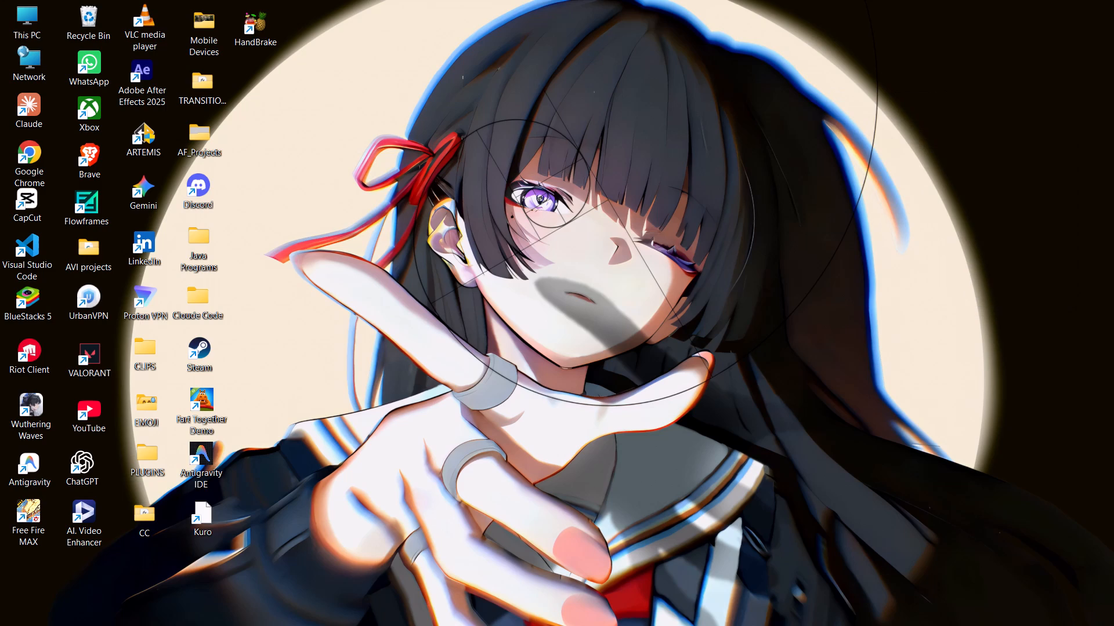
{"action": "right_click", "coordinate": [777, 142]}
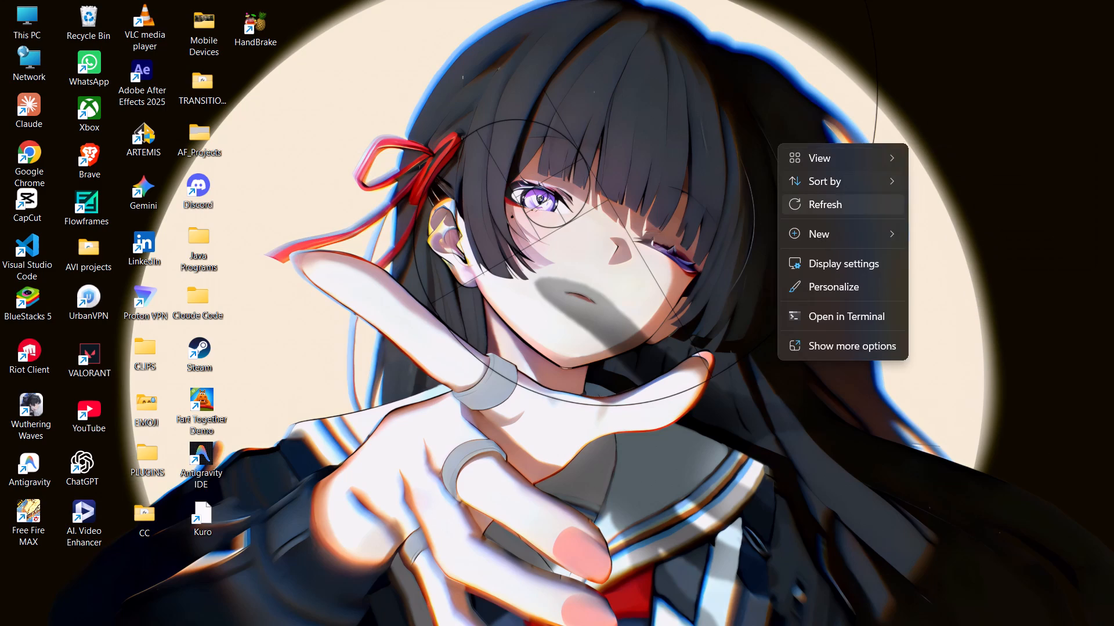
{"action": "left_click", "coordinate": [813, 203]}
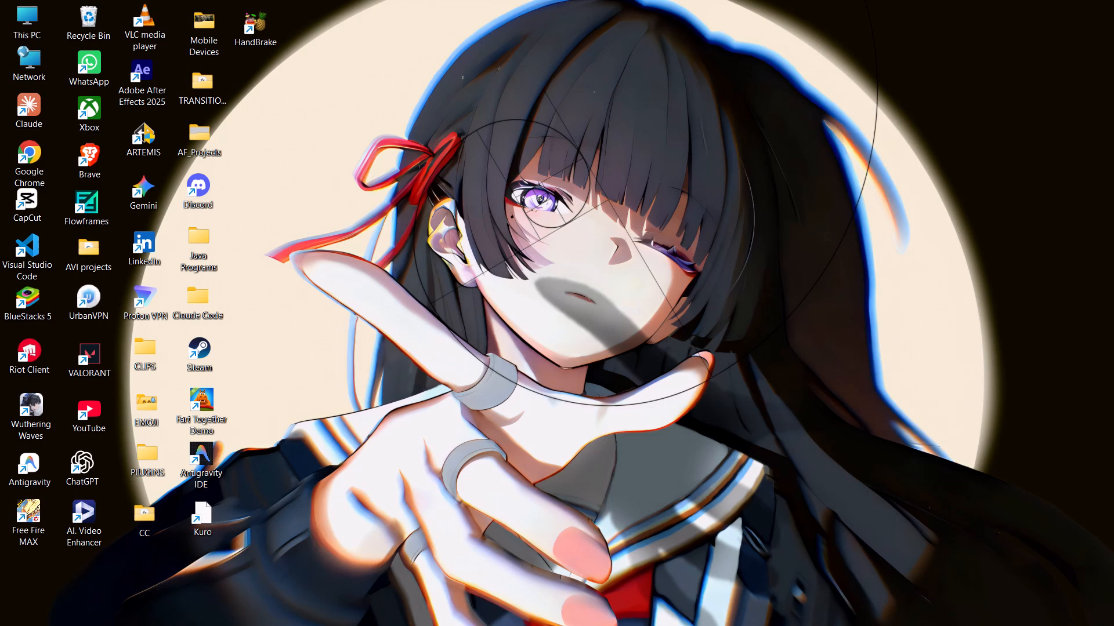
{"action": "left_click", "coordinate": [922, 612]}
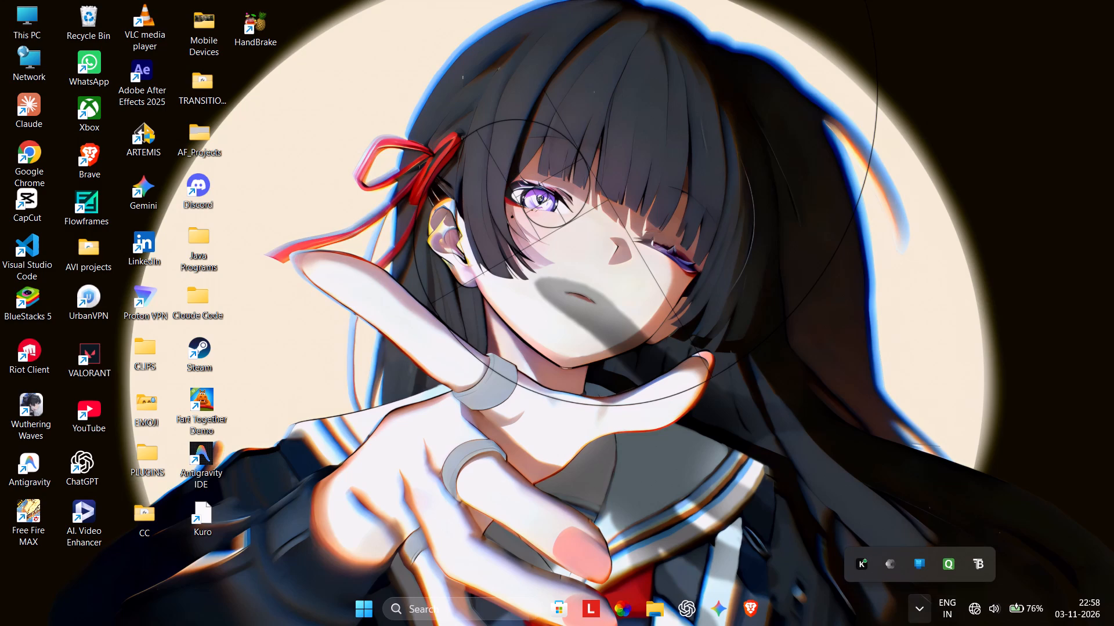